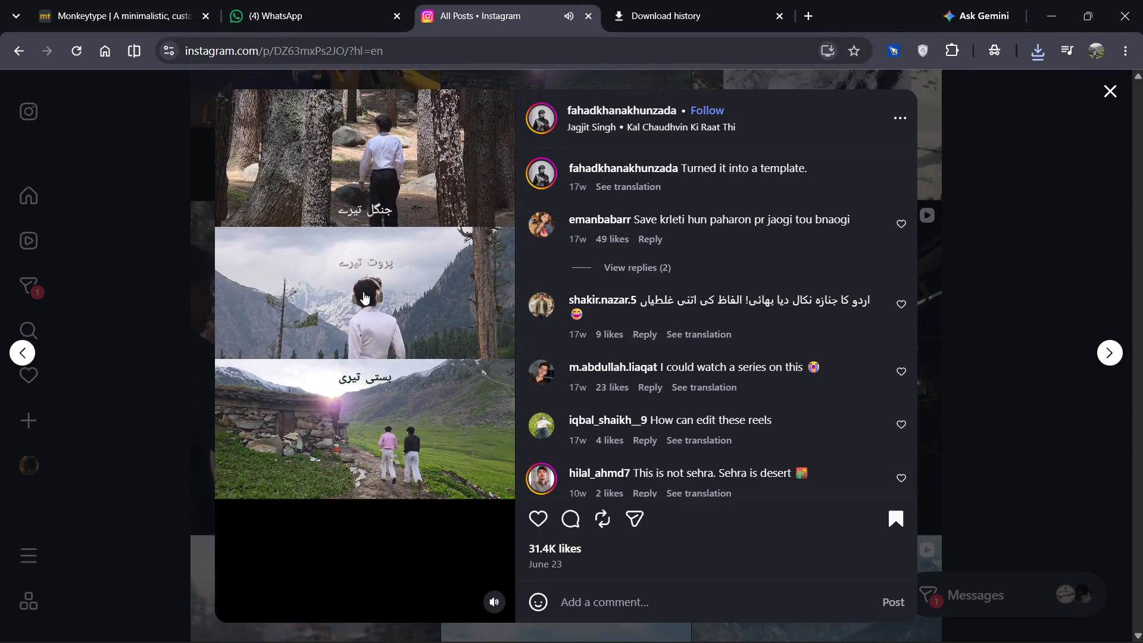
Capture a screen snip of the reel's stacked scenes covering all four Urdu captions.
{"action": "key", "text": "Print"}
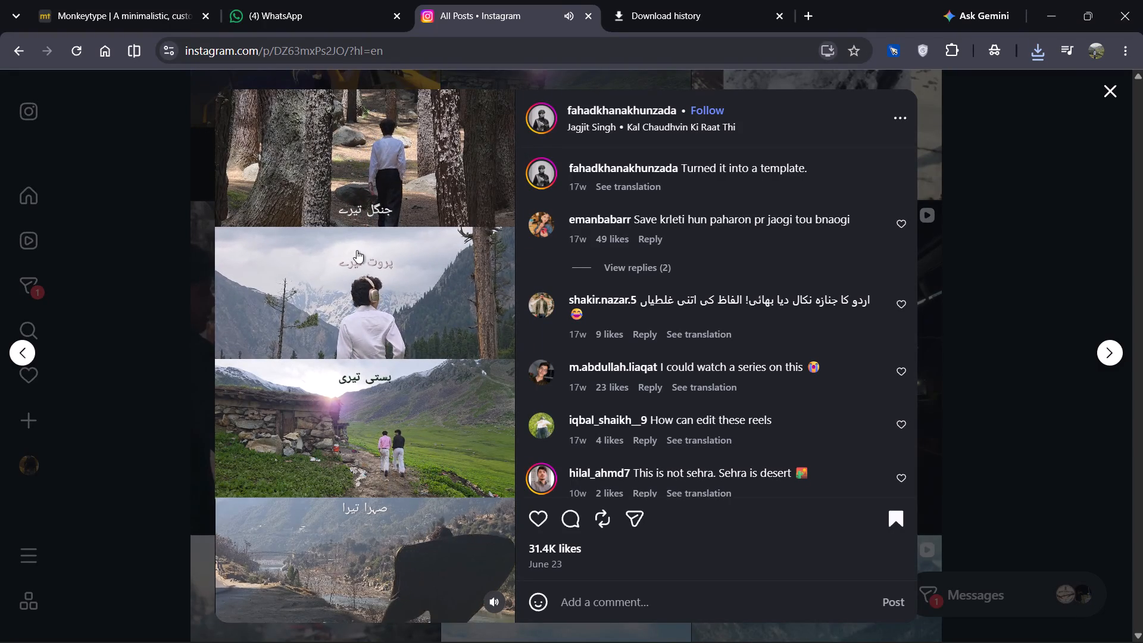
{"action": "left_click_drag", "start_coordinate": [311, 186], "coordinate": [419, 530]}
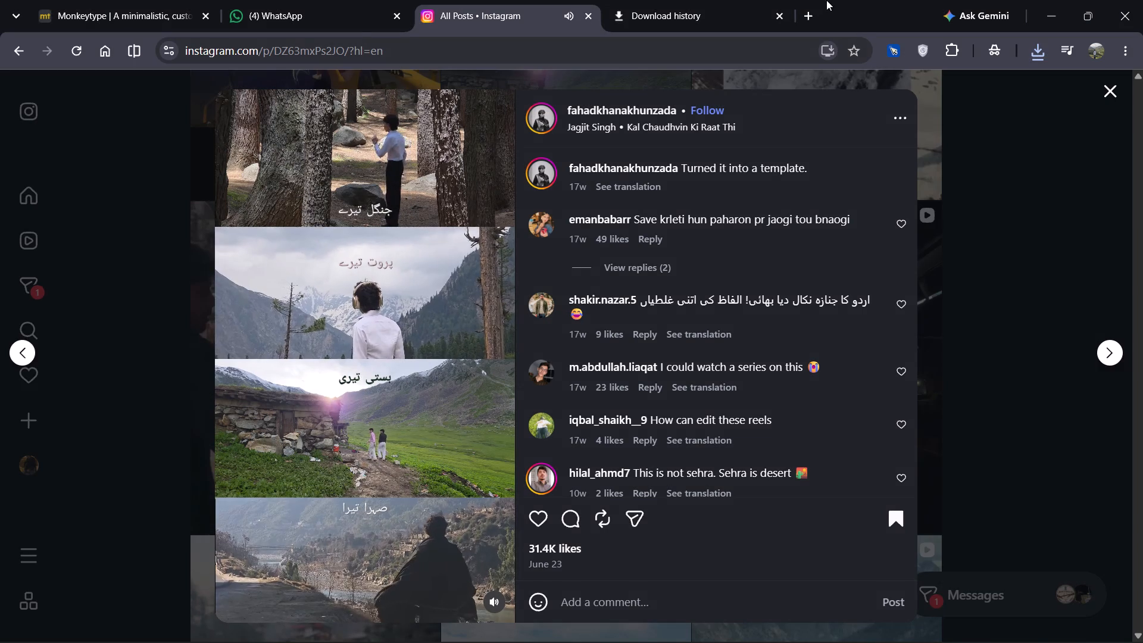
In a new browser tab, give Google AI Mode the captured snip with the prompt "extract urdu text" and read the answer.
{"action": "left_click", "coordinate": [813, 11]}
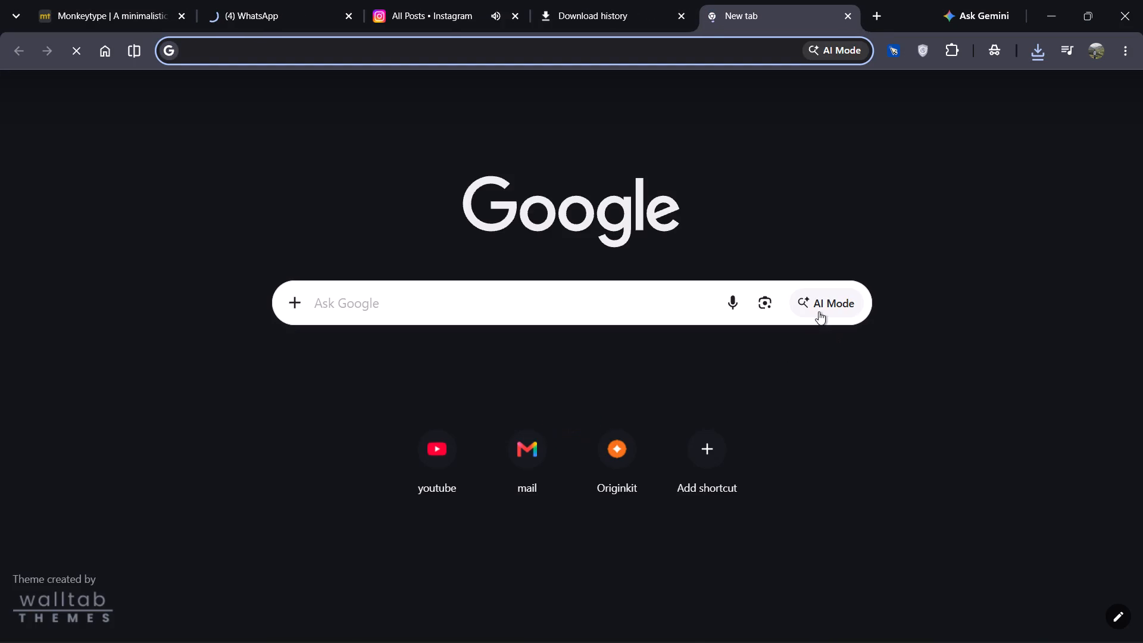
{"action": "left_click", "coordinate": [823, 308]}
{"action": "key", "text": "ctrl+v"}
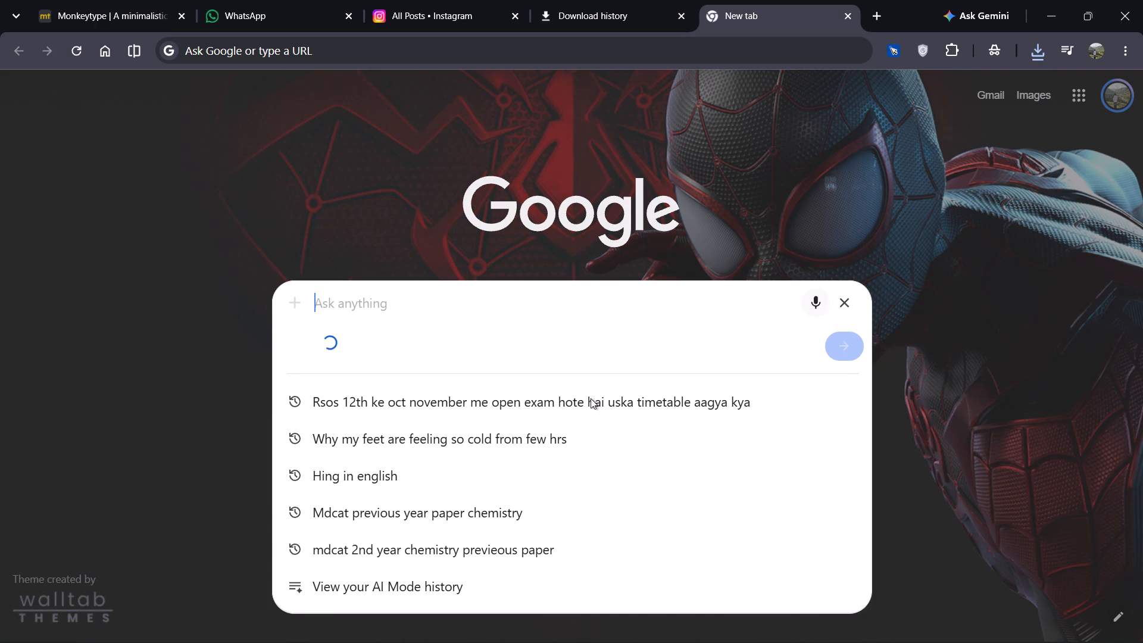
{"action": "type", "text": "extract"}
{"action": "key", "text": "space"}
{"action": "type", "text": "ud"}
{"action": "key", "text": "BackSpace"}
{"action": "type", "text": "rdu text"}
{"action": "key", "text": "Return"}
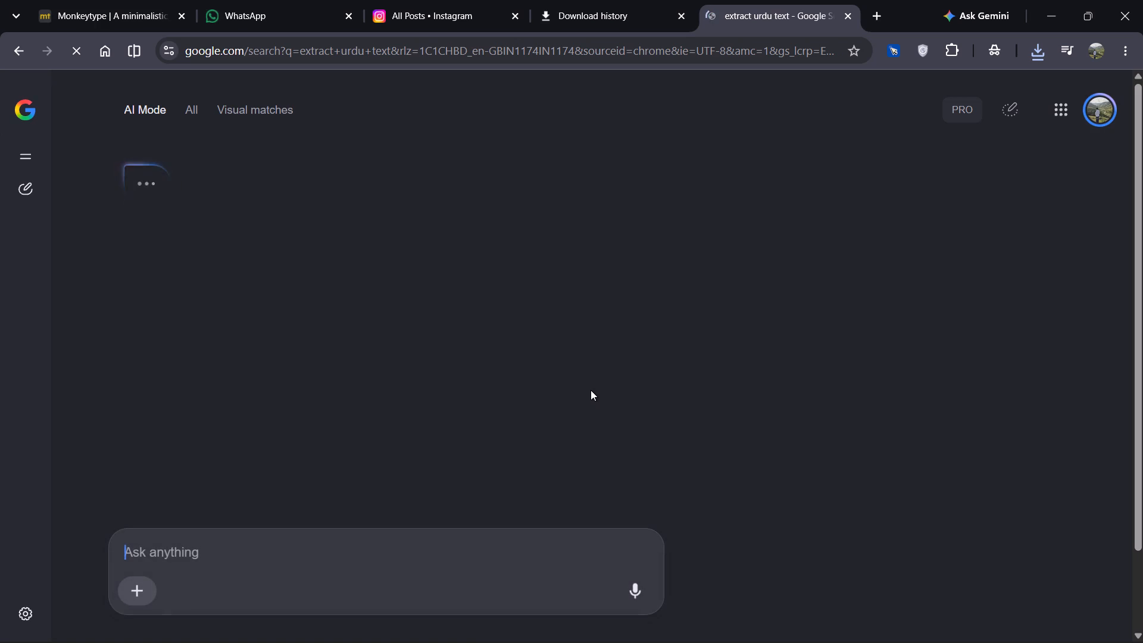
{"action": "scroll", "coordinate": [817, 516], "scroll_direction": "down", "scroll_amount": 3}
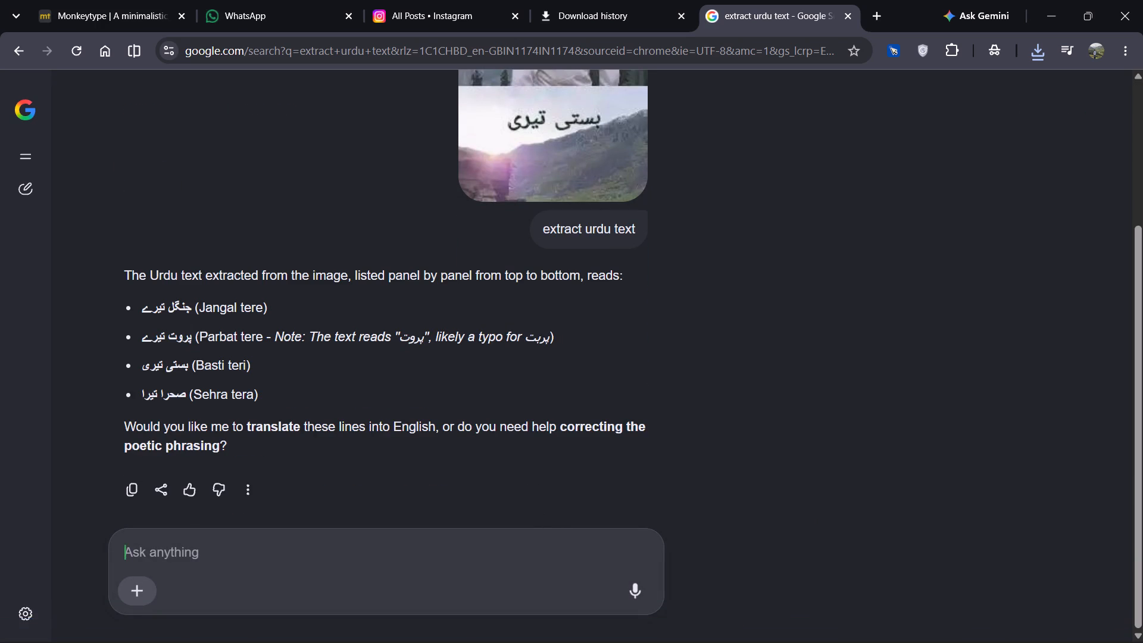
Switch to CapCut's home screen.
{"action": "left_click", "coordinate": [779, 626]}
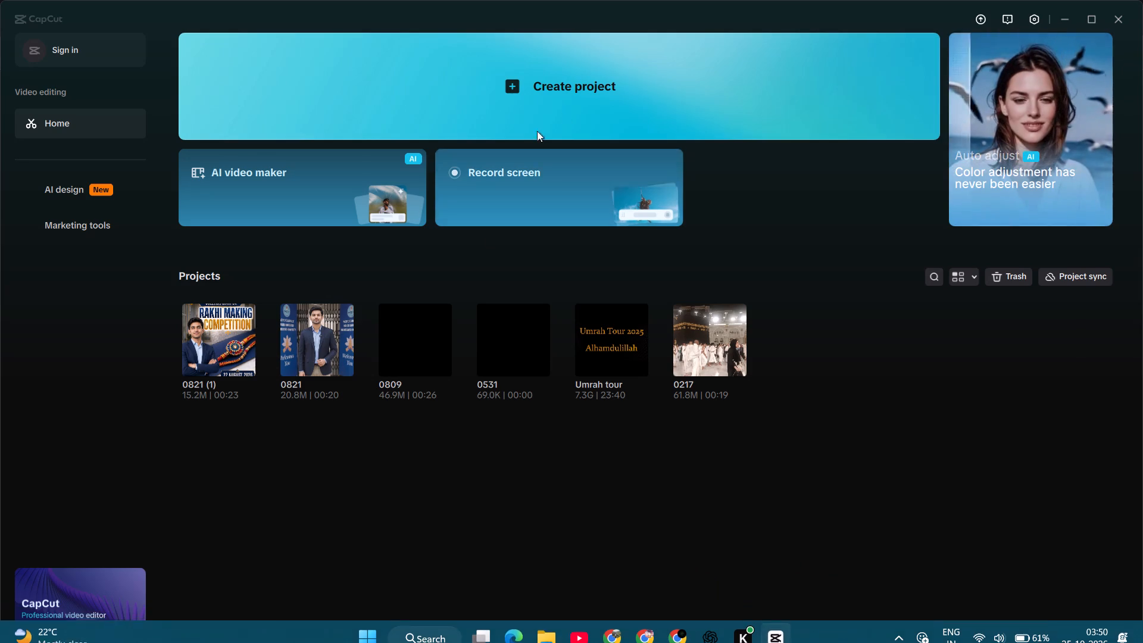
Return to Chrome and open the folder containing the downloaded IMG_0997.MOV.mp4 from the download history.
{"action": "key", "text": "alt+Tab"}
{"action": "key", "text": "ctrl+u"}
{"action": "key", "text": "ctrl+j"}
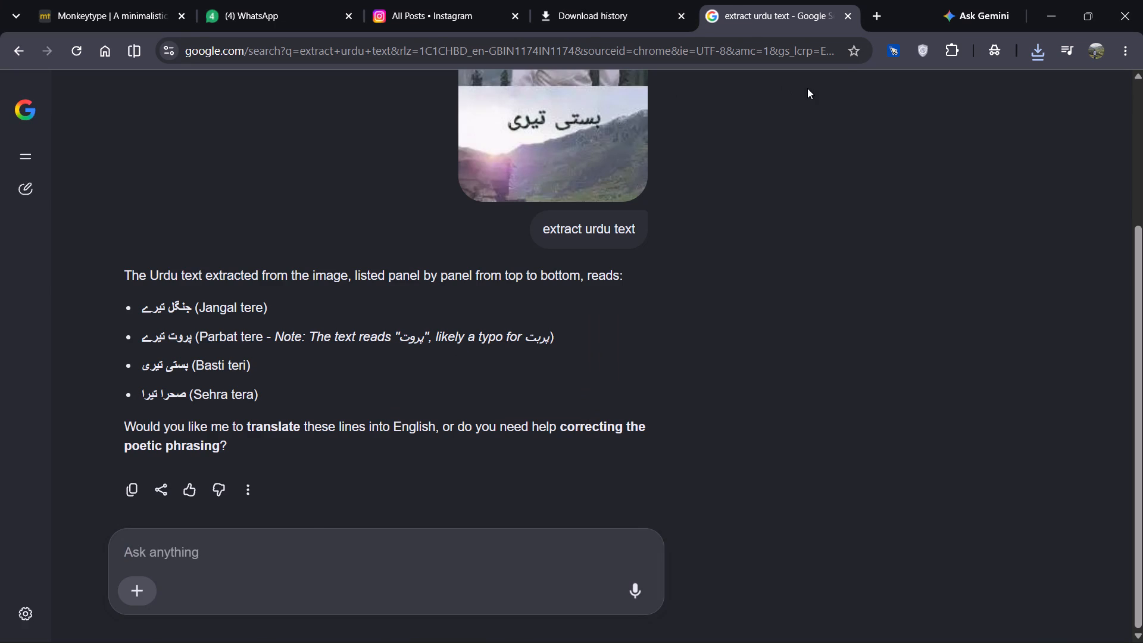
{"action": "double_click", "coordinate": [782, 193]}
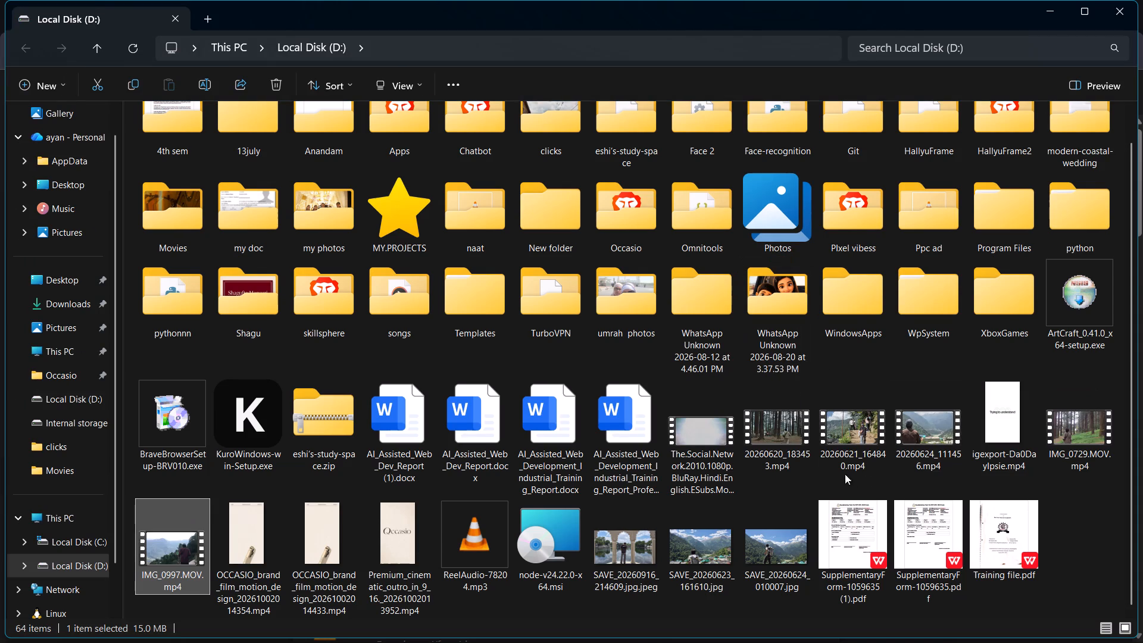
Find the forest clip 20260620_183453.mp4 on Local Disk (D:) and carry it over to another open window.
{"action": "scroll", "coordinate": [844, 438], "scroll_direction": "up", "scroll_amount": 10, "text": "ctrl"}
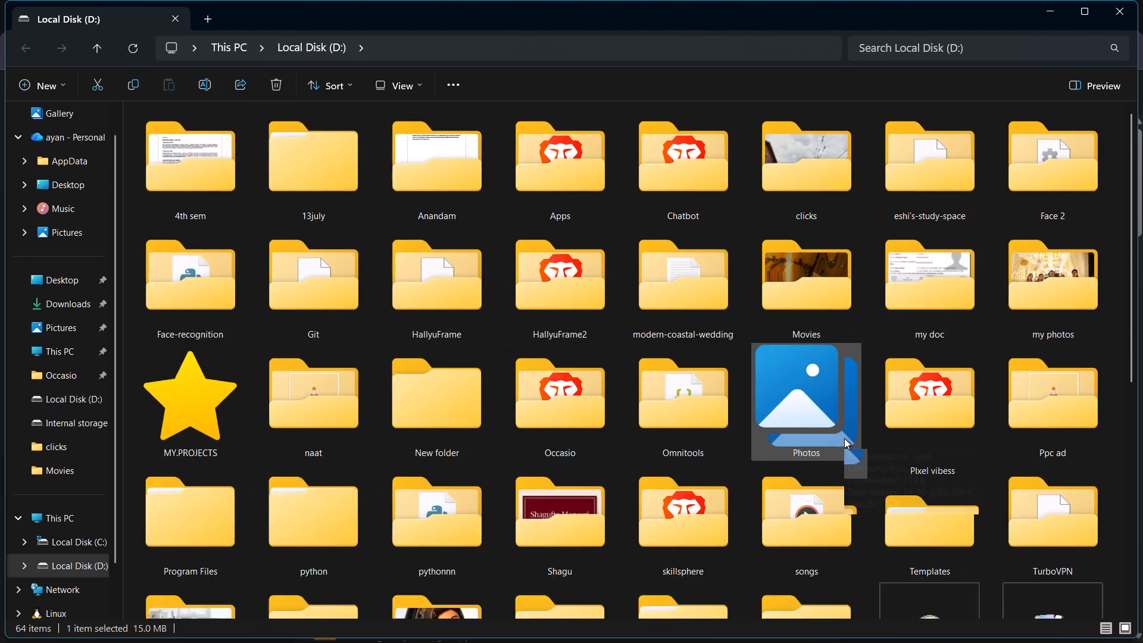
{"action": "scroll", "coordinate": [844, 438], "scroll_direction": "up", "scroll_amount": 3, "text": "ctrl"}
{"action": "scroll", "coordinate": [844, 438], "scroll_direction": "down", "scroll_amount": 8}
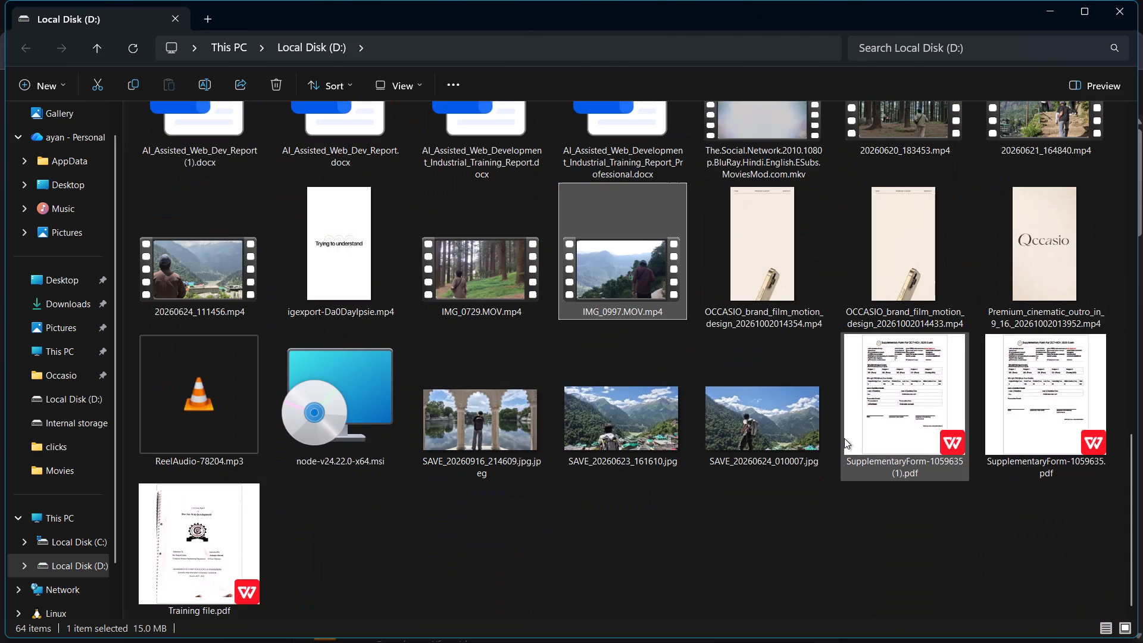
{"action": "scroll", "coordinate": [844, 438], "scroll_direction": "up", "scroll_amount": 4}
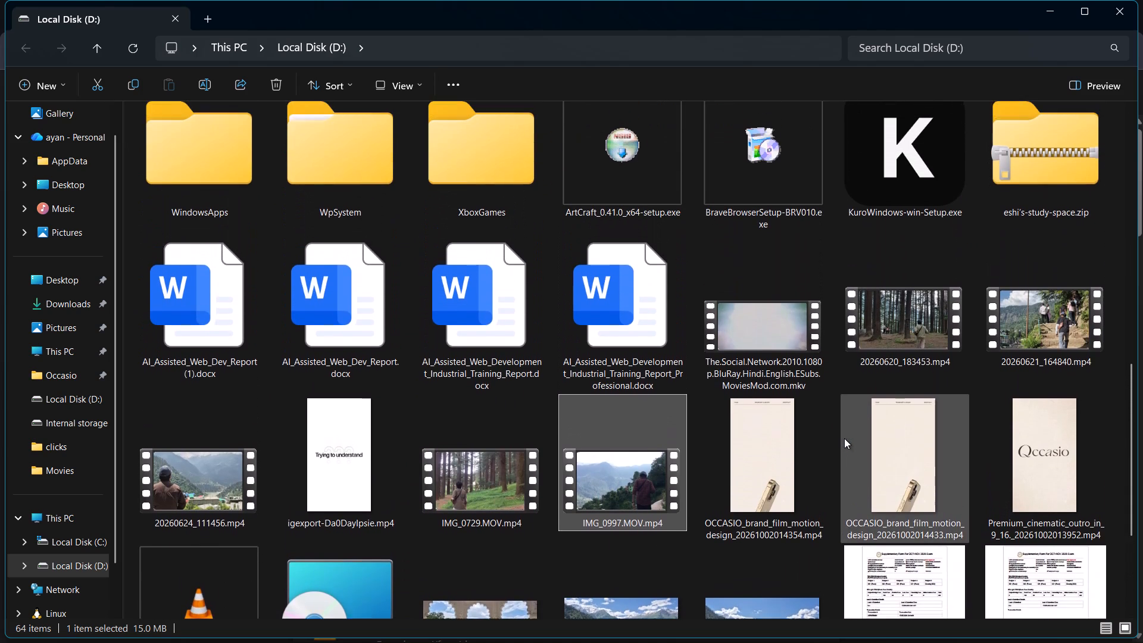
{"action": "scroll", "coordinate": [844, 438], "scroll_direction": "up", "scroll_amount": 1}
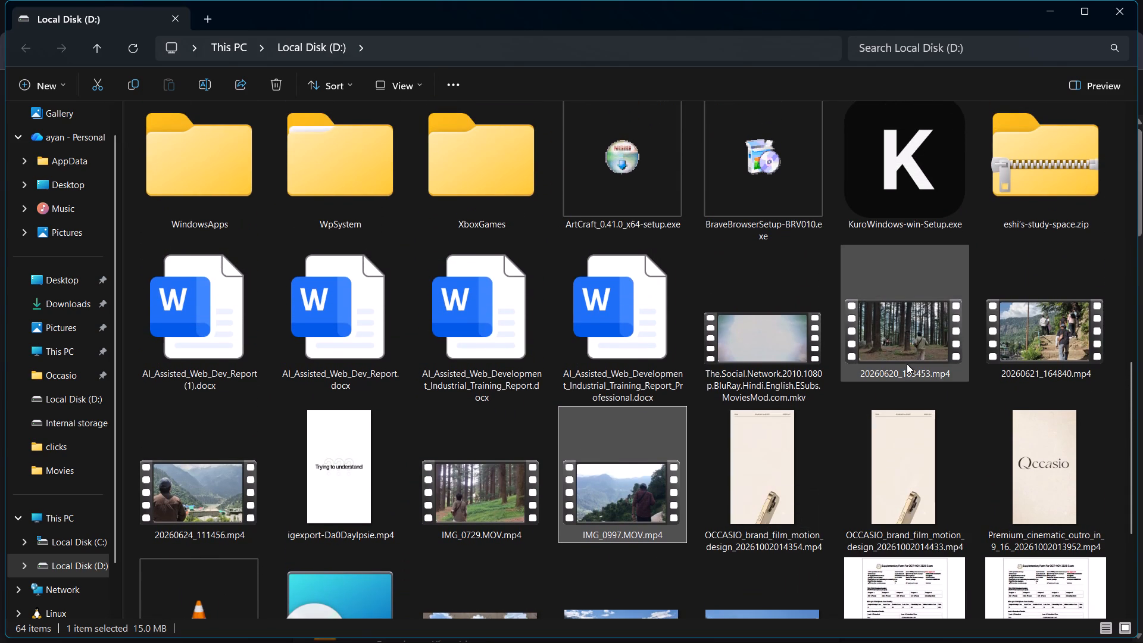
{"action": "left_click_drag", "start_coordinate": [907, 364], "coordinate": [871, 382]}
{"action": "key", "text": "alt+Tab"}
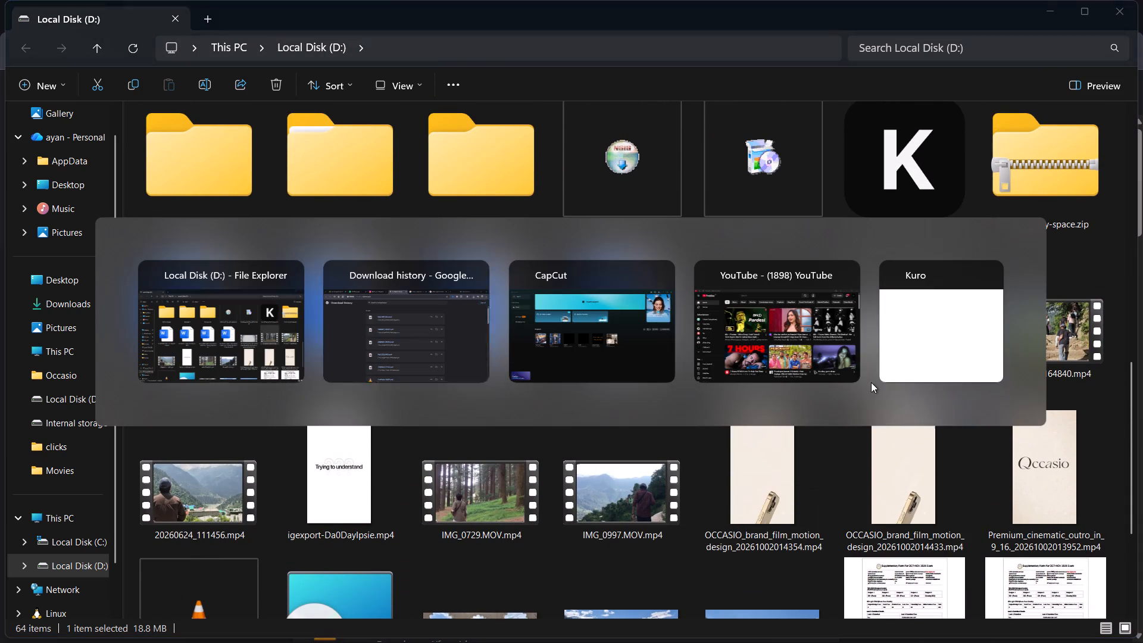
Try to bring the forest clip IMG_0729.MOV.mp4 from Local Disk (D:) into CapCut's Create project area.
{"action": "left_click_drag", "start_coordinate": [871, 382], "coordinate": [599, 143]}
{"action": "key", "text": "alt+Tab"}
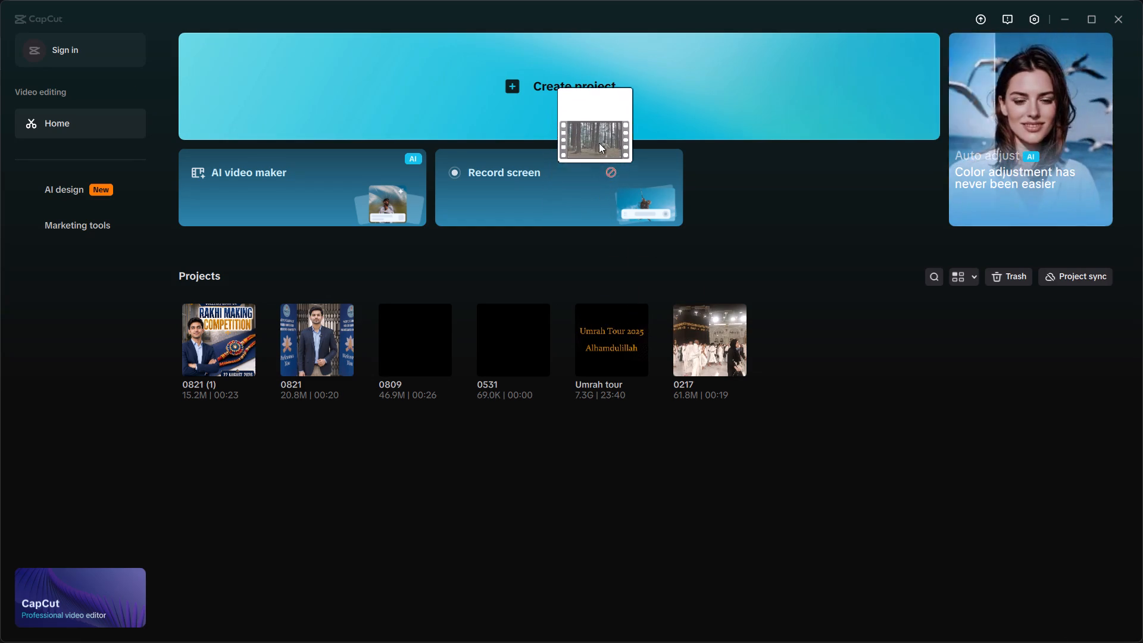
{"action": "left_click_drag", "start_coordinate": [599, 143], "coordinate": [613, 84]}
Create a new video project in CapCut and bring its editor window to the front.
{"action": "left_click", "coordinate": [545, 117]}
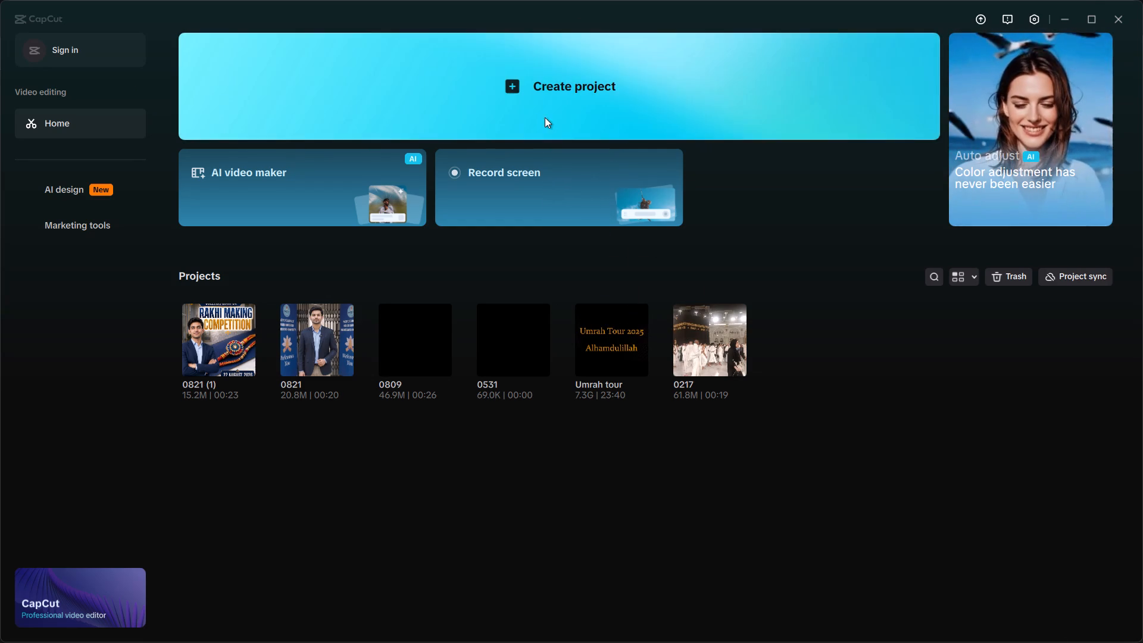
{"action": "key", "text": "alt+Tab"}
{"action": "left_click", "coordinate": [635, 268]}
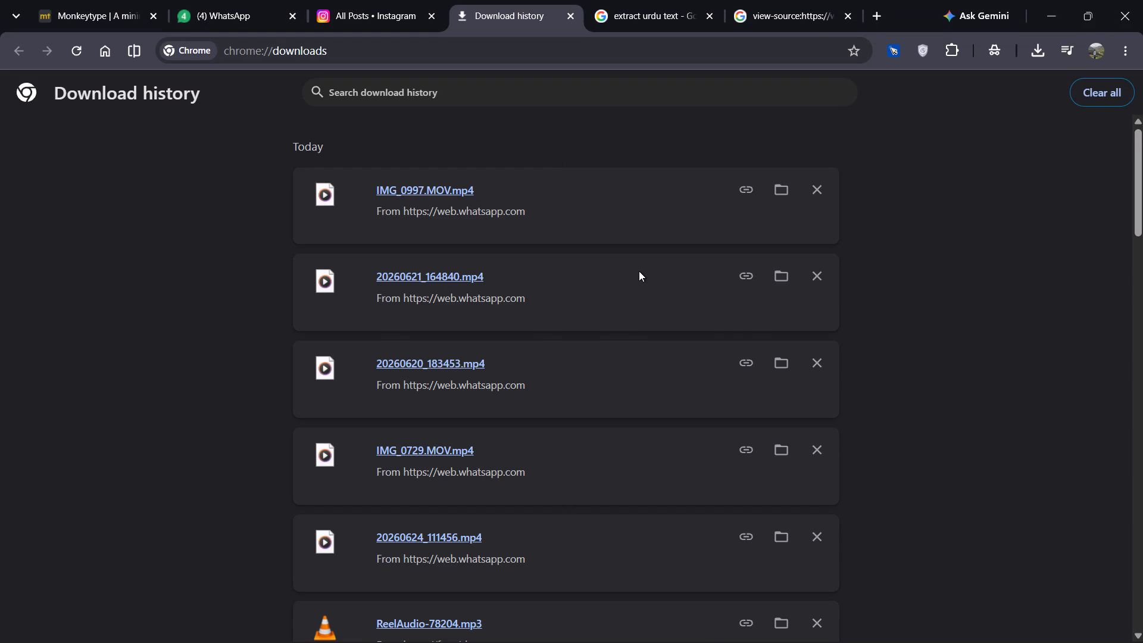
{"action": "key", "text": "alt+Tab"}
{"action": "key", "text": "alt+Tab"}
{"action": "key", "text": "alt+Tab"}
{"action": "key", "text": "alt+Tab"}
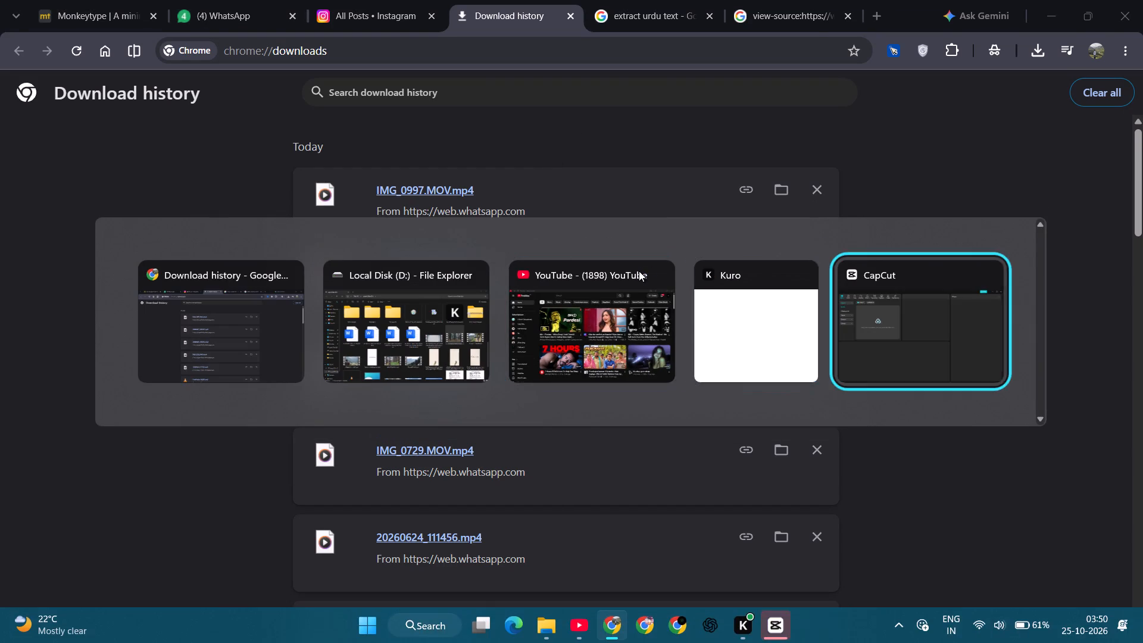
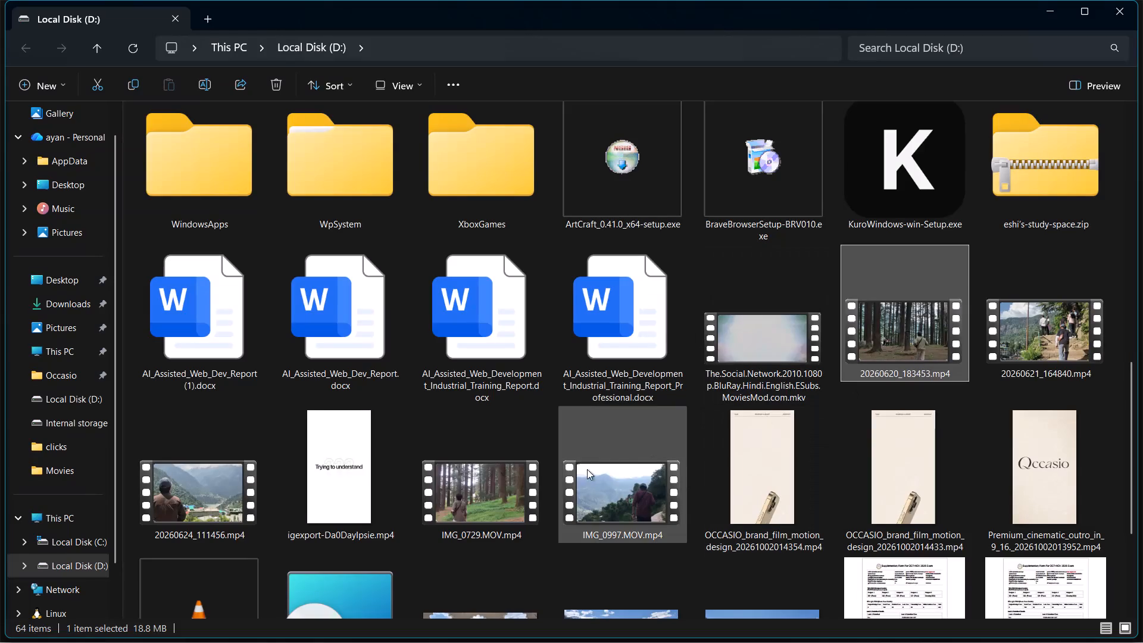
Import the clips 20260620_183453, 20260621_164840, 20260624_111456, IMG_0729.MOV and IMG_0997.MOV from Local Disk (D:) into the CapCut project's media.
{"action": "left_click", "coordinate": [1076, 332], "text": "ctrl"}
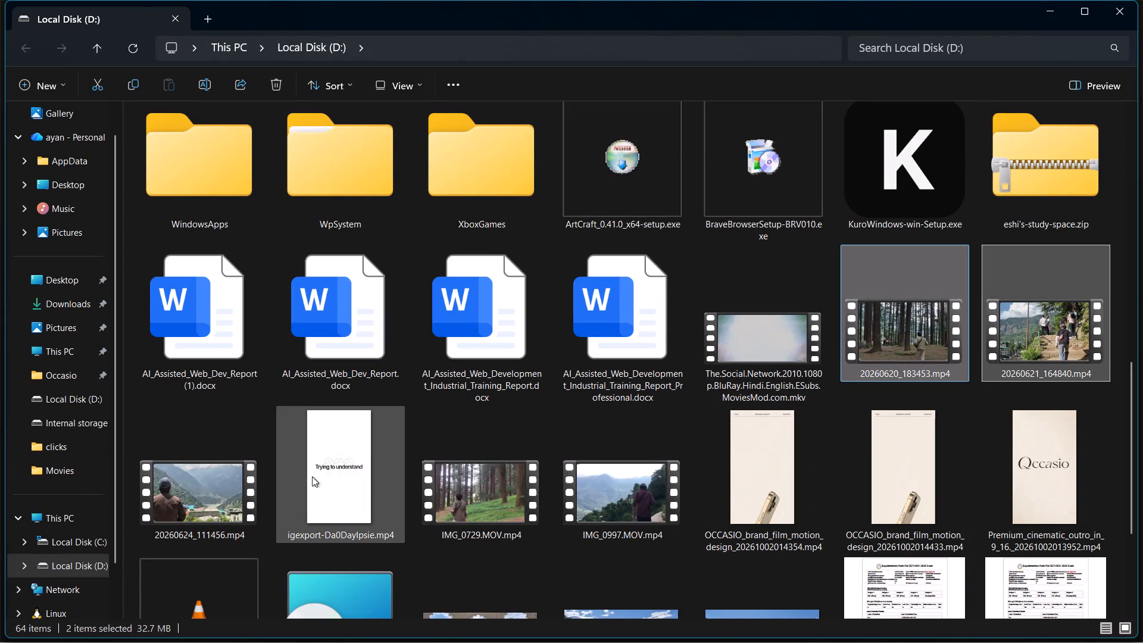
{"action": "left_click", "coordinate": [271, 482], "text": "ctrl"}
{"action": "left_click", "coordinate": [199, 497], "text": "ctrl"}
{"action": "left_click", "coordinate": [472, 504], "text": "ctrl"}
{"action": "left_click", "coordinate": [623, 497], "text": "ctrl"}
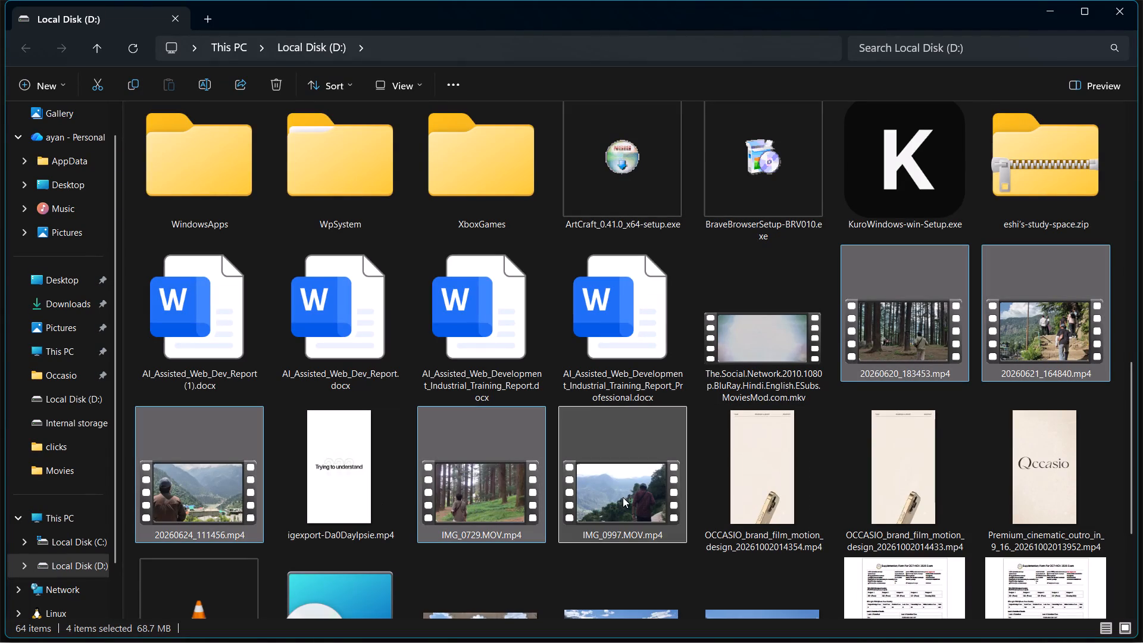
{"action": "left_click_drag", "start_coordinate": [623, 497], "coordinate": [392, 252]}
{"action": "key", "text": "alt+Tab"}
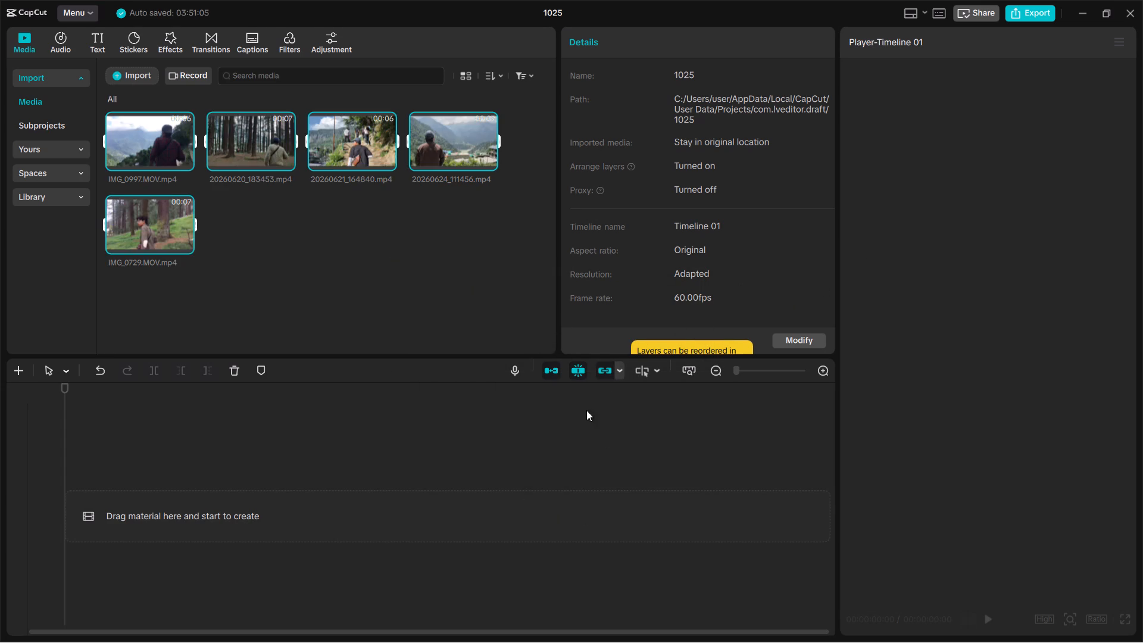
{"action": "left_click", "coordinate": [560, 469]}
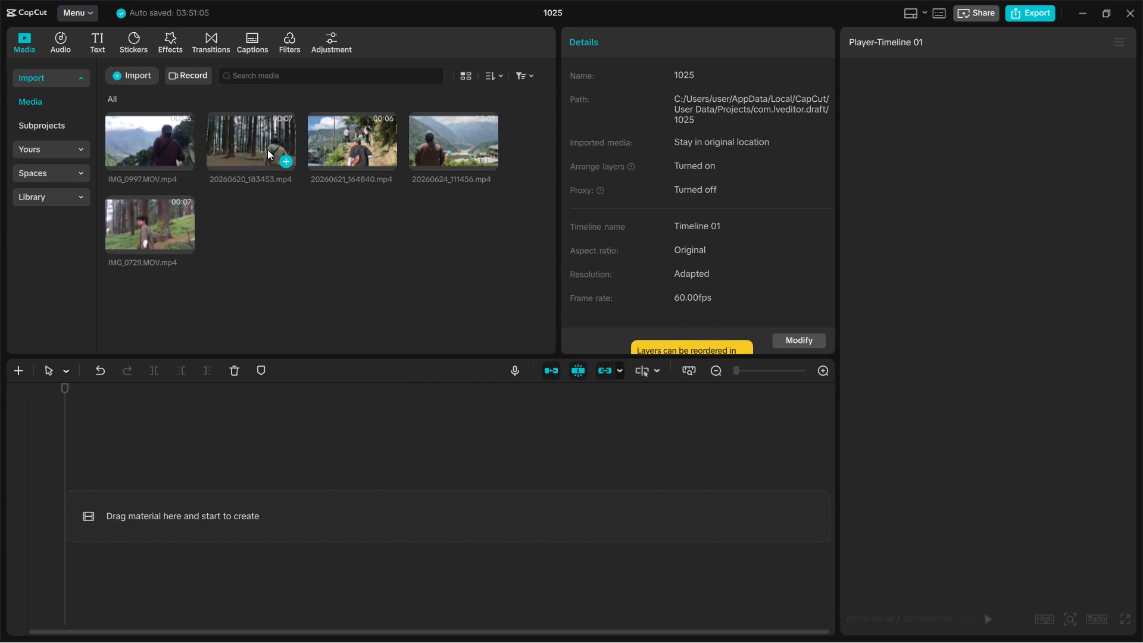
Place the forest clip 20260620_183453.mp4 at the start of the empty timeline.
{"action": "left_click_drag", "start_coordinate": [266, 149], "coordinate": [136, 509]}
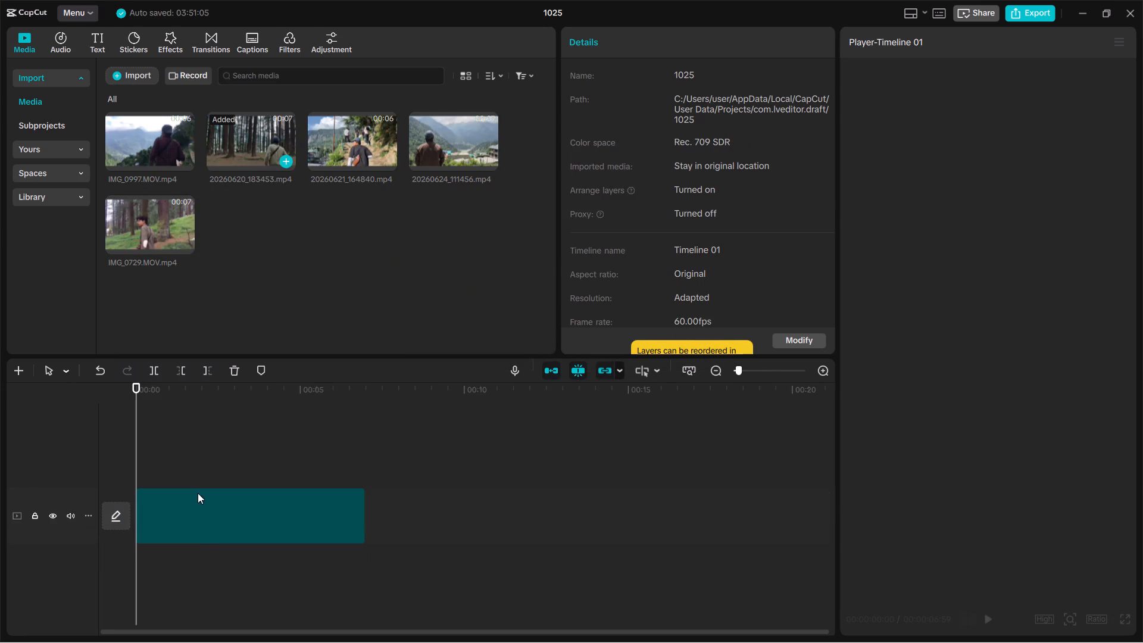
Play the forest clip briefly, stop playback, and mute the main video track.
{"action": "left_click_drag", "start_coordinate": [192, 413], "coordinate": [203, 394]}
{"action": "left_click", "coordinate": [202, 387]}
{"action": "key", "text": "space"}
{"action": "key", "text": "space"}
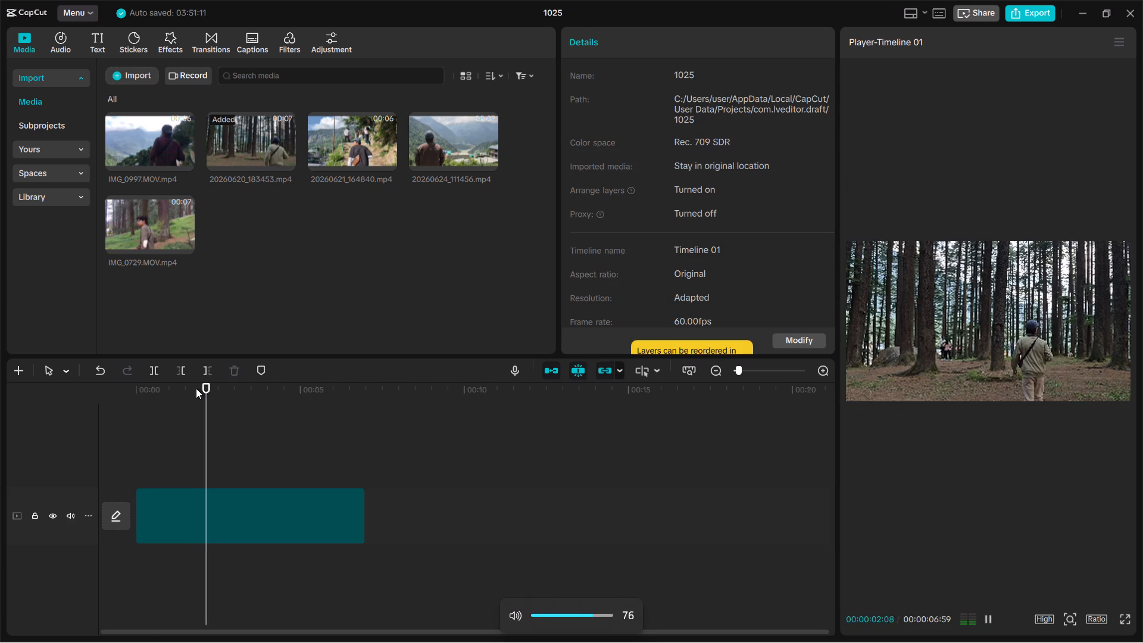
{"action": "key", "text": "space"}
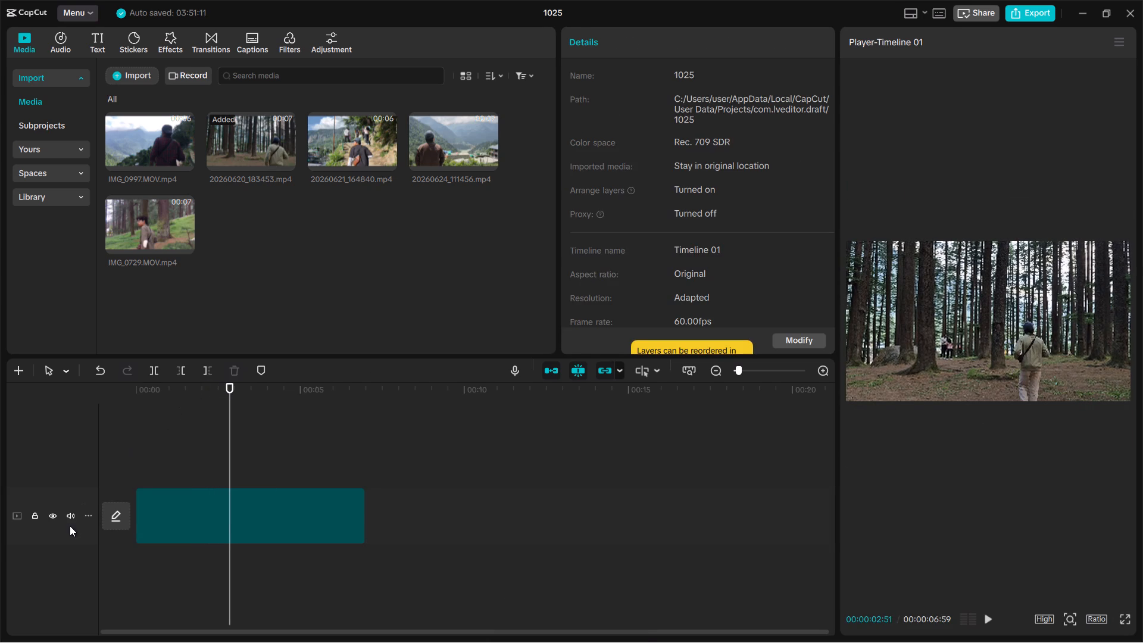
{"action": "left_click", "coordinate": [70, 516]}
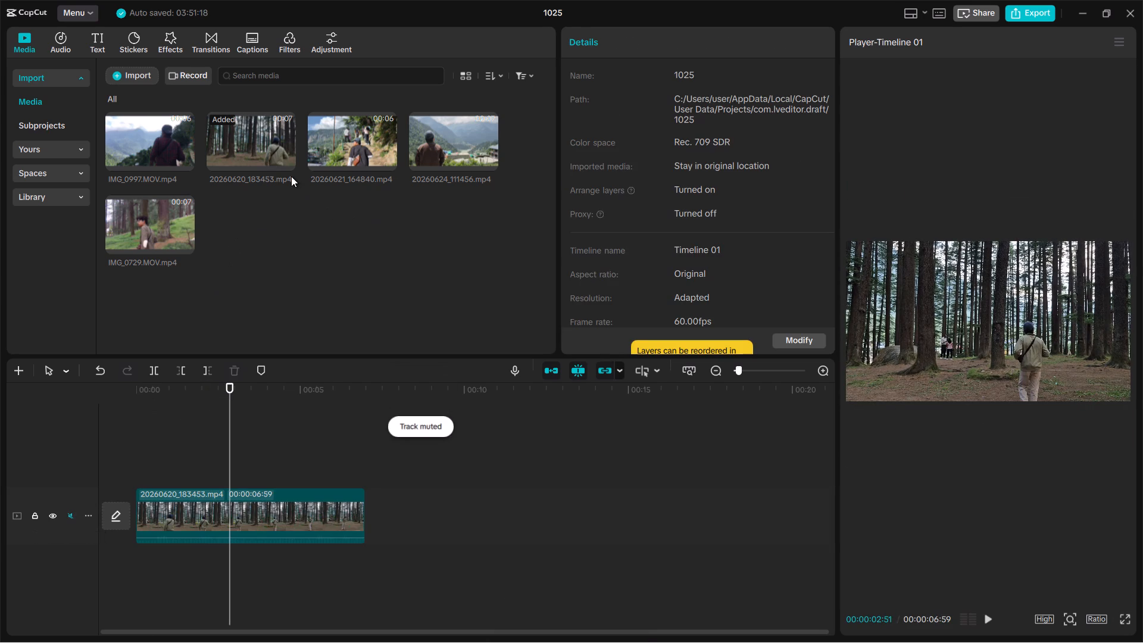
Set the project's aspect ratio to 9:16.
{"action": "left_click", "coordinate": [1095, 617]}
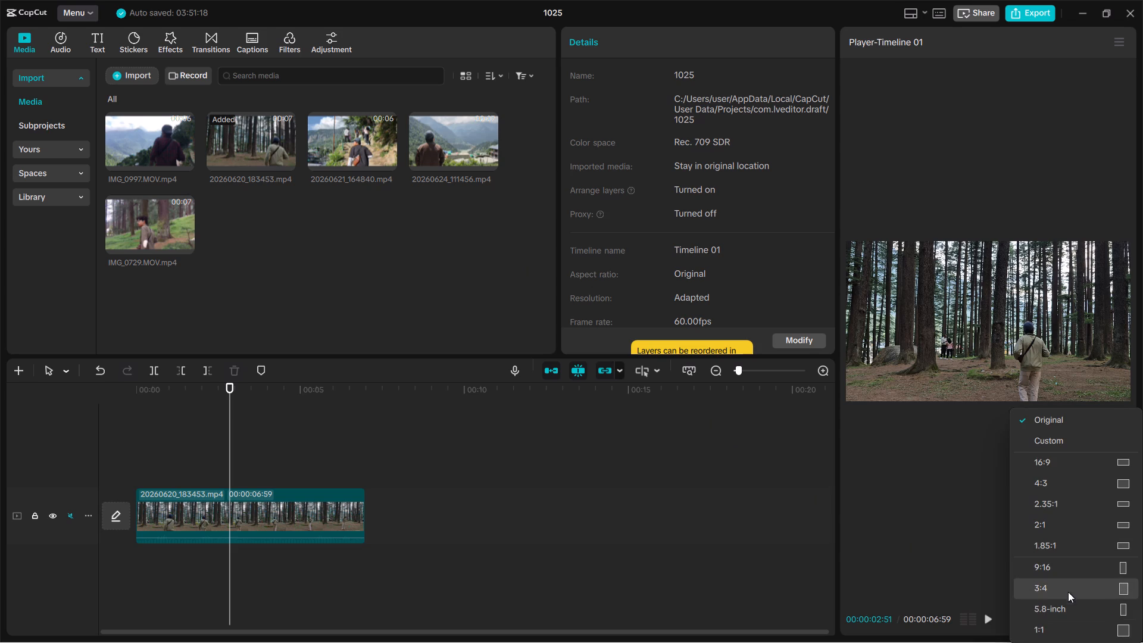
{"action": "double_click", "coordinate": [1067, 571]}
{"action": "left_click", "coordinate": [1064, 561]}
Move the forest clip up to the top edge of the 9:16 frame, at position X 0, Y 1313.
{"action": "left_click", "coordinate": [1003, 362]}
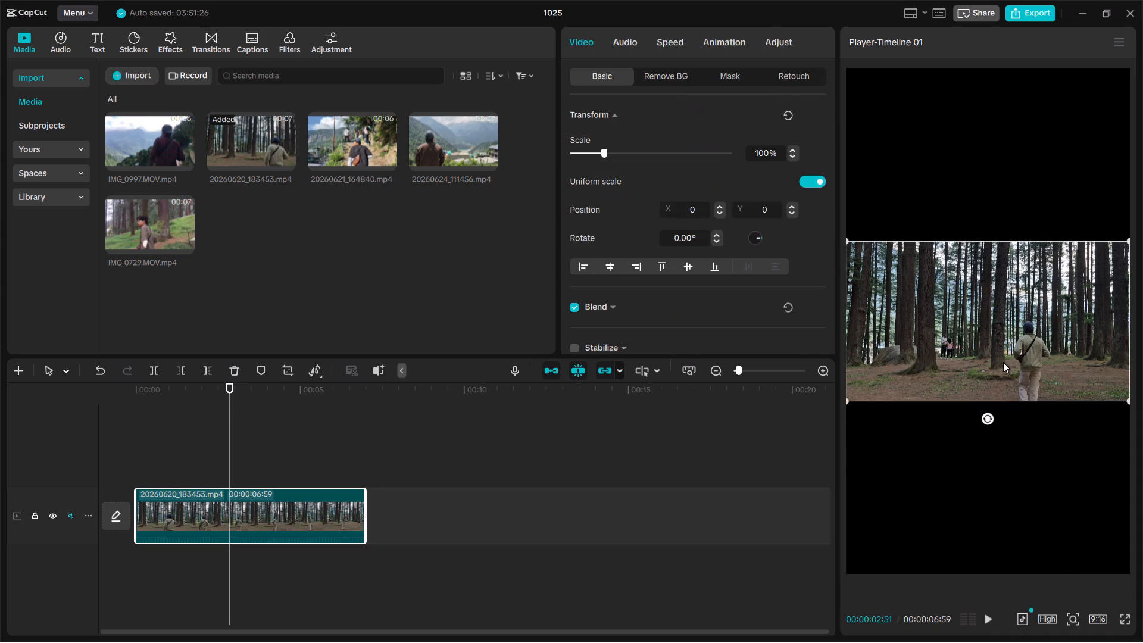
{"action": "left_click_drag", "start_coordinate": [1003, 362], "coordinate": [1005, 199]}
{"action": "scroll", "coordinate": [1011, 303], "scroll_direction": "down", "scroll_amount": 1}
{"action": "scroll", "coordinate": [1005, 199], "scroll_direction": "down", "scroll_amount": 1}
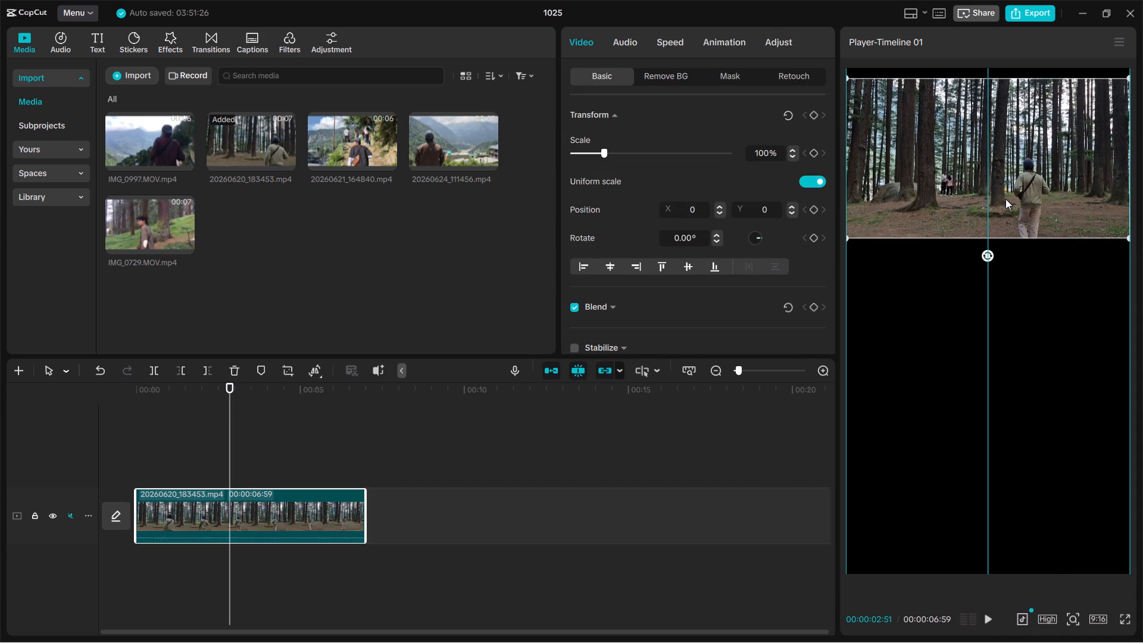
{"action": "scroll", "coordinate": [1005, 199], "scroll_direction": "down", "scroll_amount": 1}
{"action": "left_click_drag", "start_coordinate": [1005, 199], "coordinate": [1006, 196]}
{"action": "scroll", "coordinate": [1005, 192], "scroll_direction": "down", "scroll_amount": 1}
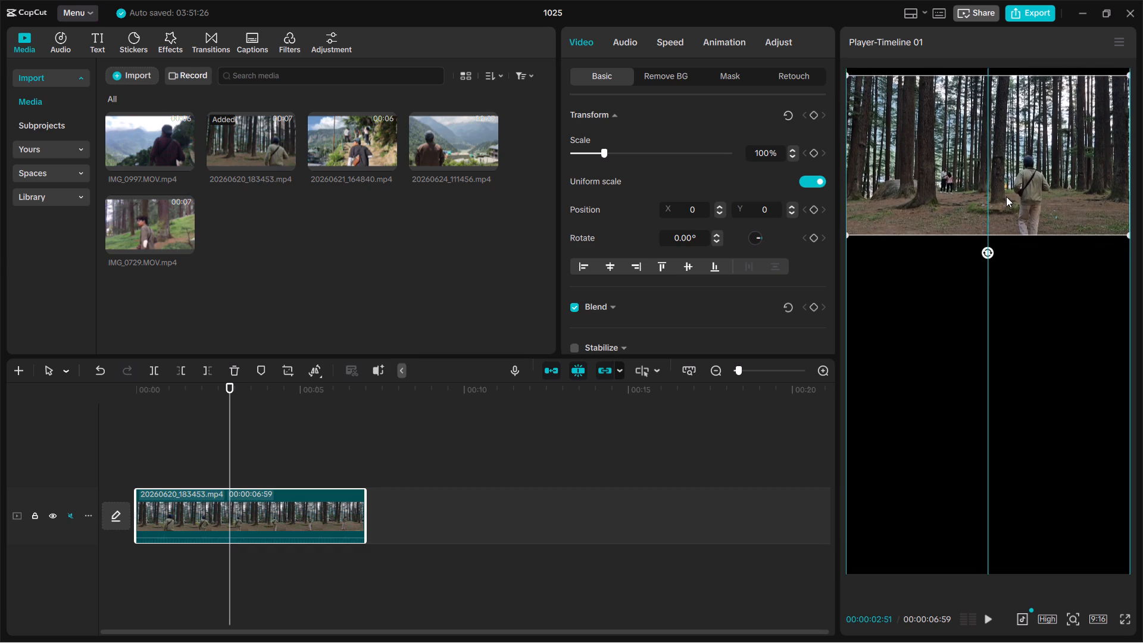
{"action": "left_click_drag", "start_coordinate": [1006, 196], "coordinate": [1006, 191]}
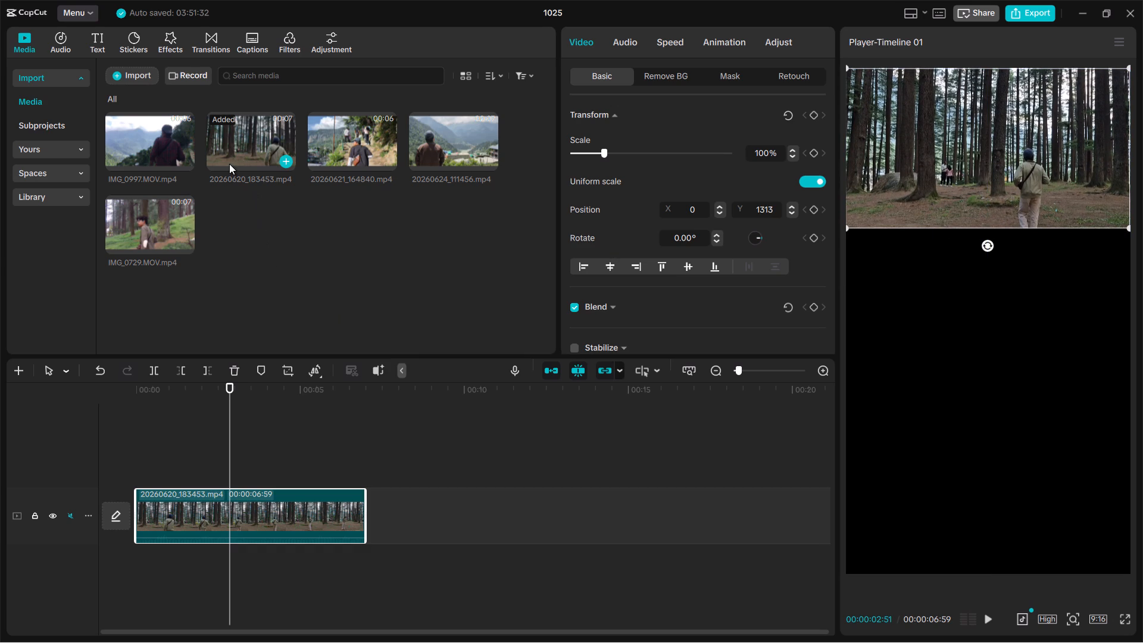
Append 20260624_111456.mp4, IMG_0997.MOV.mp4 and 20260621_164840.mp4, in that order, after the forest clip on the main video track.
{"action": "left_click_drag", "start_coordinate": [432, 154], "coordinate": [438, 501]}
{"action": "scroll", "coordinate": [438, 184], "scroll_direction": "up", "scroll_amount": 1}
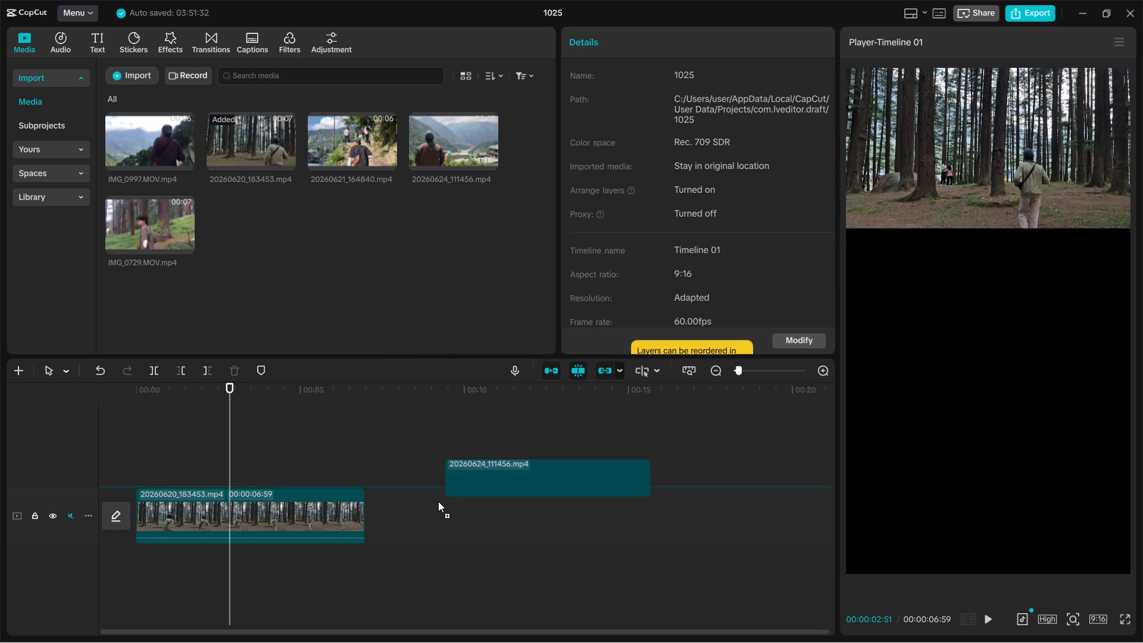
{"action": "left_click_drag", "start_coordinate": [438, 501], "coordinate": [382, 514]}
{"action": "scroll", "coordinate": [438, 501], "scroll_direction": "up", "scroll_amount": 1}
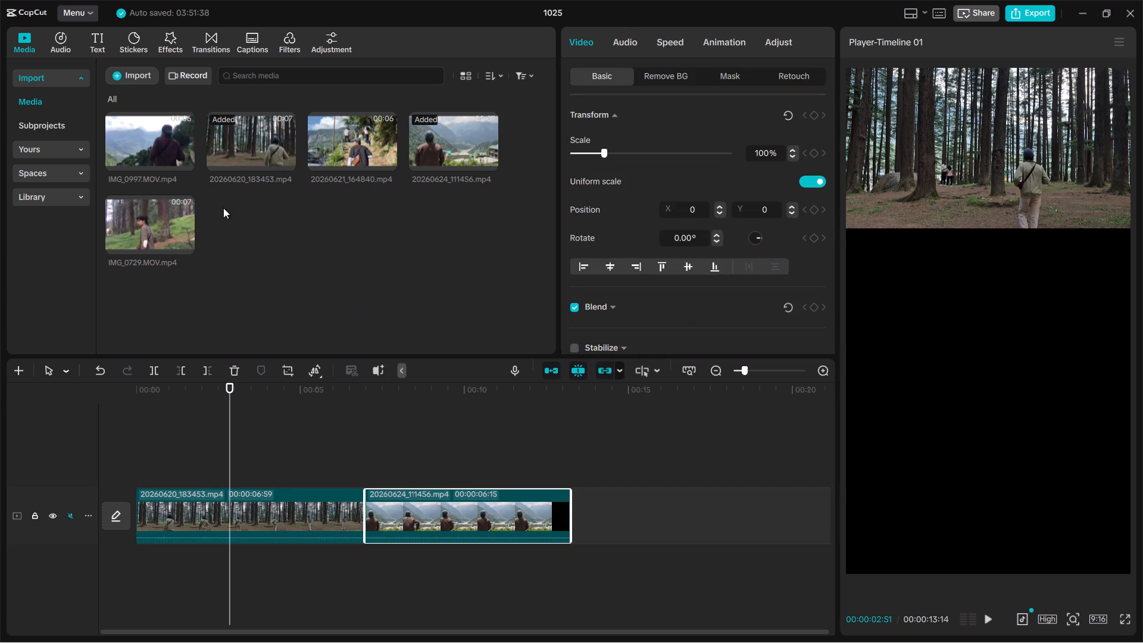
{"action": "left_click_drag", "start_coordinate": [150, 154], "coordinate": [251, 223]}
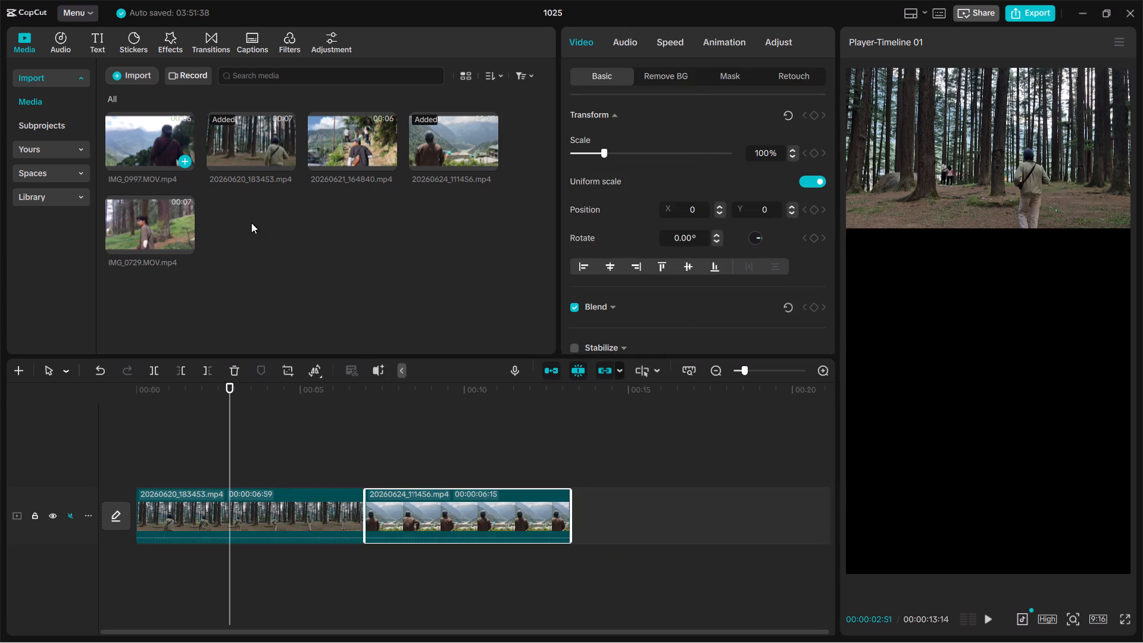
{"action": "left_click_drag", "start_coordinate": [251, 223], "coordinate": [587, 517]}
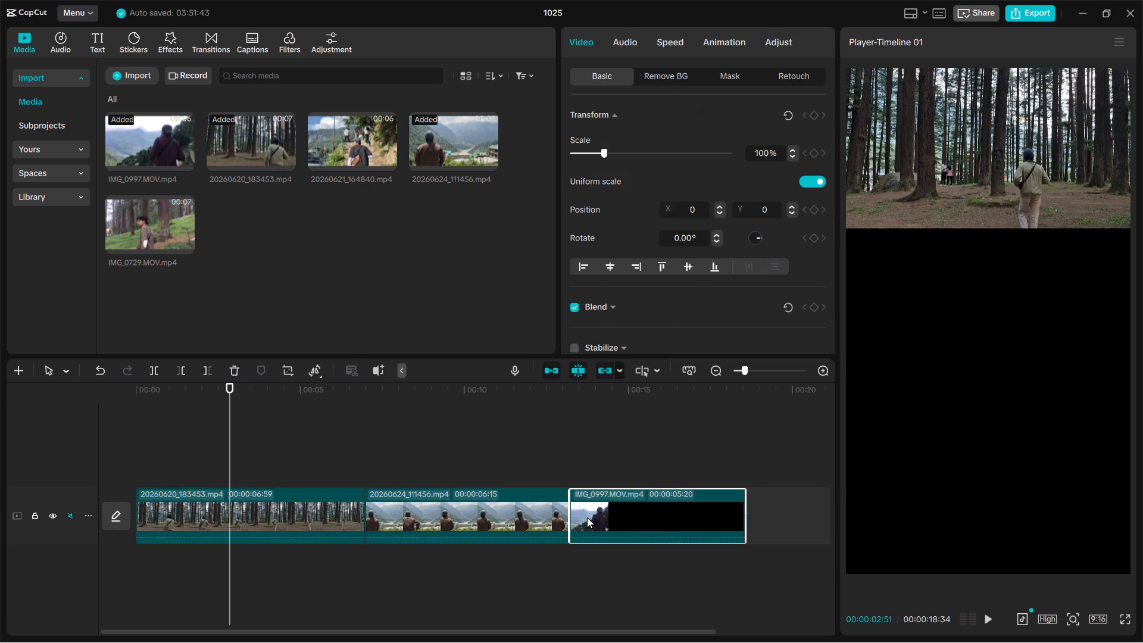
{"action": "left_click_drag", "start_coordinate": [346, 164], "coordinate": [705, 493]}
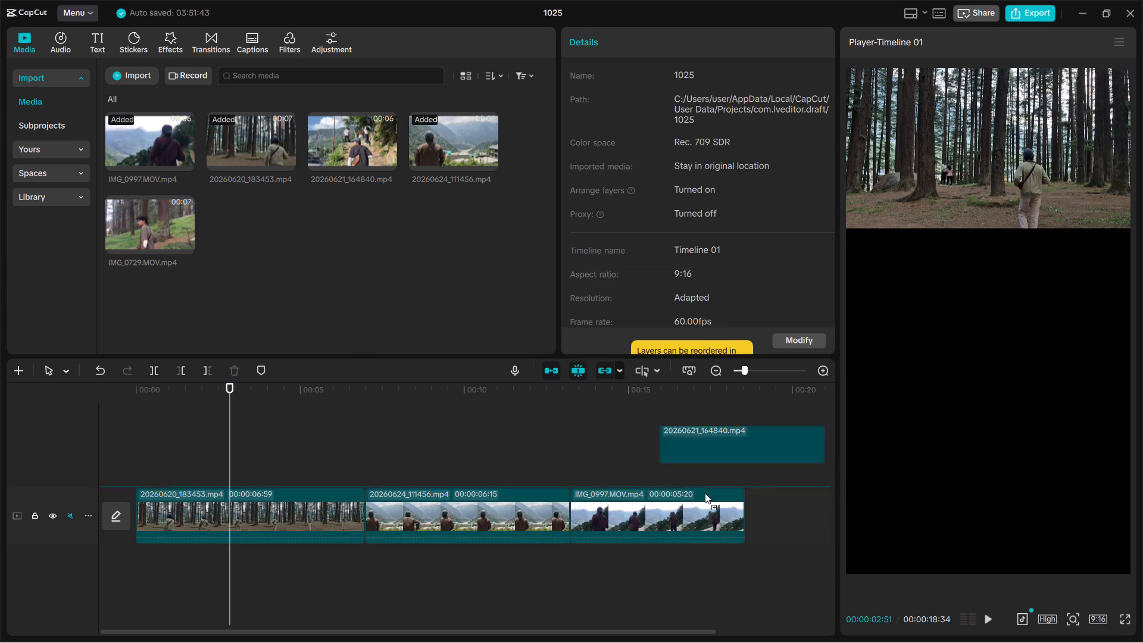
{"action": "left_click_drag", "start_coordinate": [705, 493], "coordinate": [760, 531]}
{"action": "scroll", "coordinate": [364, 435], "scroll_direction": "right", "scroll_amount": 1}
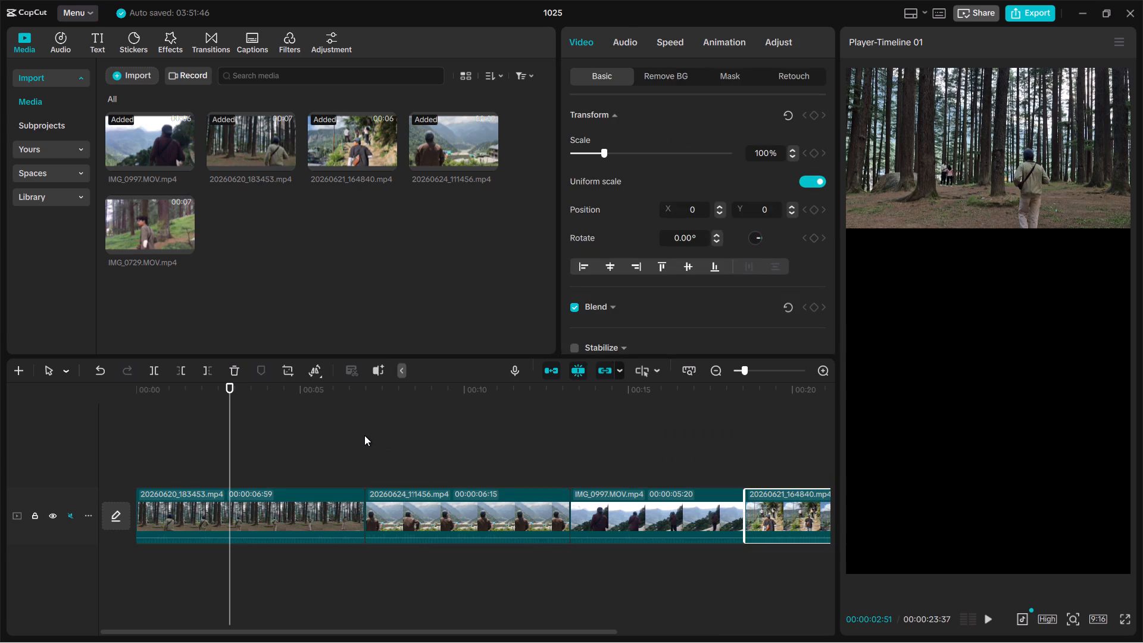
{"action": "scroll", "coordinate": [364, 435], "scroll_direction": "right", "scroll_amount": 1}
Locate the downloaded ReelAudio-78204.mp3 through Chrome's download history and import it into the CapCut project's media.
{"action": "key", "text": "alt+Tab"}
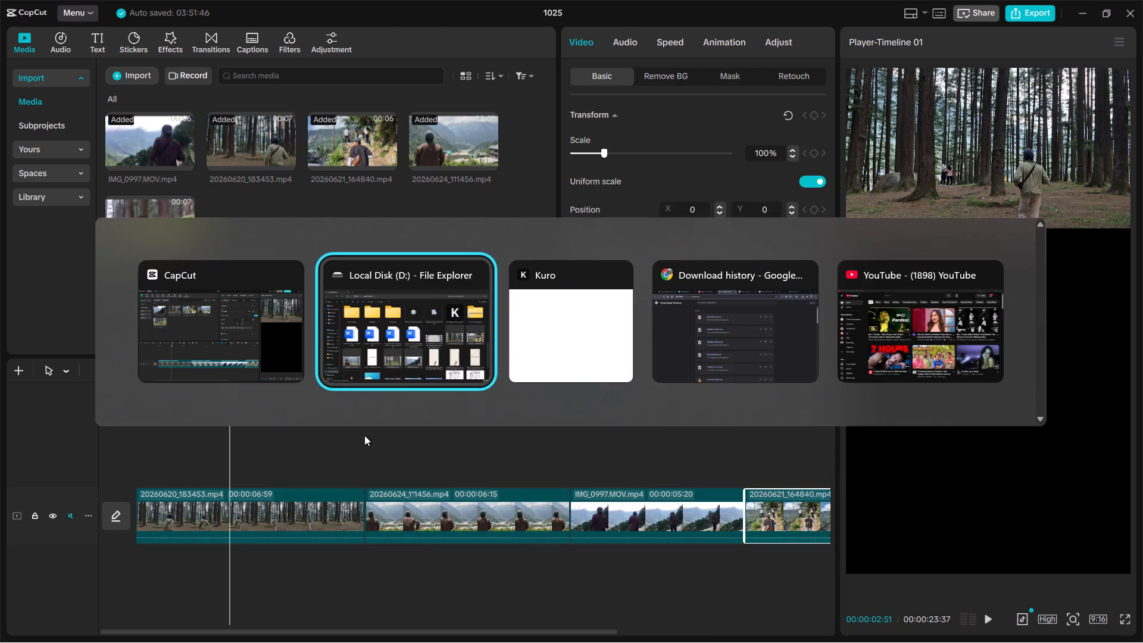
{"action": "key", "text": "alt+Tab"}
{"action": "key", "text": "alt+Tab"}
{"action": "scroll", "coordinate": [414, 404], "scroll_direction": "down", "scroll_amount": 1}
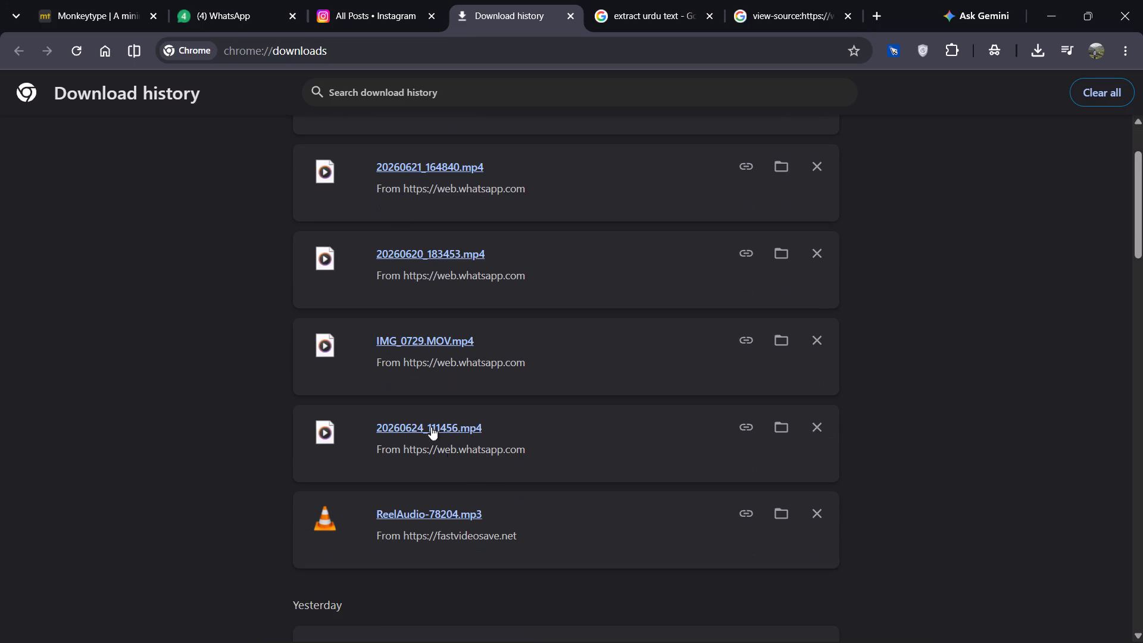
{"action": "left_click", "coordinate": [779, 512]}
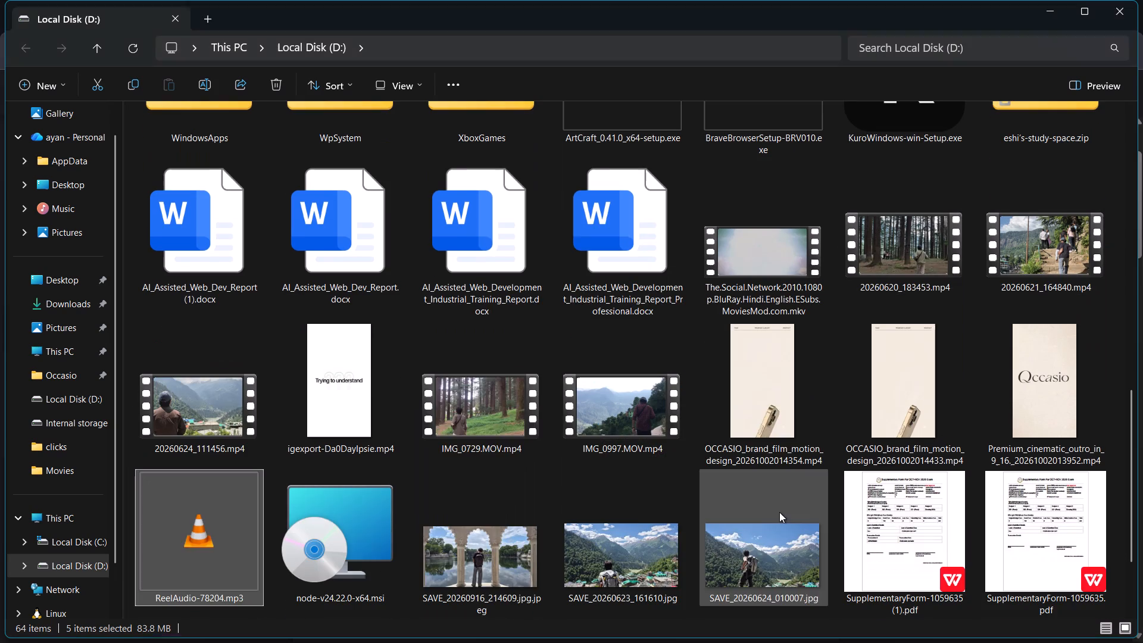
{"action": "left_click_drag", "start_coordinate": [206, 522], "coordinate": [257, 527]}
{"action": "key", "text": "alt+Tab"}
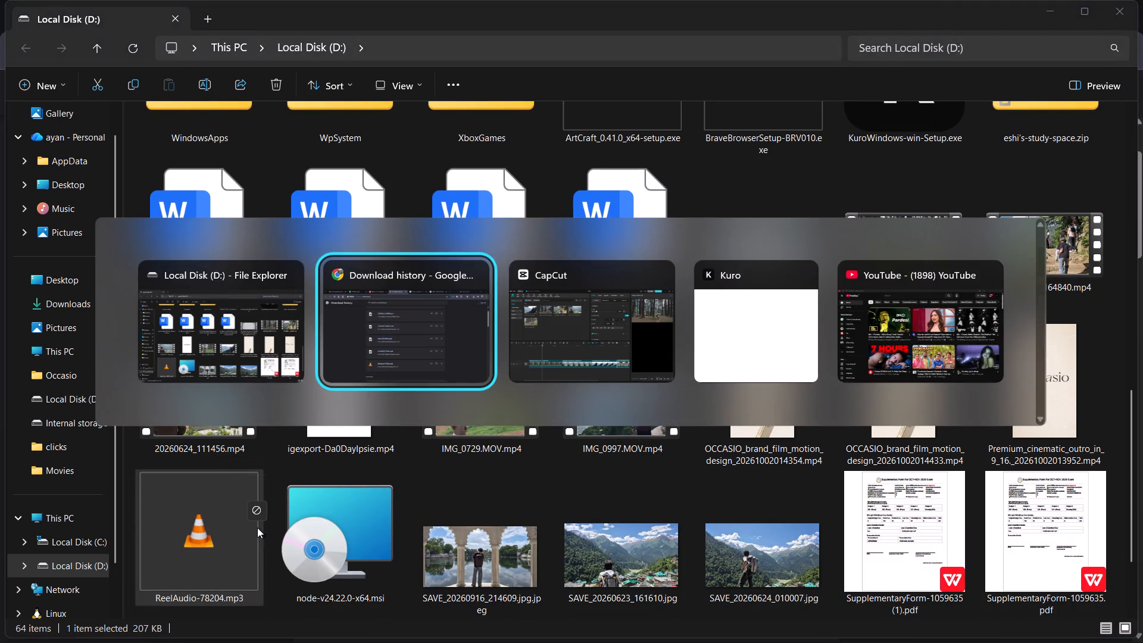
{"action": "left_click_drag", "start_coordinate": [257, 527], "coordinate": [369, 289]}
{"action": "key", "text": "alt+Tab"}
{"action": "left_click_drag", "start_coordinate": [249, 227], "coordinate": [249, 226]}
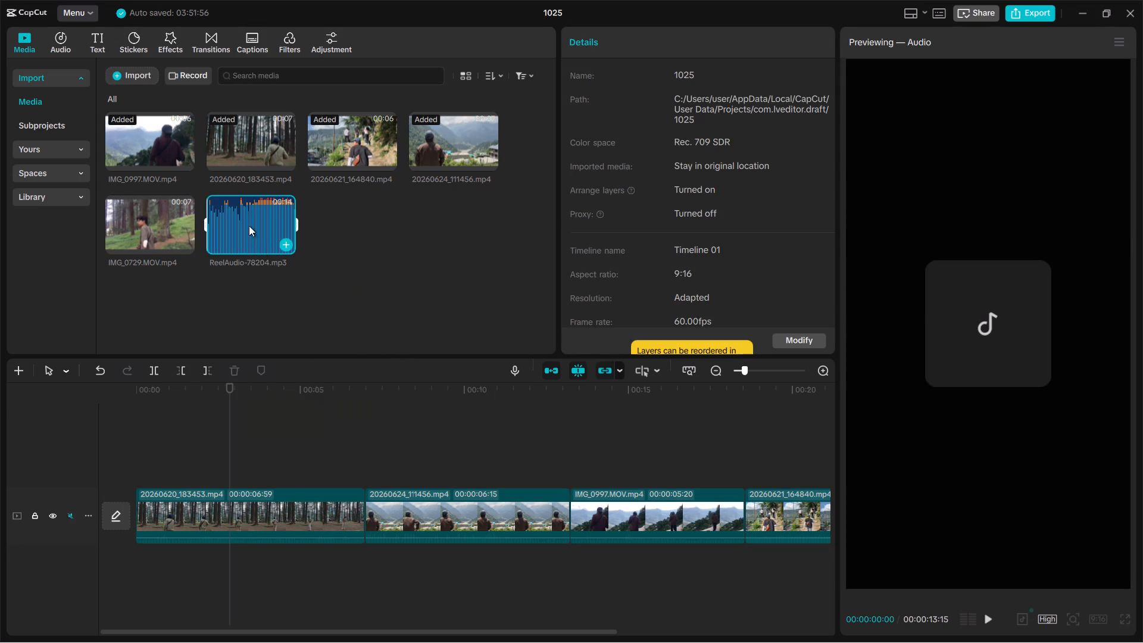
Place ReelAudio-78204.mp3 on an audio track beneath the video clips, starting at 00:00, and try to extend its end.
{"action": "left_click_drag", "start_coordinate": [249, 226], "coordinate": [139, 566]}
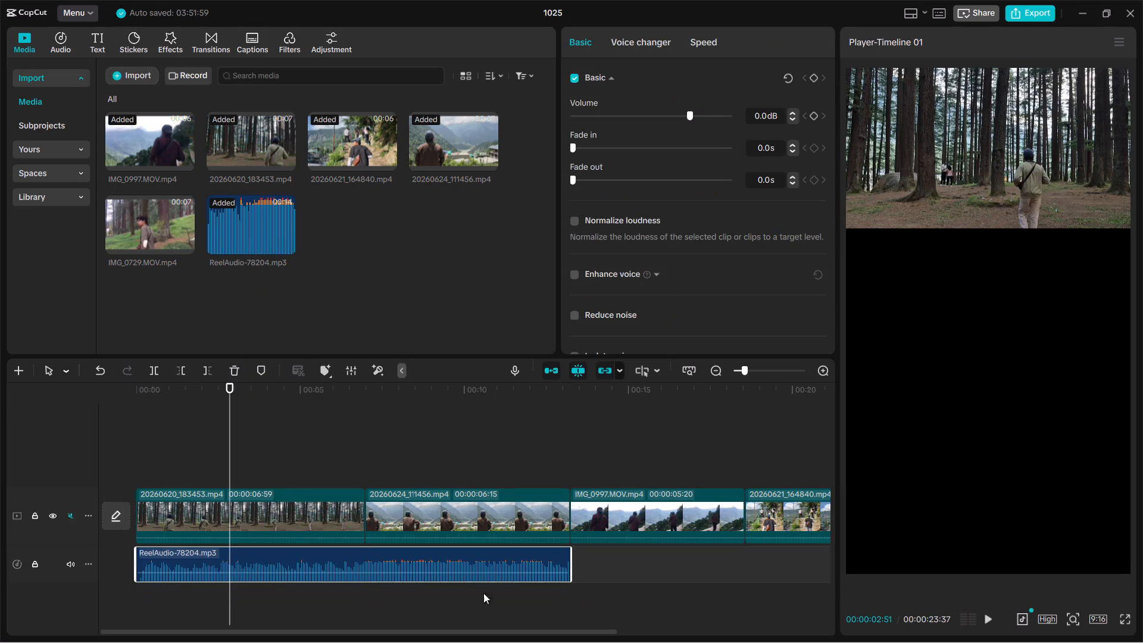
{"action": "left_click_drag", "start_coordinate": [571, 563], "coordinate": [616, 557]}
{"action": "scroll", "coordinate": [289, 444], "scroll_direction": "right", "scroll_amount": 2}
Play the timeline from the beginning twice to check the opening clip against the audio.
{"action": "left_click_drag", "start_coordinate": [173, 392], "coordinate": [129, 390]}
{"action": "key", "text": "space"}
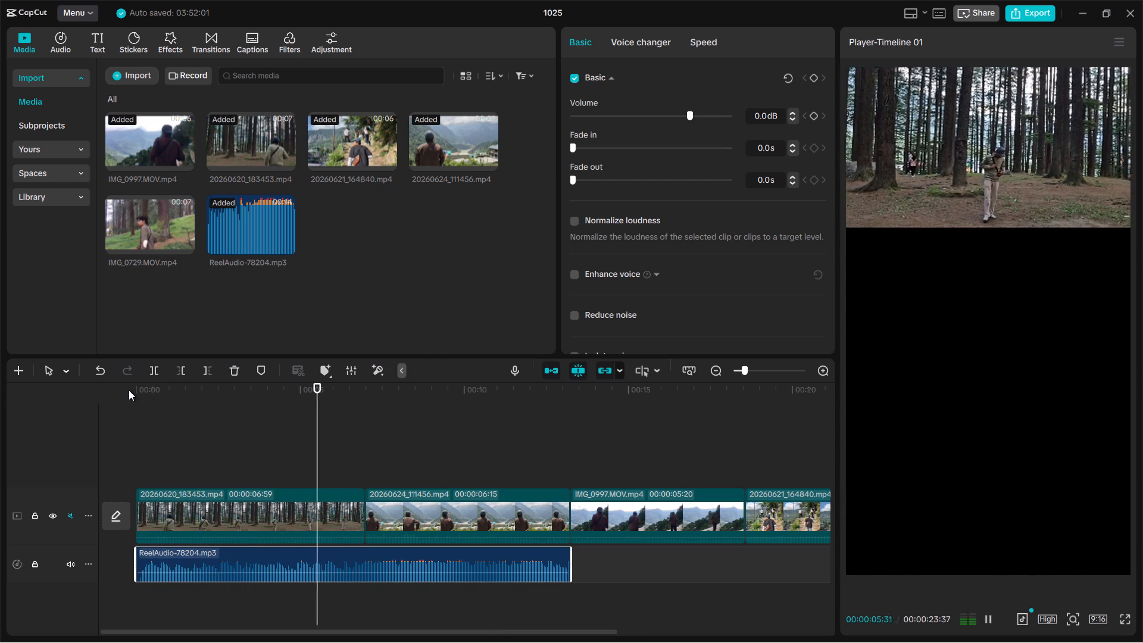
{"action": "key", "text": "space"}
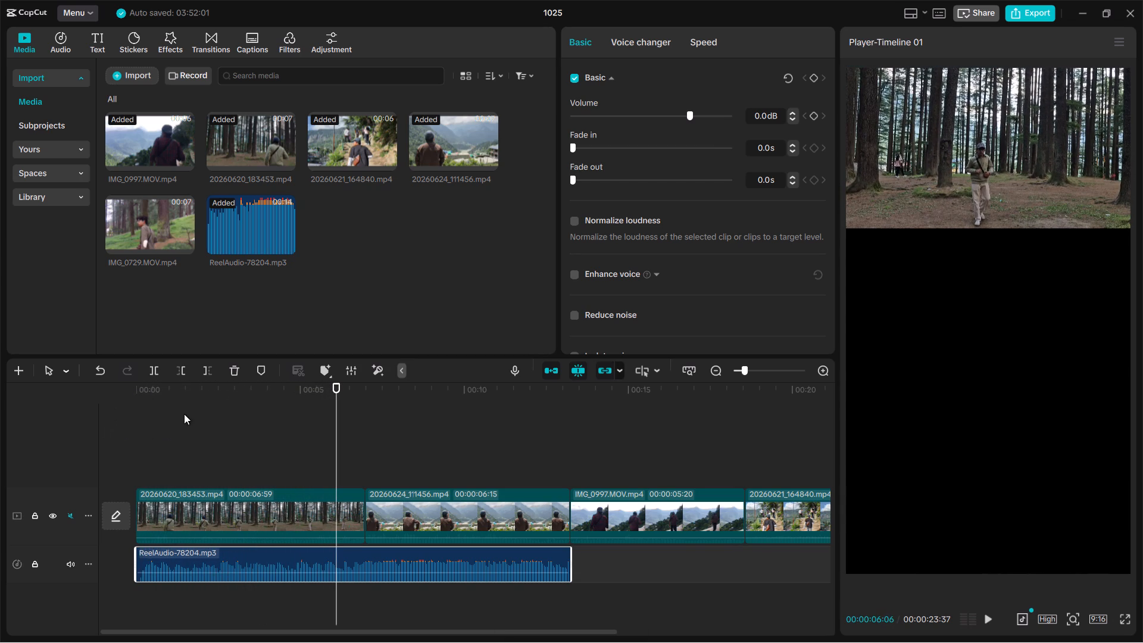
{"action": "left_click_drag", "start_coordinate": [143, 391], "coordinate": [128, 389]}
{"action": "key", "text": "space"}
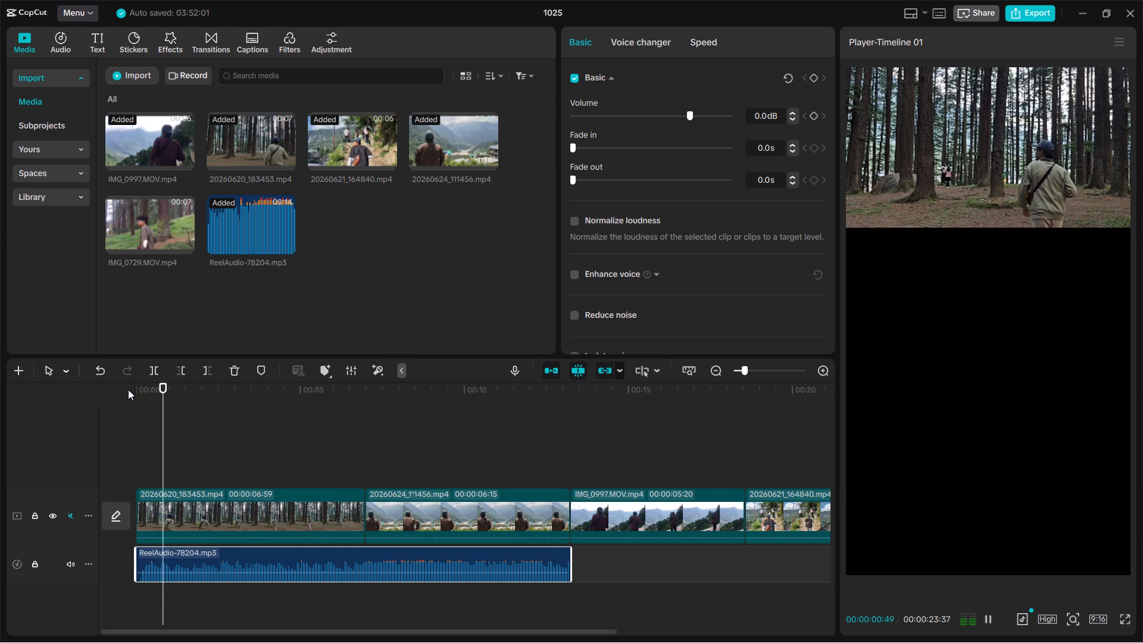
{"action": "key", "text": "space"}
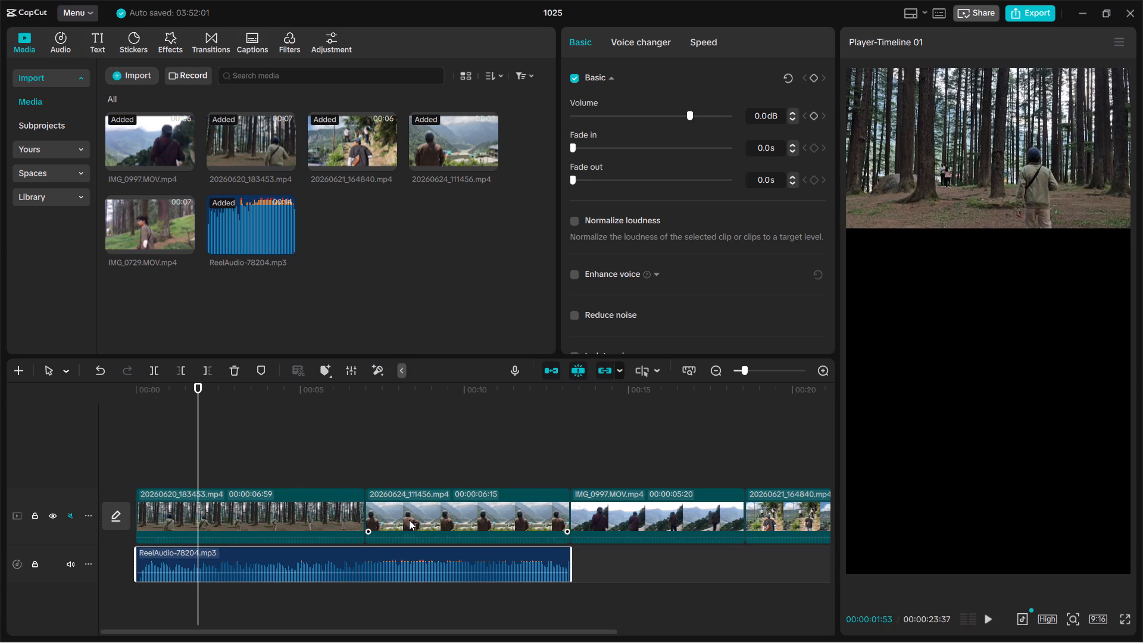
Look through the available commands and basic video settings for the 20260624_111456.mp4 clip.
{"action": "left_click", "coordinate": [446, 506]}
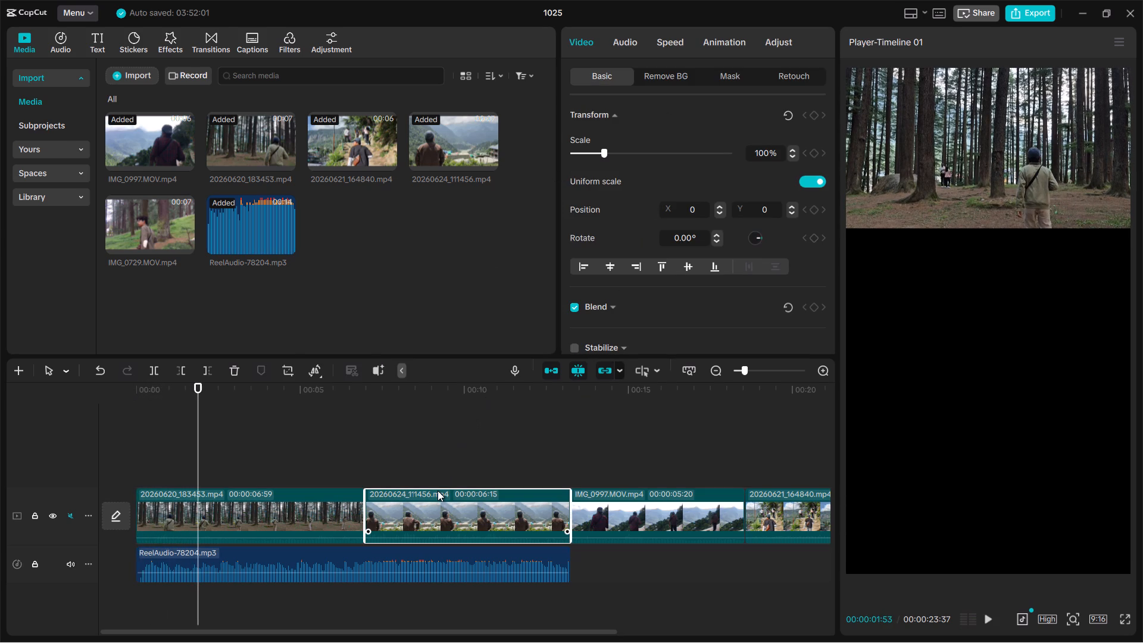
{"action": "right_click", "coordinate": [438, 491]}
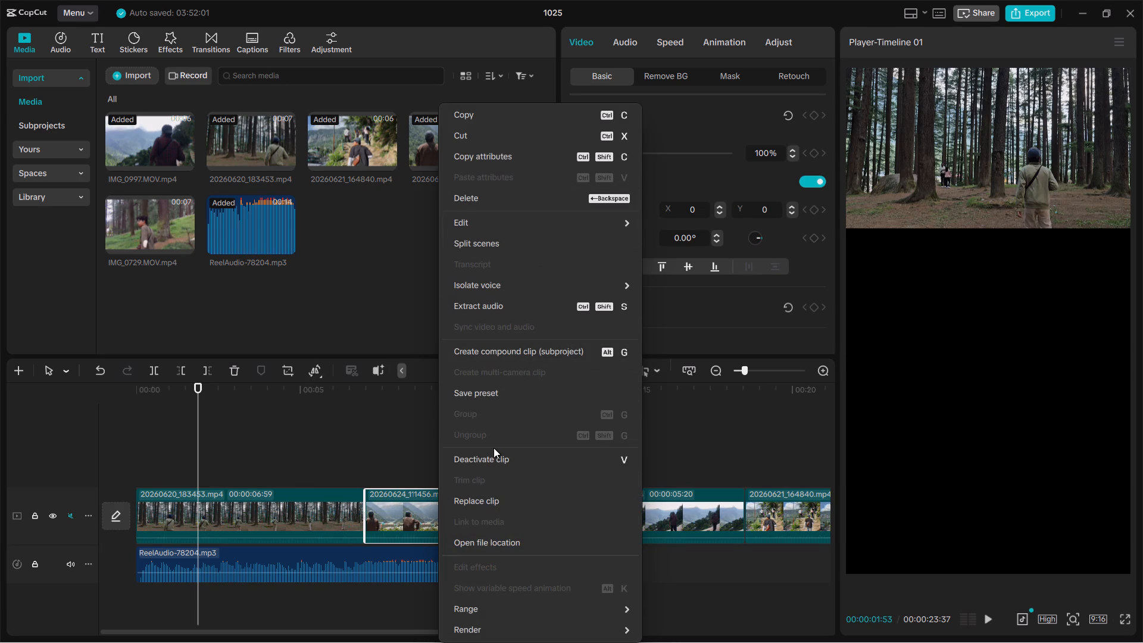
{"action": "scroll", "coordinate": [494, 448], "scroll_direction": "down", "scroll_amount": 1}
{"action": "left_click", "coordinate": [361, 436]}
{"action": "scroll", "coordinate": [630, 305], "scroll_direction": "down", "scroll_amount": 3}
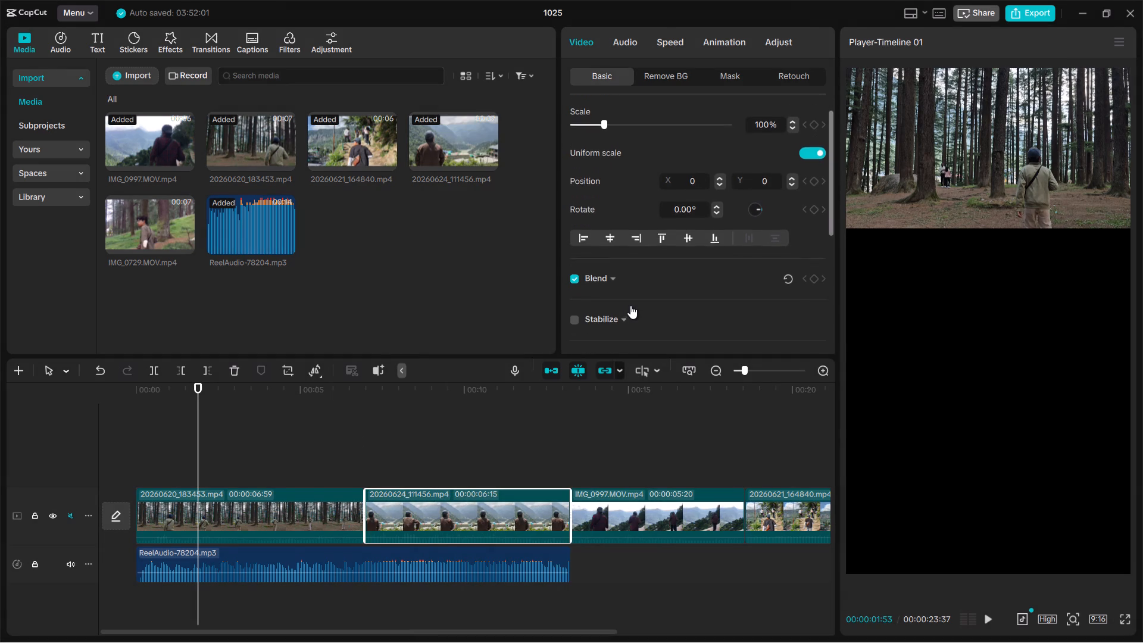
{"action": "scroll", "coordinate": [630, 305], "scroll_direction": "down", "scroll_amount": 15}
{"action": "scroll", "coordinate": [630, 305], "scroll_direction": "up", "scroll_amount": 6}
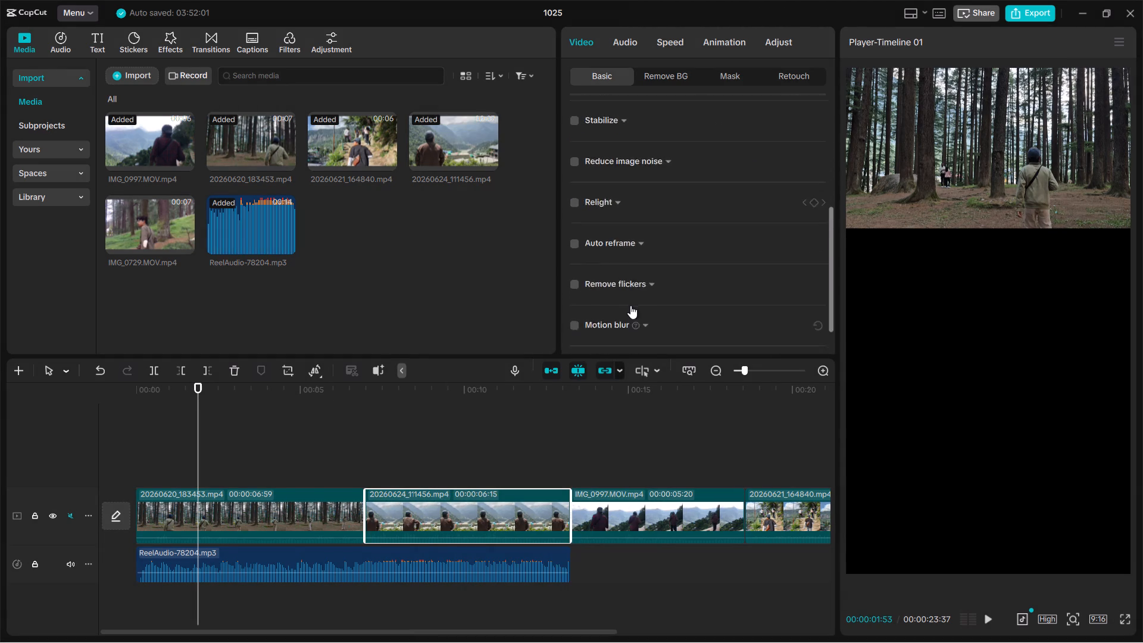
{"action": "scroll", "coordinate": [630, 305], "scroll_direction": "up", "scroll_amount": 20}
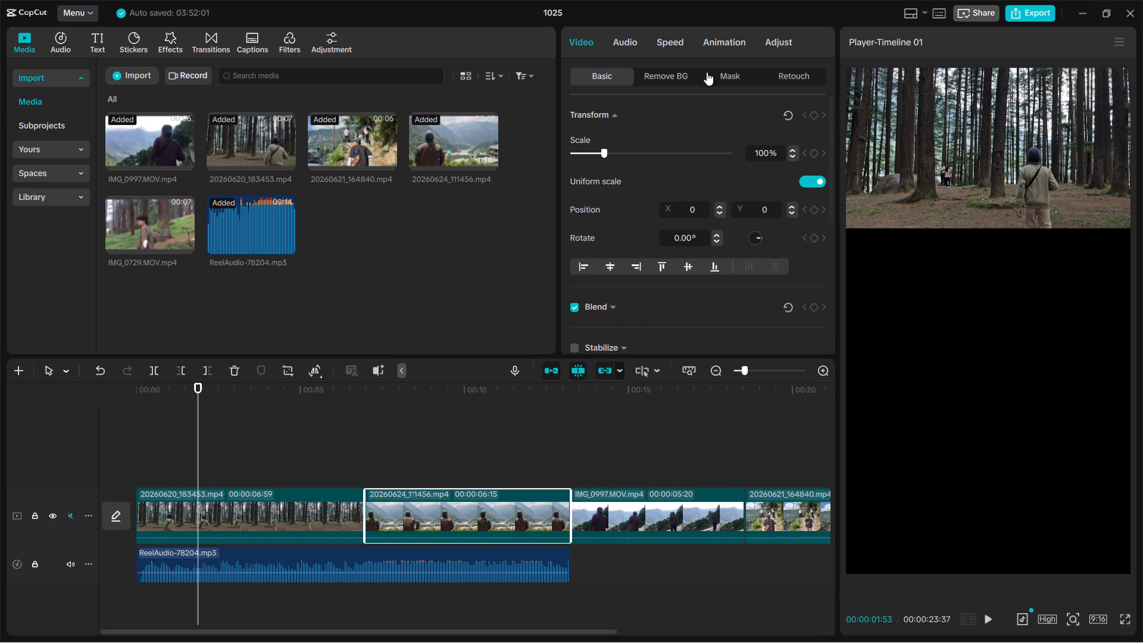
{"action": "scroll", "coordinate": [707, 72], "scroll_direction": "left", "scroll_amount": 2}
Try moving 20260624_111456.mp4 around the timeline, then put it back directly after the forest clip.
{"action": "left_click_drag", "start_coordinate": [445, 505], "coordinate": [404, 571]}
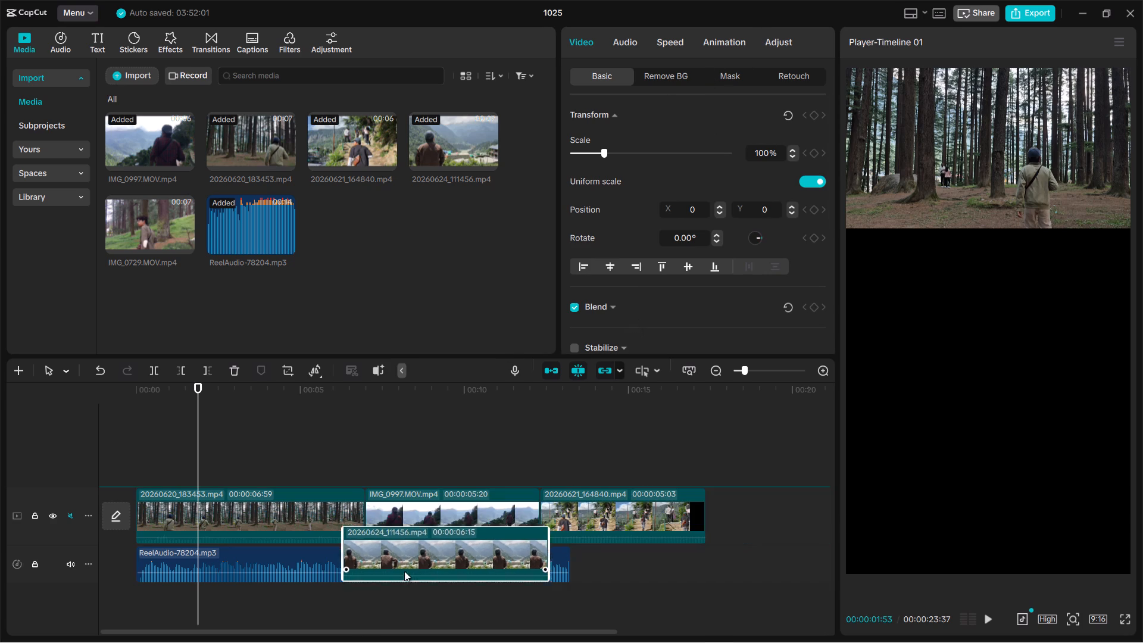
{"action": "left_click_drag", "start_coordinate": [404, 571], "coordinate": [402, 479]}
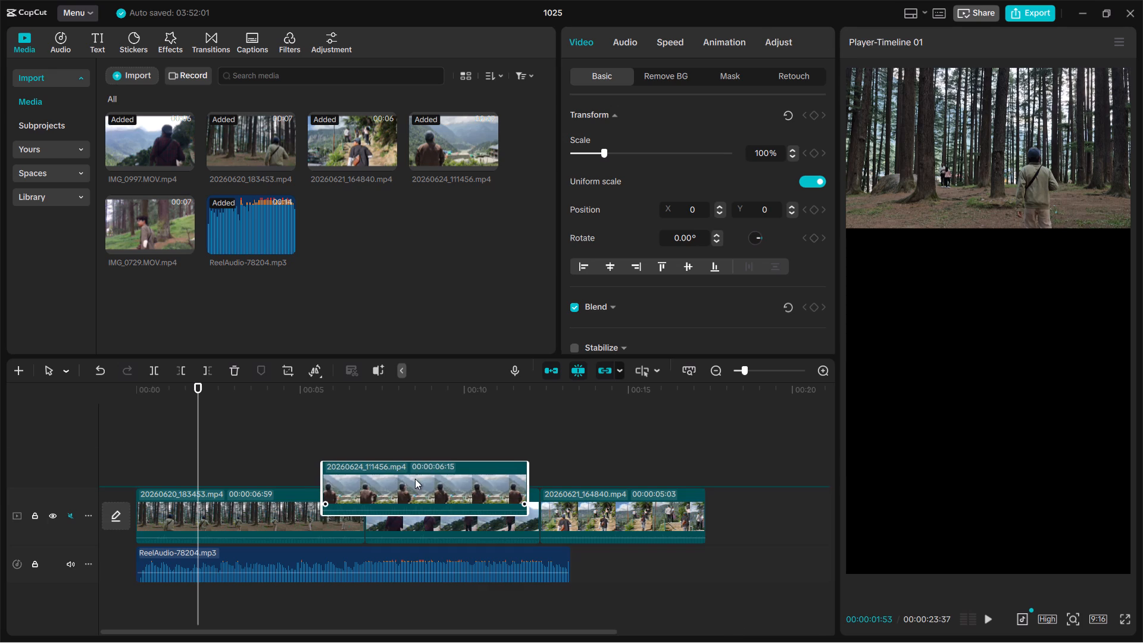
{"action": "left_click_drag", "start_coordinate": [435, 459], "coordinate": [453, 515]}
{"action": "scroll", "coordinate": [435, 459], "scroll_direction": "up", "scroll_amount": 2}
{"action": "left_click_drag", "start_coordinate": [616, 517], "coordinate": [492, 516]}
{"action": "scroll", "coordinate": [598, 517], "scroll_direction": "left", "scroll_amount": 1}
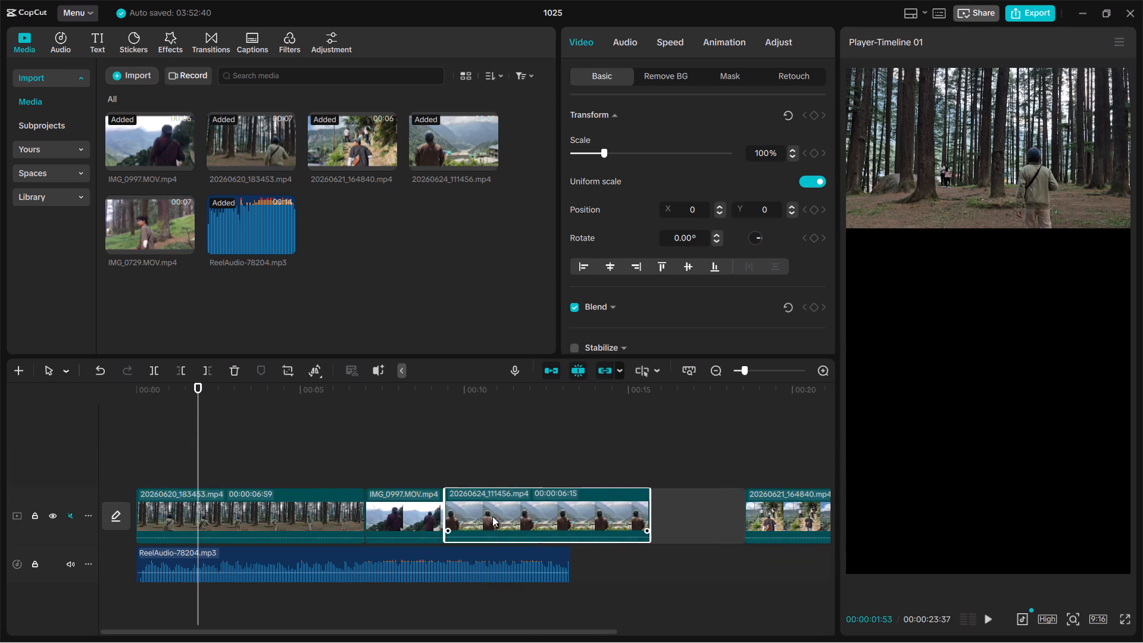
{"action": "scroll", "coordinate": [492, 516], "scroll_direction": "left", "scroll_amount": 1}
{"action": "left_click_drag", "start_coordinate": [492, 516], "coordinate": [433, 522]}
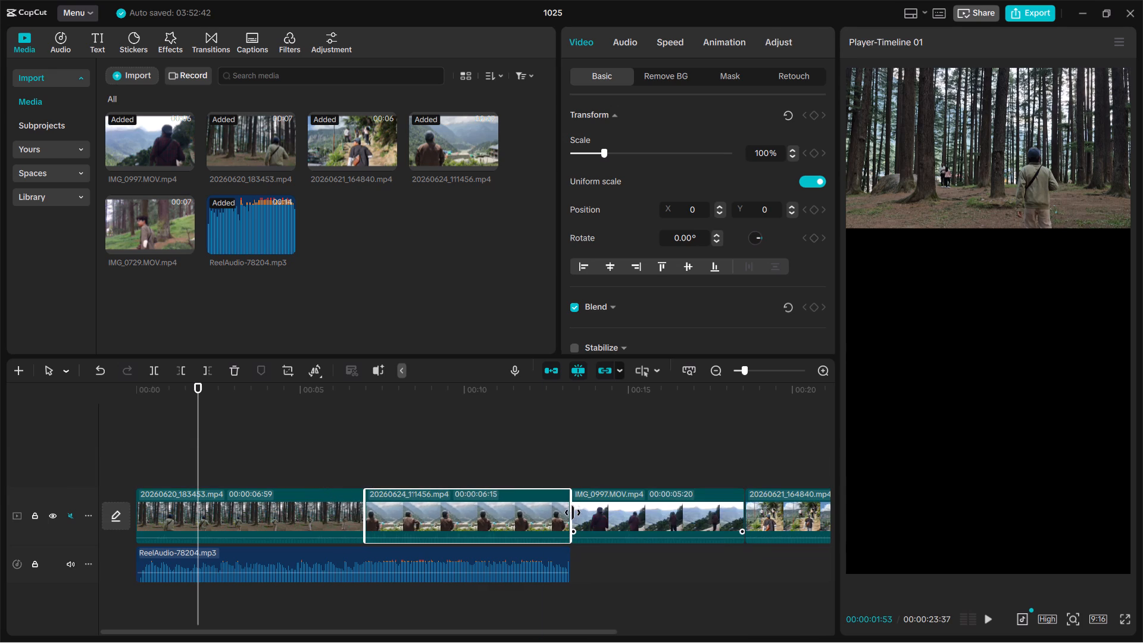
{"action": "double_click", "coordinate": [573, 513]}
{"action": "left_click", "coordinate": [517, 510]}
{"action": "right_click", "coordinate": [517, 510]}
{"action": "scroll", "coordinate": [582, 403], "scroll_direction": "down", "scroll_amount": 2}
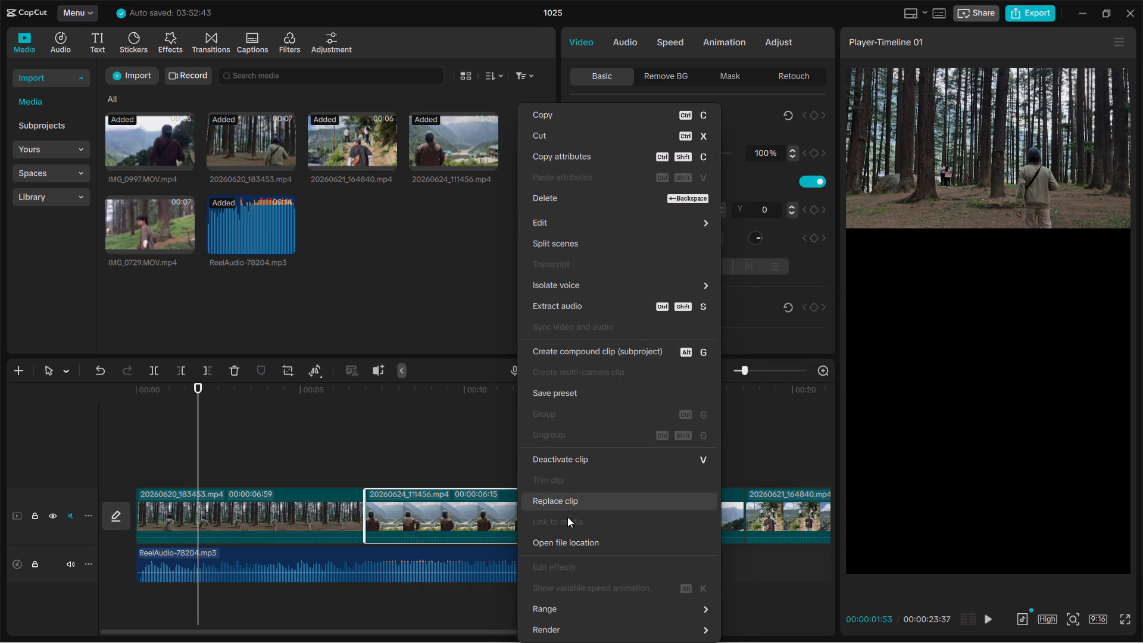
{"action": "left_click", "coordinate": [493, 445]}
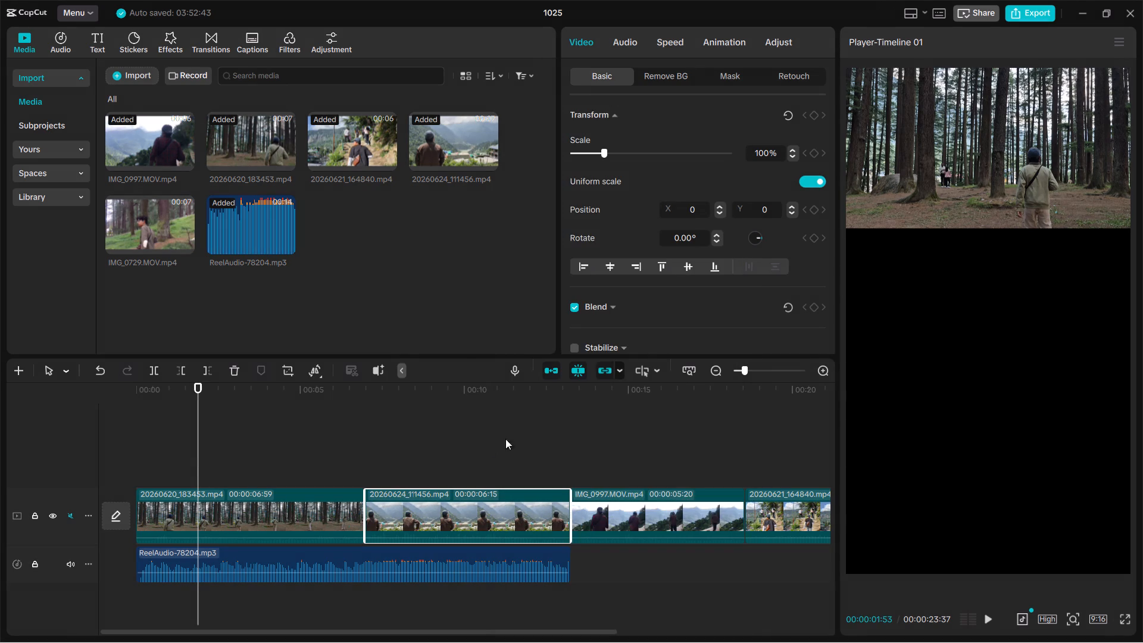
Enable Stabilize on the 20260624_111456.mp4 clip with the level set to Recommended.
{"action": "left_click", "coordinate": [736, 80]}
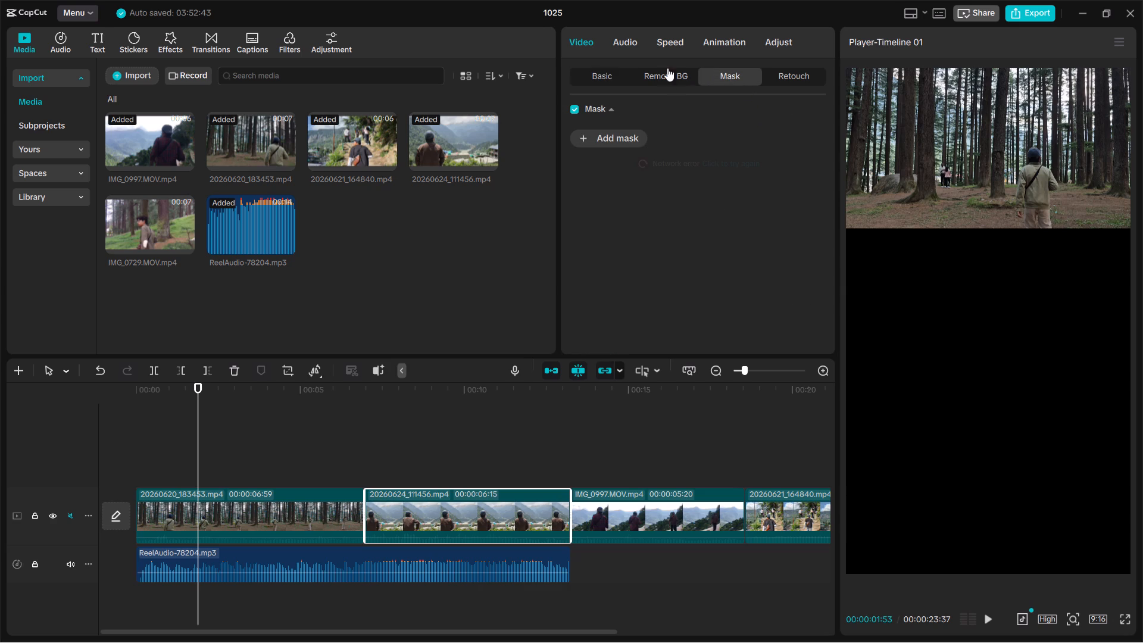
{"action": "left_click", "coordinate": [666, 67]}
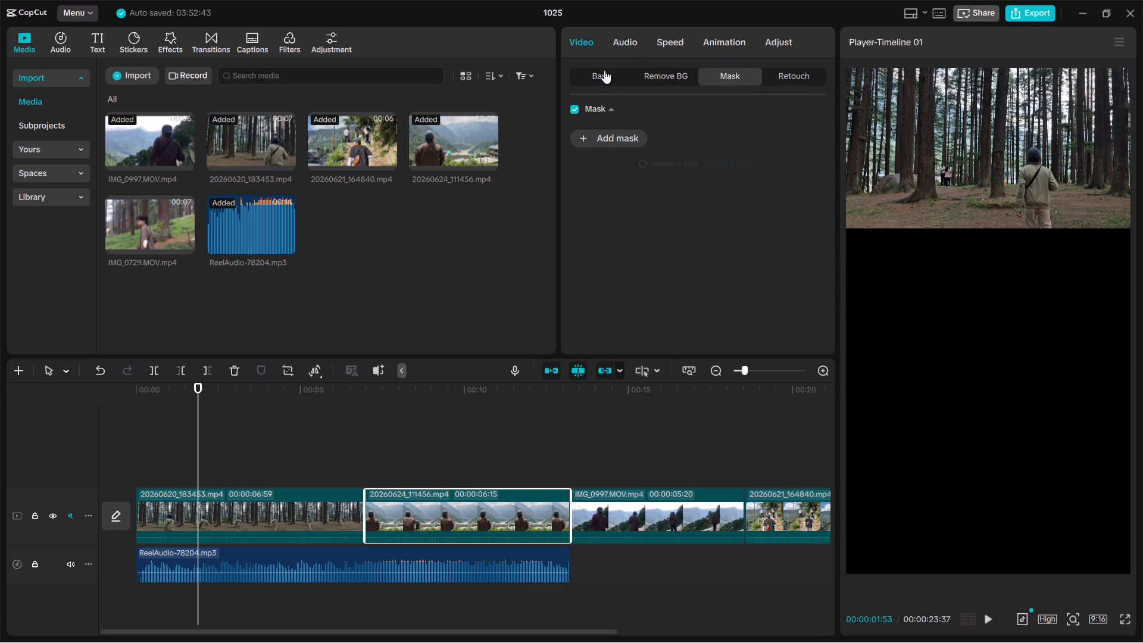
{"action": "left_click", "coordinate": [604, 70]}
{"action": "scroll", "coordinate": [619, 254], "scroll_direction": "down", "scroll_amount": 4}
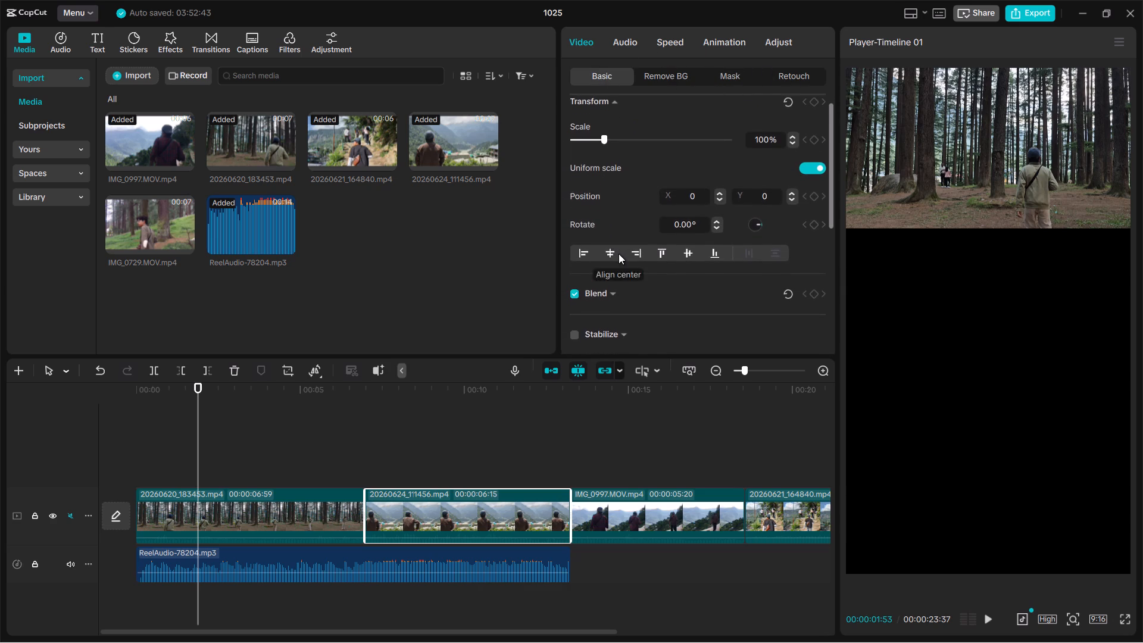
{"action": "scroll", "coordinate": [619, 254], "scroll_direction": "down", "scroll_amount": 12}
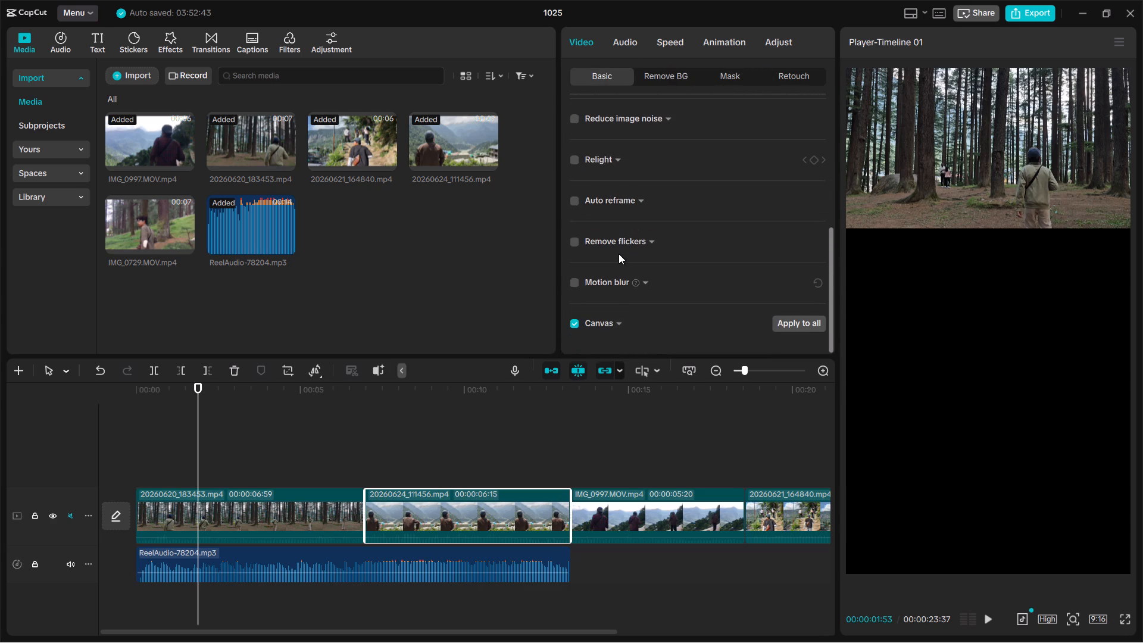
{"action": "scroll", "coordinate": [619, 254], "scroll_direction": "up", "scroll_amount": 1}
{"action": "scroll", "coordinate": [619, 254], "scroll_direction": "down", "scroll_amount": 1}
{"action": "scroll", "coordinate": [619, 254], "scroll_direction": "up", "scroll_amount": 2}
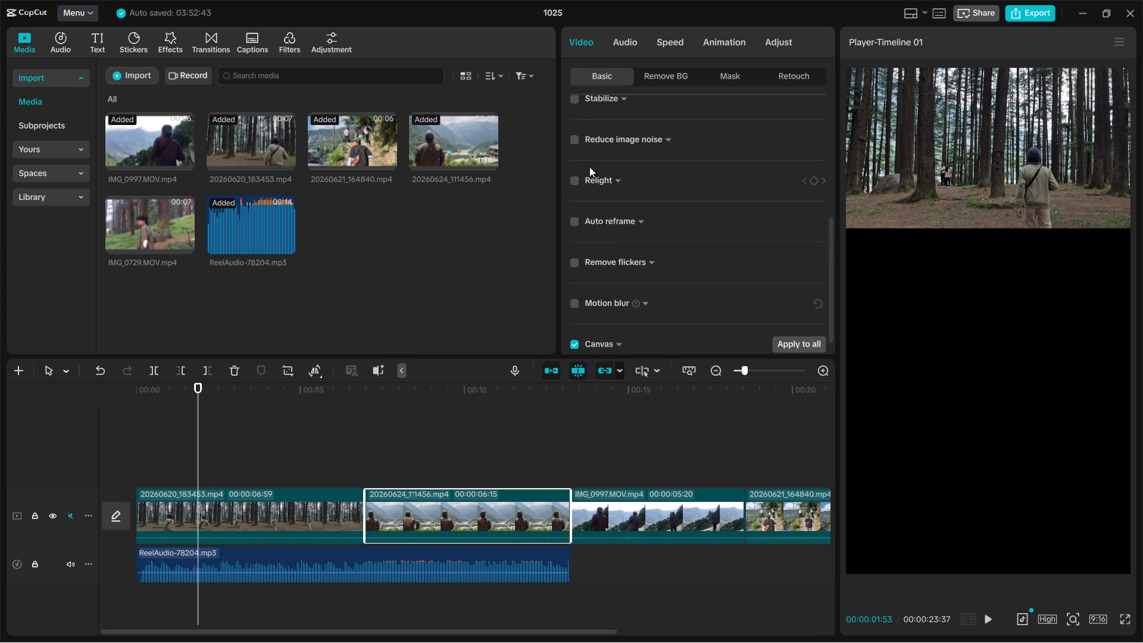
{"action": "scroll", "coordinate": [599, 178], "scroll_direction": "up", "scroll_amount": 1}
{"action": "left_click", "coordinate": [579, 107]}
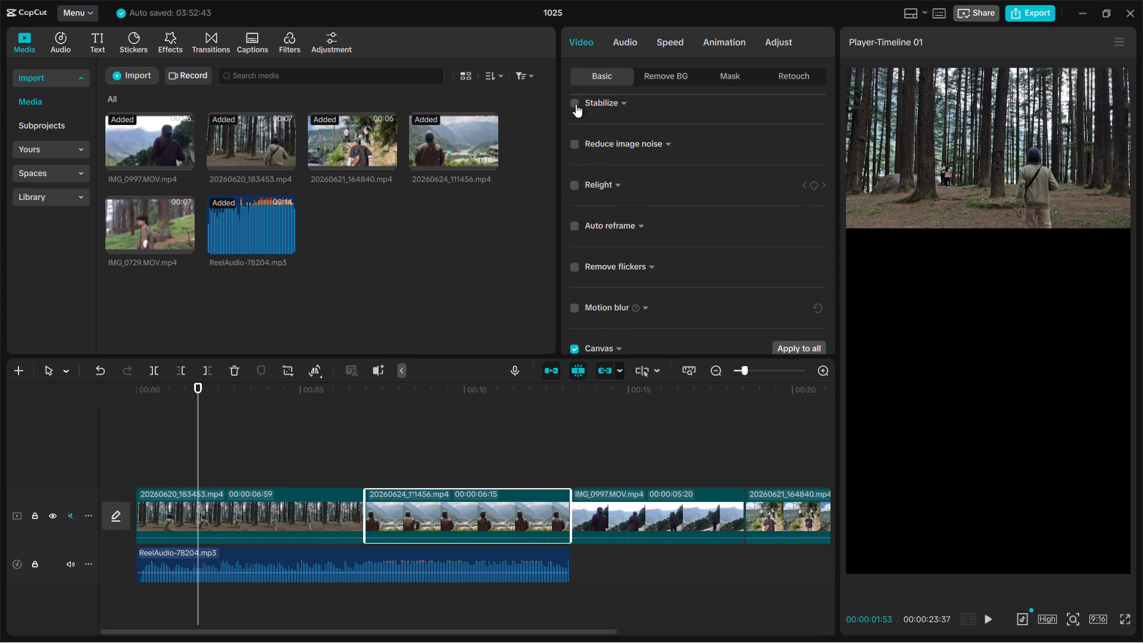
{"action": "left_click", "coordinate": [576, 104]}
{"action": "left_click", "coordinate": [679, 135]}
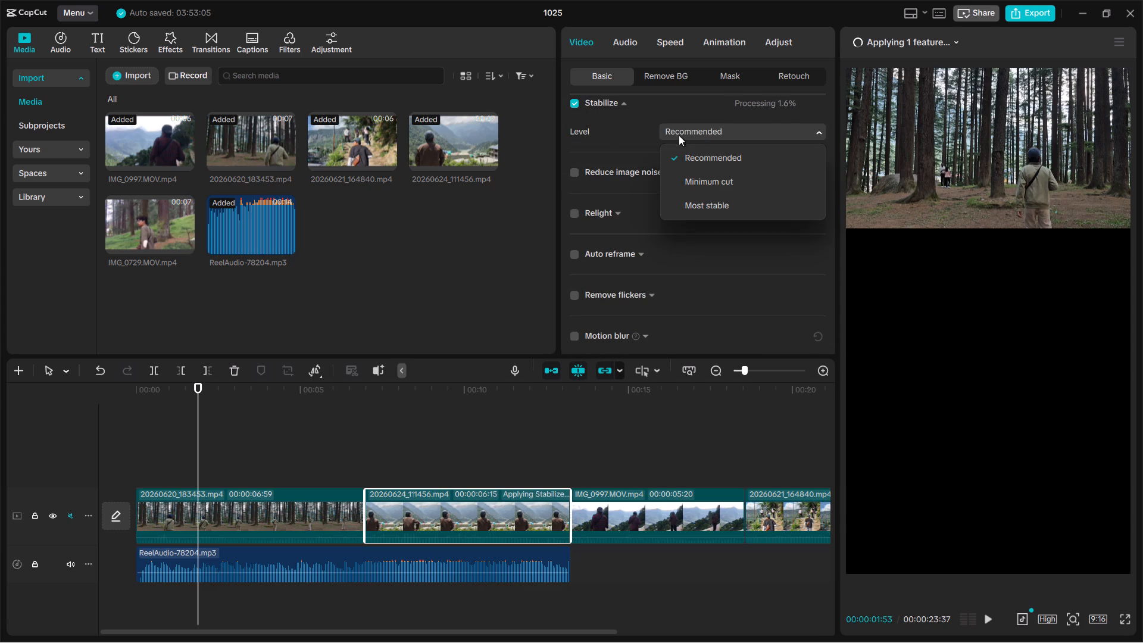
{"action": "left_click", "coordinate": [714, 163]}
Apply the 20260624_111456.mp4 clip's Canvas setting to all clips.
{"action": "scroll", "coordinate": [722, 258], "scroll_direction": "down", "scroll_amount": 6}
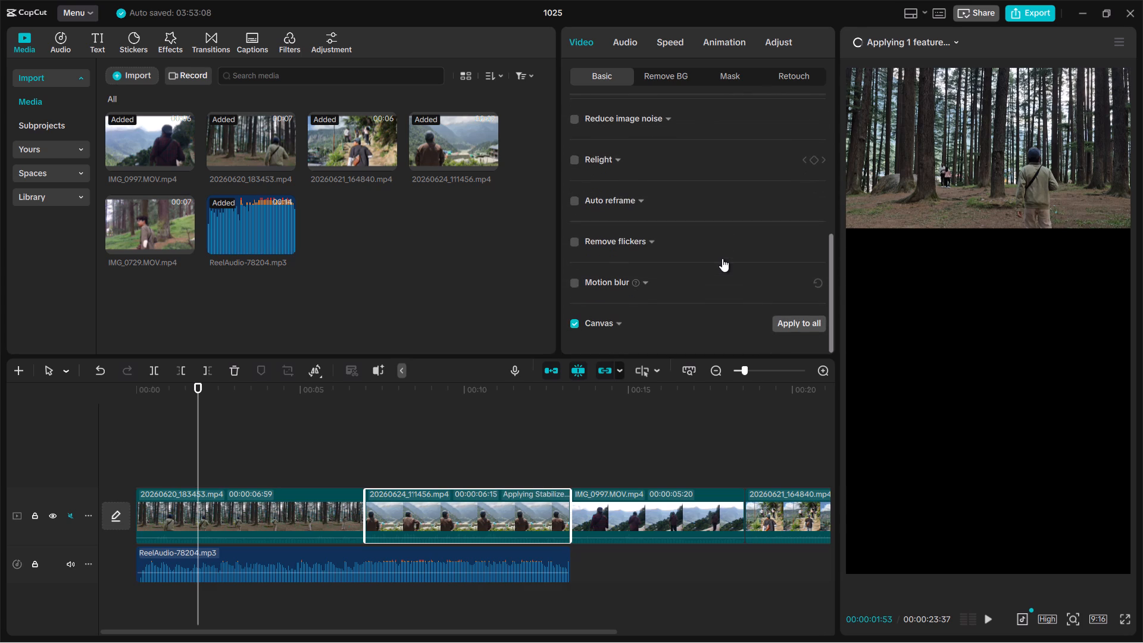
{"action": "scroll", "coordinate": [722, 258], "scroll_direction": "down", "scroll_amount": 1}
{"action": "double_click", "coordinate": [794, 323]}
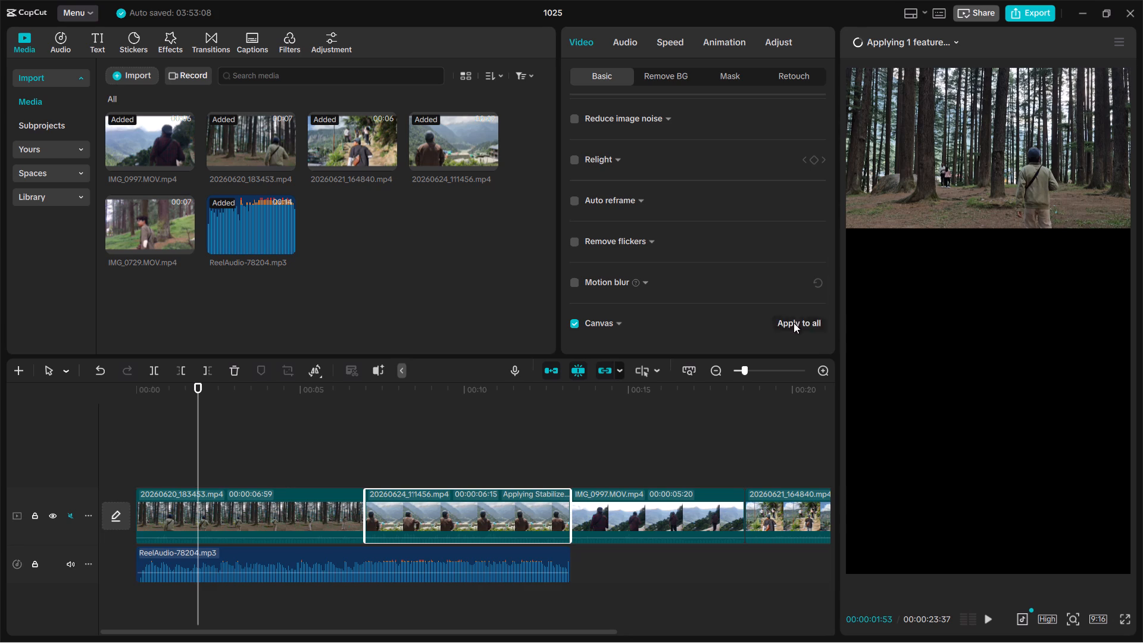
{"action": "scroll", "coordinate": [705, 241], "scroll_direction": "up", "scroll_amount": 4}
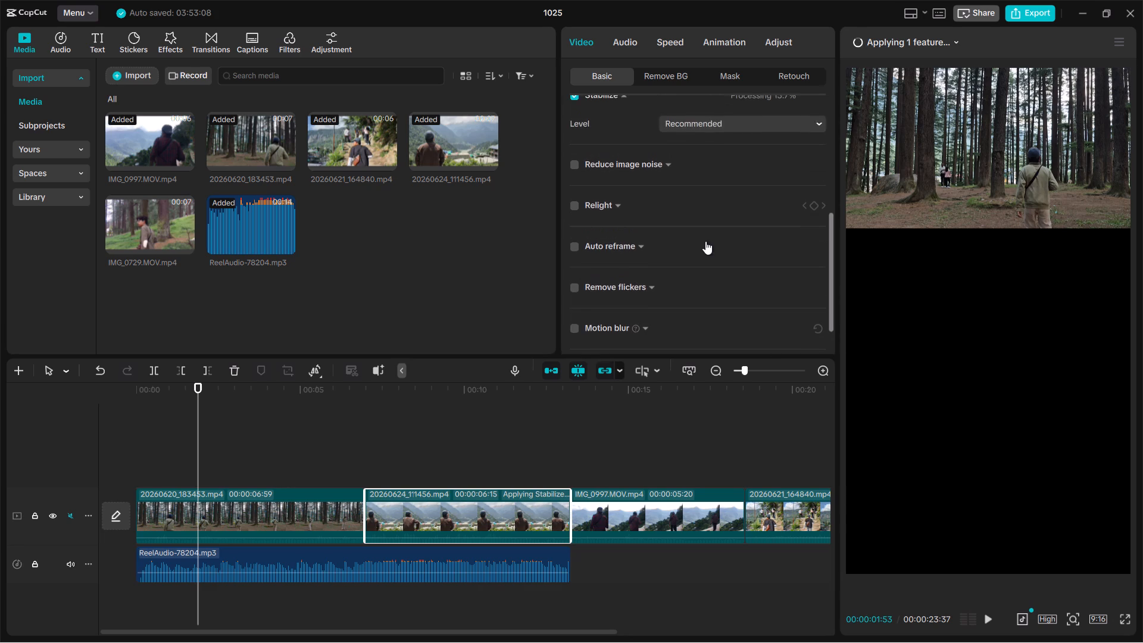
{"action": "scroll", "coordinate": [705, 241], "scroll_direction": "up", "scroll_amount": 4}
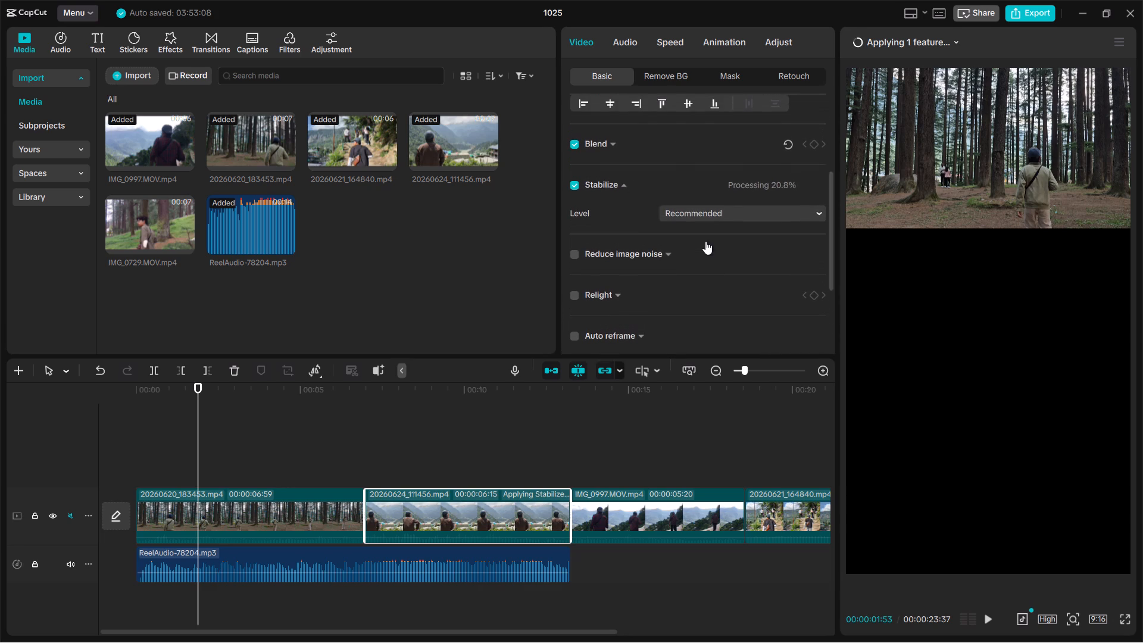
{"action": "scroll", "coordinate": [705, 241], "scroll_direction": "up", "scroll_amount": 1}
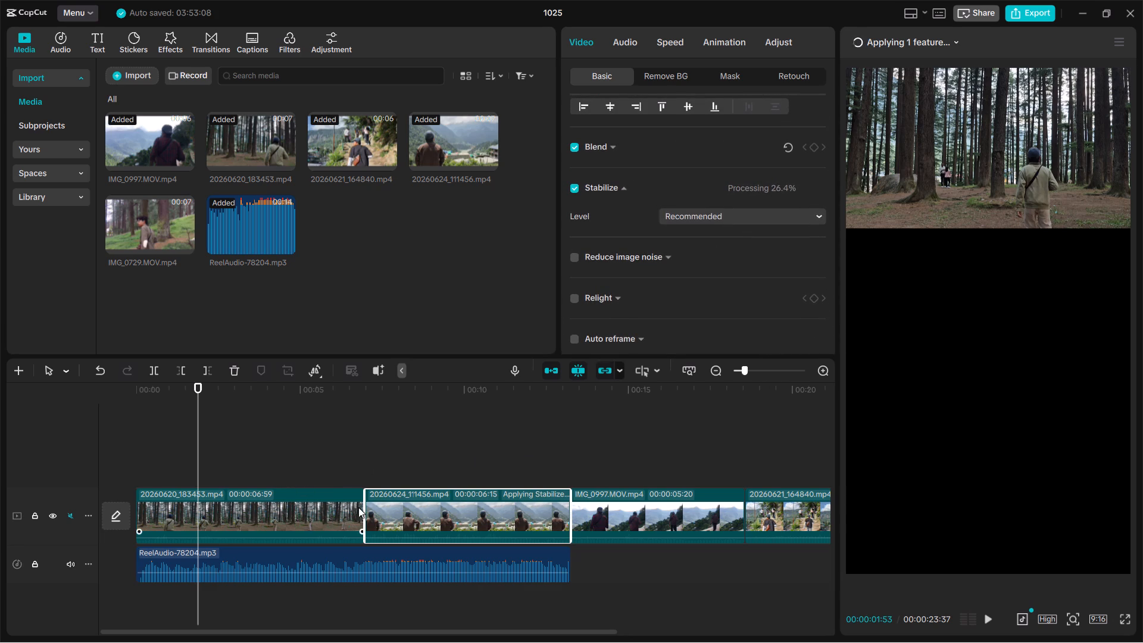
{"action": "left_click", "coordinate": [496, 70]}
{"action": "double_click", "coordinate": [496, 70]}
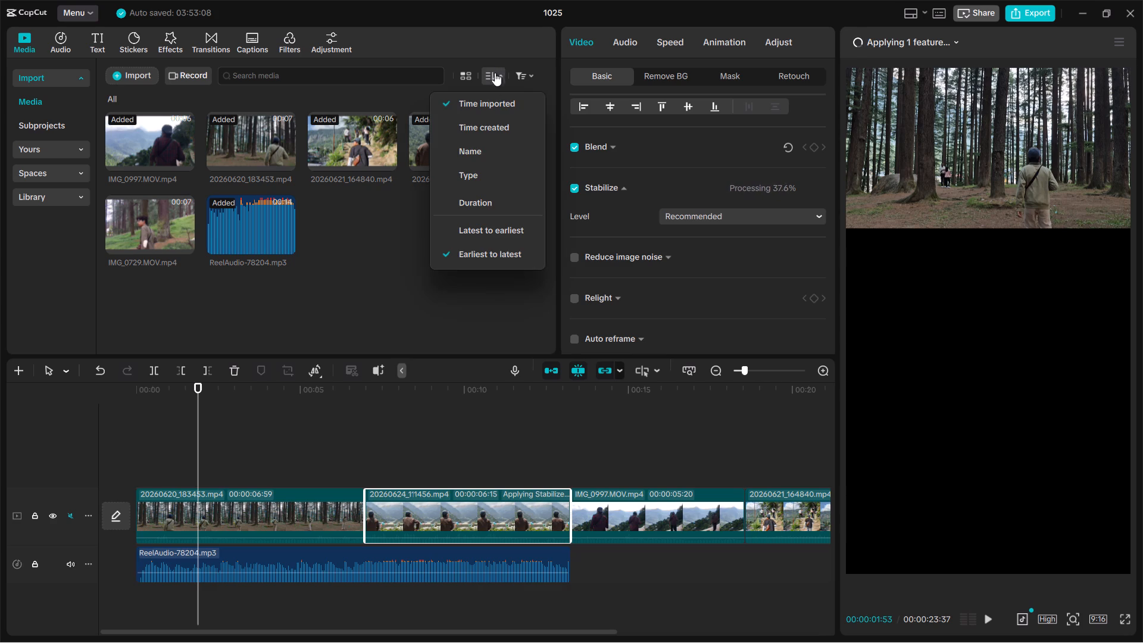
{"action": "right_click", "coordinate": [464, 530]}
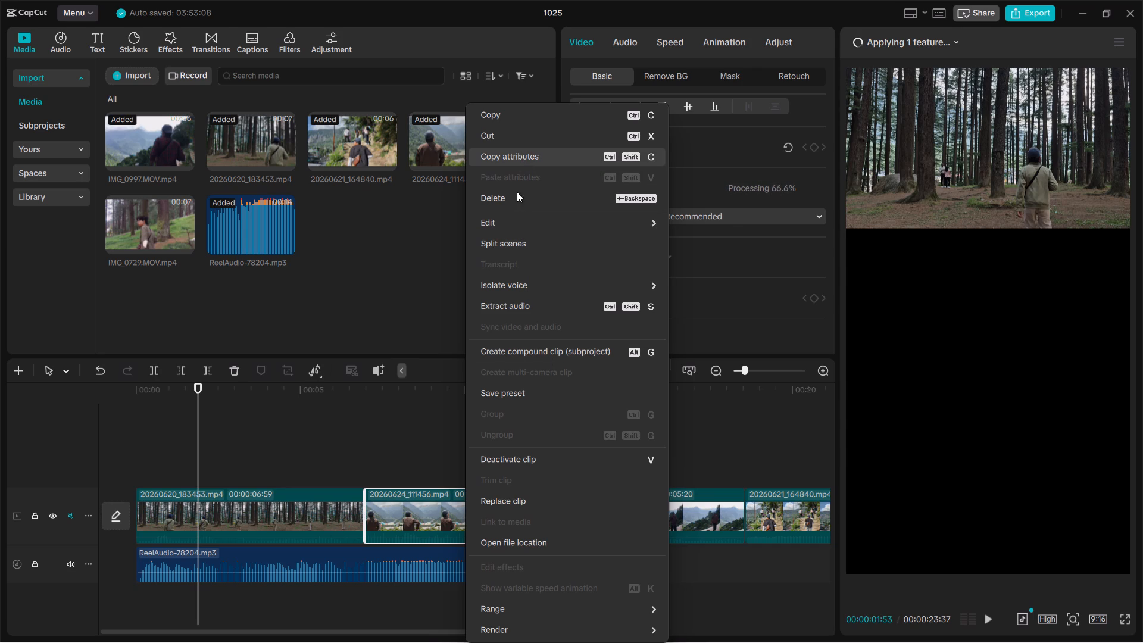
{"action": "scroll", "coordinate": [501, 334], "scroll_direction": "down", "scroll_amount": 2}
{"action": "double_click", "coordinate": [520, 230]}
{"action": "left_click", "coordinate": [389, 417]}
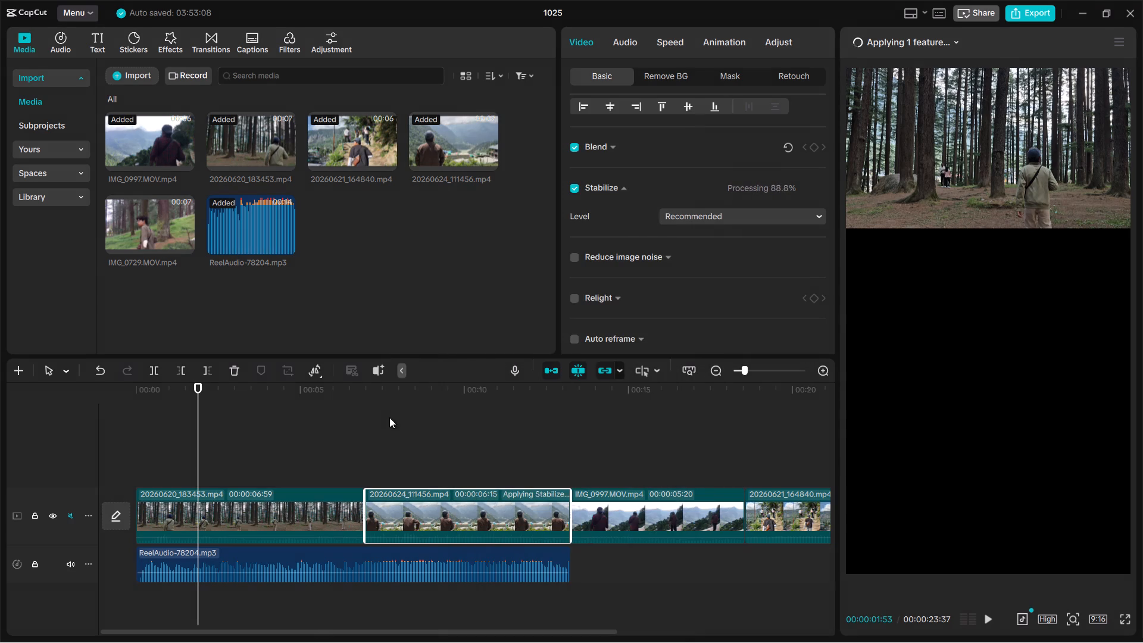
Play 20260624_111456.mp4 from its start at 00:00:06:59 to check the stabilized footage against the audio.
{"action": "double_click", "coordinate": [363, 385]}
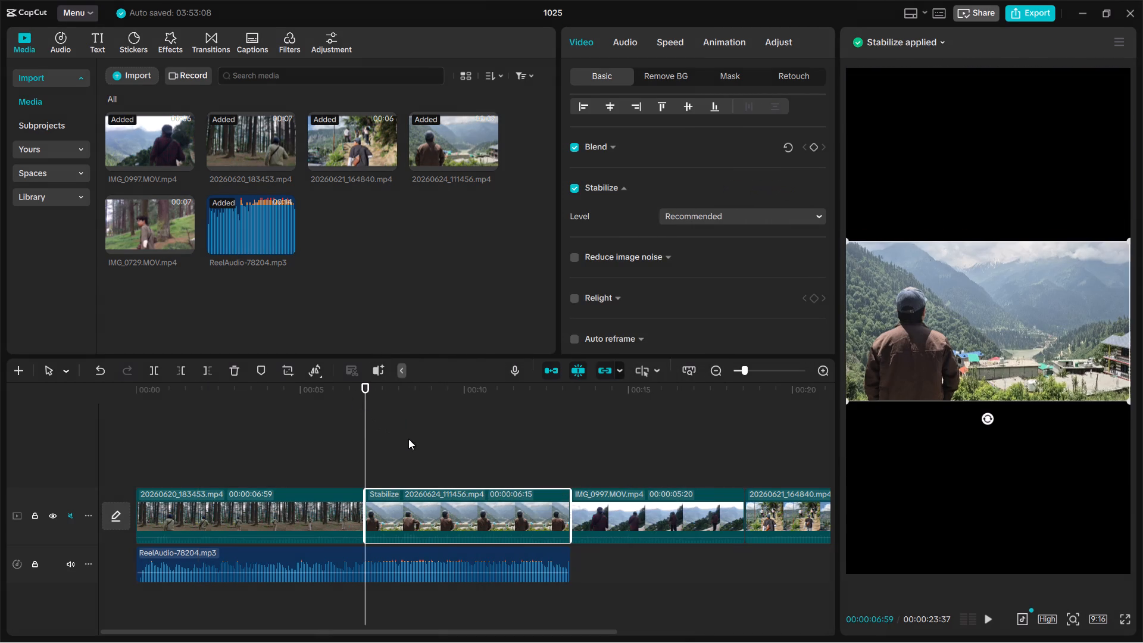
{"action": "key", "text": "space"}
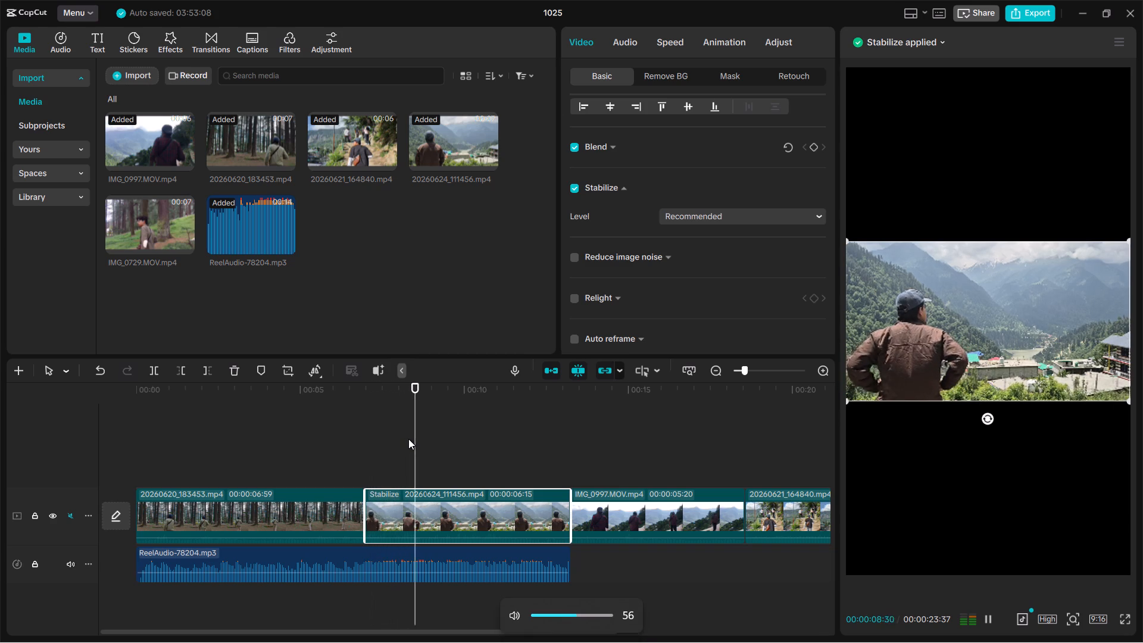
{"action": "key", "text": "space"}
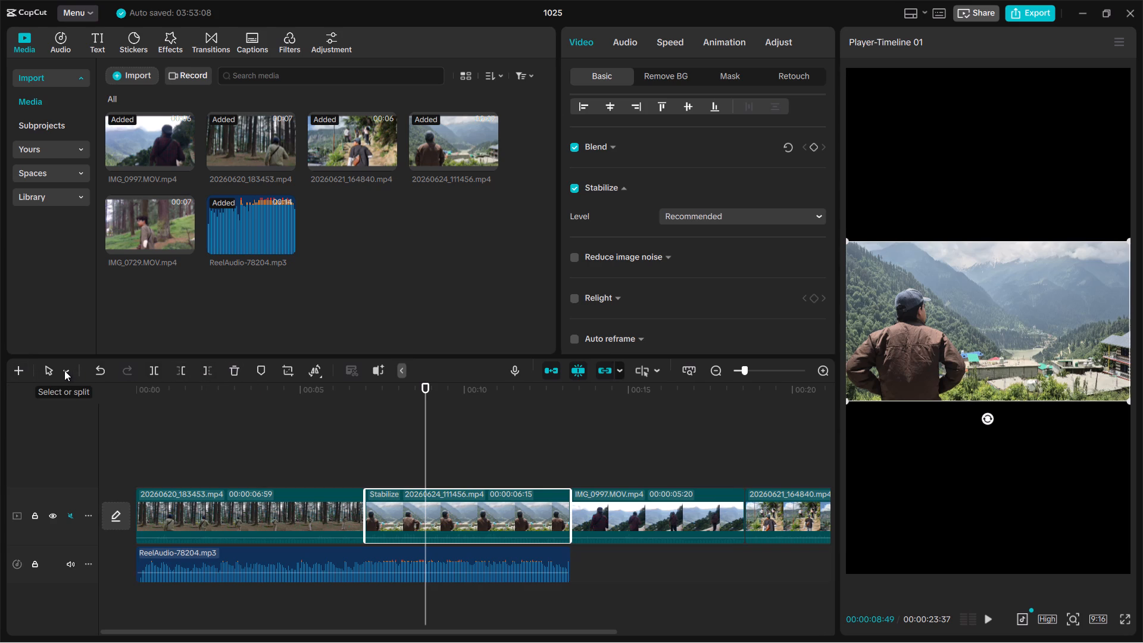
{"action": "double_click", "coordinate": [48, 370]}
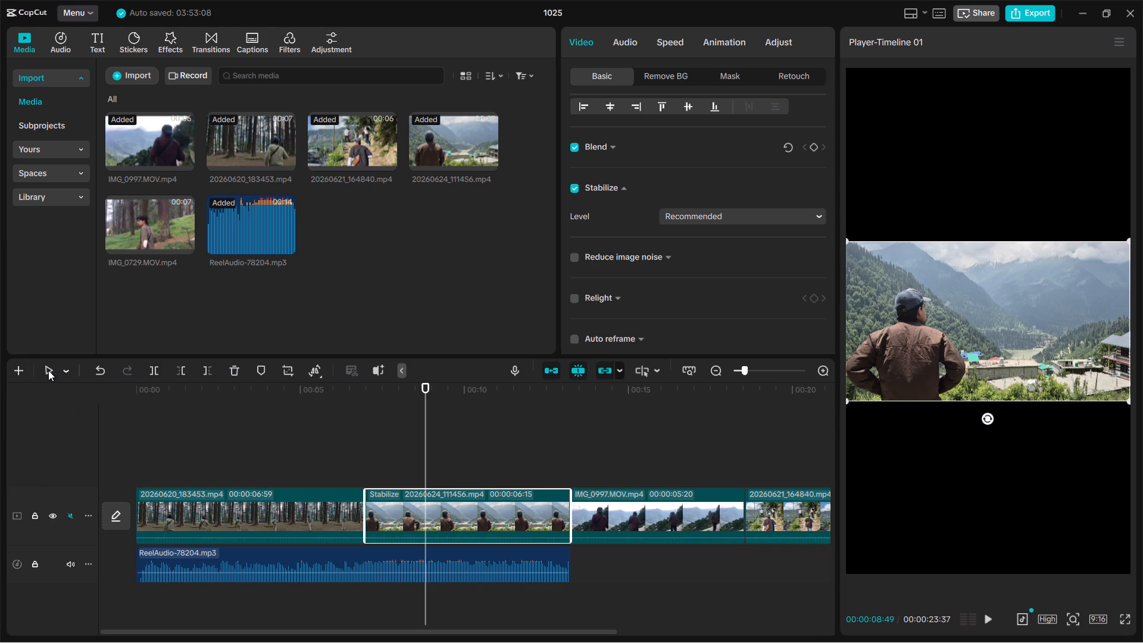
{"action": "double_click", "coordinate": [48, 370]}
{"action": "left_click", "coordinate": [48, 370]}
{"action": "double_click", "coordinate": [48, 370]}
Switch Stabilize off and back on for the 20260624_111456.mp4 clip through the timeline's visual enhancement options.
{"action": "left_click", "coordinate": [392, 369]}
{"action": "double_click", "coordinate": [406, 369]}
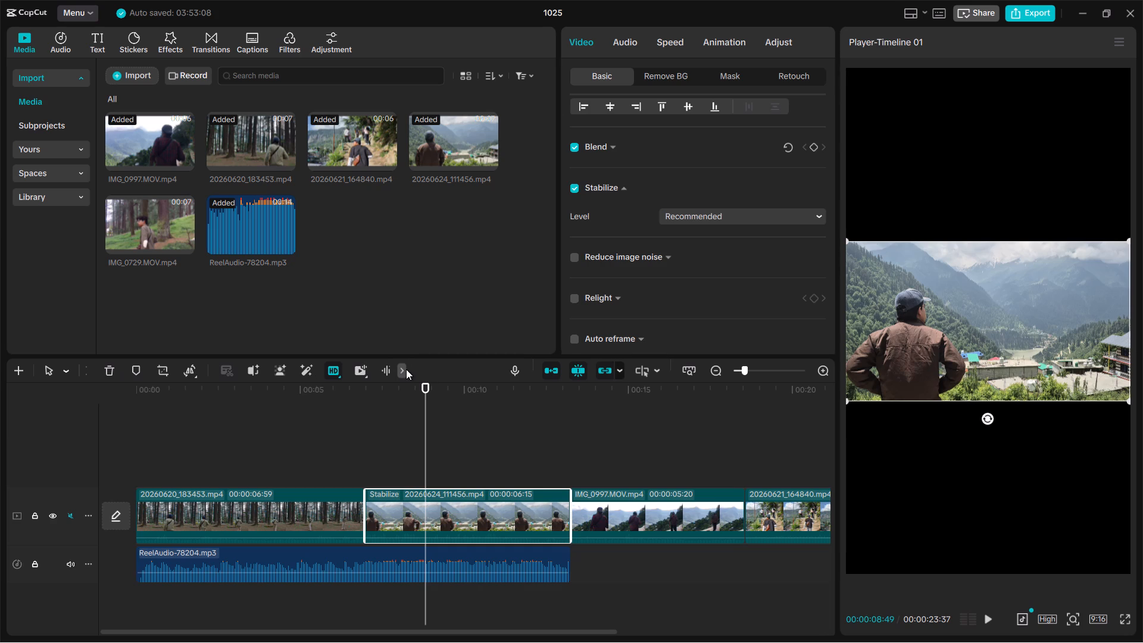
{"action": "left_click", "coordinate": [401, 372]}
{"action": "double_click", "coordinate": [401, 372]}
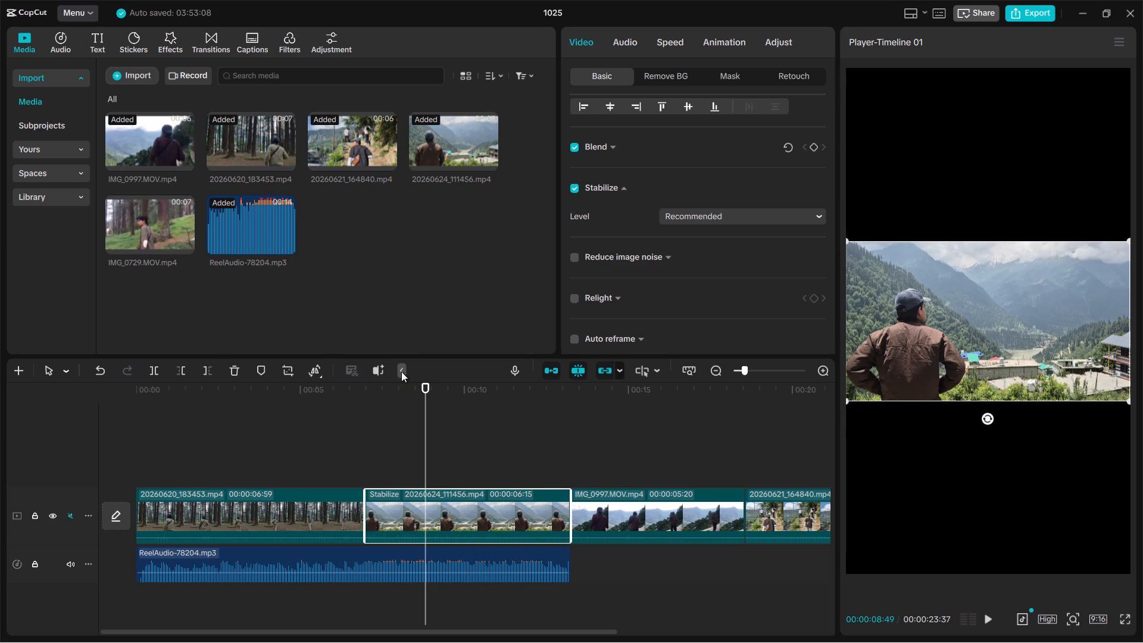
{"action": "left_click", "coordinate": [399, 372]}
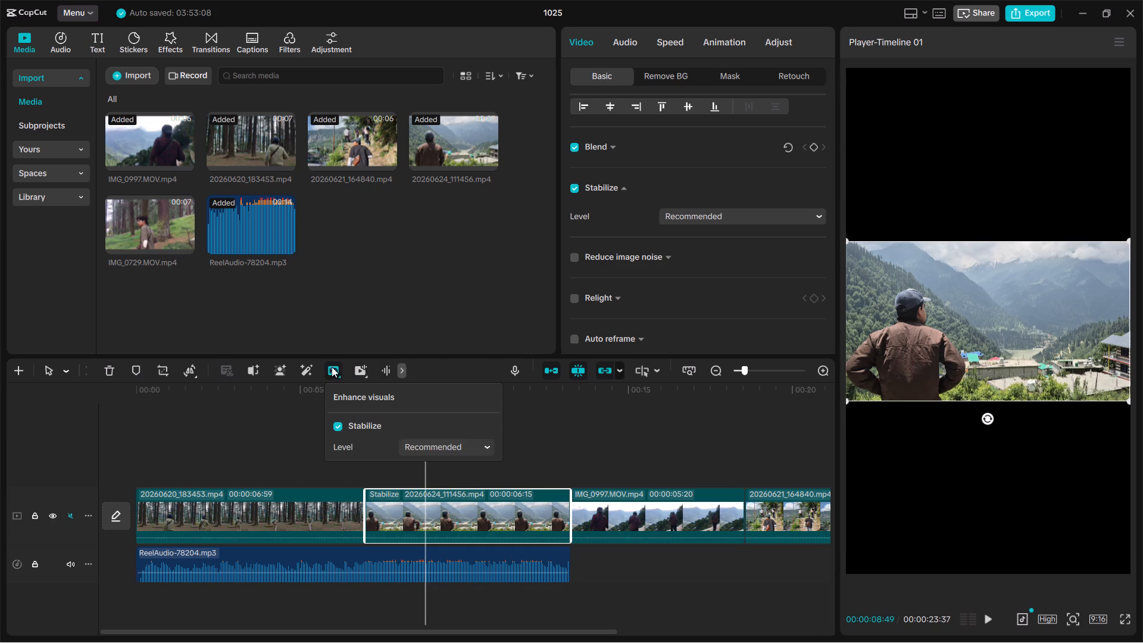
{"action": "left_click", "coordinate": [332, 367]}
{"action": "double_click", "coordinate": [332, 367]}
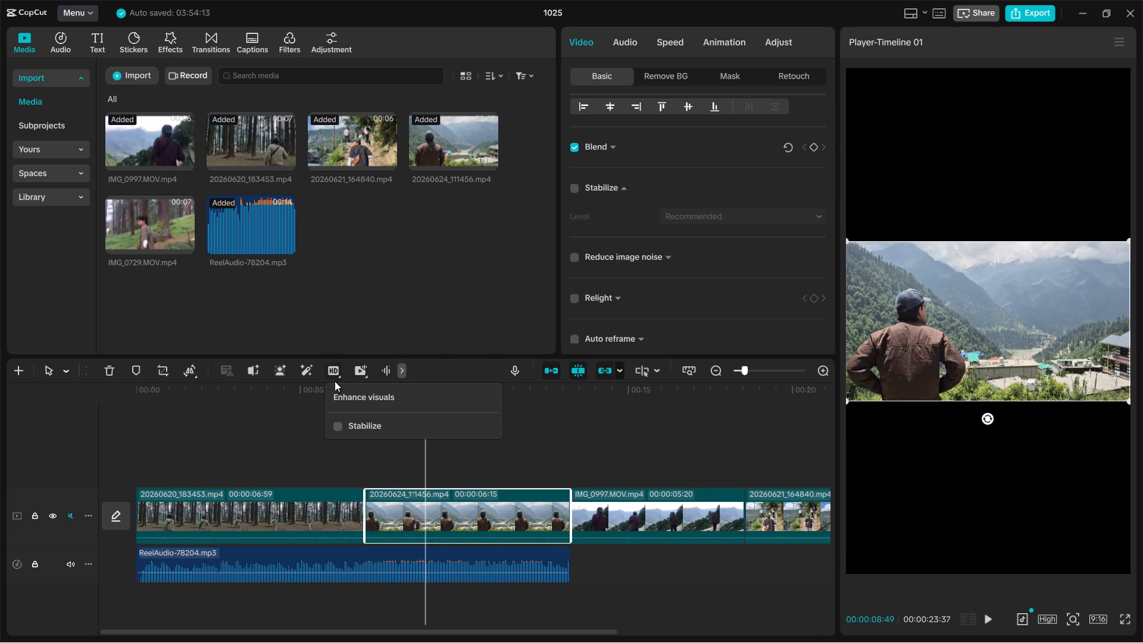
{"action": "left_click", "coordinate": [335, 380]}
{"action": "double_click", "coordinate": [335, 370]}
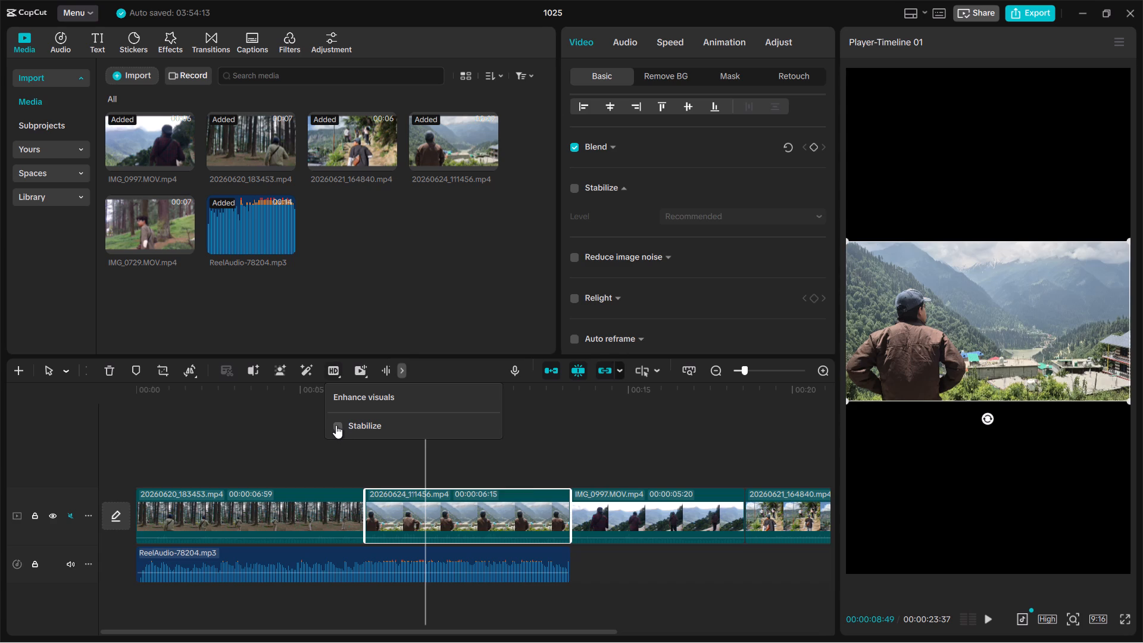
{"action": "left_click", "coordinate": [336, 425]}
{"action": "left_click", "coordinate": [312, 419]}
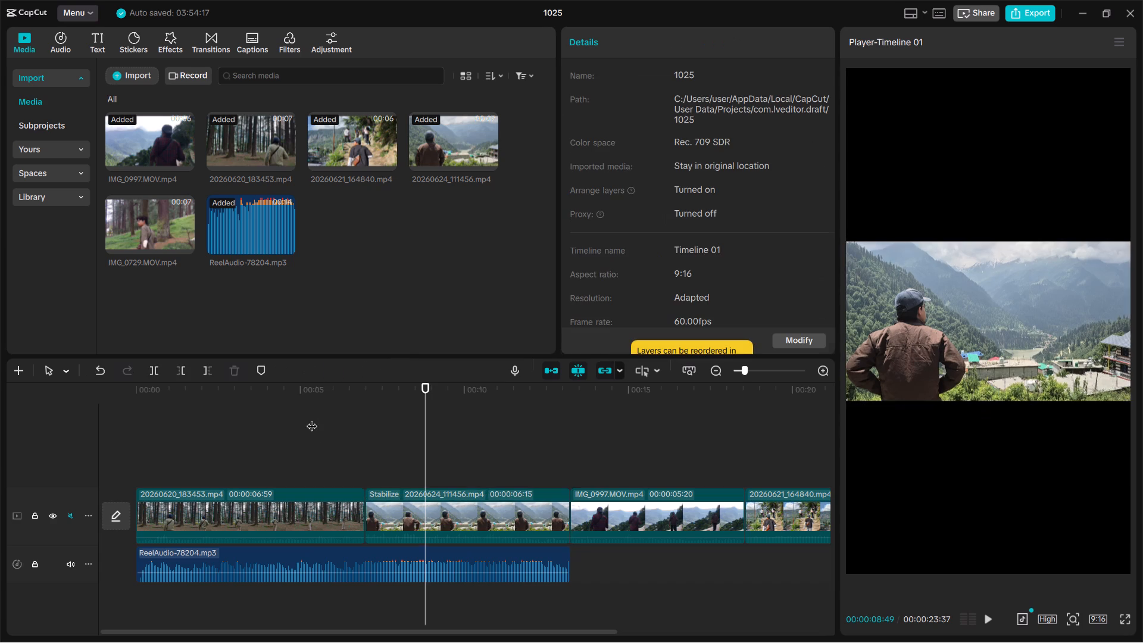
Look through the 20260624_111456.mp4 clip's Blend, Auto reframe and Canvas settings for a way to overlay it.
{"action": "double_click", "coordinate": [406, 495]}
{"action": "left_click", "coordinate": [430, 511]}
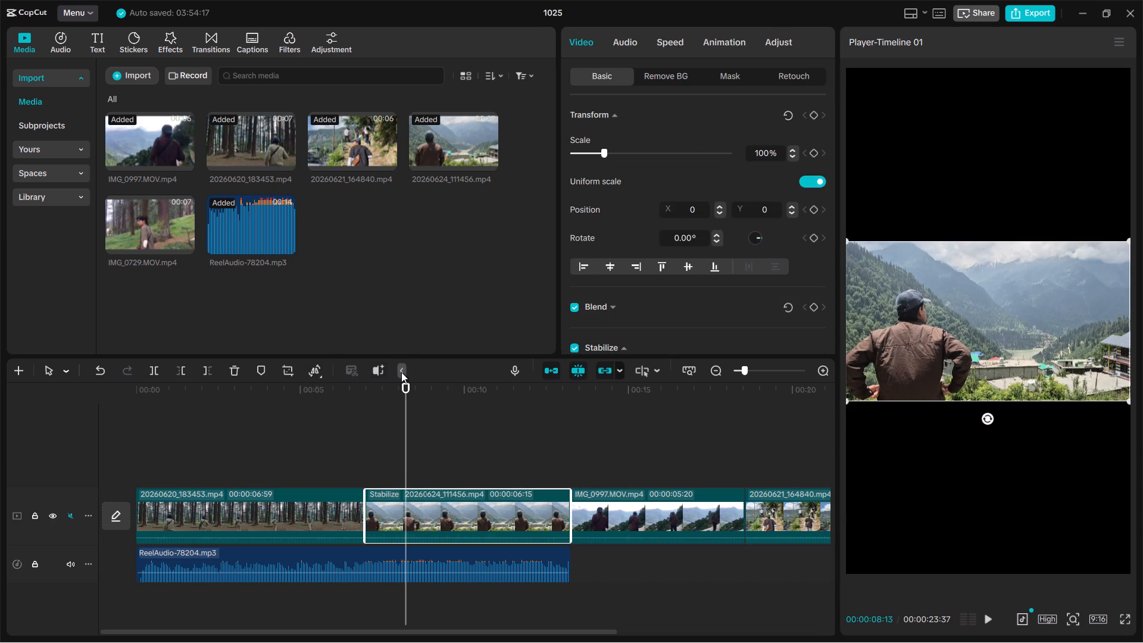
{"action": "left_click", "coordinate": [401, 372]}
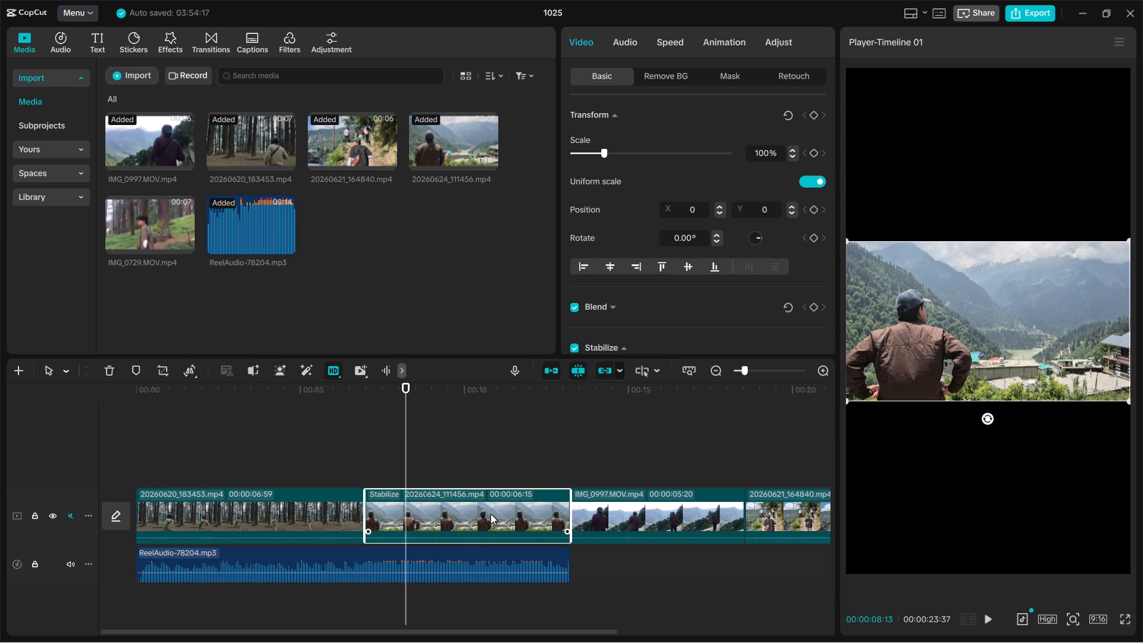
{"action": "scroll", "coordinate": [717, 297], "scroll_direction": "down", "scroll_amount": 2}
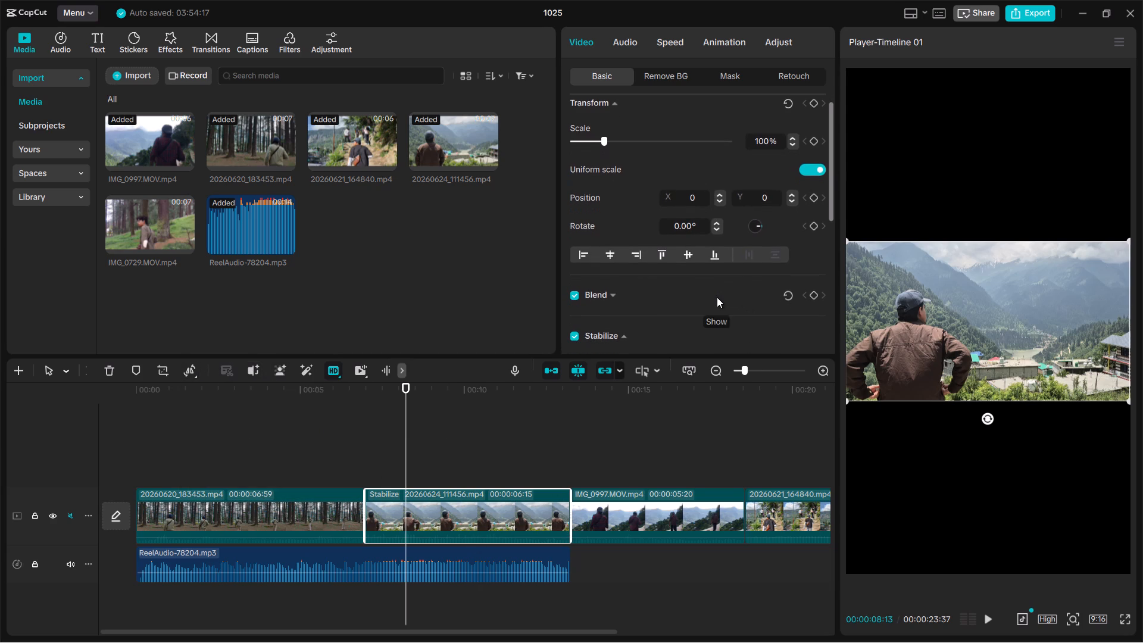
{"action": "double_click", "coordinate": [602, 291]}
{"action": "scroll", "coordinate": [602, 291], "scroll_direction": "down", "scroll_amount": 1}
{"action": "left_click", "coordinate": [608, 286]}
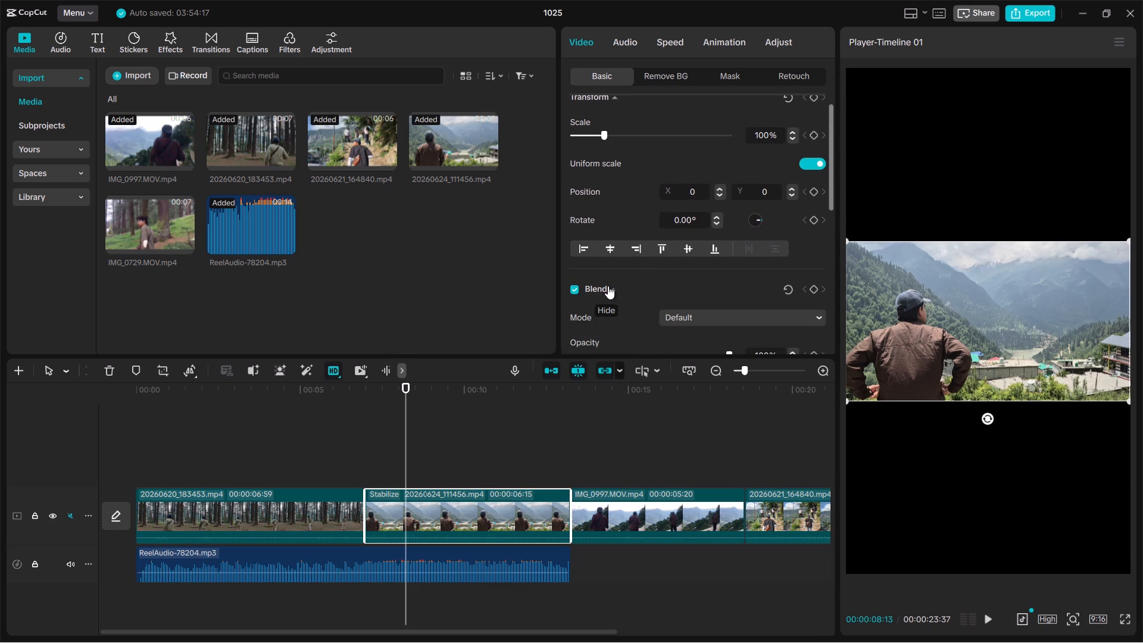
{"action": "scroll", "coordinate": [613, 323], "scroll_direction": "down", "scroll_amount": 9}
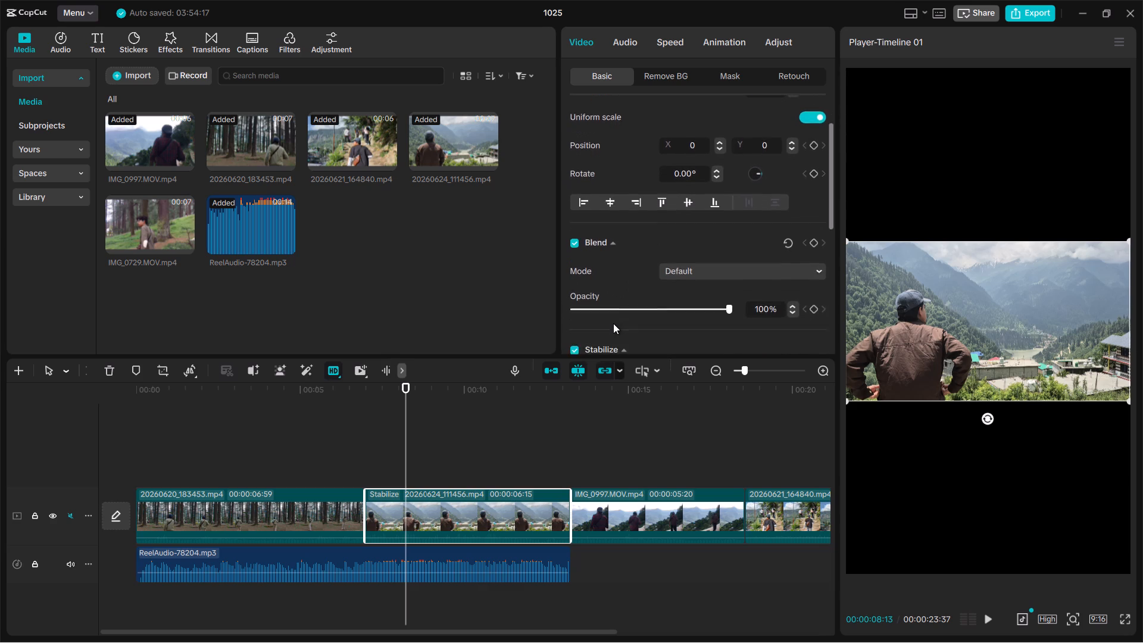
{"action": "scroll", "coordinate": [613, 323], "scroll_direction": "down", "scroll_amount": 3}
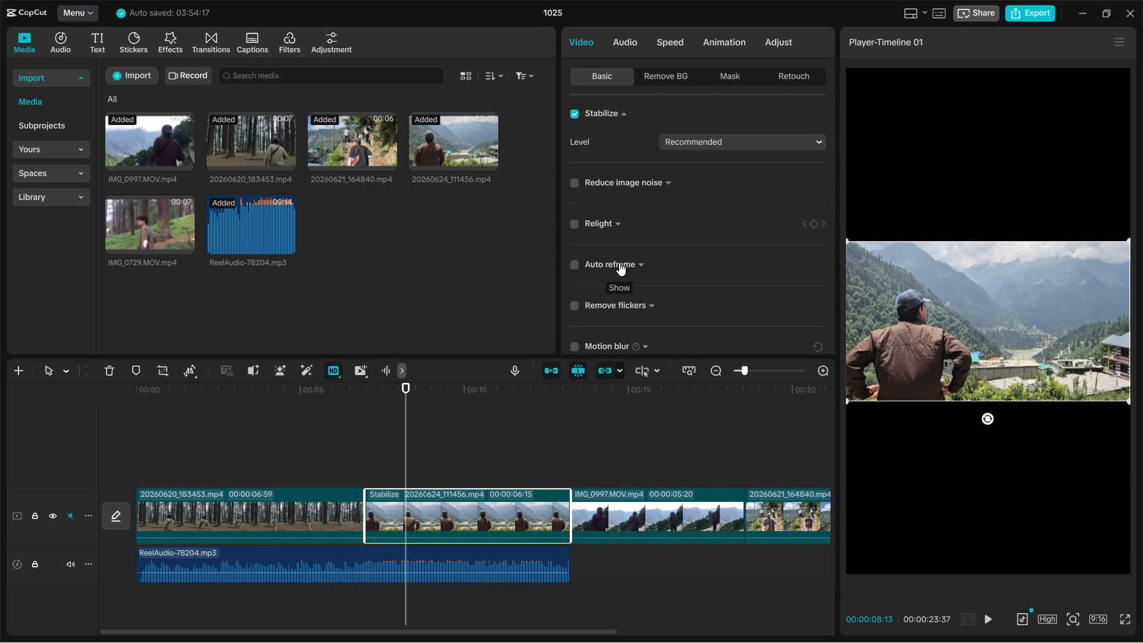
{"action": "double_click", "coordinate": [619, 263]}
{"action": "scroll", "coordinate": [619, 263], "scroll_direction": "down", "scroll_amount": 1}
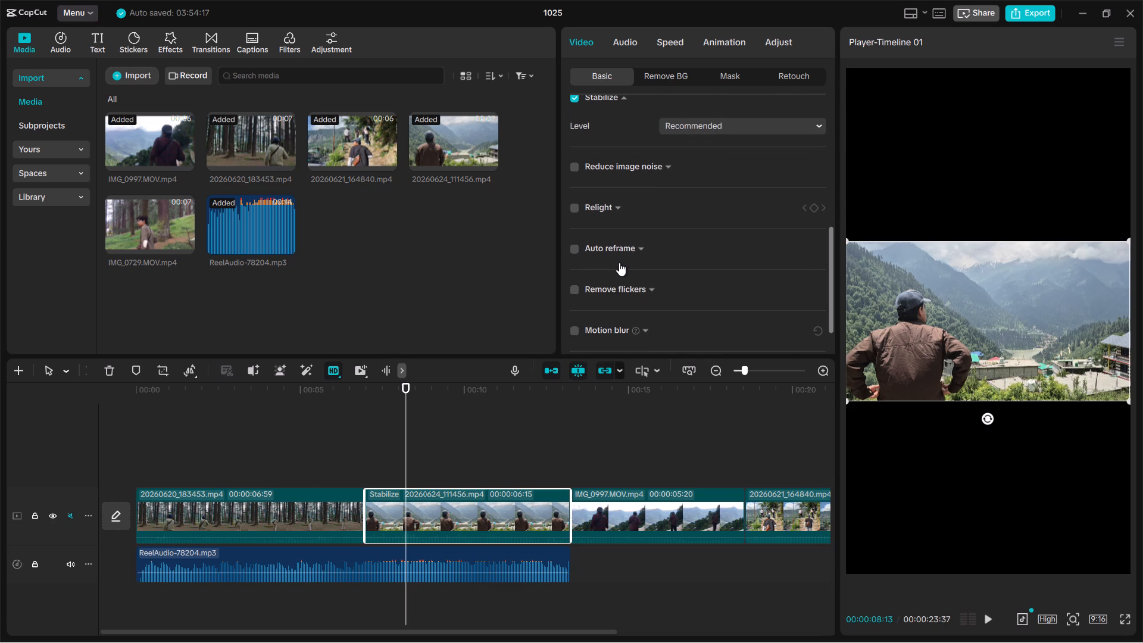
{"action": "left_click", "coordinate": [613, 248]}
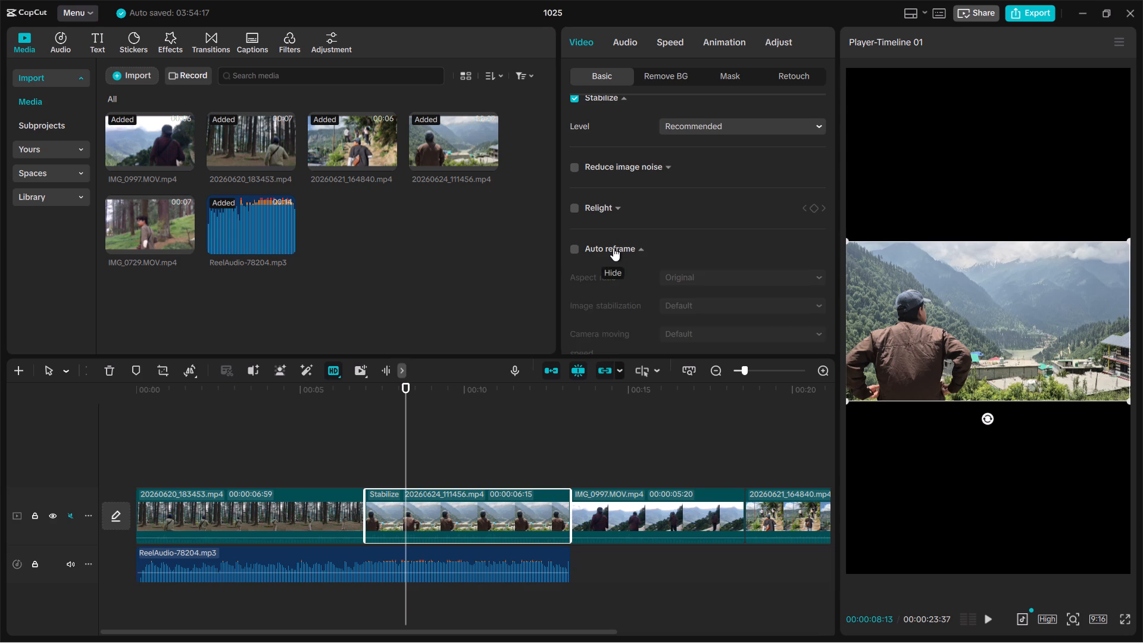
{"action": "scroll", "coordinate": [613, 248], "scroll_direction": "down", "scroll_amount": 17}
{"action": "scroll", "coordinate": [613, 248], "scroll_direction": "down", "scroll_amount": 15}
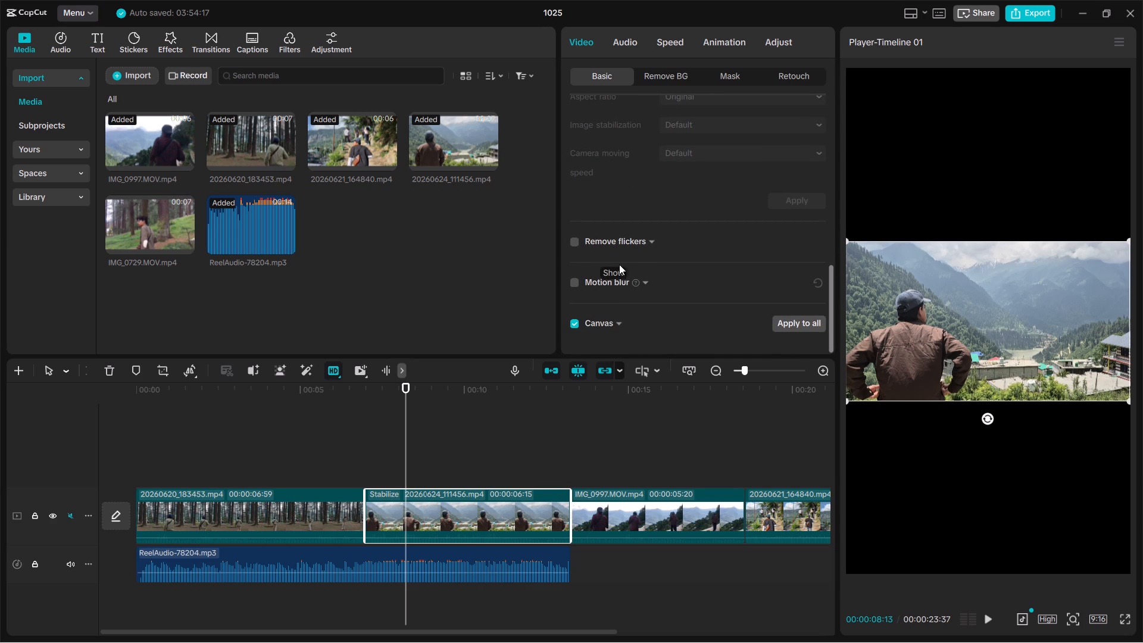
{"action": "left_click", "coordinate": [602, 333]}
{"action": "left_click", "coordinate": [611, 321]}
{"action": "scroll", "coordinate": [611, 321], "scroll_direction": "down", "scroll_amount": 3}
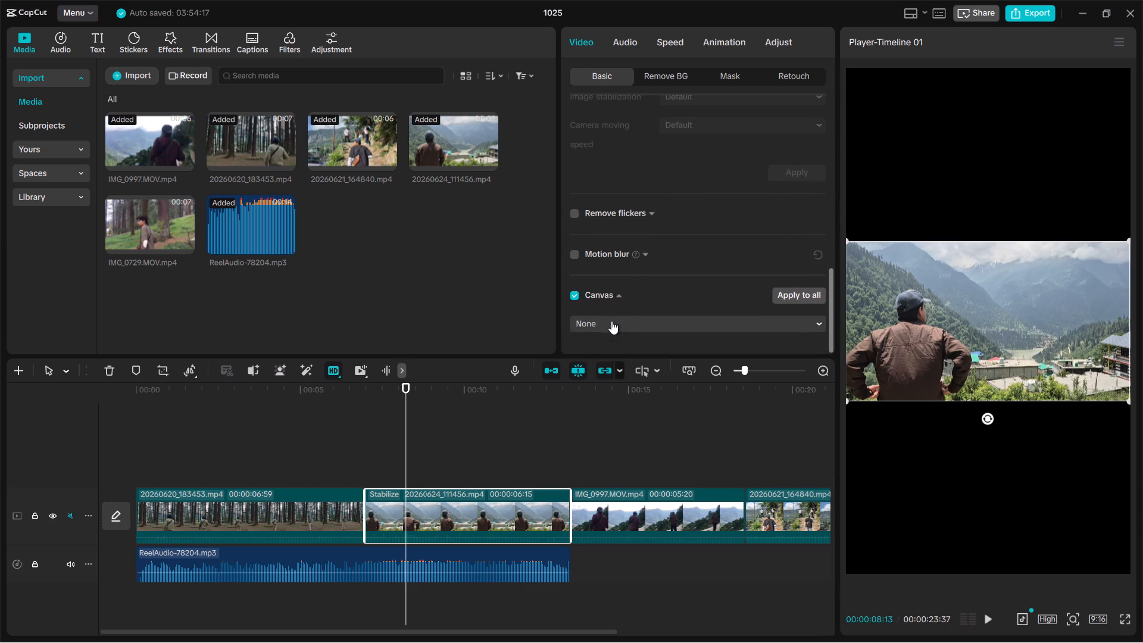
{"action": "scroll", "coordinate": [611, 321], "scroll_direction": "down", "scroll_amount": 1}
{"action": "double_click", "coordinate": [611, 321]}
{"action": "double_click", "coordinate": [611, 321]}
{"action": "left_click", "coordinate": [611, 321]}
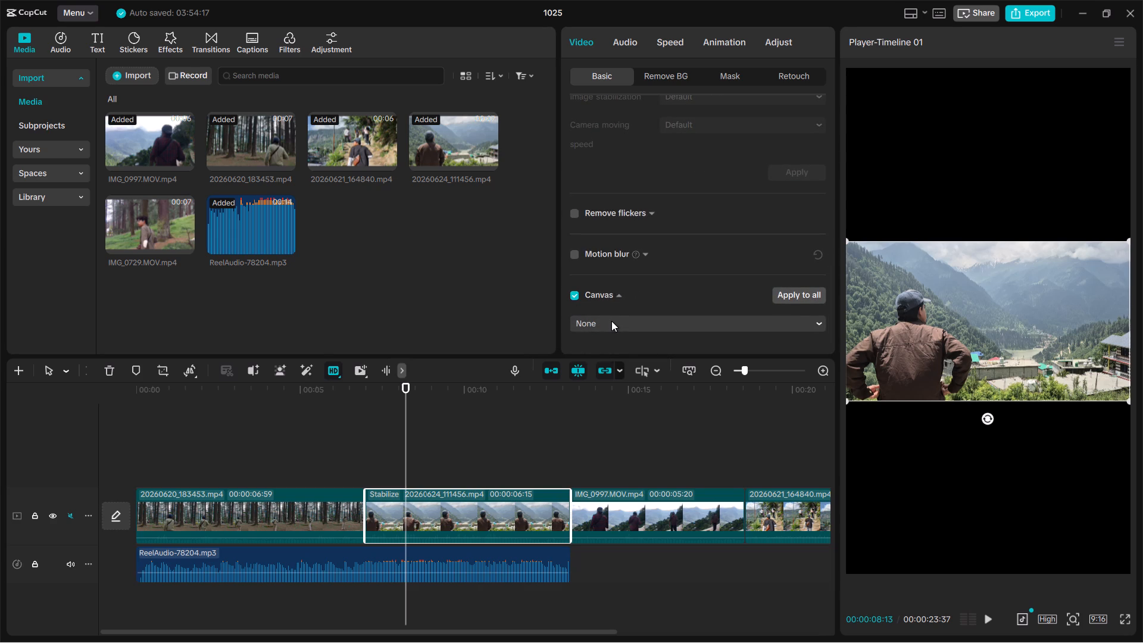
{"action": "scroll", "coordinate": [626, 362], "scroll_direction": "down", "scroll_amount": 1}
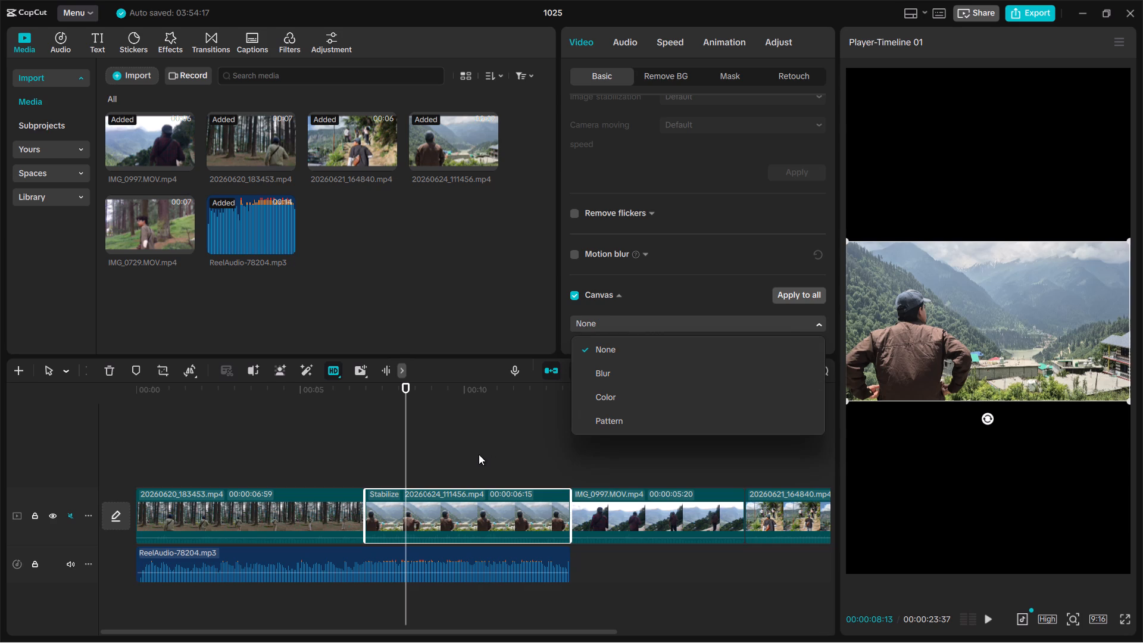
{"action": "left_click", "coordinate": [479, 454]}
Capture a full-screen screenshot of the editor with the 20260624_111456.mp4 clip selected in the timeline.
{"action": "left_click", "coordinate": [439, 510]}
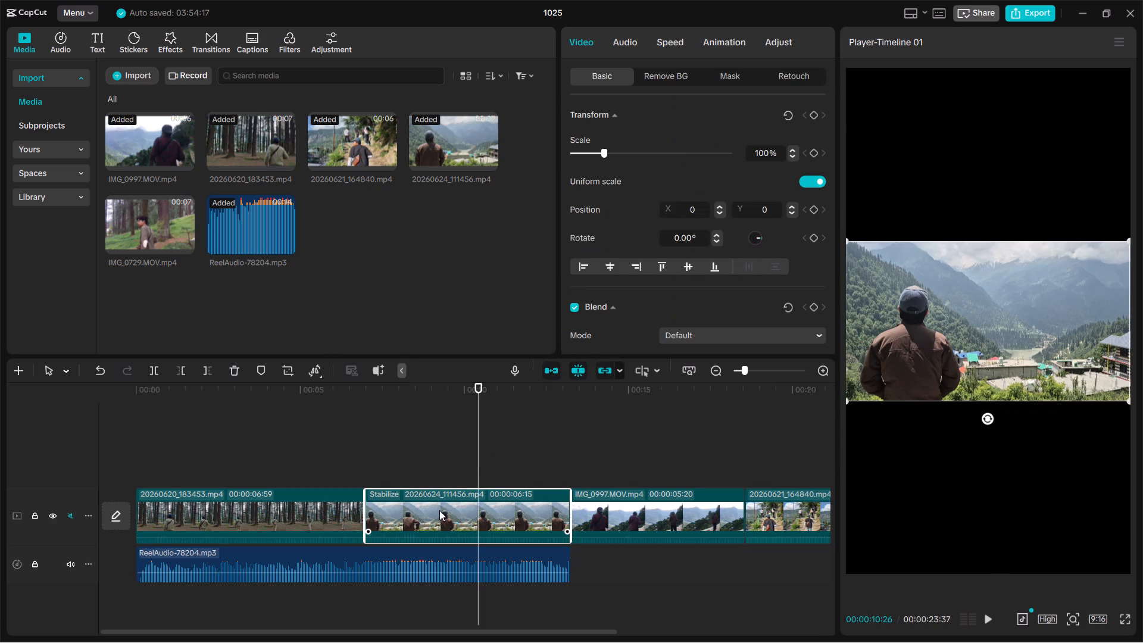
{"action": "key", "text": "Print"}
{"action": "left_click_drag", "start_coordinate": [1, 4], "coordinate": [1142, 642]}
{"action": "scroll", "coordinate": [77, 62], "scroll_direction": "right", "scroll_amount": 5}
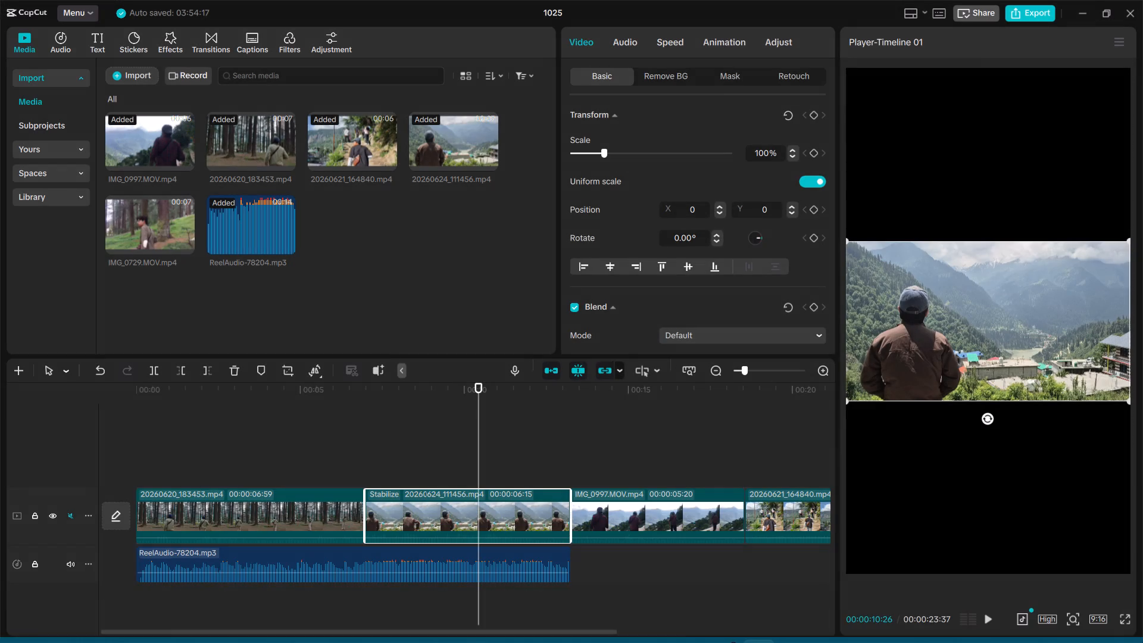
In Chrome's Google AI chat, attach the screenshot, ask "is selected clip ko overlay kese kru" and read the answer.
{"action": "key", "text": "alt+Tab"}
{"action": "key", "text": "alt+Tab"}
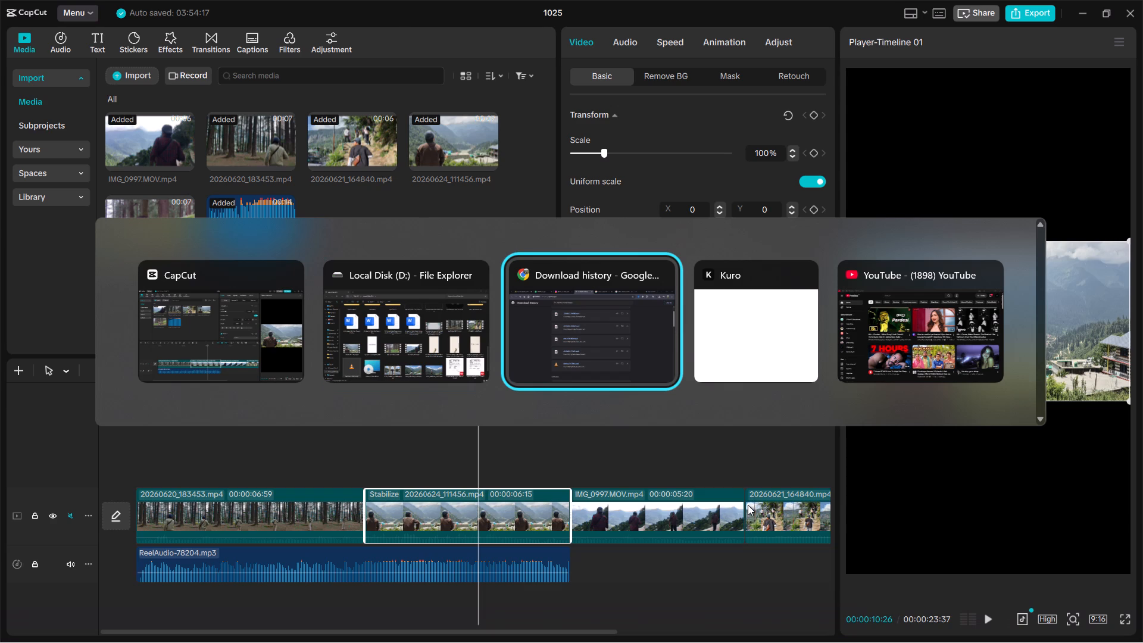
{"action": "scroll", "coordinate": [620, 271], "scroll_direction": "up", "scroll_amount": 15}
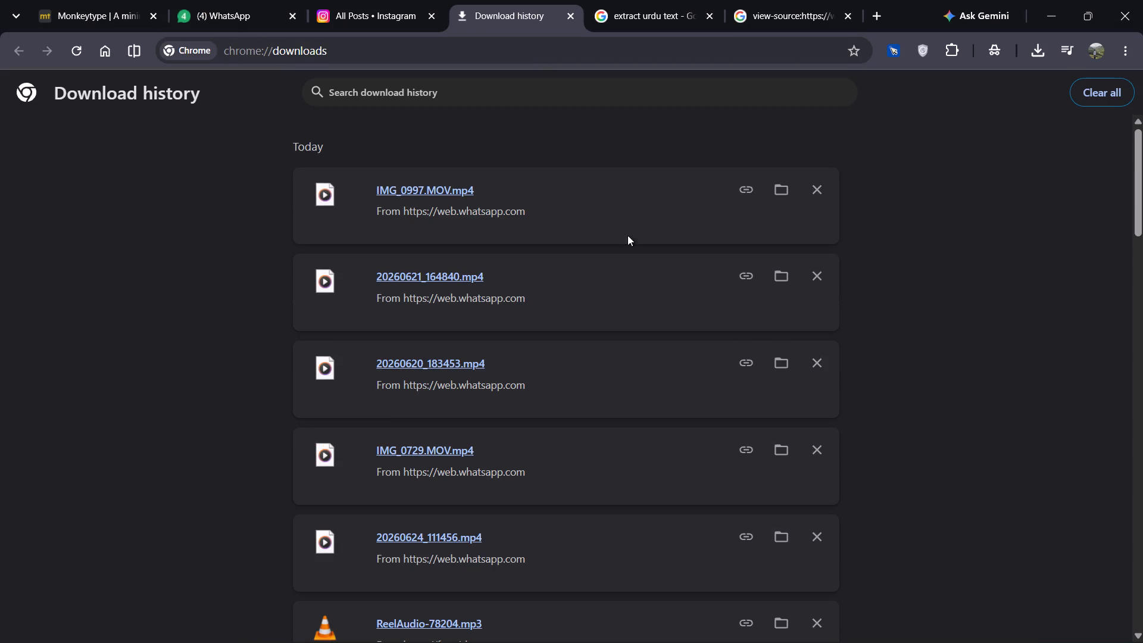
{"action": "left_click", "coordinate": [745, 0]}
{"action": "double_click", "coordinate": [657, 13]}
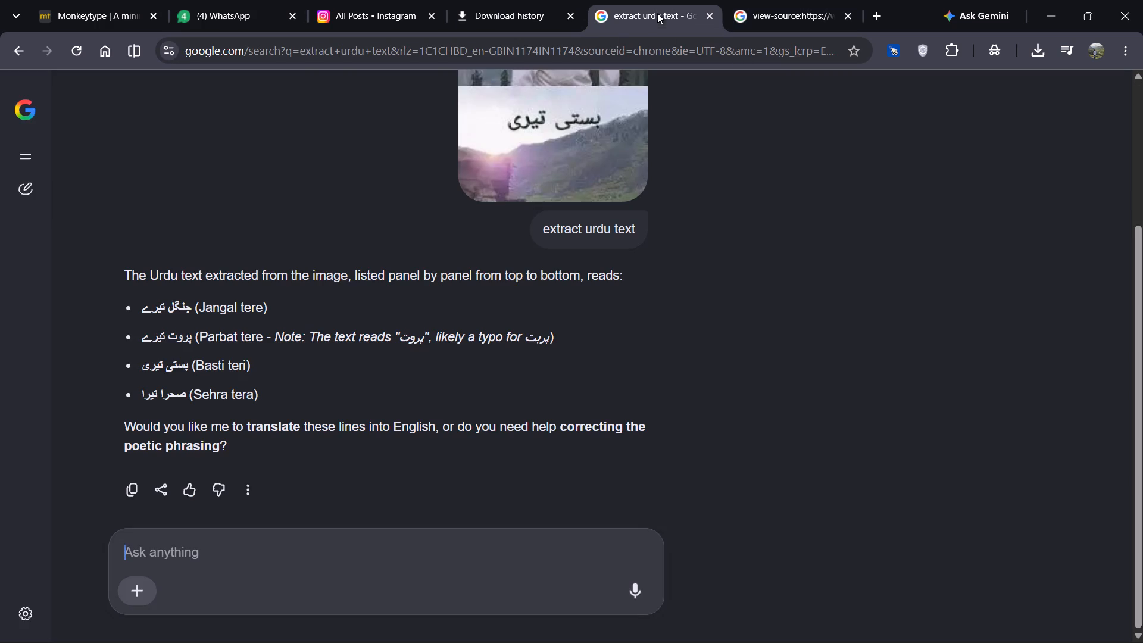
{"action": "key", "text": "ctrl+v"}
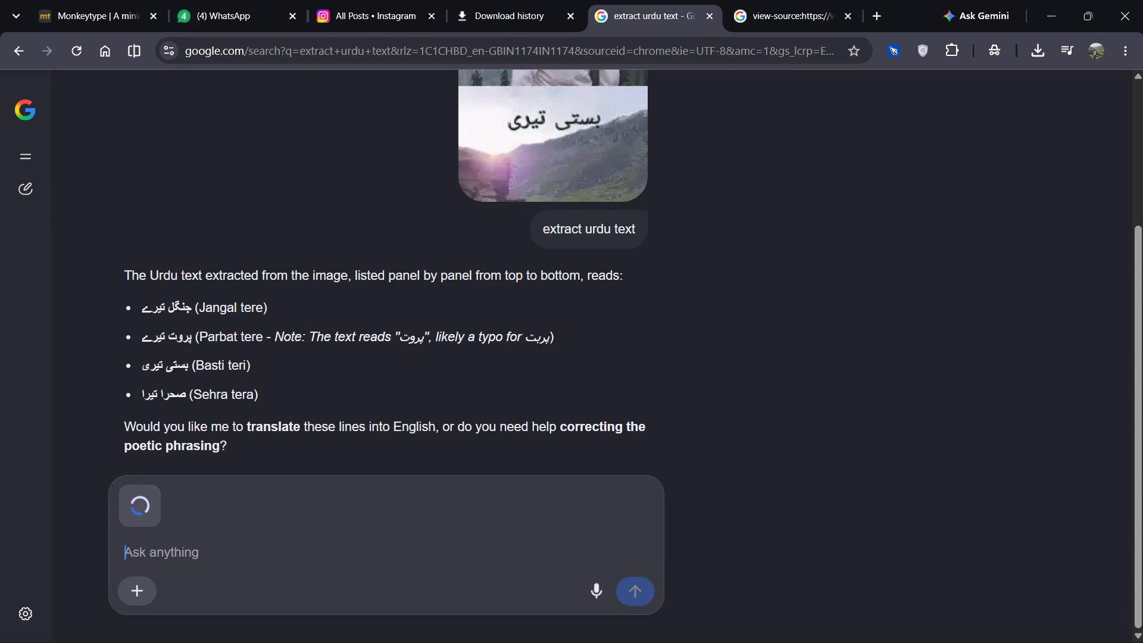
{"action": "type", "text": "is selectedc"}
{"action": "key", "text": "BackSpace"}
{"action": "key", "text": "c"}
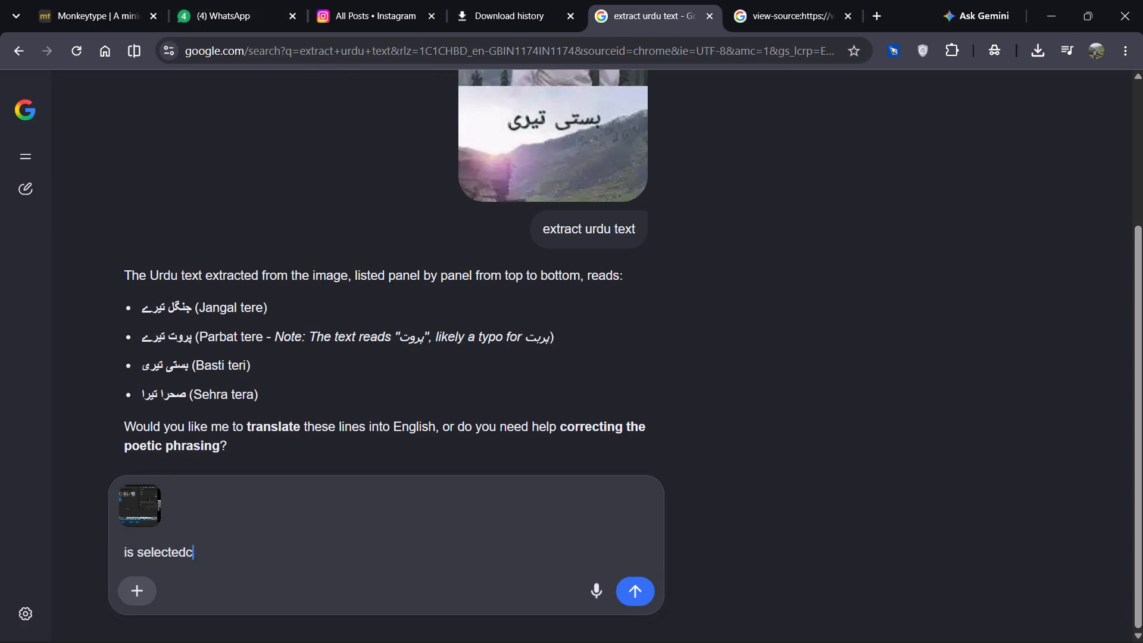
{"action": "key", "text": "BackSpace"}
{"action": "key", "text": "space"}
{"action": "type", "text": "clip ko overlay kese kru"}
{"action": "key", "text": "Return"}
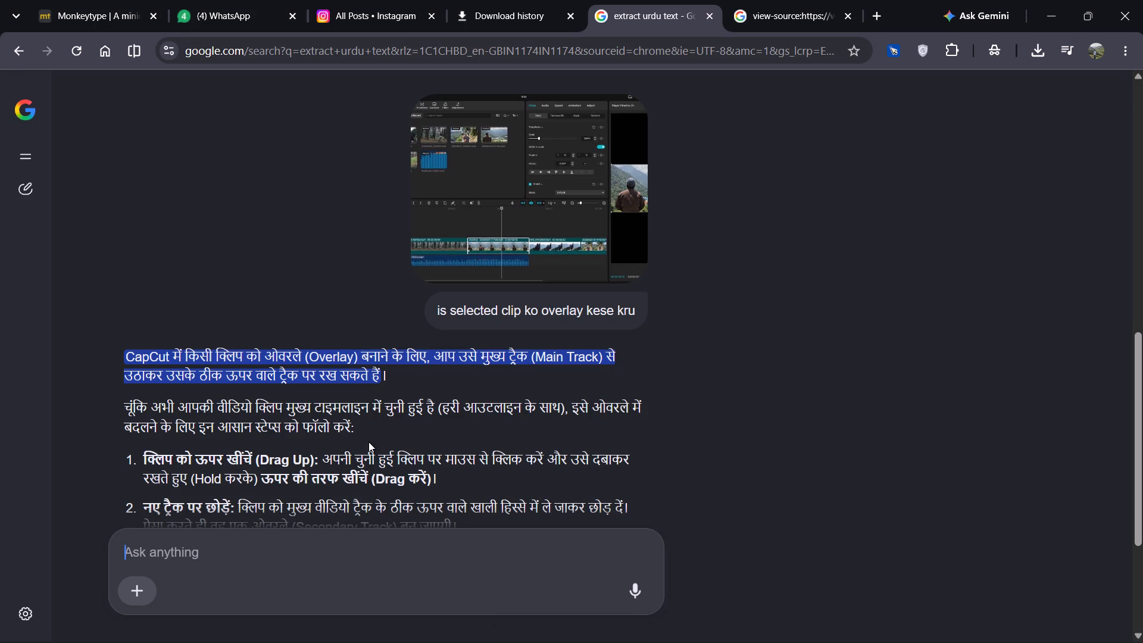
{"action": "scroll", "coordinate": [368, 442], "scroll_direction": "down", "scroll_amount": 2}
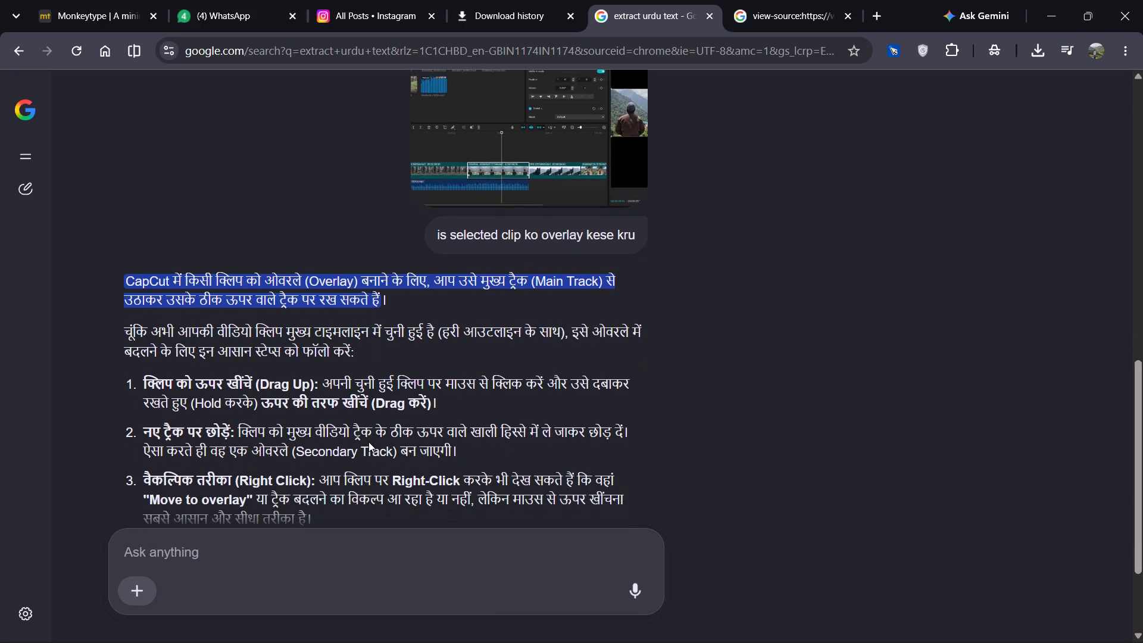
{"action": "scroll", "coordinate": [368, 442], "scroll_direction": "down", "scroll_amount": 1}
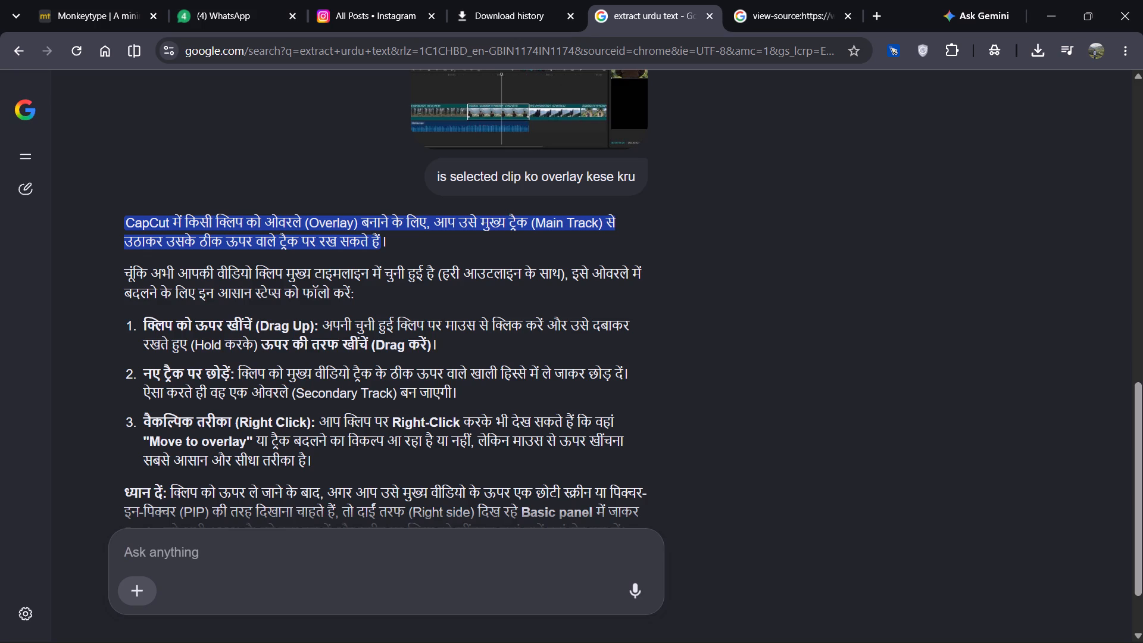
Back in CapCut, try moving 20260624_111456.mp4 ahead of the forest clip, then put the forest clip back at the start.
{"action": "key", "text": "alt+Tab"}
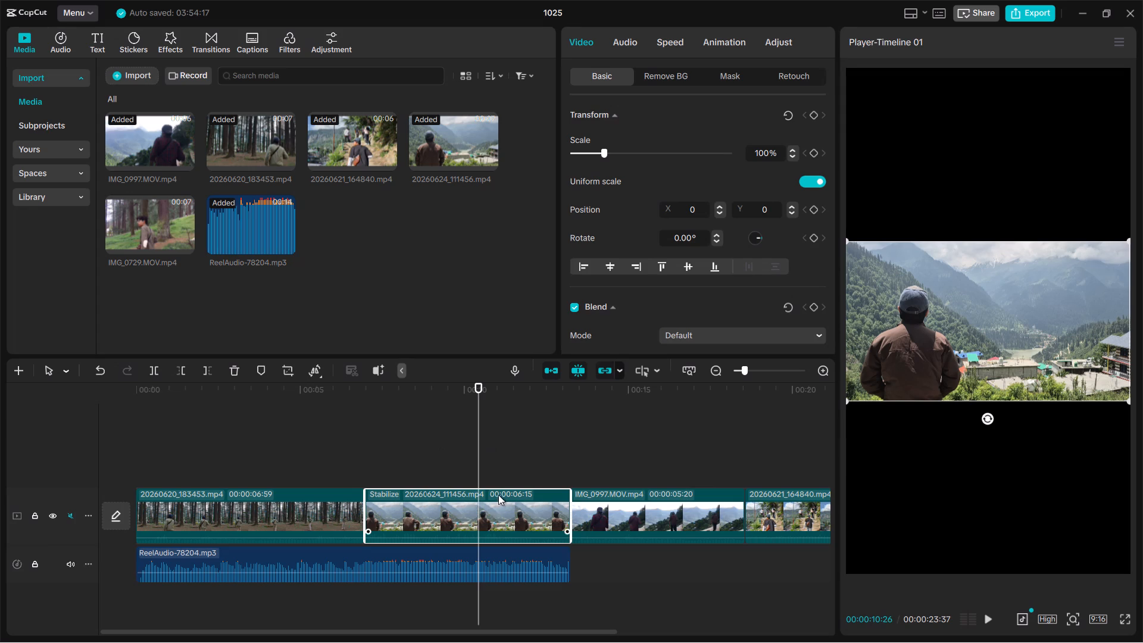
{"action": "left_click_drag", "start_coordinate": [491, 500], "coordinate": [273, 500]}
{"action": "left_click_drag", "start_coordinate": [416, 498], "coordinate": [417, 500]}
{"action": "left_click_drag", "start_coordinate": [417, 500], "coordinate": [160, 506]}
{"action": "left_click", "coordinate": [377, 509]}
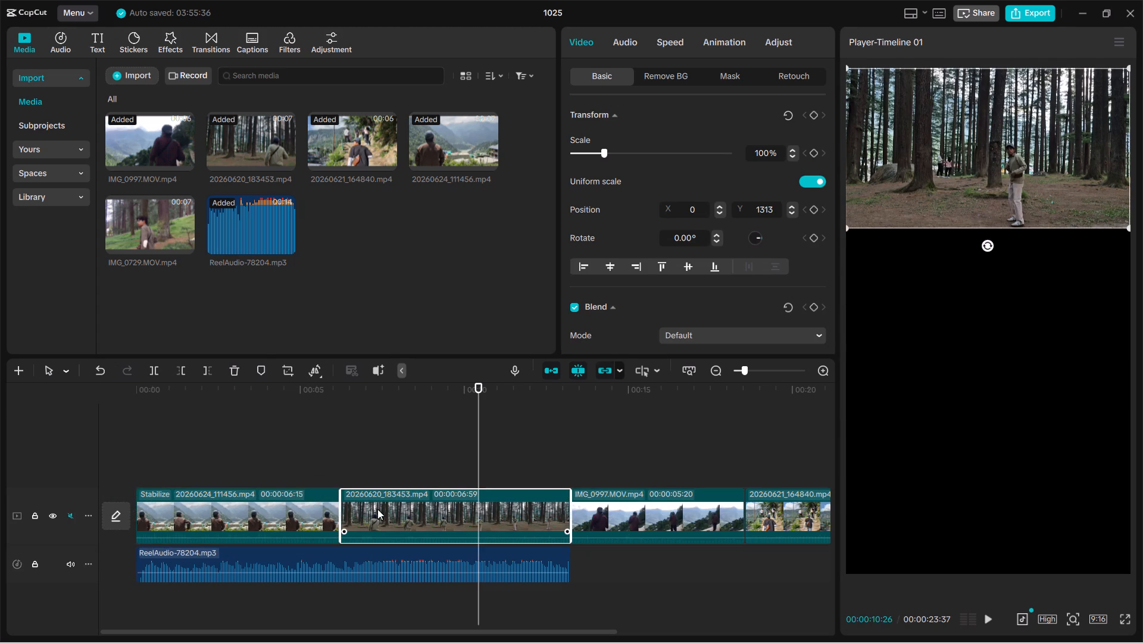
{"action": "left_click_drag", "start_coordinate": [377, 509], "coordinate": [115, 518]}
Move 20260624_111456.mp4 onto an overlay track above the forest clip, starting at 00:00, and preview both clips near the start.
{"action": "left_click_drag", "start_coordinate": [408, 504], "coordinate": [245, 450]}
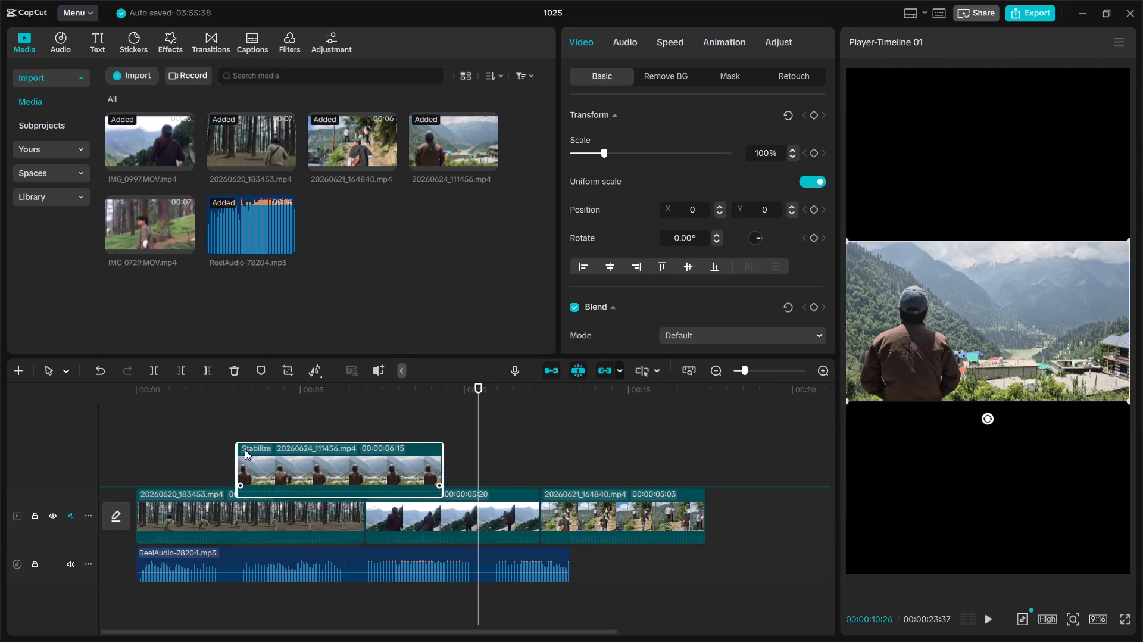
{"action": "left_click_drag", "start_coordinate": [245, 450], "coordinate": [170, 444]}
{"action": "left_click_drag", "start_coordinate": [226, 441], "coordinate": [209, 420]}
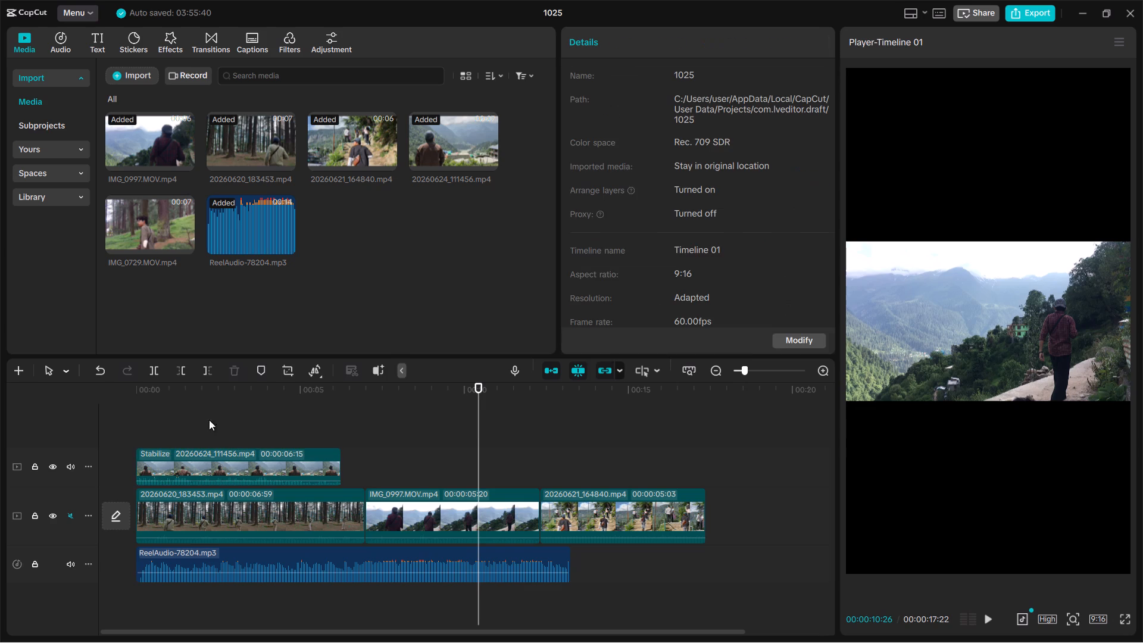
{"action": "left_click_drag", "start_coordinate": [209, 420], "coordinate": [179, 402]}
{"action": "left_click", "coordinate": [157, 394]}
{"action": "left_click_drag", "start_coordinate": [157, 394], "coordinate": [193, 400]}
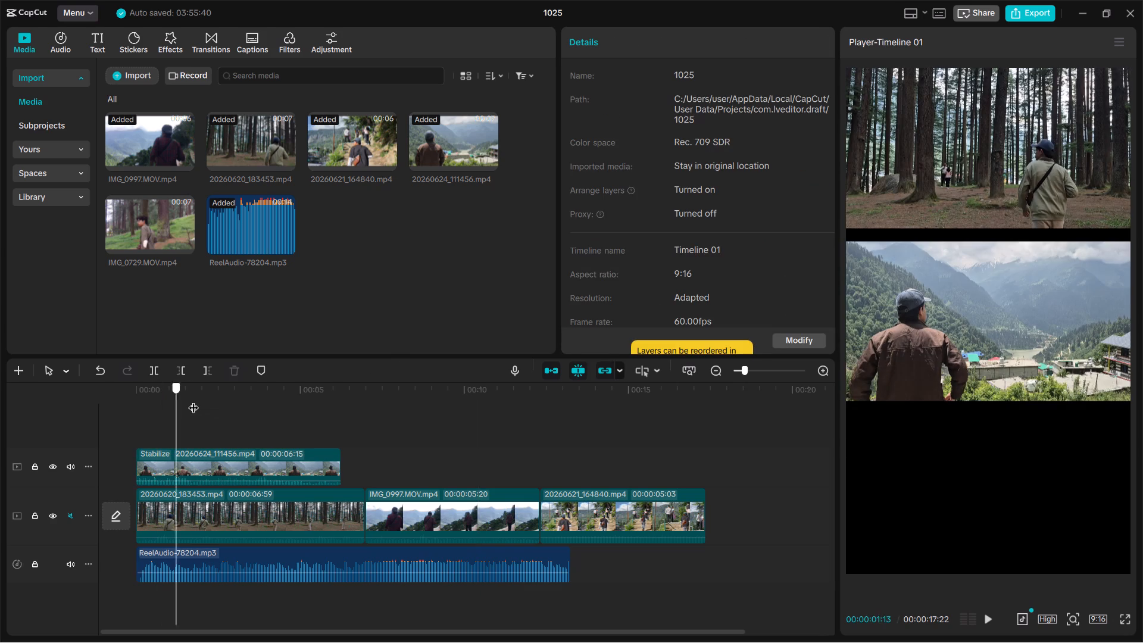
Trim the beginning of the 20260624_111456.mp4 overlay clip so it starts at about 00:00:01:57 and lasts 00:00:04:18.
{"action": "left_click_drag", "start_coordinate": [193, 400], "coordinate": [123, 405]}
{"action": "left_click", "coordinate": [219, 467]}
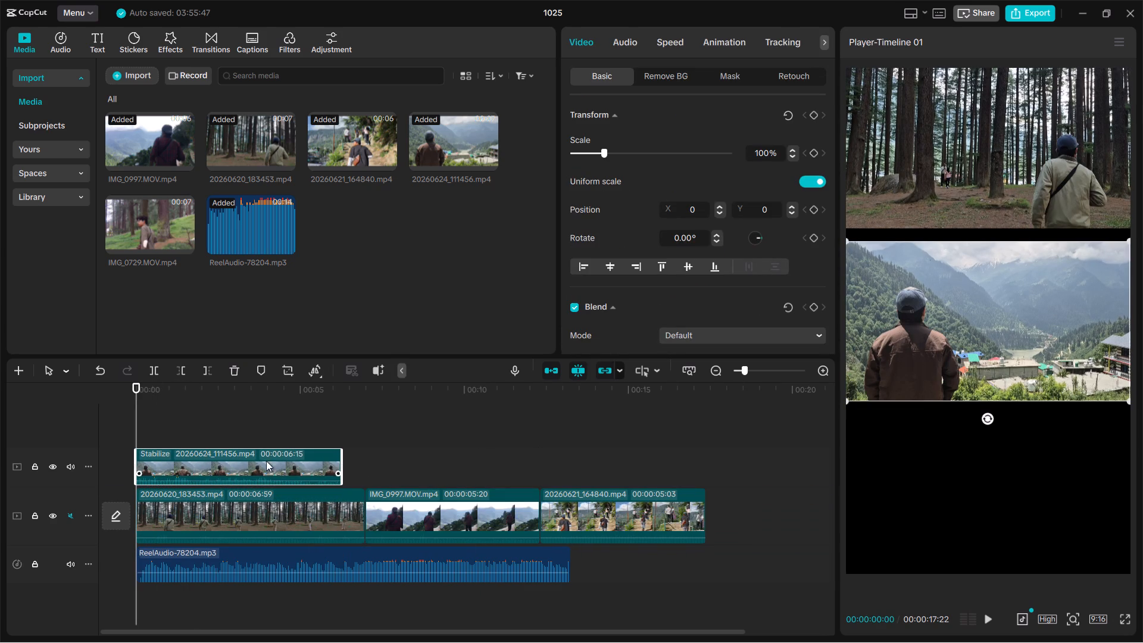
{"action": "left_click_drag", "start_coordinate": [133, 460], "coordinate": [202, 490]}
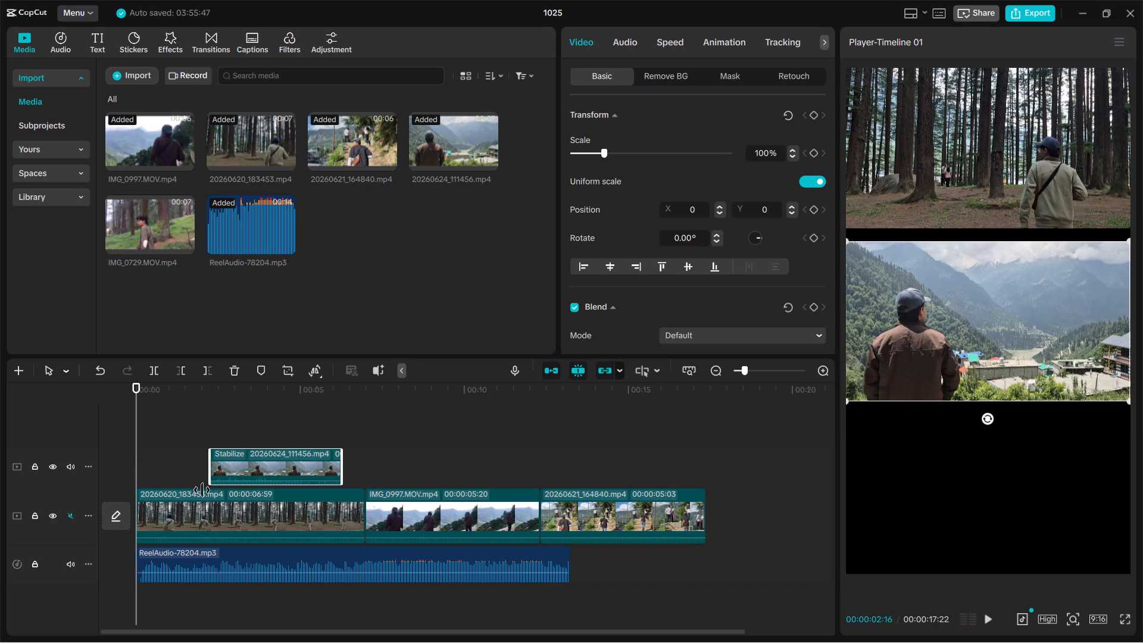
{"action": "left_click_drag", "start_coordinate": [202, 490], "coordinate": [199, 490]}
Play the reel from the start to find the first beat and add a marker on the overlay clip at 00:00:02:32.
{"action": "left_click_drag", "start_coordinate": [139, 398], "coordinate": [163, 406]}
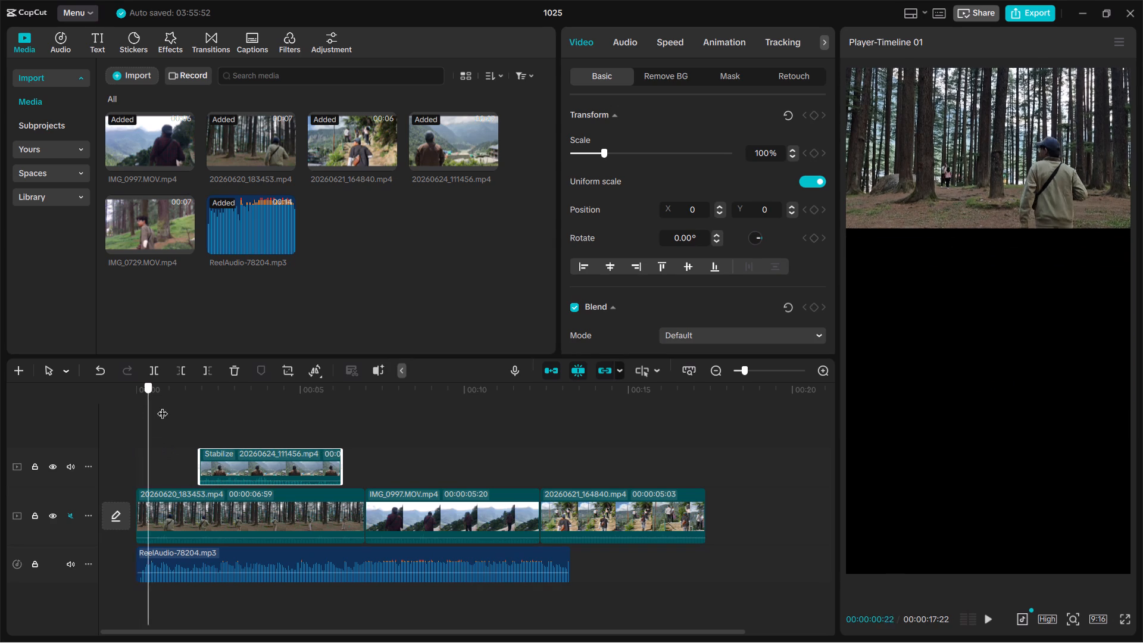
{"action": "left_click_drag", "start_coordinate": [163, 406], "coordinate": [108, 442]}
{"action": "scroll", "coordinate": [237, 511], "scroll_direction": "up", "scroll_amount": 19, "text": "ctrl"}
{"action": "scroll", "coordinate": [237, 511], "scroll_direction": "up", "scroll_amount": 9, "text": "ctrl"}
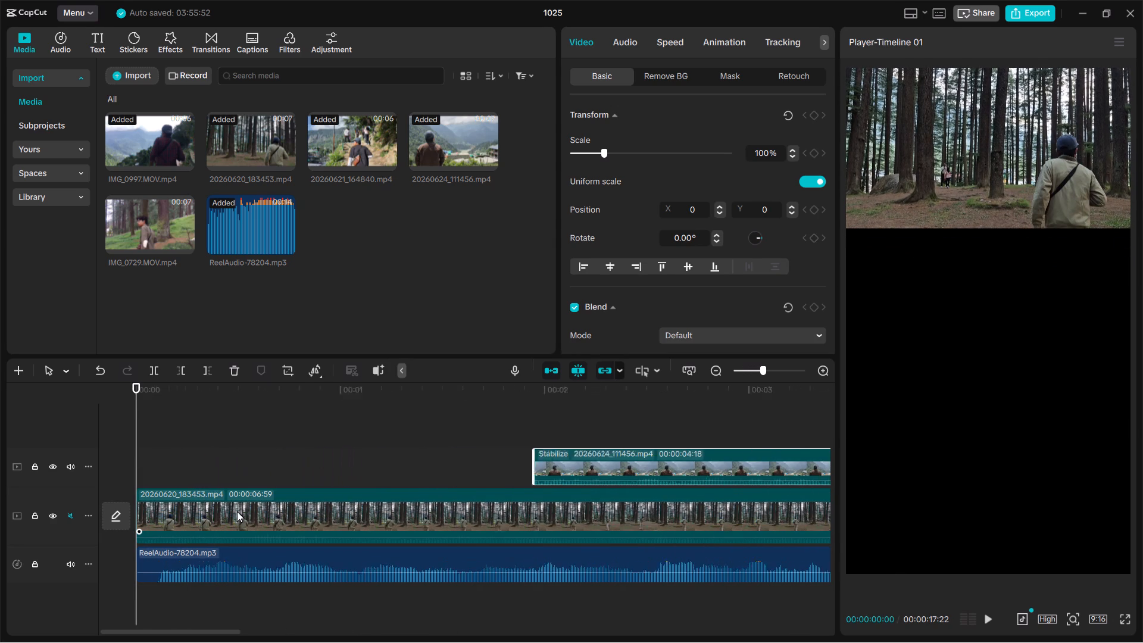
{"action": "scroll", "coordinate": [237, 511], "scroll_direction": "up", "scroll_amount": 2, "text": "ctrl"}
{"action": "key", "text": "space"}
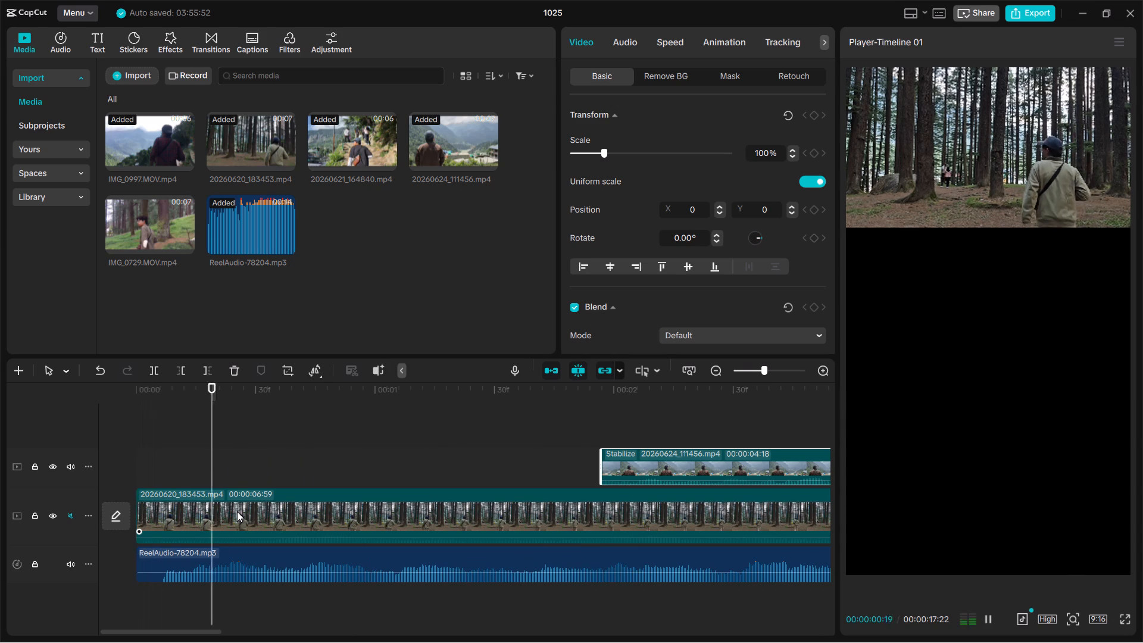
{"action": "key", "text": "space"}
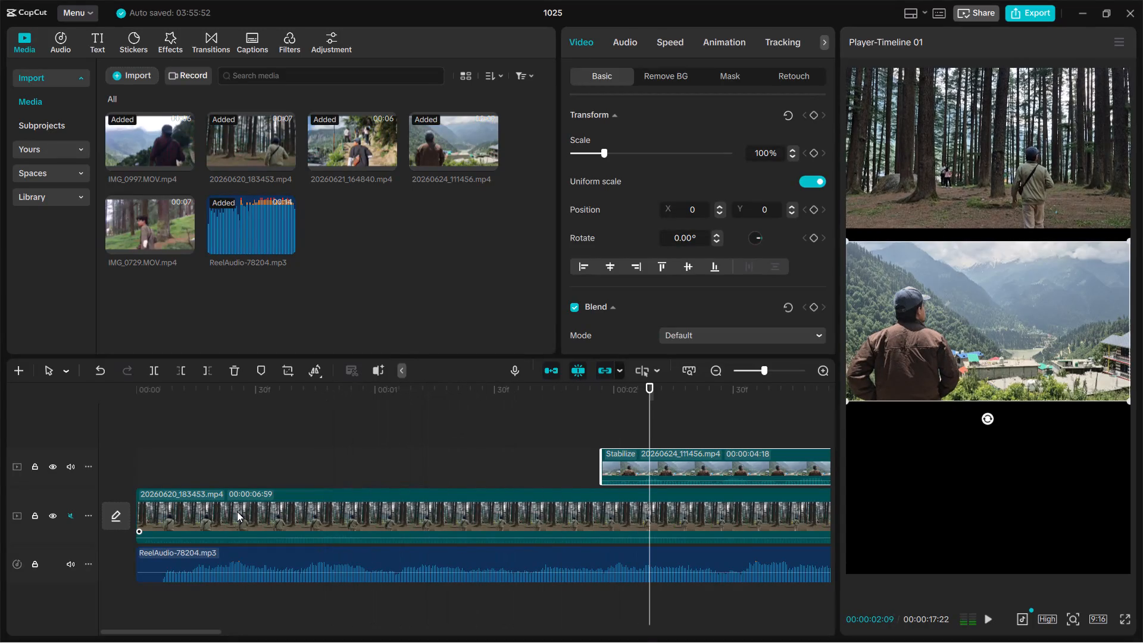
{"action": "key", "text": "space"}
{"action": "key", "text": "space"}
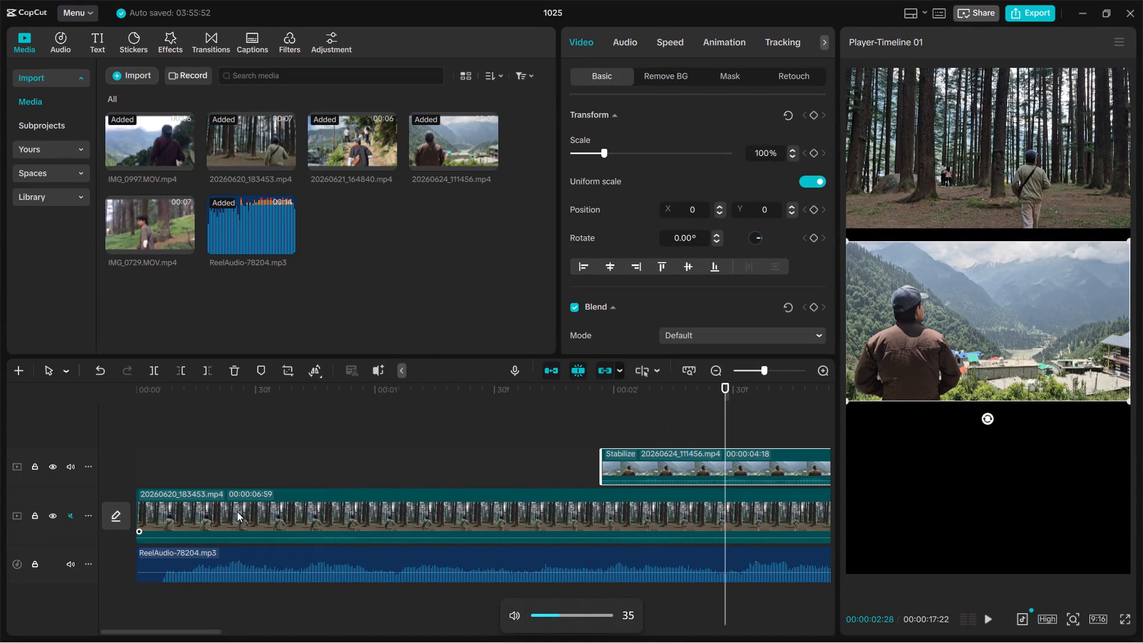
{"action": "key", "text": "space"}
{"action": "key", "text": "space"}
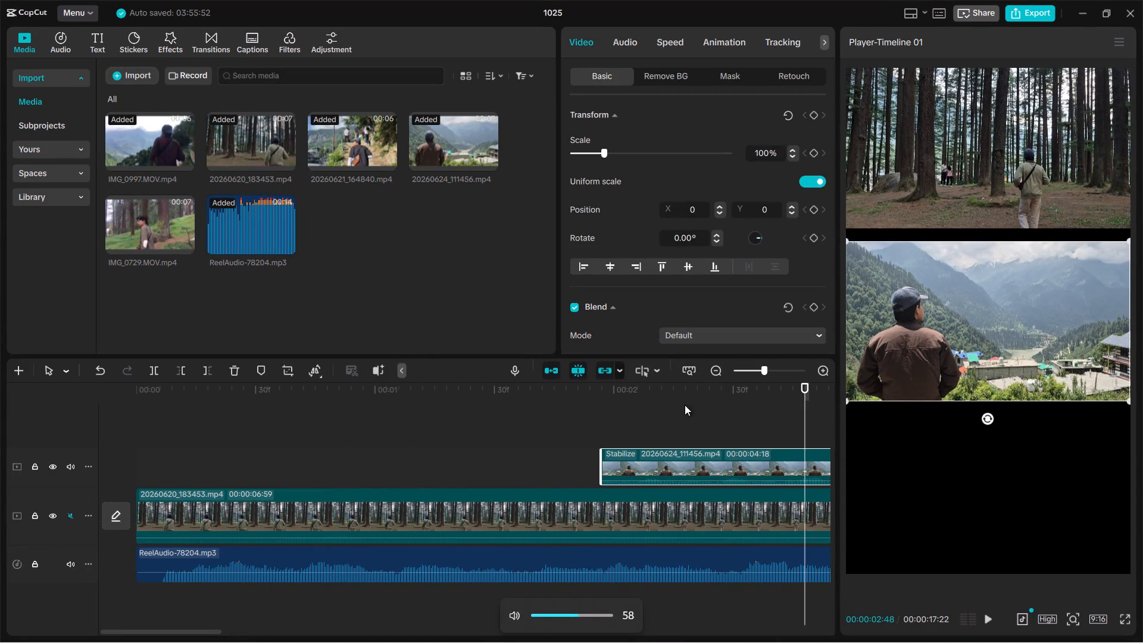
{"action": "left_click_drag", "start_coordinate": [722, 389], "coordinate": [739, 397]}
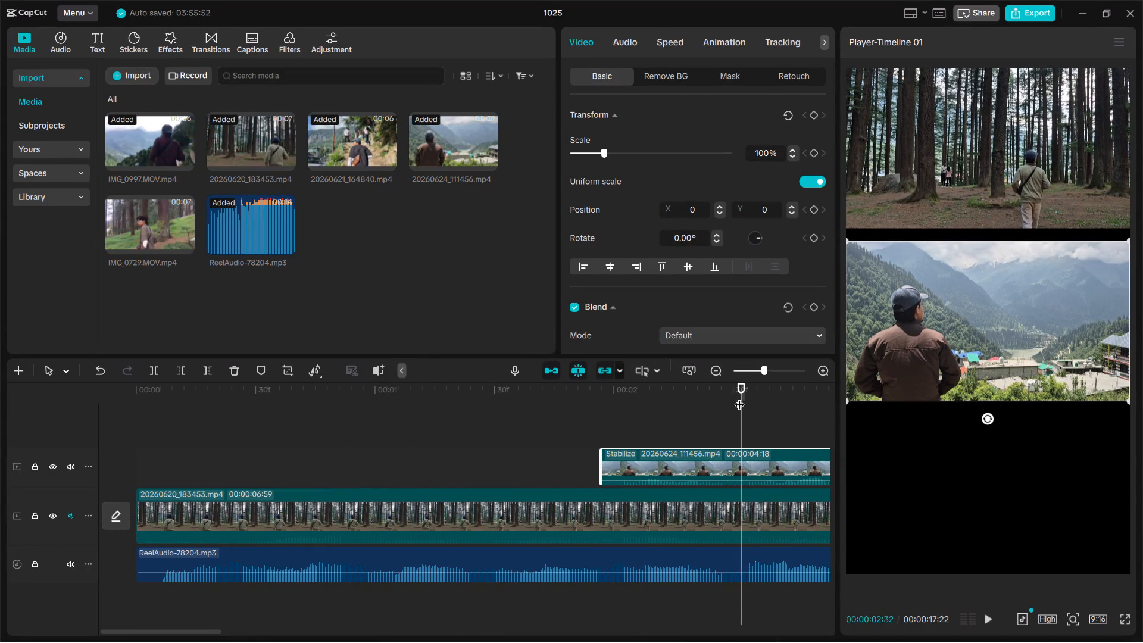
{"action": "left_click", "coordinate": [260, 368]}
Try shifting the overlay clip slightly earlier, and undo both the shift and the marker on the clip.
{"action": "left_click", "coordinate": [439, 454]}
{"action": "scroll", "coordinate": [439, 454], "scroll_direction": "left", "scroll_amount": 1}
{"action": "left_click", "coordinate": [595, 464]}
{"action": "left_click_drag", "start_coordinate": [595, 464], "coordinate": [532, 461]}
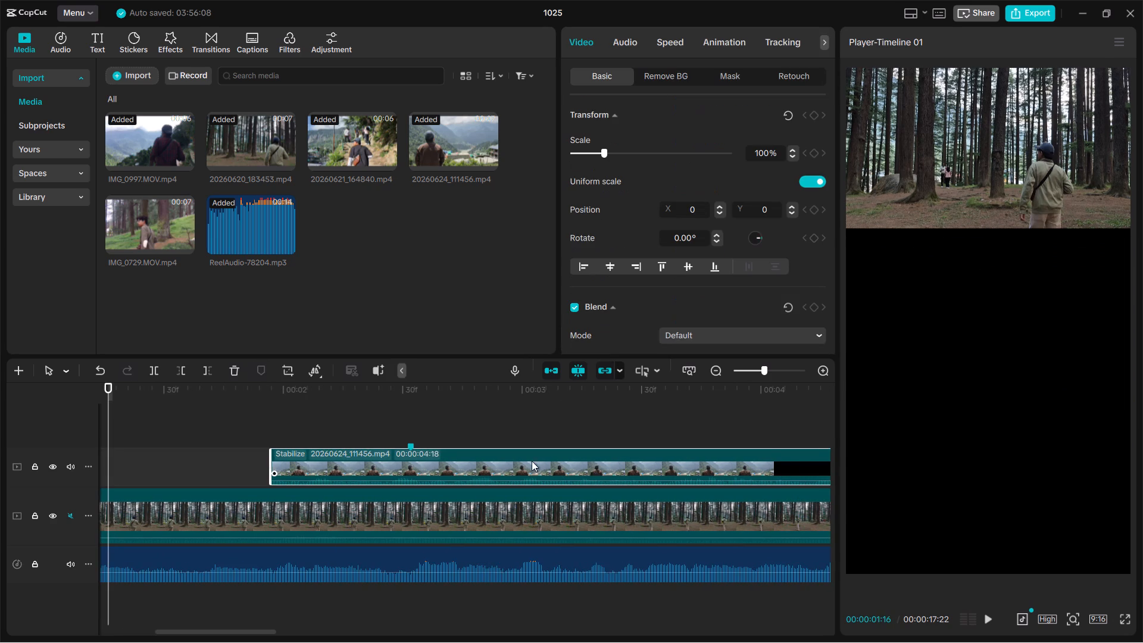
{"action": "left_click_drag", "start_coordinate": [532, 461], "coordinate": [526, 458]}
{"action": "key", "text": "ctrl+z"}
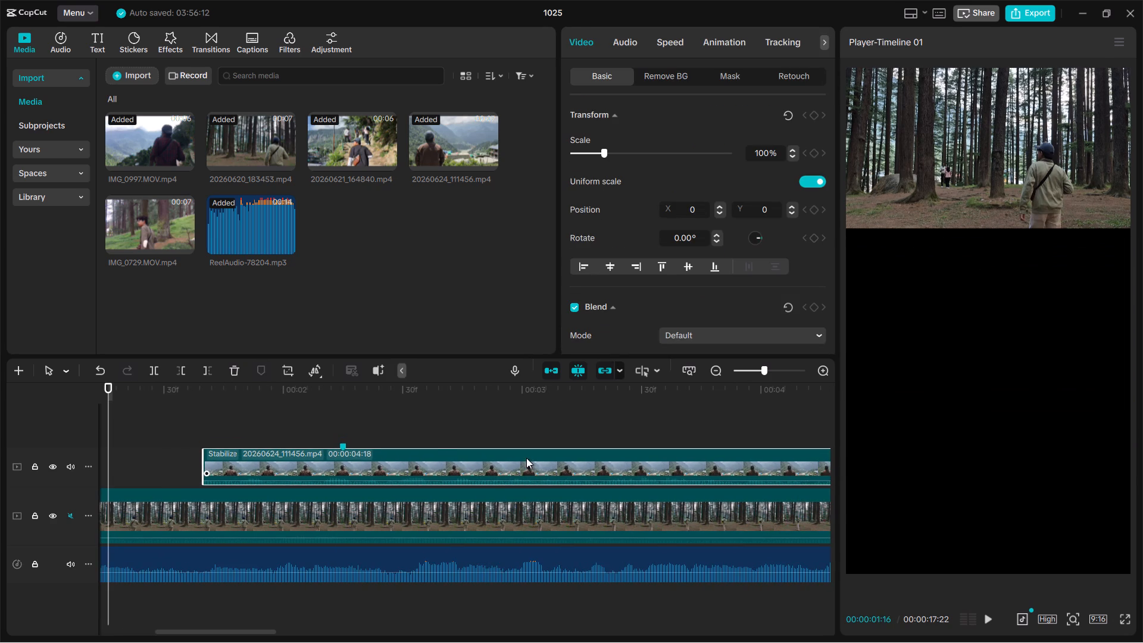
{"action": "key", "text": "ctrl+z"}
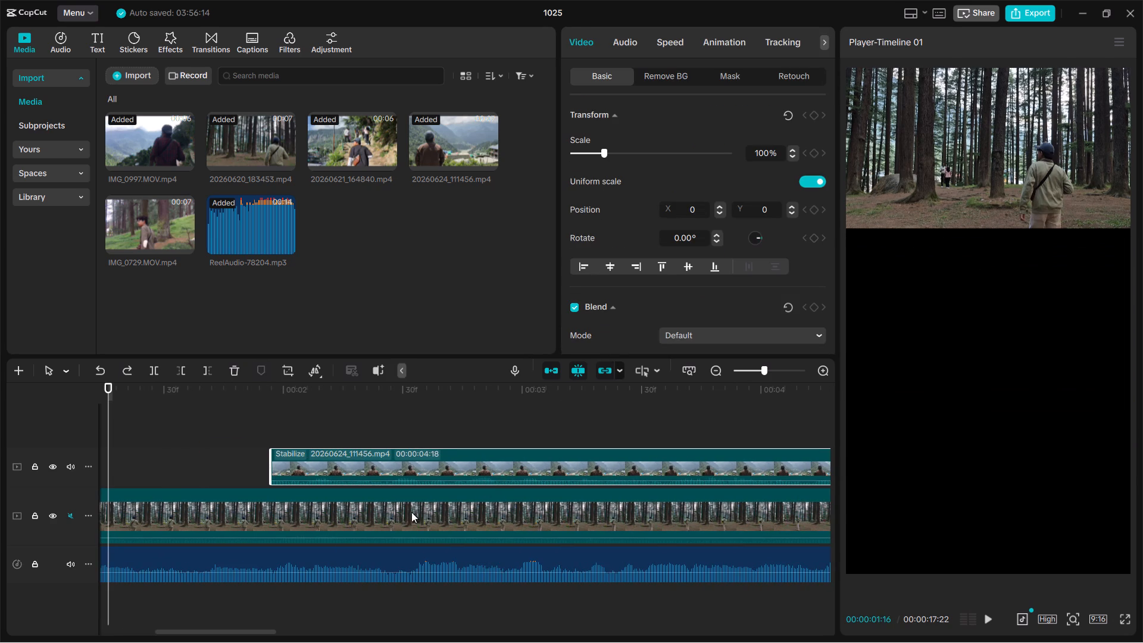
Add a marker on the ReelAudio-78204.mp3 clip at 00:00:02:32.
{"action": "left_click", "coordinate": [402, 512]}
{"action": "left_click", "coordinate": [402, 554]}
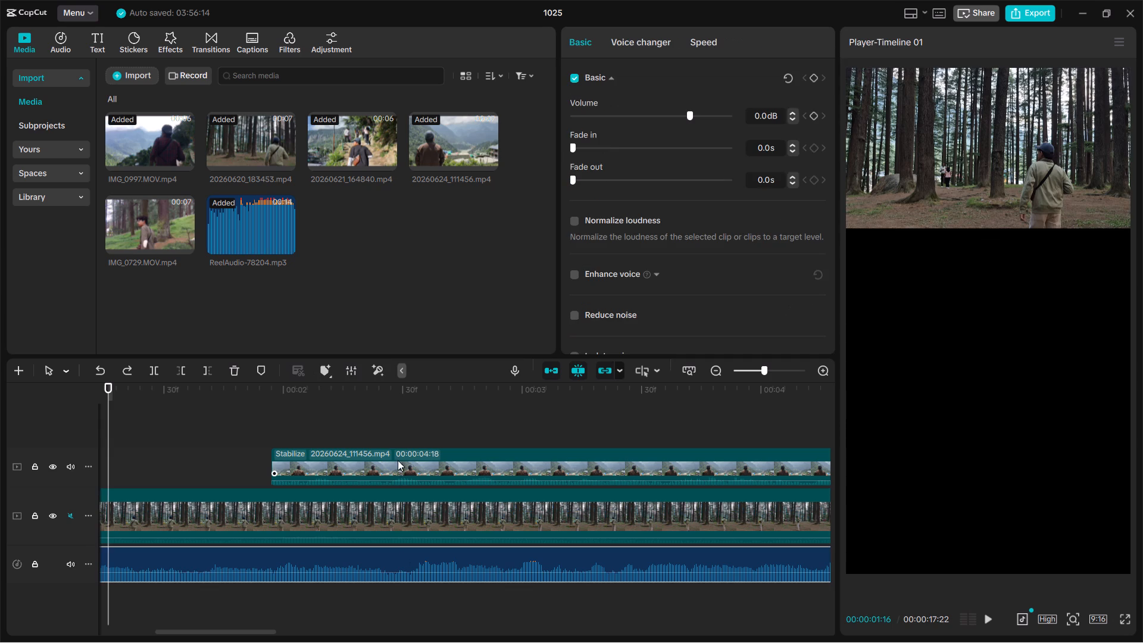
{"action": "key", "text": "space"}
{"action": "key", "text": "space"}
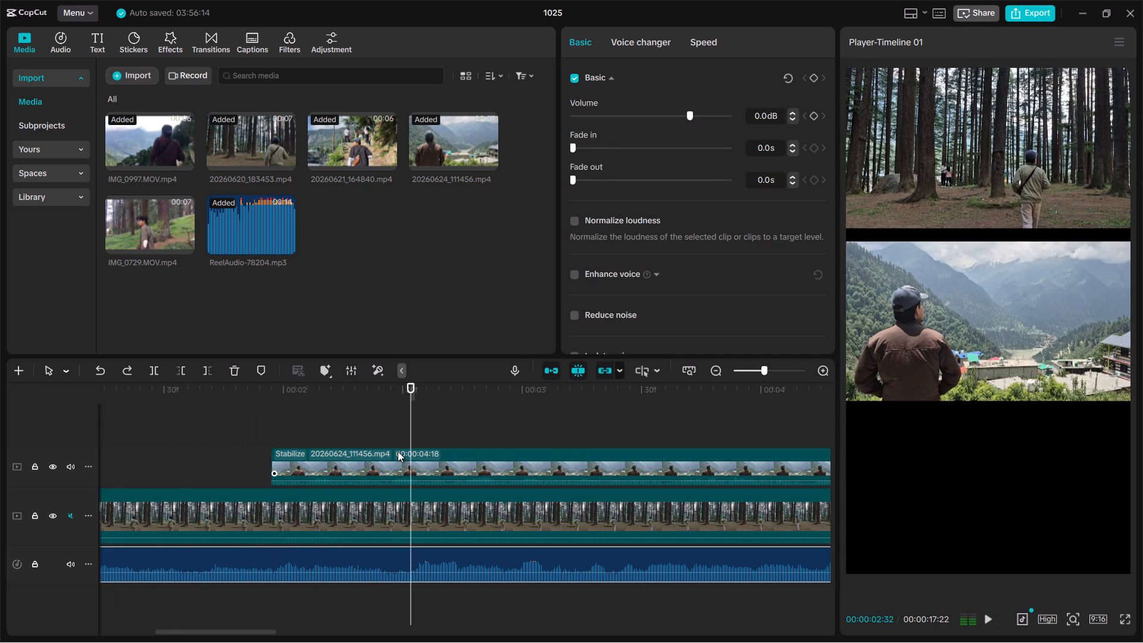
{"action": "left_click", "coordinate": [252, 372]}
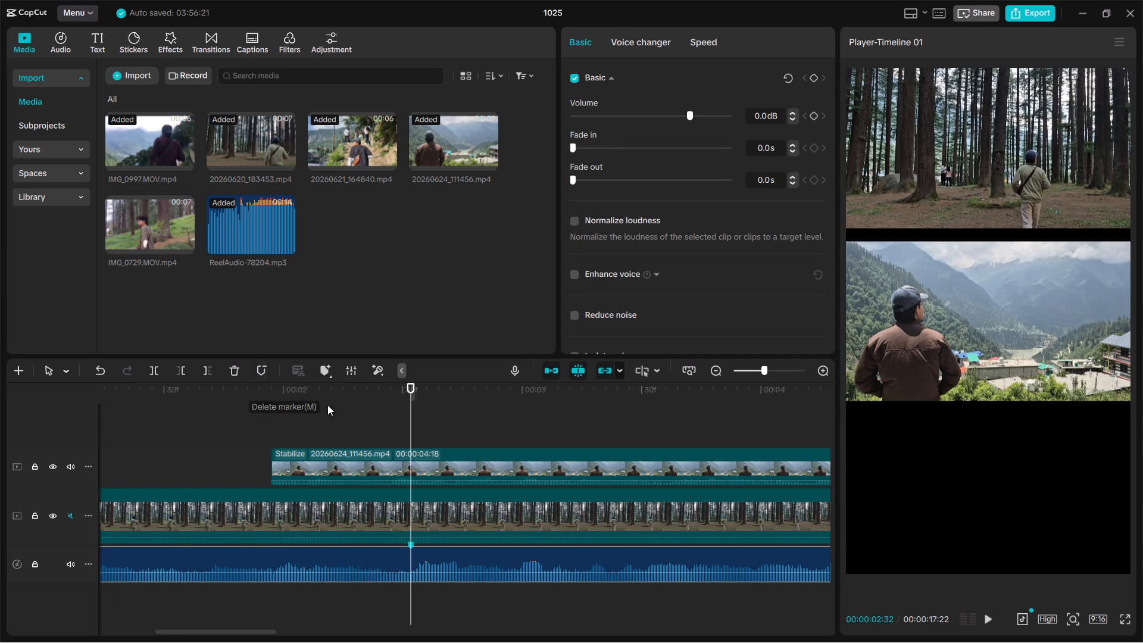
Listen to the soundtrack from about 00:02 to 00:05 to find where its next beat falls.
{"action": "double_click", "coordinate": [286, 391]}
{"action": "key", "text": "space"}
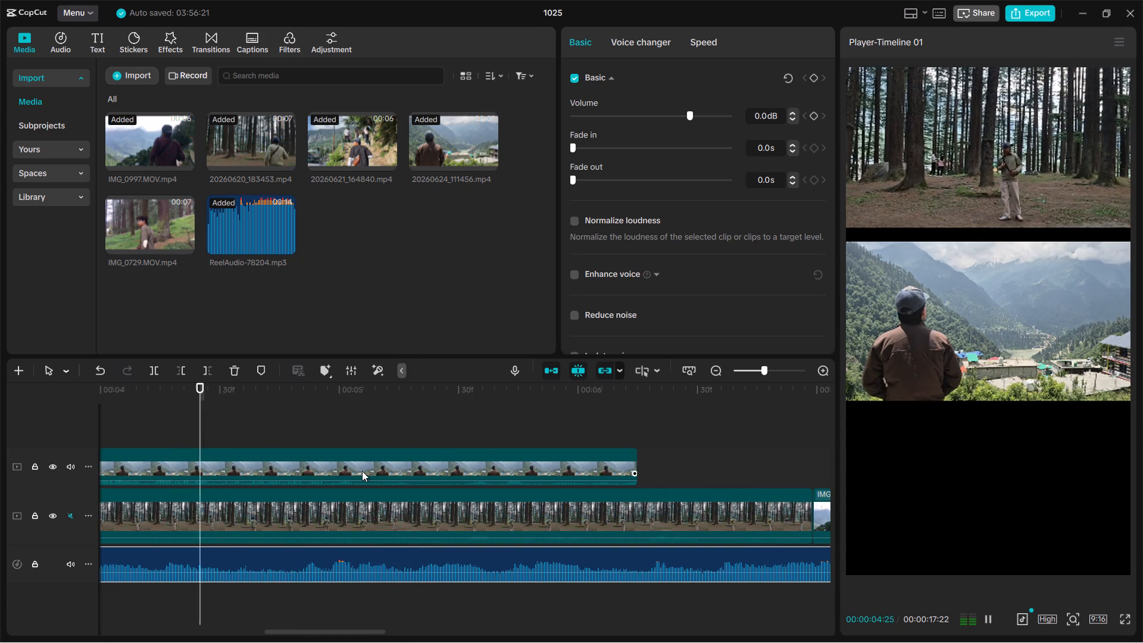
{"action": "key", "text": "space"}
{"action": "left_click", "coordinate": [205, 388]}
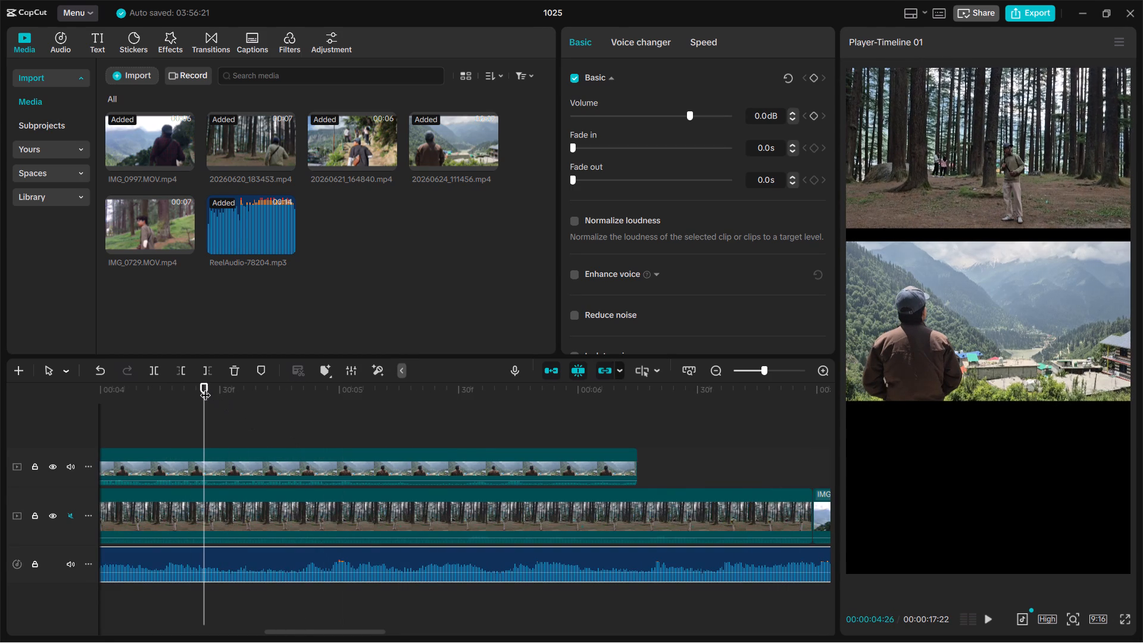
{"action": "scroll", "coordinate": [205, 388], "scroll_direction": "down", "scroll_amount": 16, "text": "ctrl"}
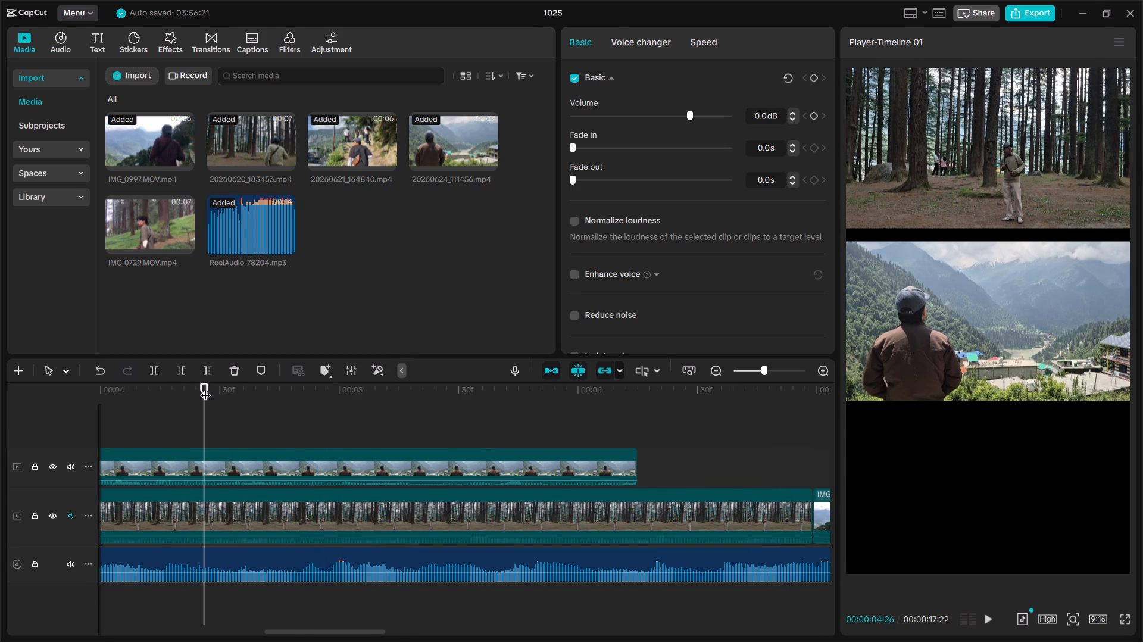
{"action": "scroll", "coordinate": [205, 388], "scroll_direction": "down", "scroll_amount": 13, "text": "ctrl"}
{"action": "left_click", "coordinate": [441, 430]}
{"action": "scroll", "coordinate": [441, 430], "scroll_direction": "down", "scroll_amount": 11, "text": "ctrl"}
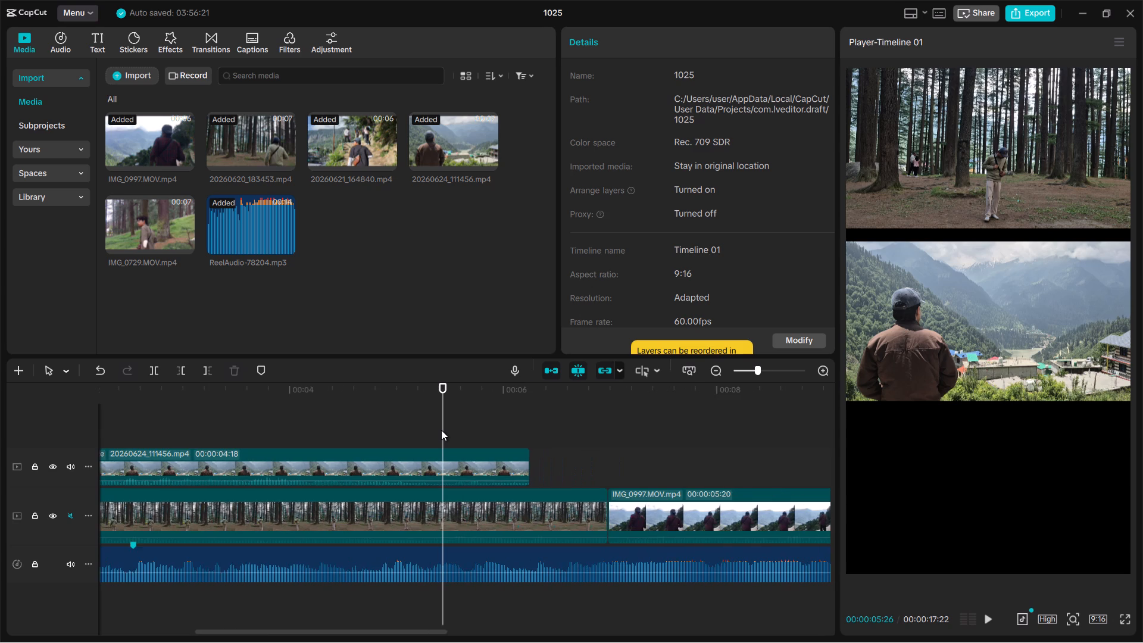
{"action": "left_click", "coordinate": [285, 384]}
{"action": "key", "text": "space"}
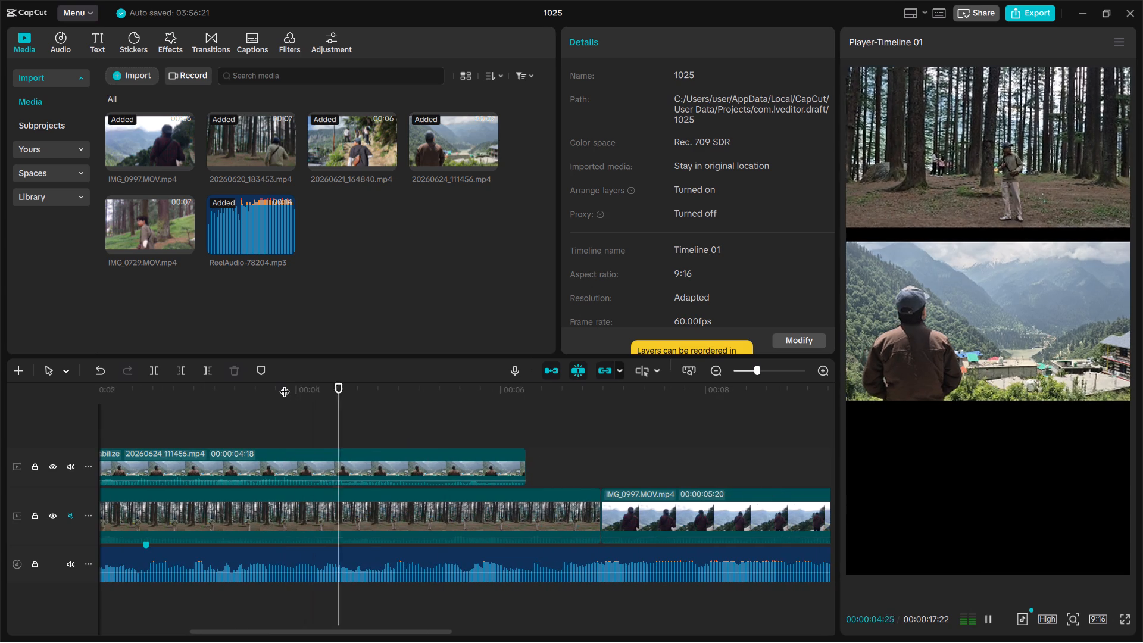
{"action": "key", "text": "space"}
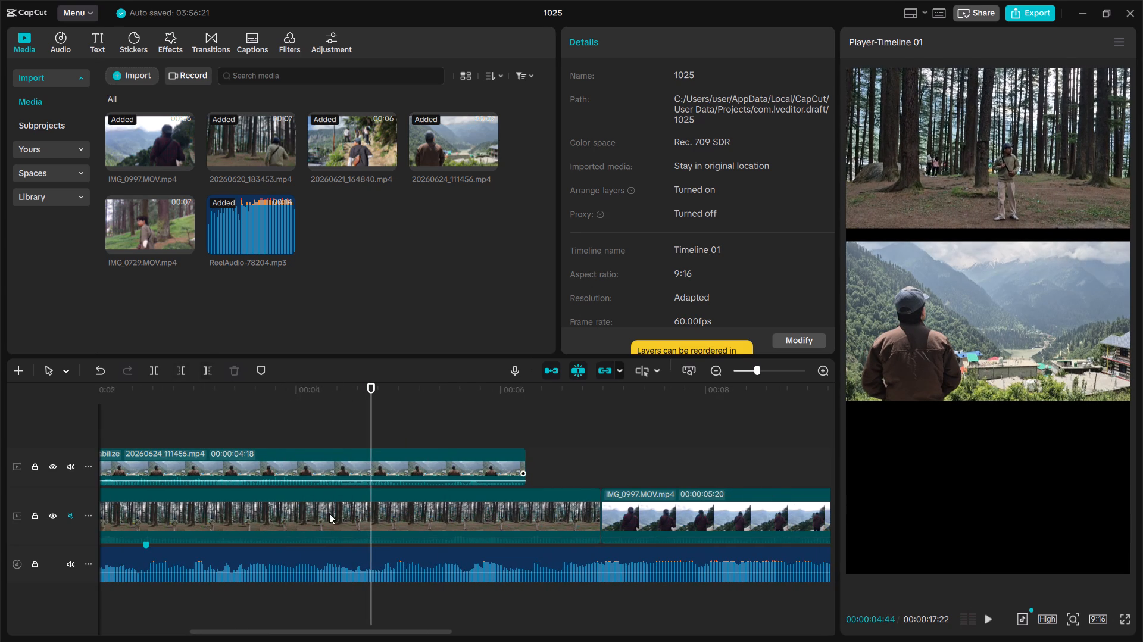
Replay ReelAudio-78204.mp3 around its second beat and add a marker on the audio clip at 00:00:04:46.
{"action": "double_click", "coordinate": [350, 551]}
{"action": "left_click", "coordinate": [382, 558]}
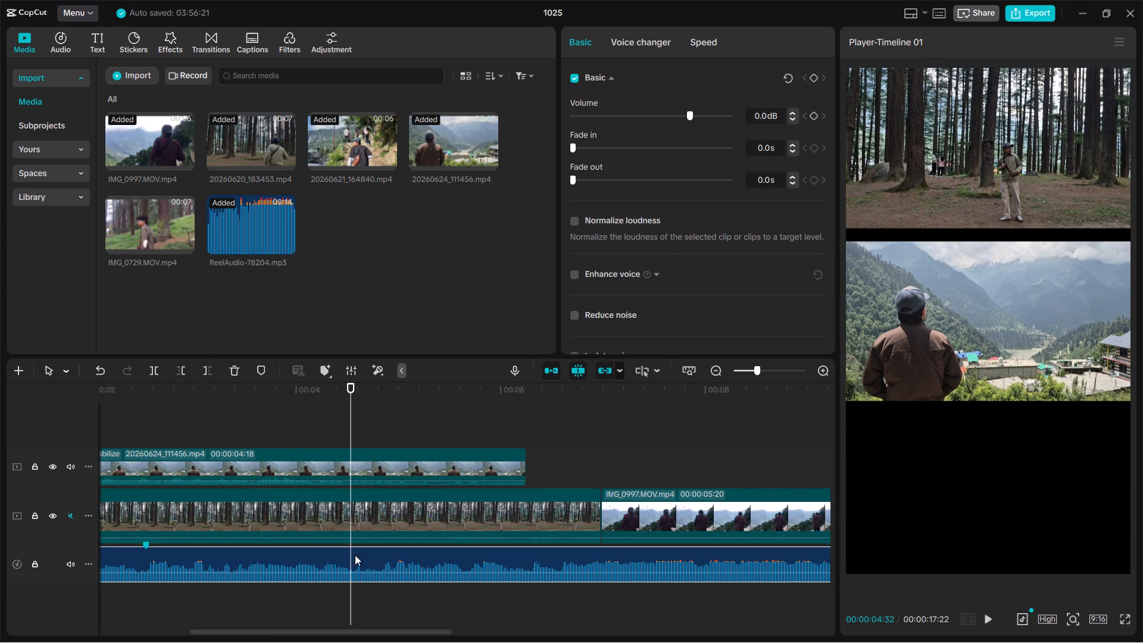
{"action": "key", "text": "space"}
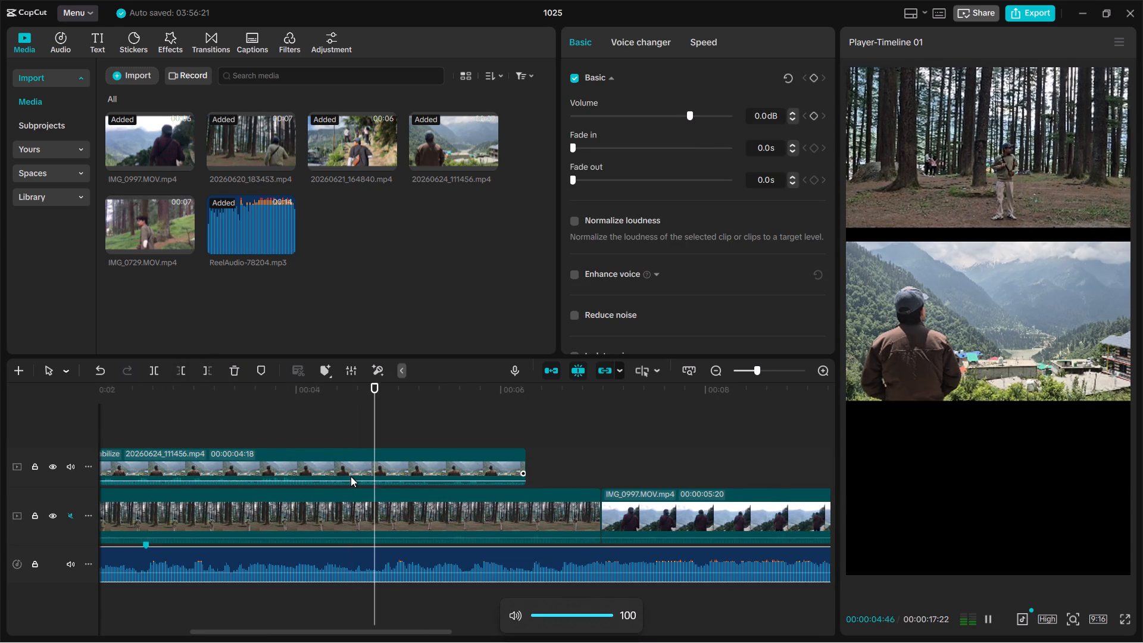
{"action": "key", "text": "space"}
{"action": "key", "text": "Left"}
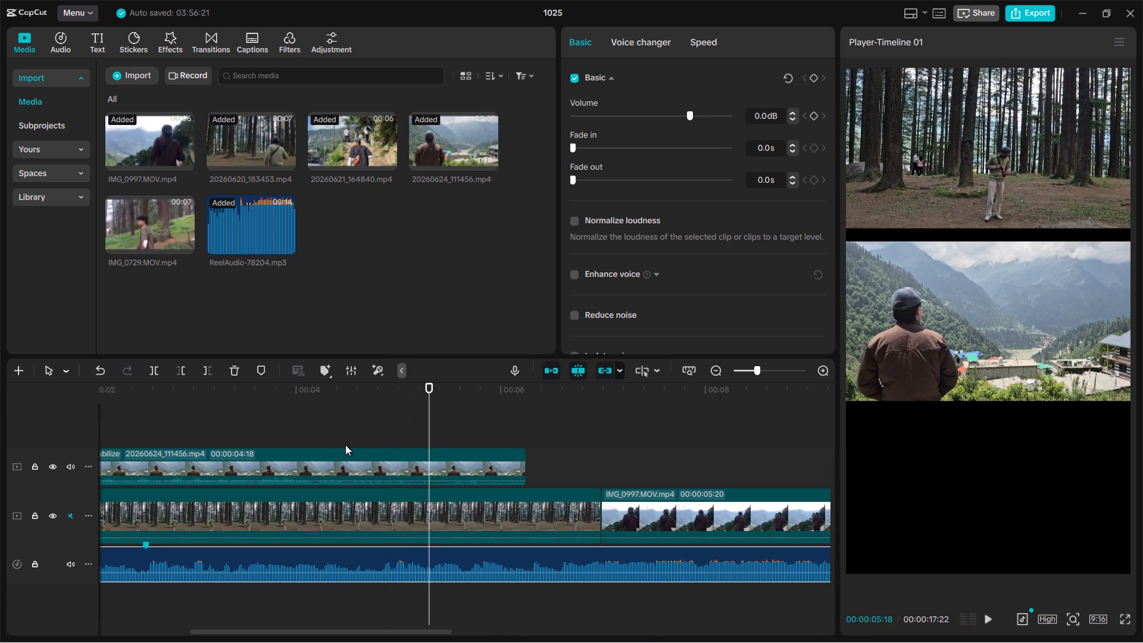
{"action": "key", "text": "Left"}
{"action": "key", "text": "Left"}
{"action": "key", "text": "Left"}
{"action": "key", "text": "Left"}
{"action": "key", "text": "Left"}
{"action": "key", "text": "Left"}
{"action": "key", "text": "Left"}
{"action": "key", "text": "Left"}
{"action": "key", "text": "Left"}
{"action": "key", "text": "Left"}
{"action": "key", "text": "Left"}
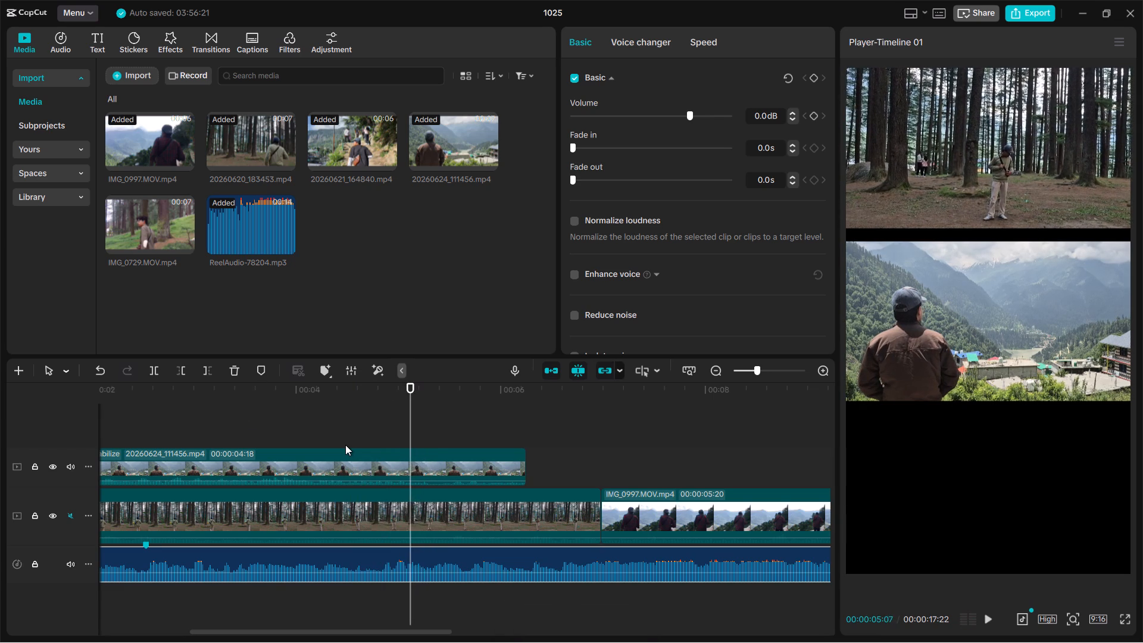
{"action": "key", "text": "Left"}
{"action": "key", "text": "space"}
{"action": "key", "text": "space"}
{"action": "key", "text": "Left"}
{"action": "key", "text": "Left"}
{"action": "key", "text": "Left"}
{"action": "key", "text": "Left"}
{"action": "key", "text": "Left"}
{"action": "key", "text": "Left"}
{"action": "key", "text": "Left"}
{"action": "key", "text": "Left"}
{"action": "key", "text": "Left"}
{"action": "key", "text": "Left"}
{"action": "key", "text": "Left"}
{"action": "key", "text": "Left"}
{"action": "key", "text": "Left"}
{"action": "key", "text": "Left"}
{"action": "key", "text": "Left"}
{"action": "key", "text": "Left"}
{"action": "key", "text": "Left"}
{"action": "key", "text": "Left"}
{"action": "key", "text": "Left"}
{"action": "key", "text": "Left"}
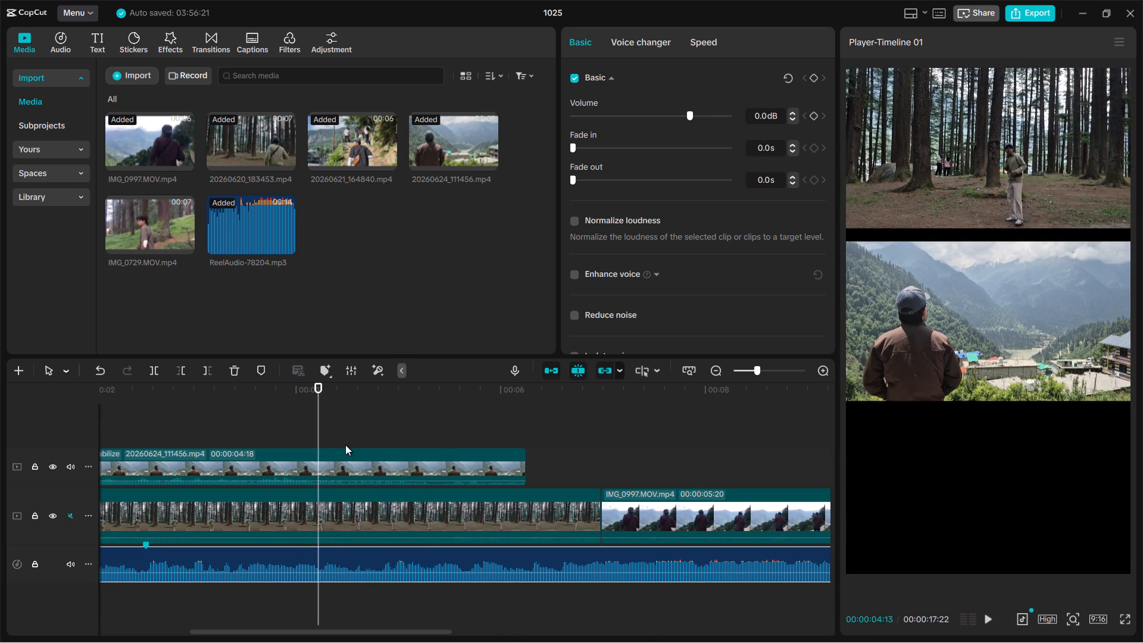
{"action": "key", "text": "space"}
{"action": "key", "text": "space"}
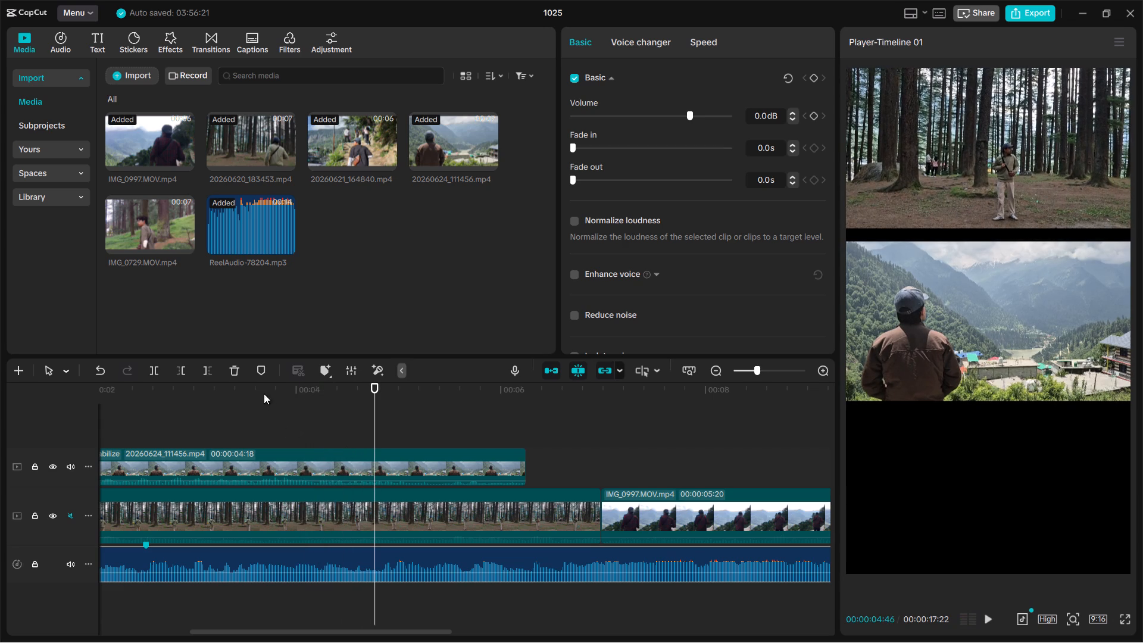
{"action": "double_click", "coordinate": [260, 366]}
{"action": "left_click", "coordinate": [261, 363]}
Listen on from the second beat marker and add a third marker on ReelAudio-78204.mp3 at 00:00:06:46.
{"action": "key", "text": "space"}
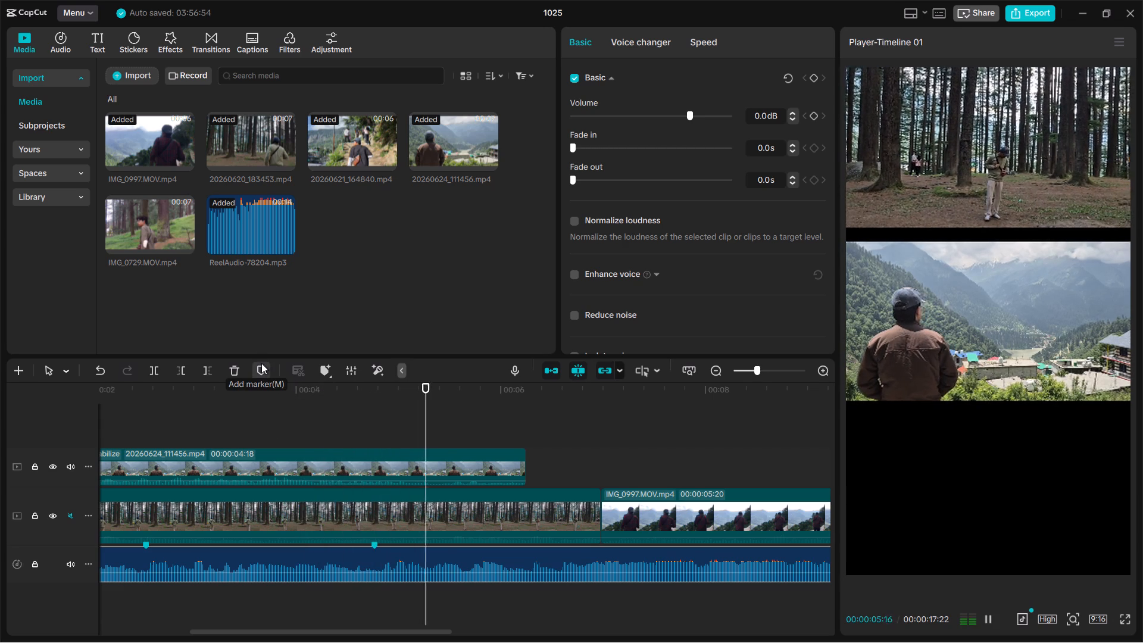
{"action": "key", "text": "space"}
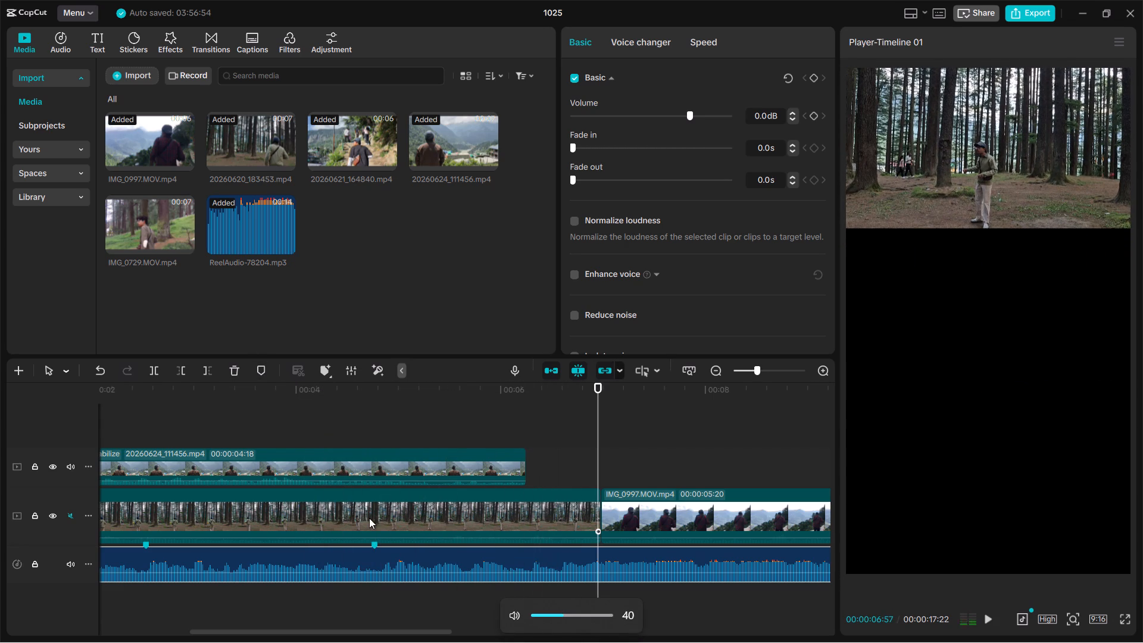
{"action": "left_click", "coordinate": [567, 387]}
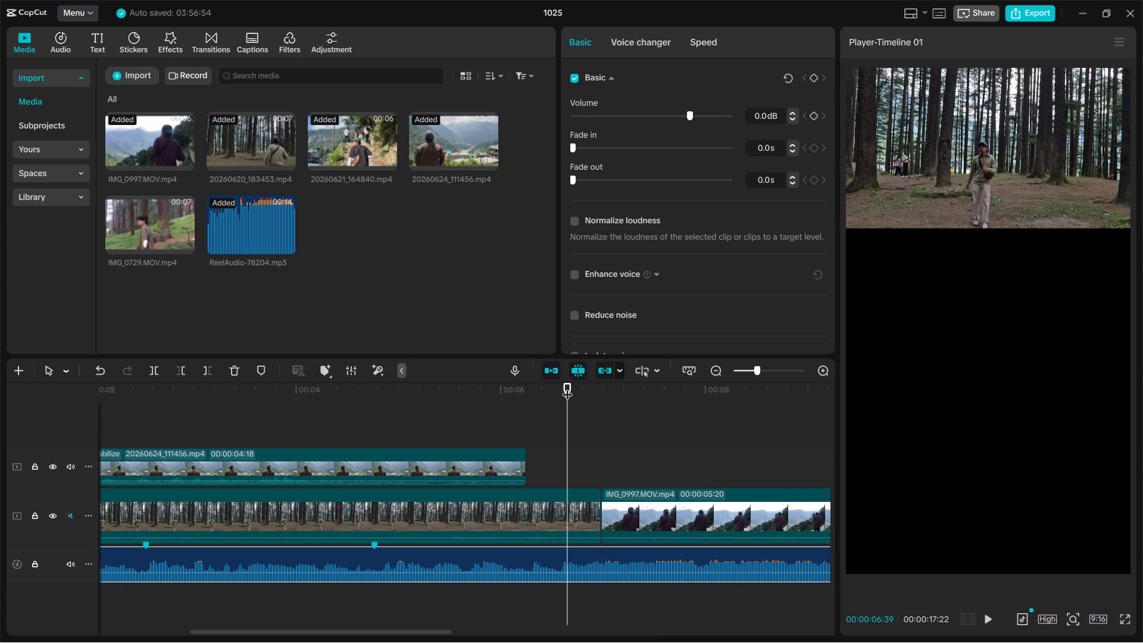
{"action": "left_click", "coordinate": [551, 388]}
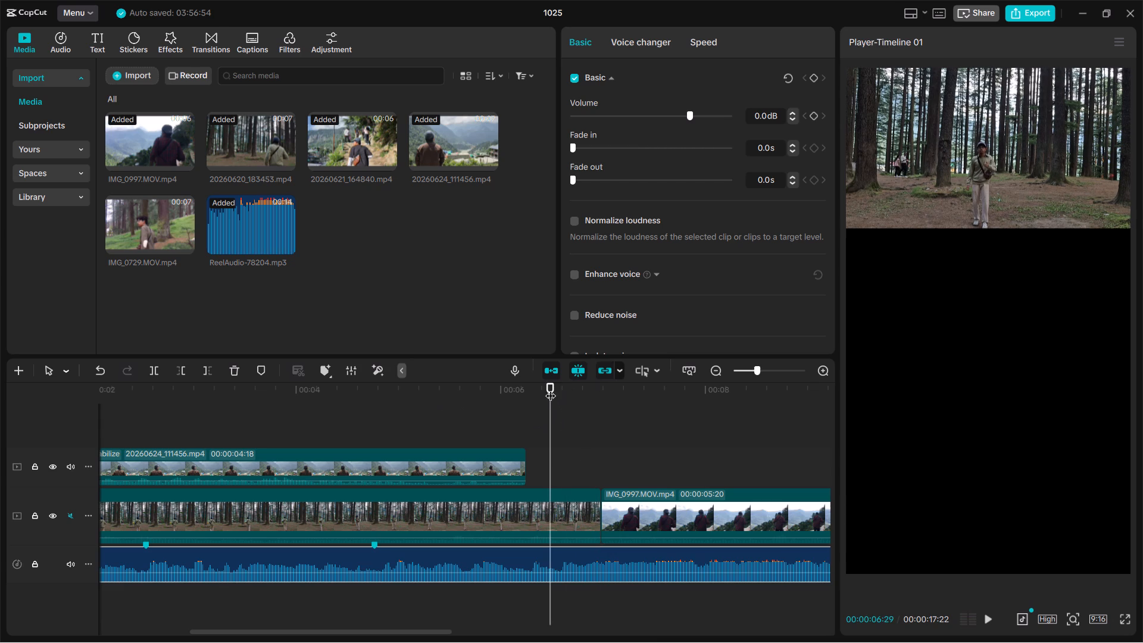
{"action": "key", "text": "space"}
{"action": "key", "text": "space"}
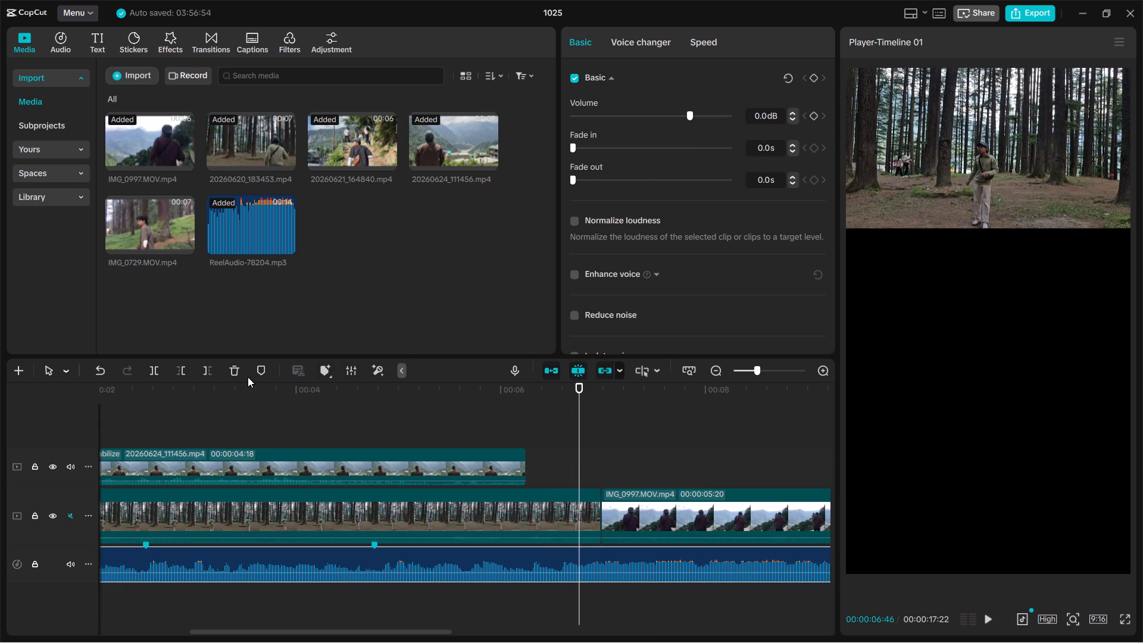
{"action": "double_click", "coordinate": [255, 371]}
{"action": "double_click", "coordinate": [255, 371]}
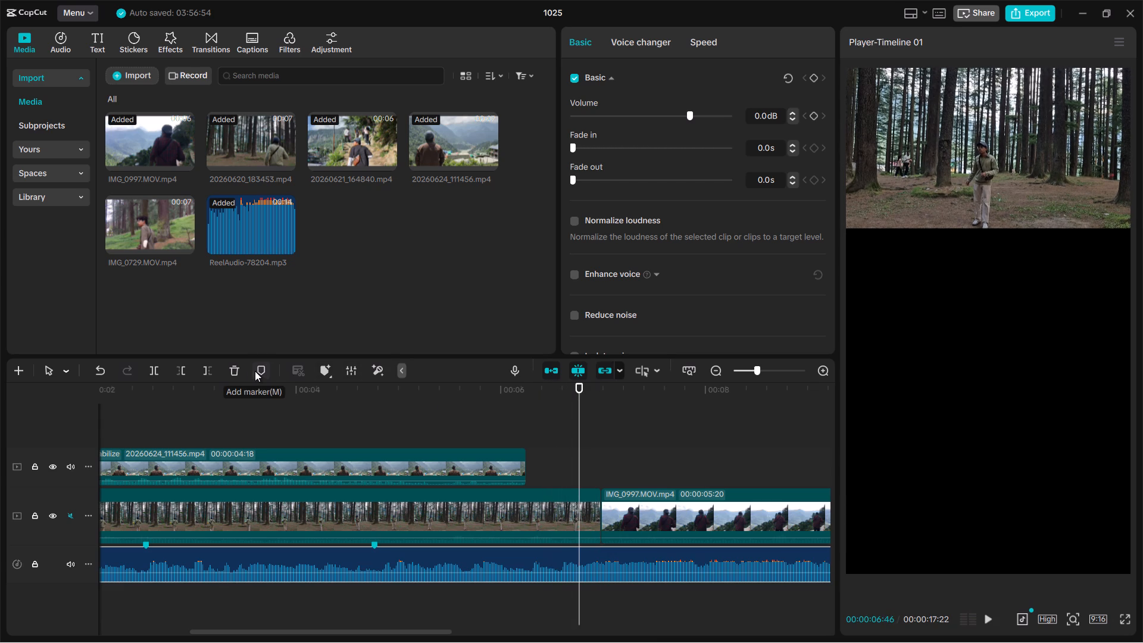
{"action": "double_click", "coordinate": [255, 371]}
{"action": "left_click", "coordinate": [263, 371]}
Move IMG_0997.MOV.mp4 and 20260621_164840.mp4 onto separate overlay tracks, starting at about 4 s and 6 s.
{"action": "scroll", "coordinate": [434, 460], "scroll_direction": "right", "scroll_amount": 3}
{"action": "scroll", "coordinate": [400, 454], "scroll_direction": "left", "scroll_amount": 3}
{"action": "scroll", "coordinate": [400, 454], "scroll_direction": "right", "scroll_amount": 7}
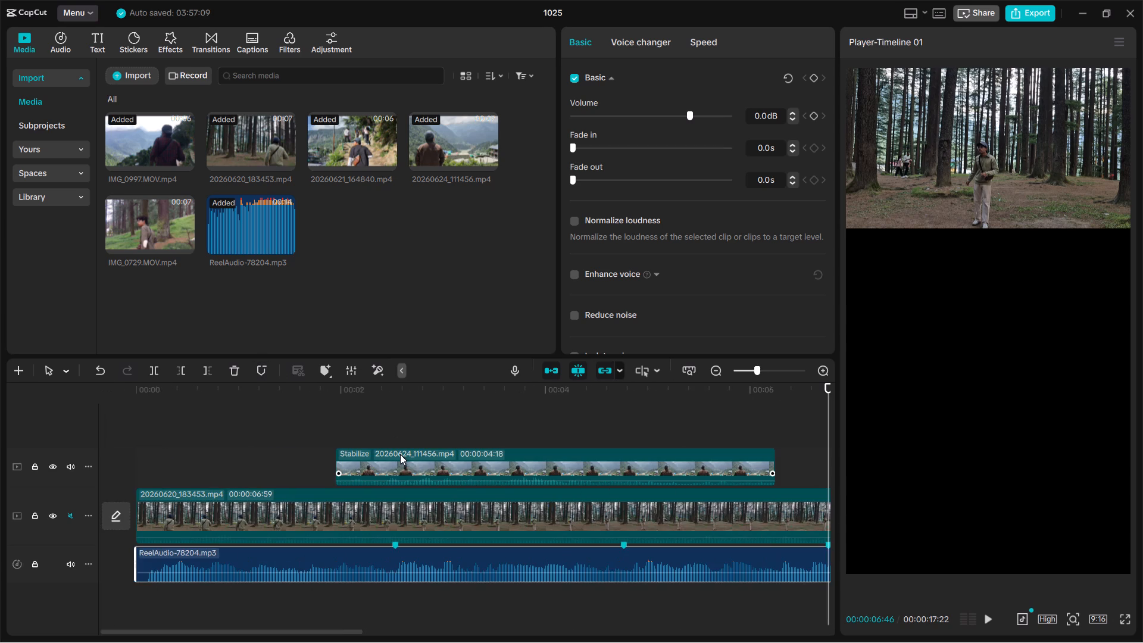
{"action": "double_click", "coordinate": [414, 467]}
{"action": "scroll", "coordinate": [414, 467], "scroll_direction": "down", "scroll_amount": 3, "text": "ctrl"}
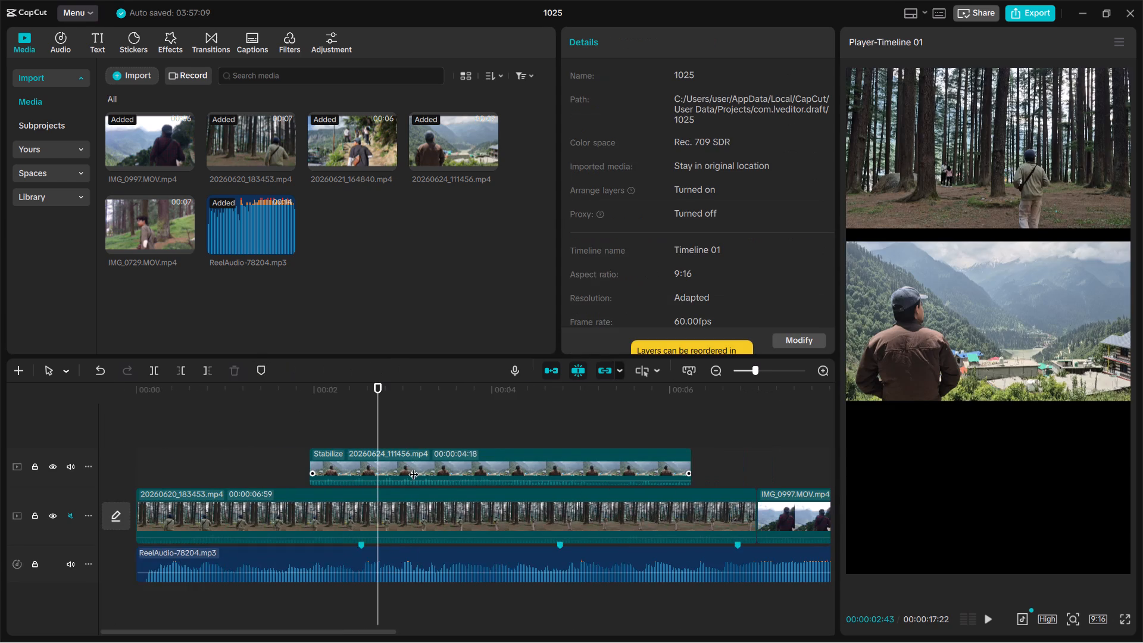
{"action": "scroll", "coordinate": [414, 467], "scroll_direction": "down", "scroll_amount": 14, "text": "ctrl"}
{"action": "double_click", "coordinate": [431, 469]}
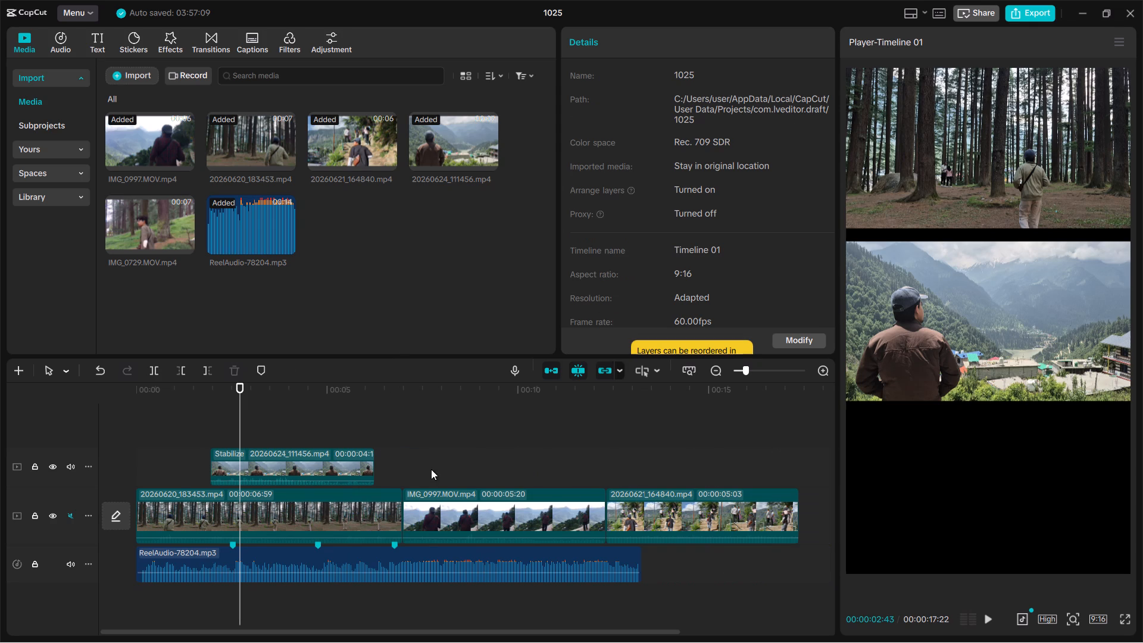
{"action": "scroll", "coordinate": [431, 469], "scroll_direction": "right", "scroll_amount": 1}
{"action": "left_click_drag", "start_coordinate": [483, 511], "coordinate": [417, 447]}
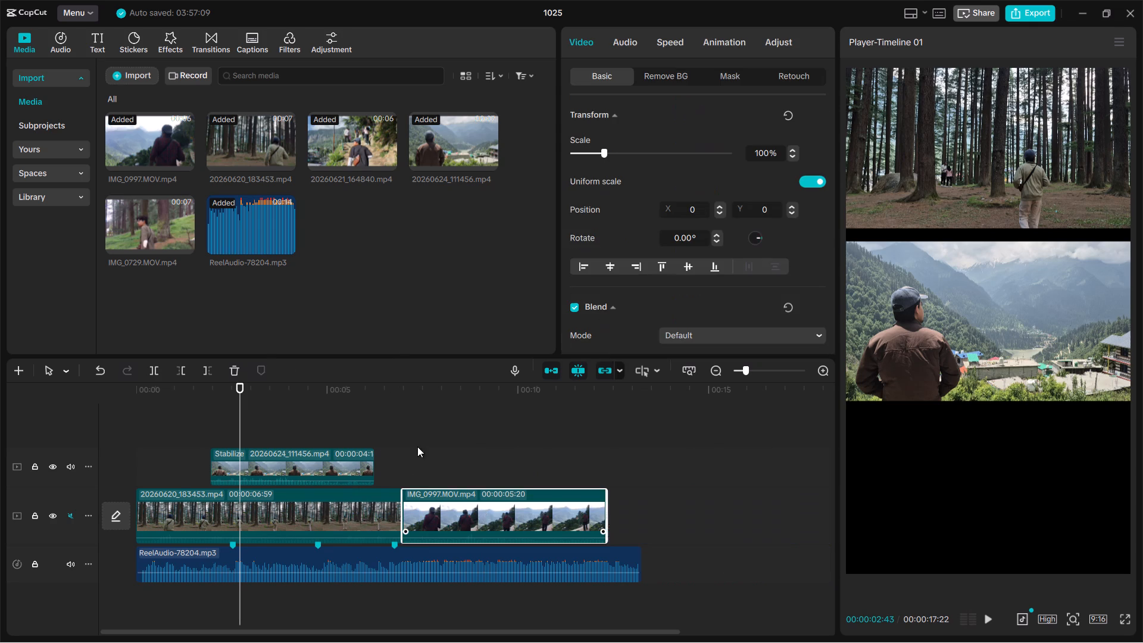
{"action": "left_click_drag", "start_coordinate": [417, 447], "coordinate": [363, 417]}
{"action": "left_click_drag", "start_coordinate": [483, 546], "coordinate": [440, 411]}
{"action": "double_click", "coordinate": [504, 540]}
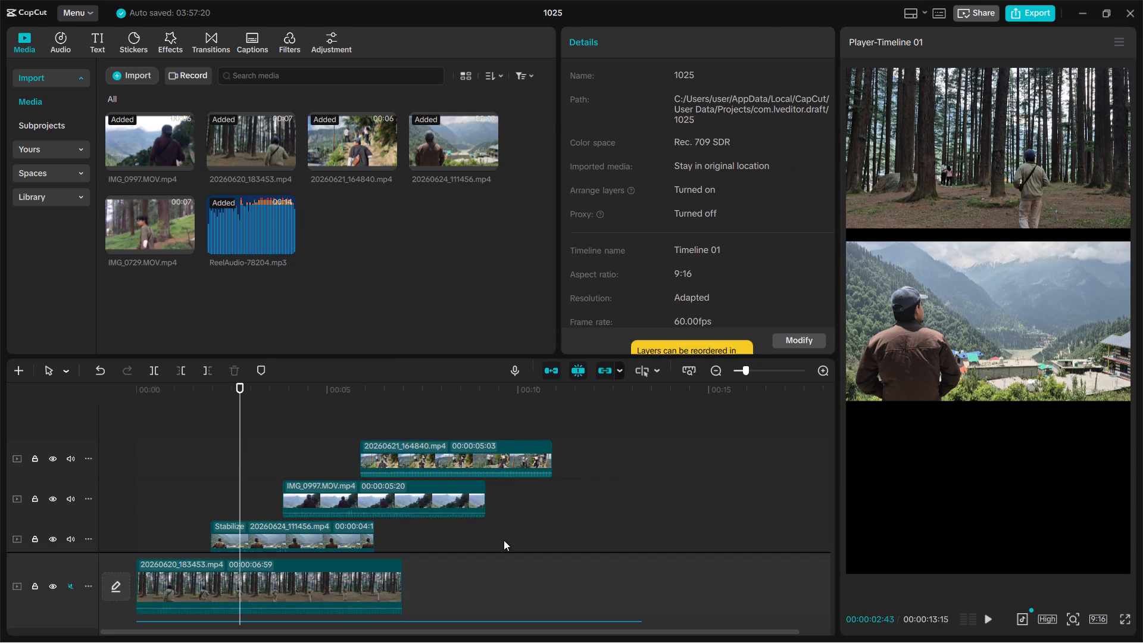
Apply a Custom speed curve to the main-track clip 20260620_183453.mp4.
{"action": "scroll", "coordinate": [504, 540], "scroll_direction": "down", "scroll_amount": 2}
{"action": "double_click", "coordinate": [359, 536]}
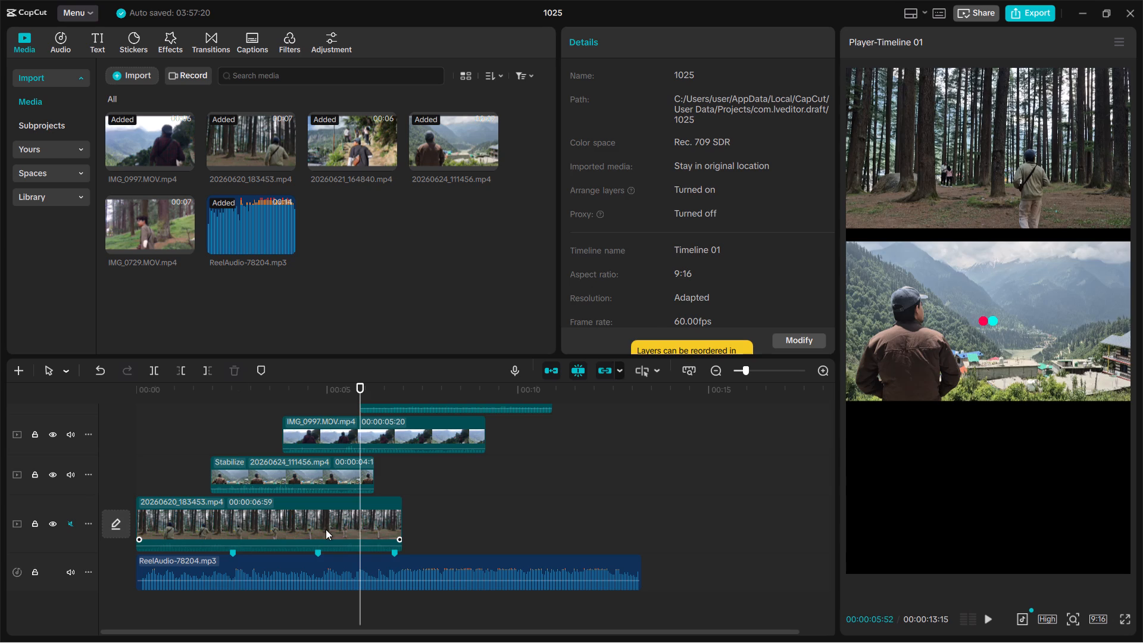
{"action": "left_click", "coordinate": [321, 526]}
{"action": "scroll", "coordinate": [632, 224], "scroll_direction": "right", "scroll_amount": 1}
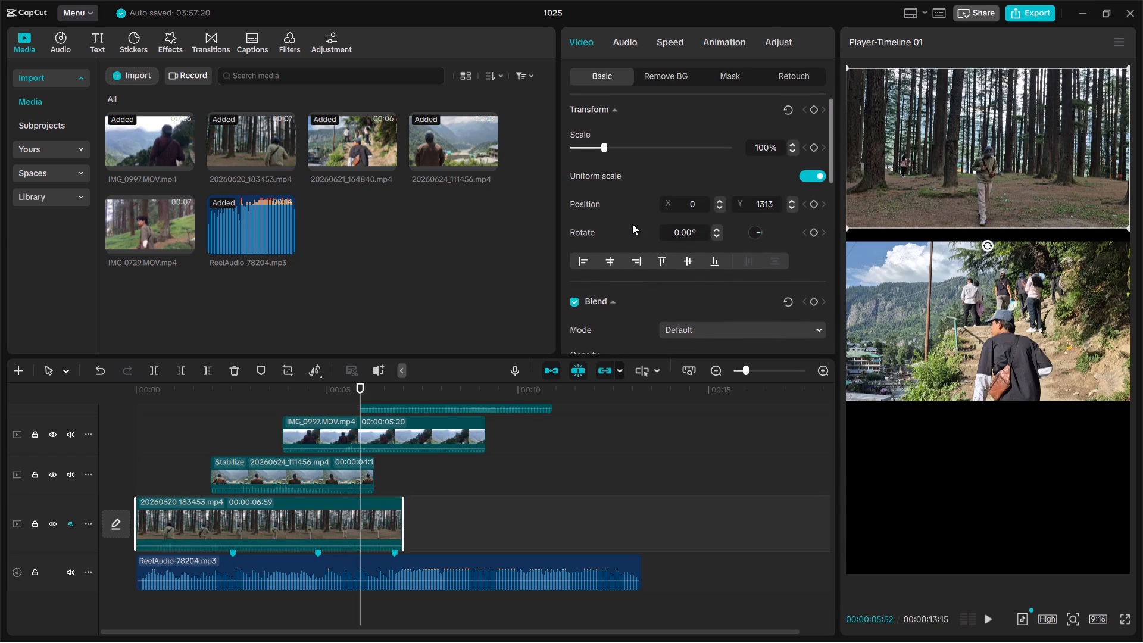
{"action": "scroll", "coordinate": [632, 224], "scroll_direction": "right", "scroll_amount": 1}
{"action": "scroll", "coordinate": [632, 224], "scroll_direction": "up", "scroll_amount": 1}
{"action": "scroll", "coordinate": [632, 224], "scroll_direction": "right", "scroll_amount": 1}
{"action": "left_click", "coordinate": [670, 44]}
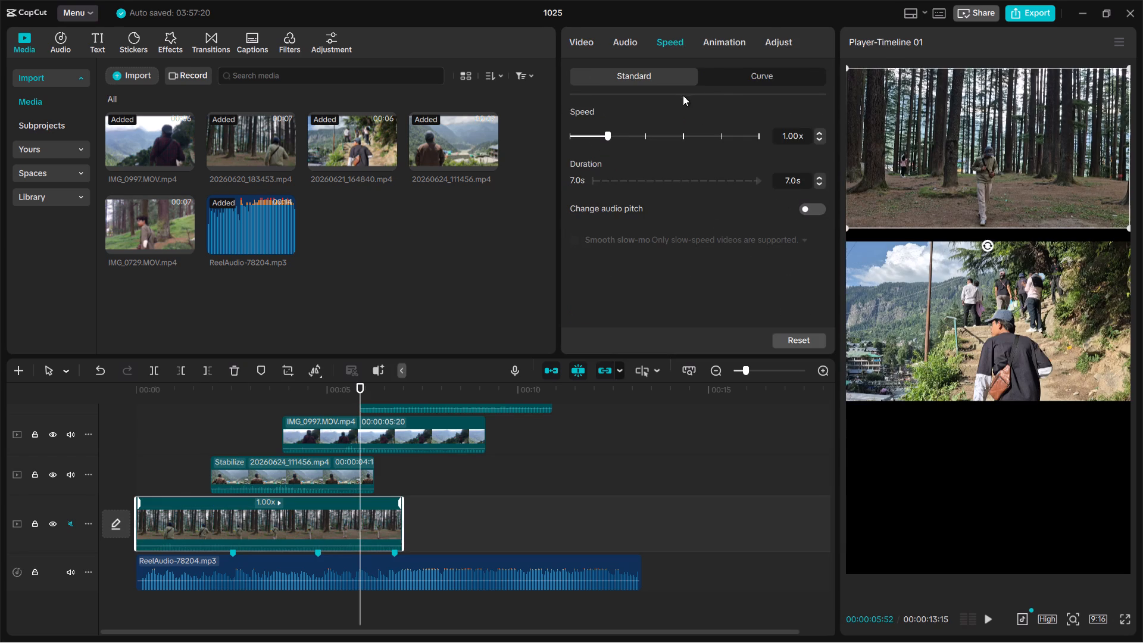
{"action": "left_click", "coordinate": [738, 80]}
{"action": "left_click", "coordinate": [661, 127]}
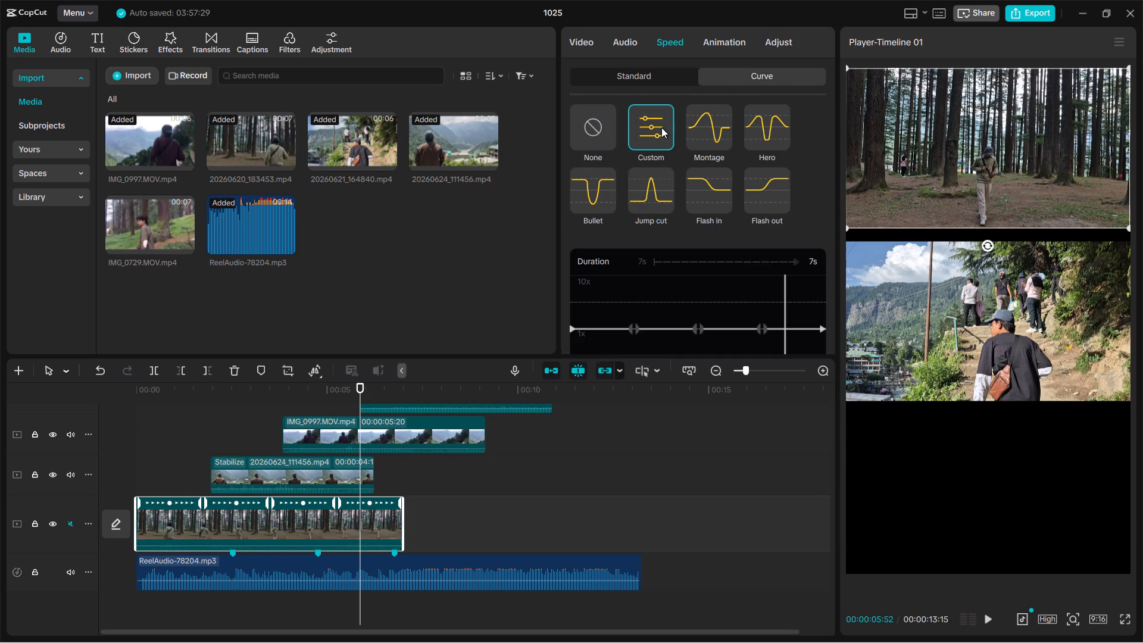
{"action": "double_click", "coordinate": [661, 127]}
Preview the clip's opening and add a speed-curve point at 00:00:01:02, before the curve's first default point.
{"action": "left_click_drag", "start_coordinate": [611, 288], "coordinate": [553, 284]}
{"action": "key", "text": "space"}
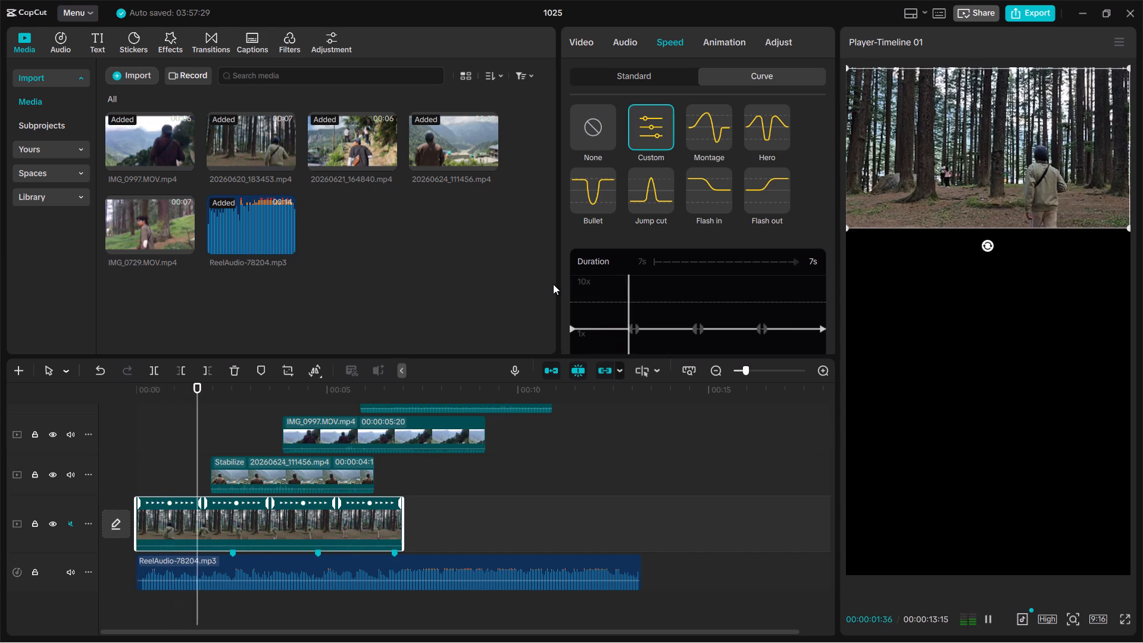
{"action": "key", "text": "space"}
{"action": "left_click", "coordinate": [593, 286]}
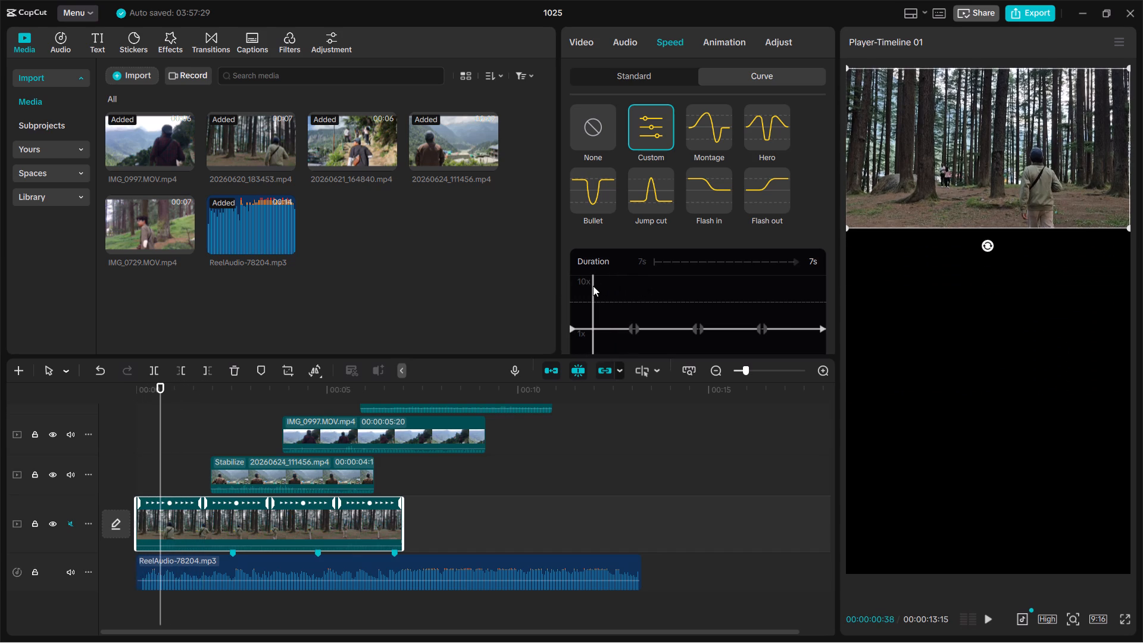
{"action": "left_click", "coordinate": [573, 288]}
{"action": "left_click_drag", "start_coordinate": [589, 280], "coordinate": [580, 280]}
{"action": "left_click_drag", "start_coordinate": [580, 280], "coordinate": [588, 285]}
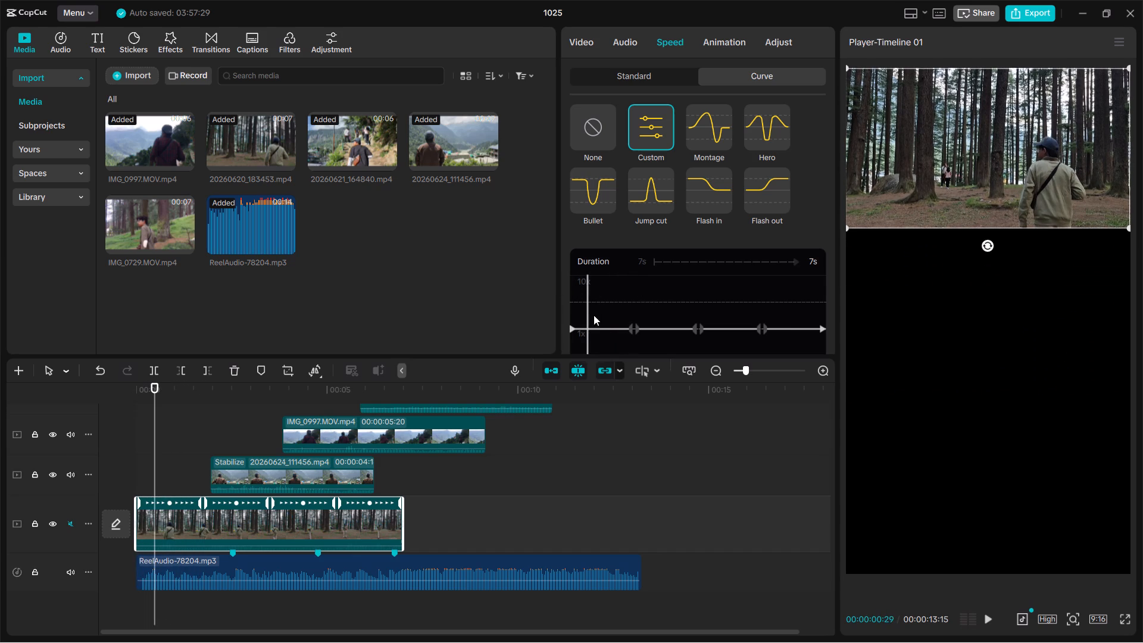
{"action": "double_click", "coordinate": [591, 328]}
{"action": "double_click", "coordinate": [591, 328]}
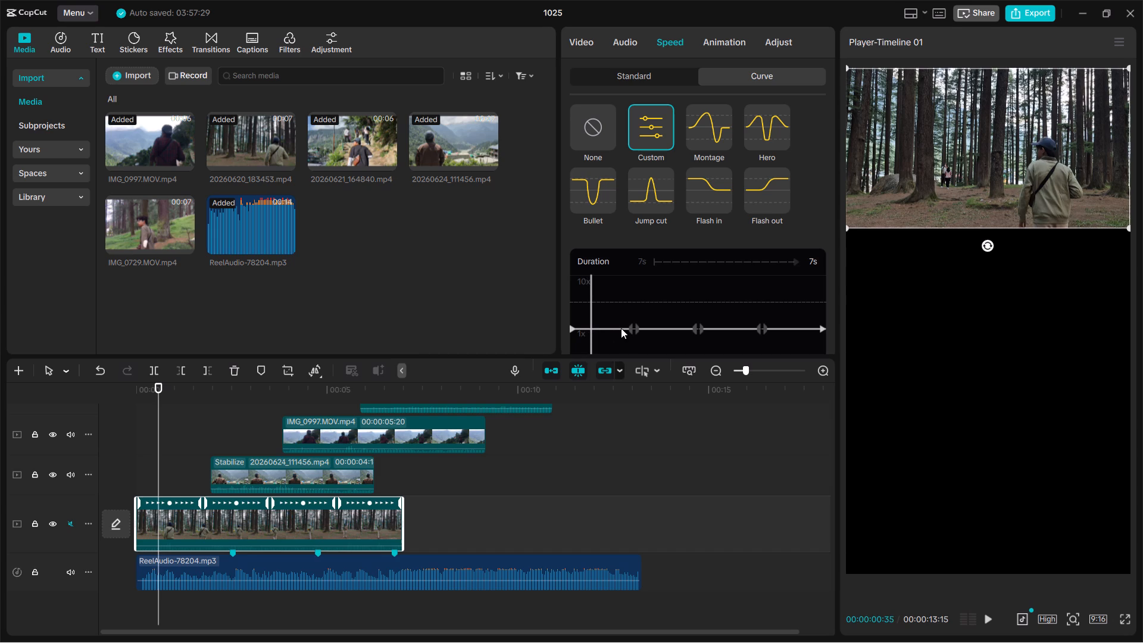
{"action": "double_click", "coordinate": [632, 327]}
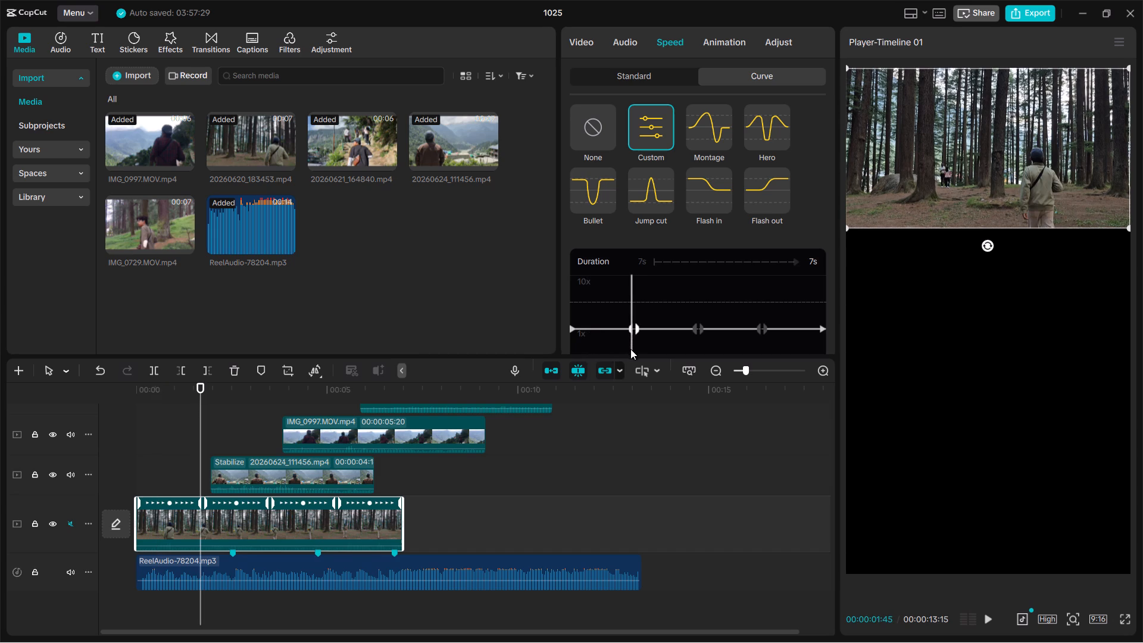
{"action": "double_click", "coordinate": [608, 332]}
{"action": "scroll", "coordinate": [648, 286], "scroll_direction": "down", "scroll_amount": 4}
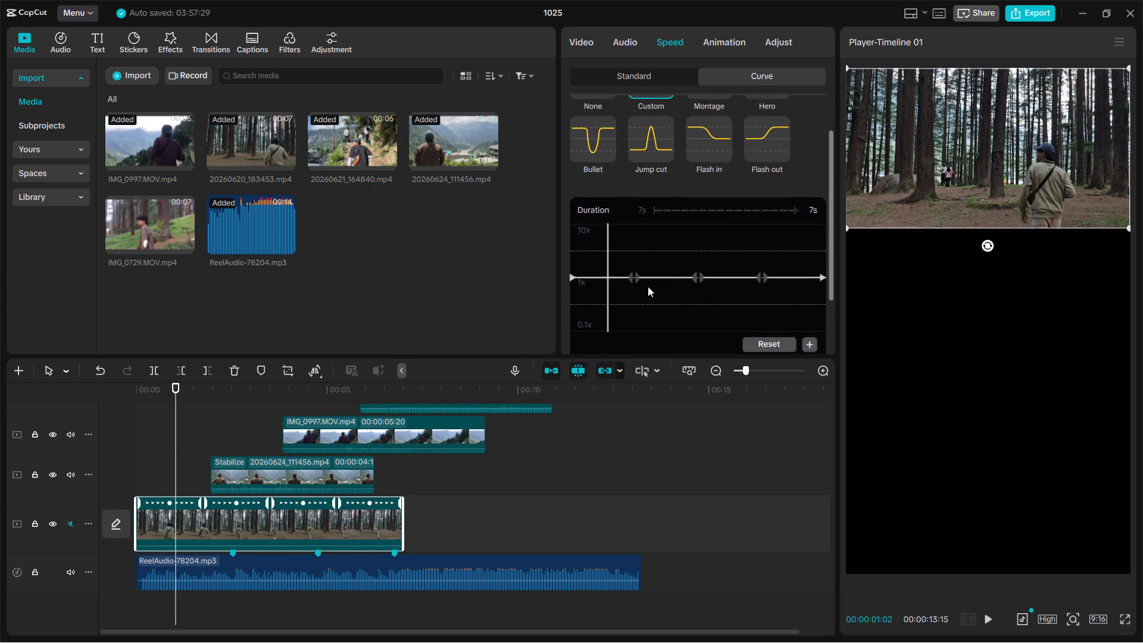
{"action": "scroll", "coordinate": [648, 286], "scroll_direction": "down", "scroll_amount": 3}
{"action": "scroll", "coordinate": [648, 286], "scroll_direction": "up", "scroll_amount": 1}
{"action": "left_click", "coordinate": [808, 272]}
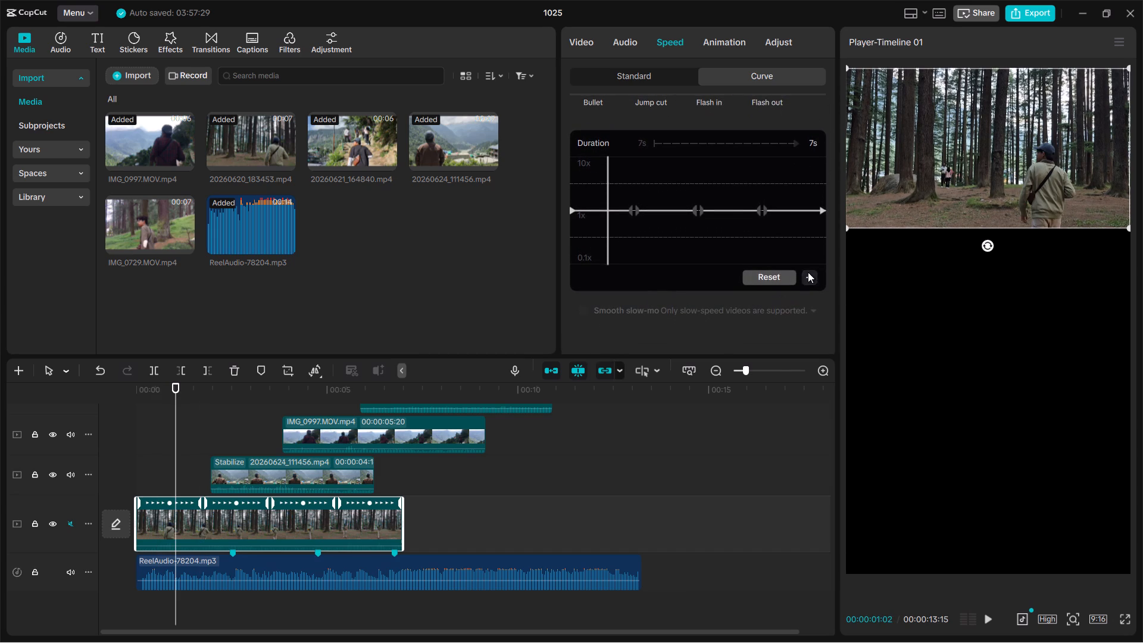
Lower both halves of the added speed-curve point to 0.10x as a slow-motion dip, and play back the slowed opening.
{"action": "double_click", "coordinate": [605, 204]}
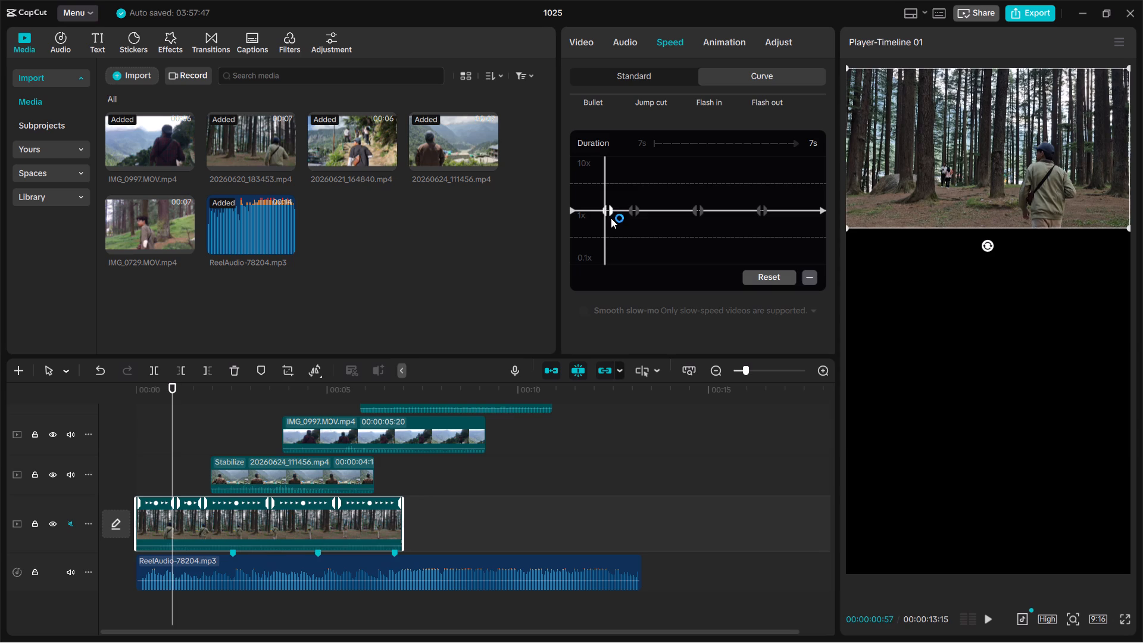
{"action": "left_click_drag", "start_coordinate": [611, 210], "coordinate": [601, 260]}
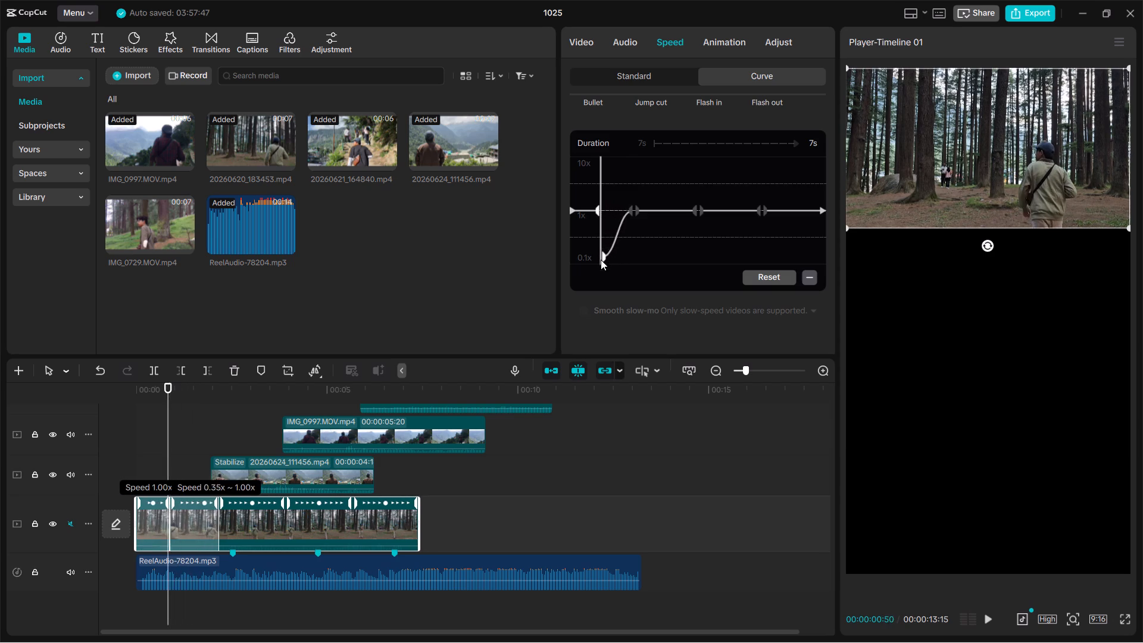
{"action": "left_click_drag", "start_coordinate": [601, 260], "coordinate": [611, 265]}
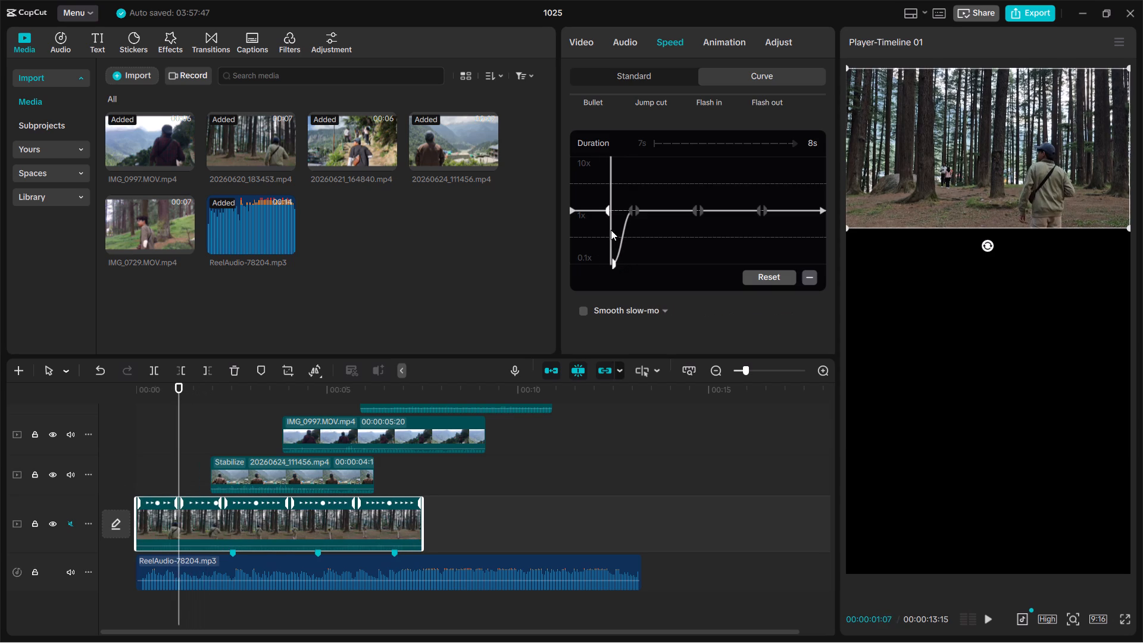
{"action": "double_click", "coordinate": [607, 211]}
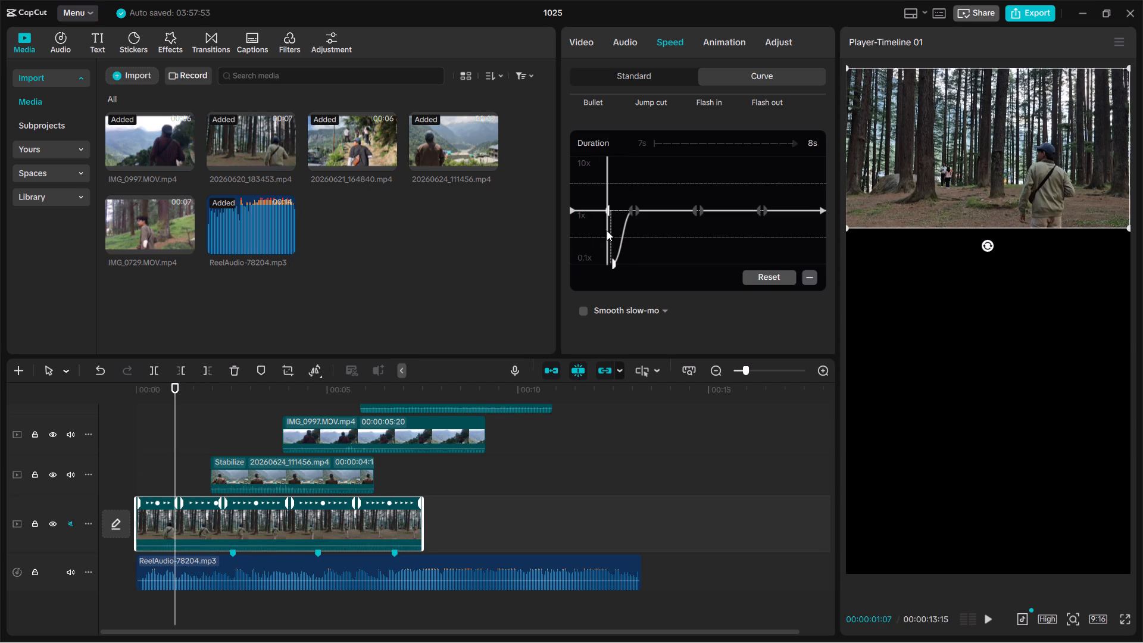
{"action": "left_click_drag", "start_coordinate": [607, 209], "coordinate": [594, 219]}
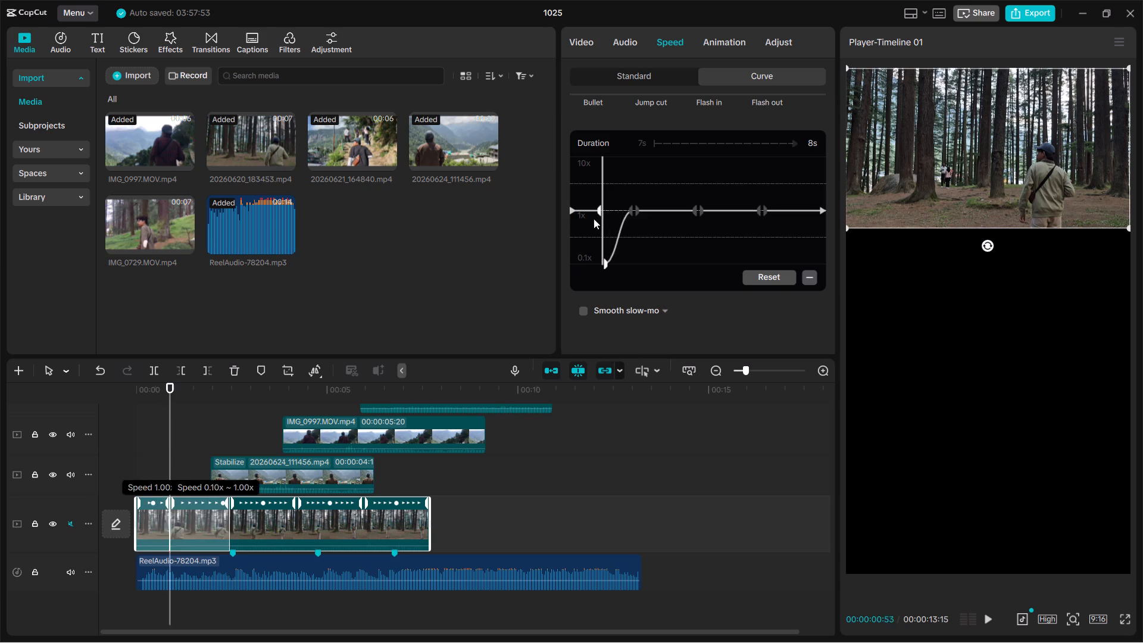
{"action": "left_click_drag", "start_coordinate": [594, 219], "coordinate": [612, 268]}
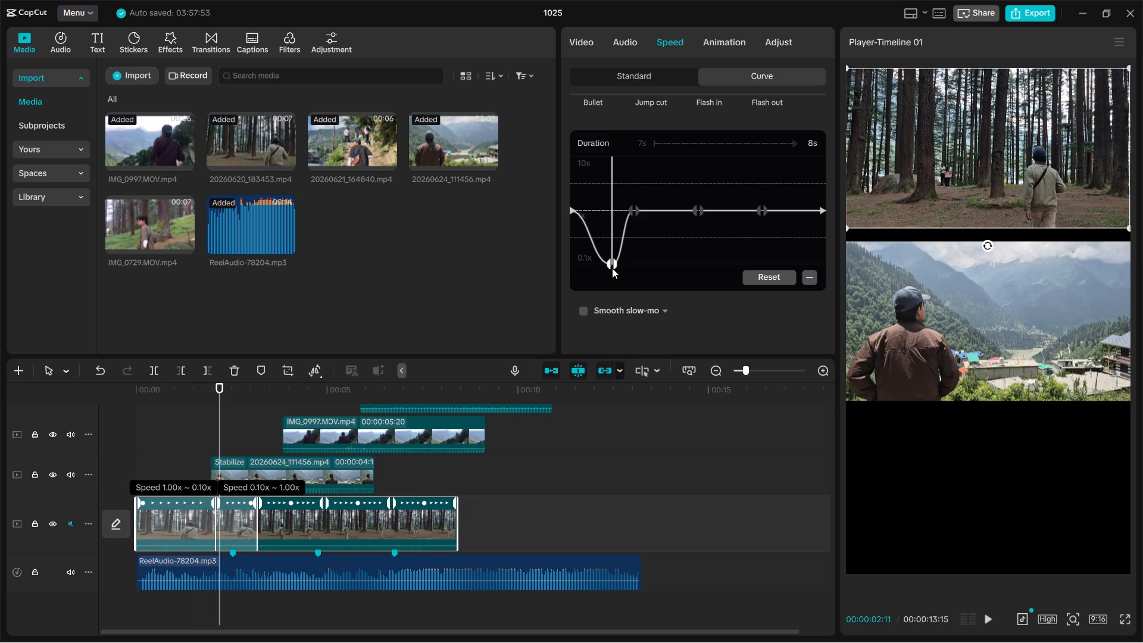
{"action": "left_click_drag", "start_coordinate": [612, 268], "coordinate": [629, 277]}
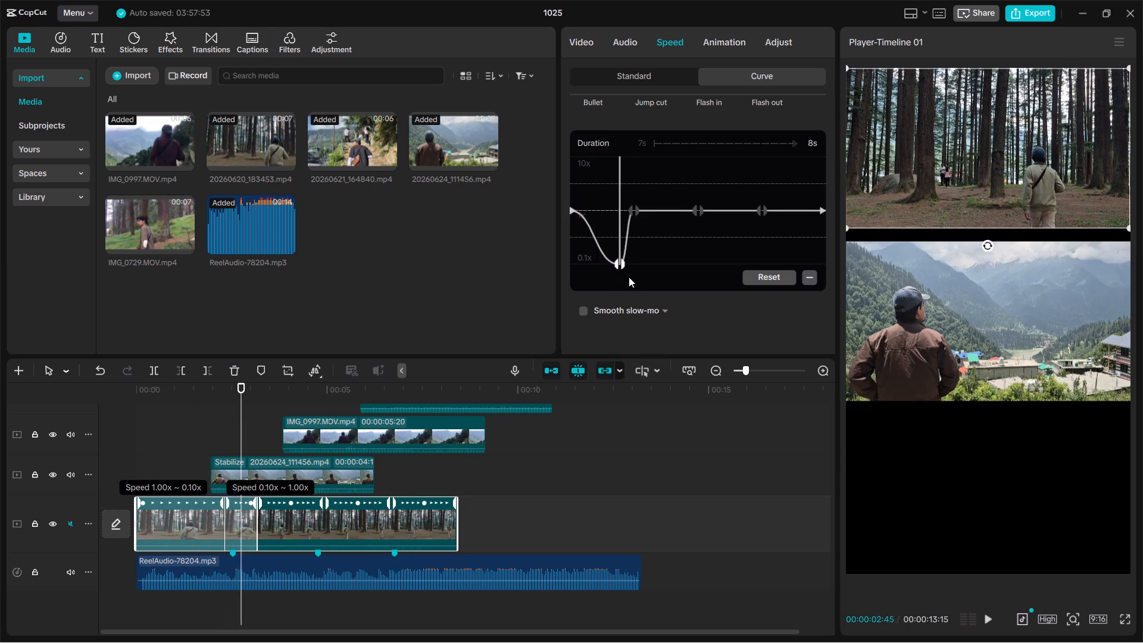
{"action": "left_click_drag", "start_coordinate": [629, 277], "coordinate": [611, 299]}
{"action": "scroll", "coordinate": [652, 246], "scroll_direction": "up", "scroll_amount": 1}
{"action": "left_click_drag", "start_coordinate": [600, 184], "coordinate": [599, 183]}
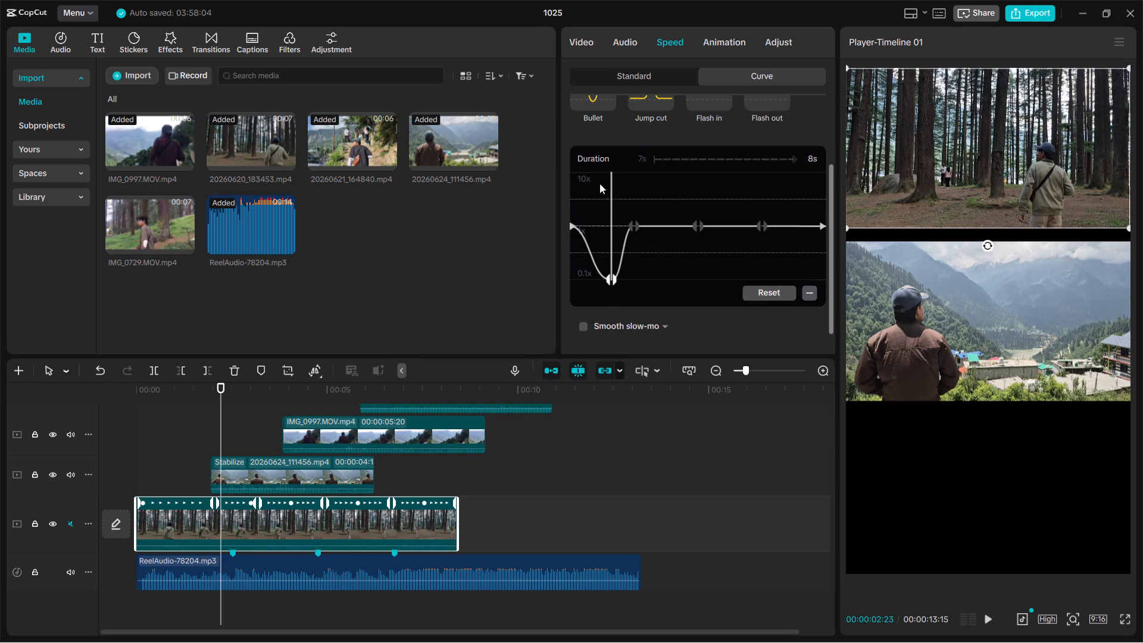
{"action": "left_click_drag", "start_coordinate": [599, 183], "coordinate": [549, 189]}
{"action": "key", "text": "space"}
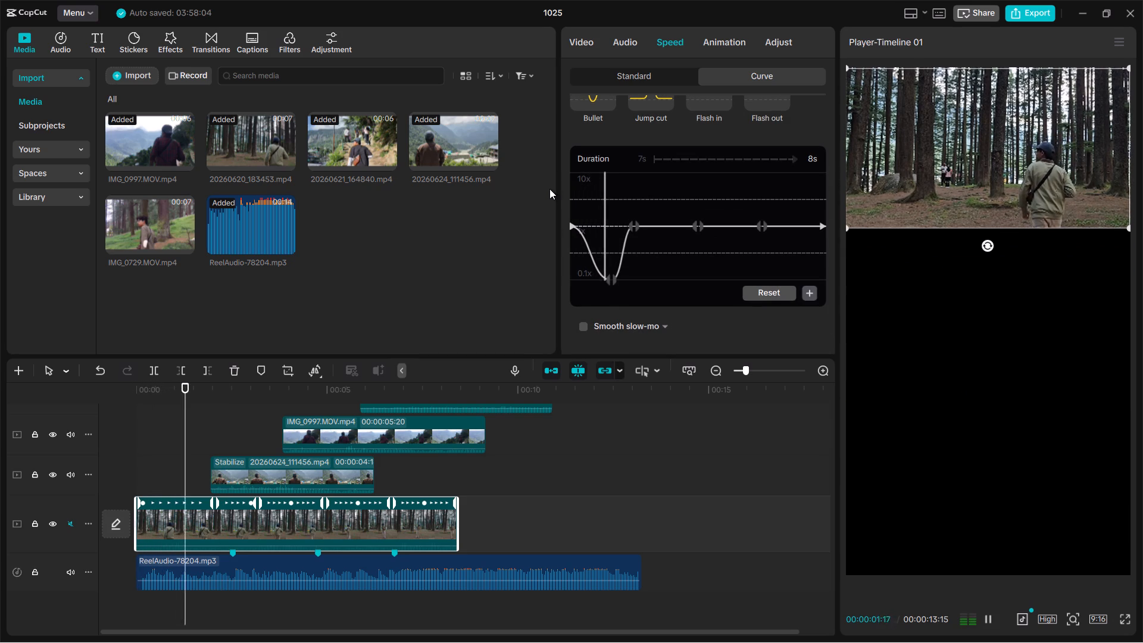
{"action": "key", "text": "space"}
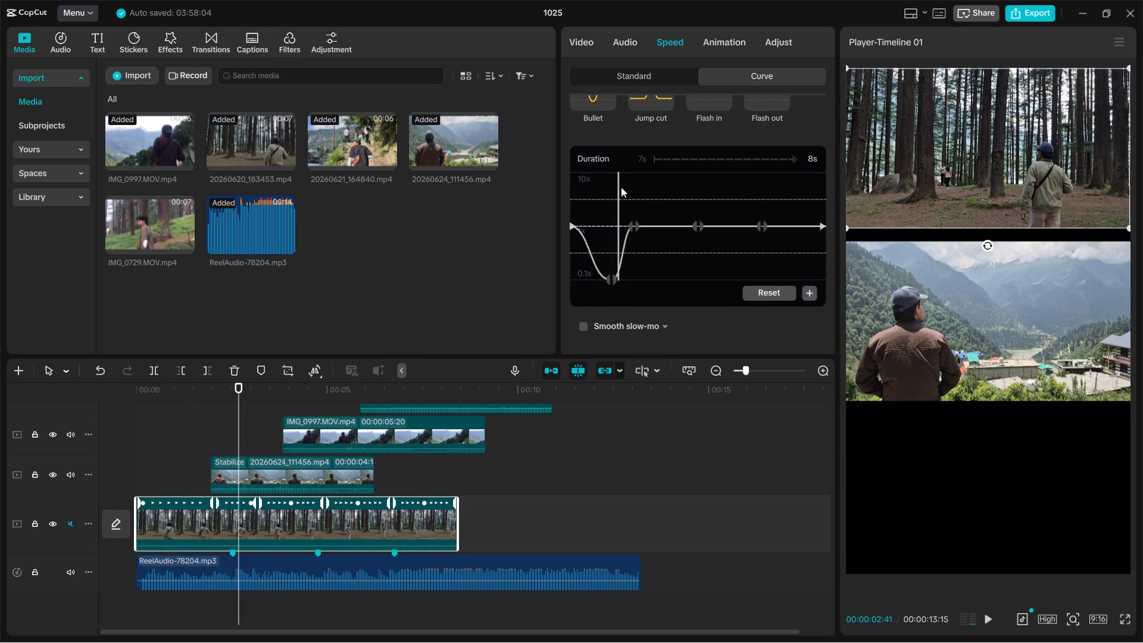
Turn on Smooth slow-mo for the main-track clip 20260620_183453.mp4 and set its method to Optical flow.
{"action": "scroll", "coordinate": [701, 221], "scroll_direction": "down", "scroll_amount": 2}
{"action": "left_click", "coordinate": [635, 308]}
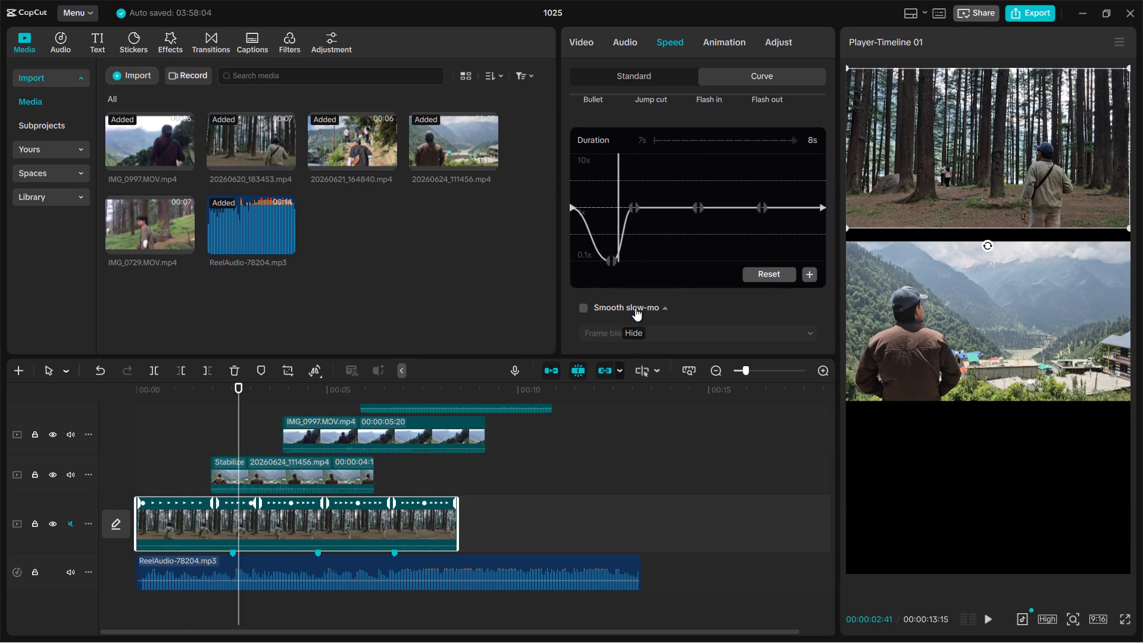
{"action": "scroll", "coordinate": [649, 311], "scroll_direction": "down", "scroll_amount": 2}
{"action": "double_click", "coordinate": [580, 305]}
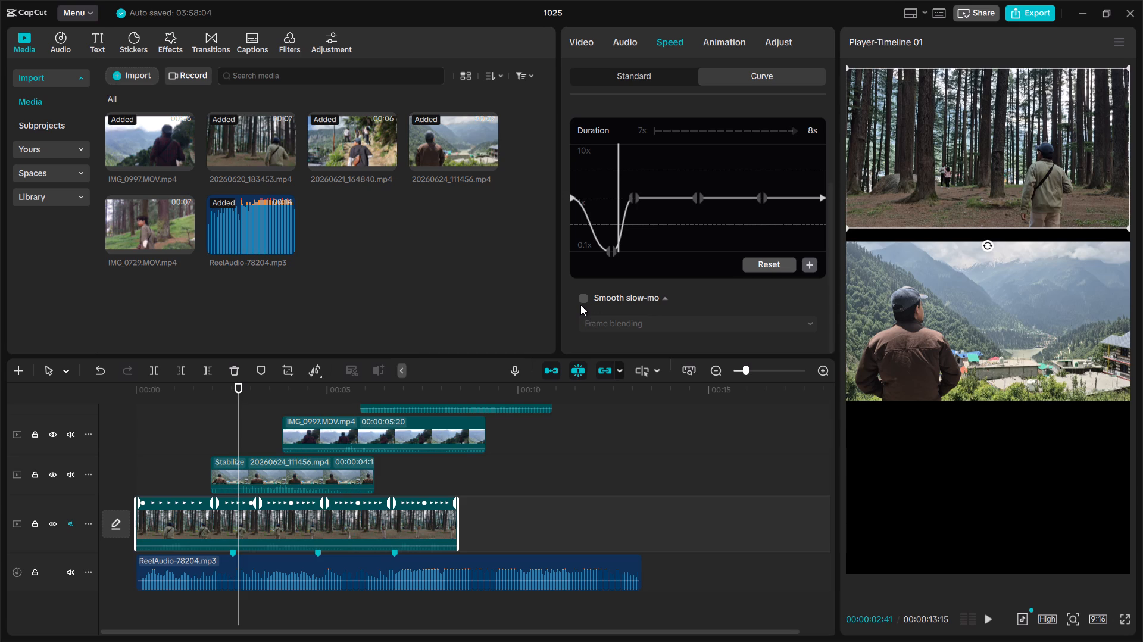
{"action": "left_click", "coordinate": [582, 301]}
{"action": "left_click", "coordinate": [621, 325]}
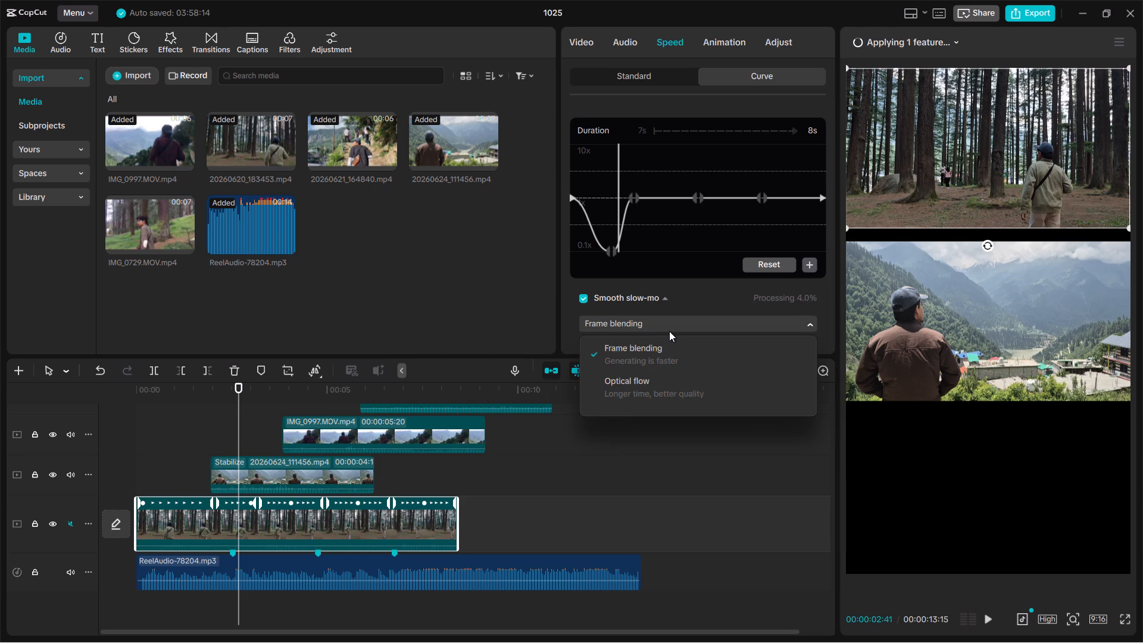
{"action": "double_click", "coordinate": [684, 388]}
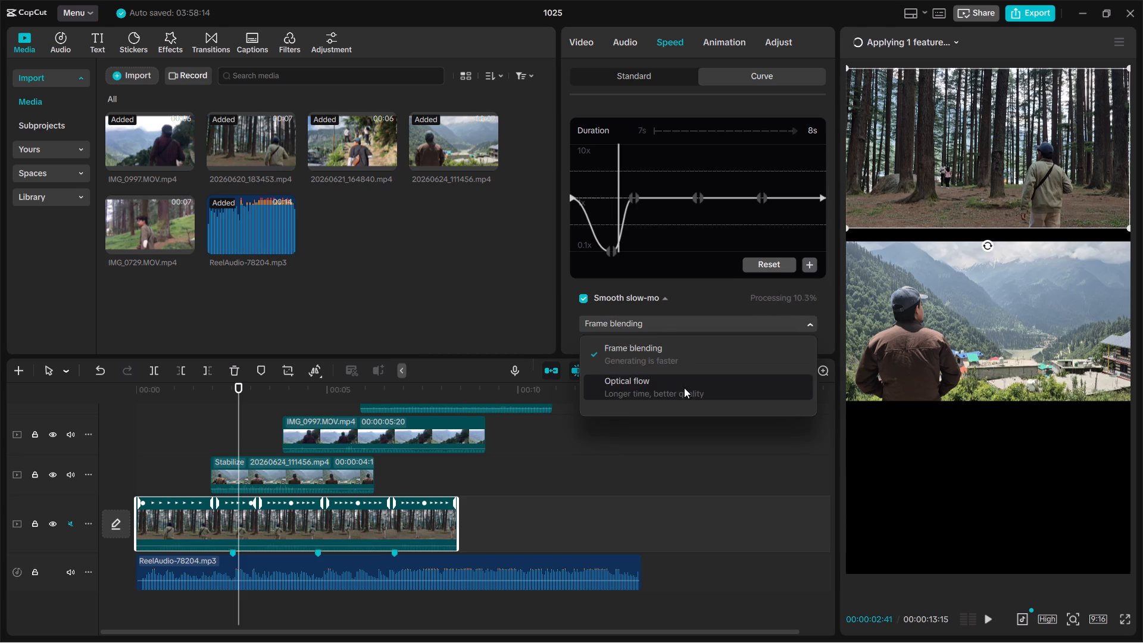
{"action": "left_click", "coordinate": [645, 379]}
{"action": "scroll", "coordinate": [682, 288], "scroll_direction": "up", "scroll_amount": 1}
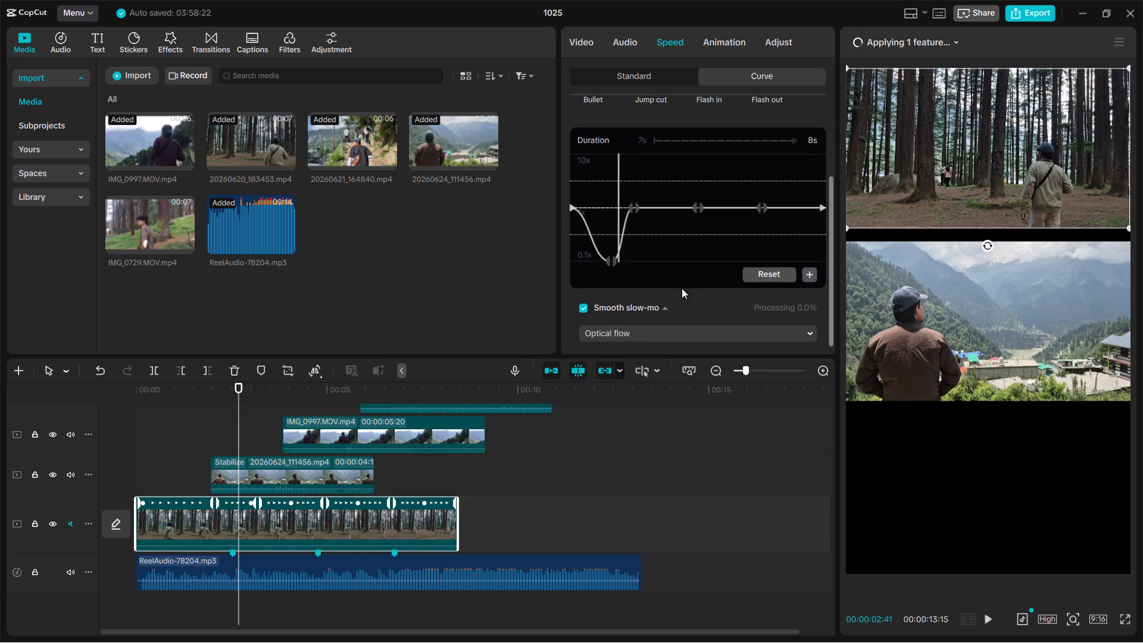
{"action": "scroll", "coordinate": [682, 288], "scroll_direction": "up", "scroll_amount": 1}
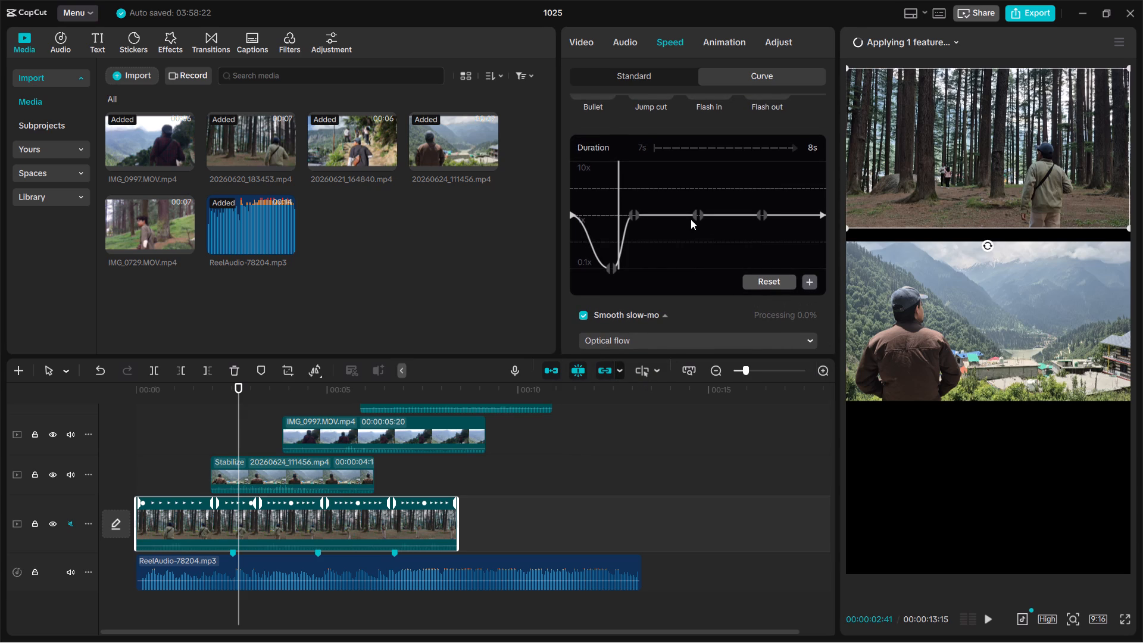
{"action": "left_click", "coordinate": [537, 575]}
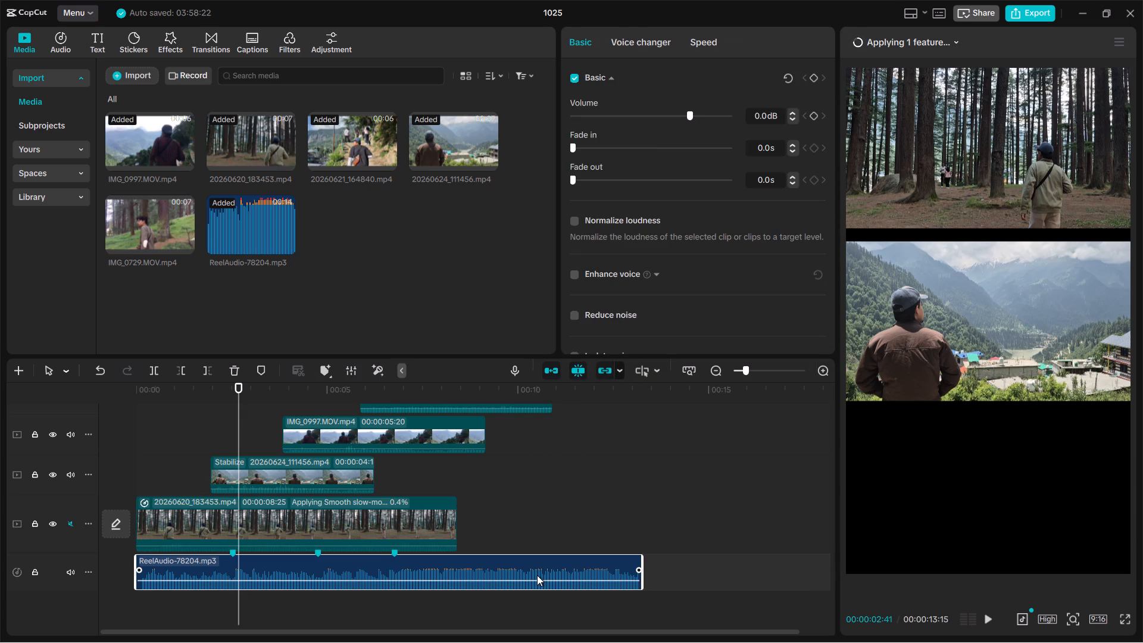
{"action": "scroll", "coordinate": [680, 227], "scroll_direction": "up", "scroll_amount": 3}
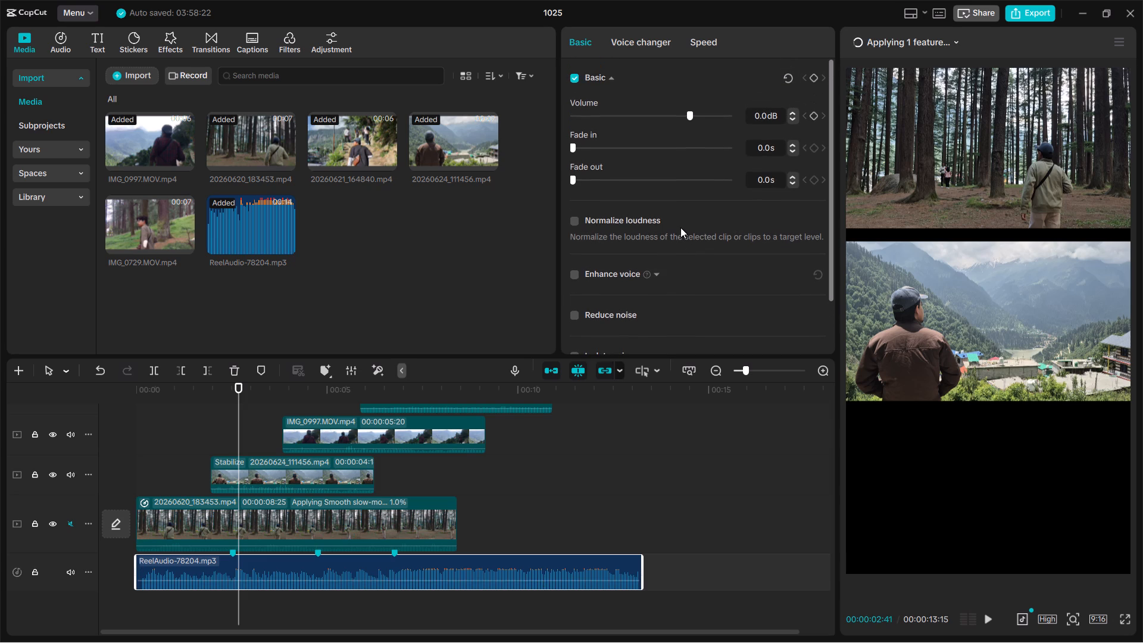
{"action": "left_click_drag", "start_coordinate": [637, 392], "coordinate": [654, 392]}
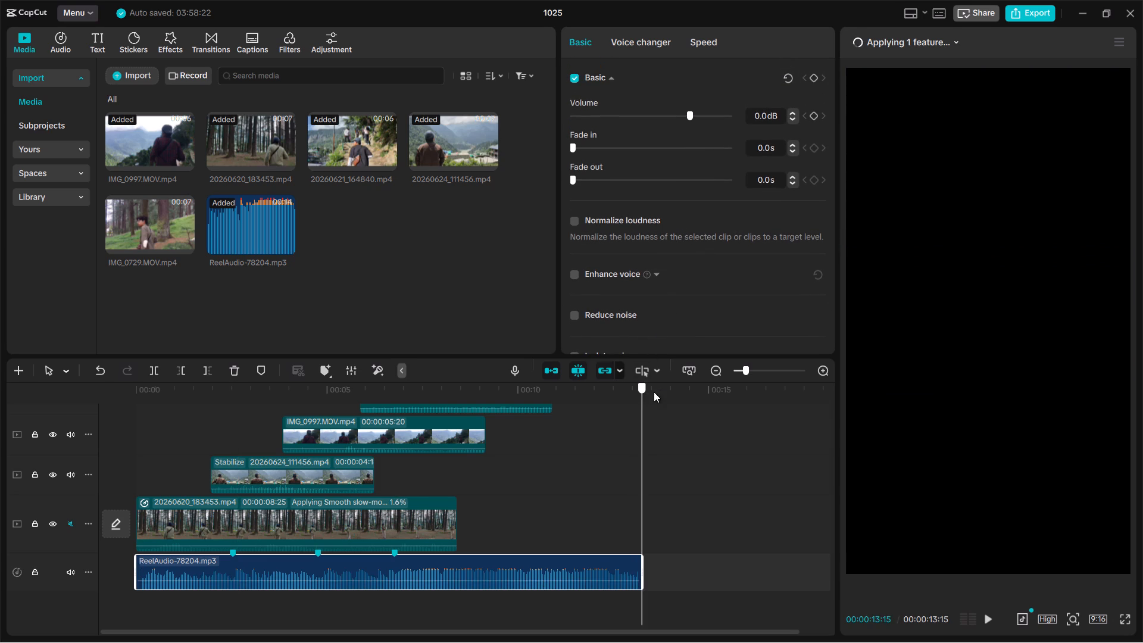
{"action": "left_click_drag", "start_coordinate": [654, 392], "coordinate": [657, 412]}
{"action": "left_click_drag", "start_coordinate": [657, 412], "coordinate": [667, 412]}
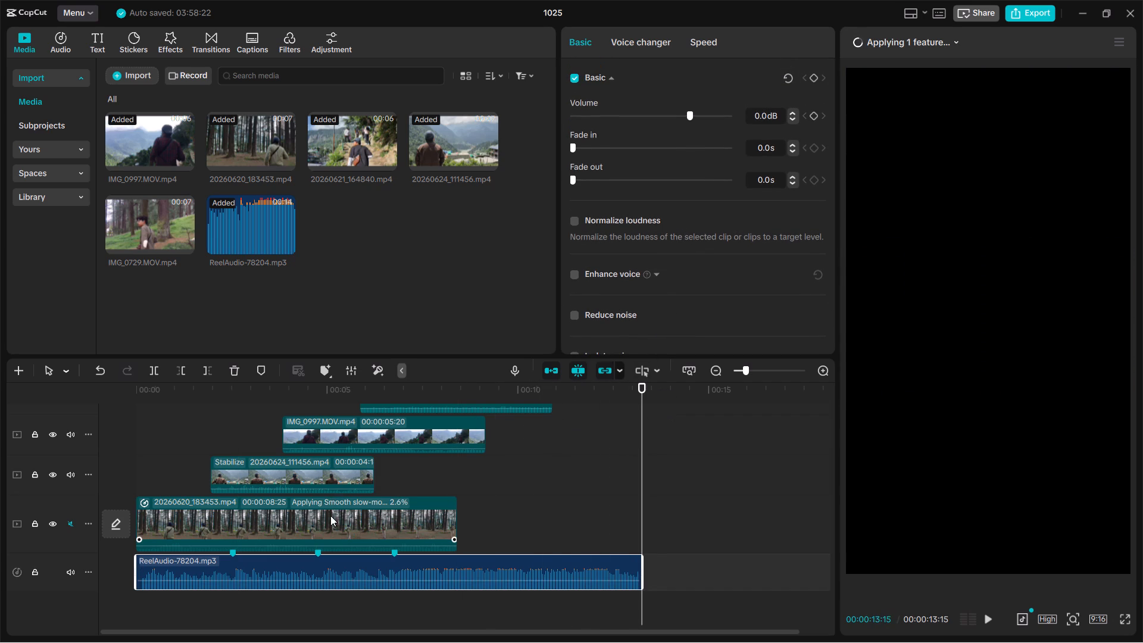
Lower both halves of the main-track clip's middle default speed-curve point to 0.10x, shifting the point slightly later in the clip.
{"action": "double_click", "coordinate": [330, 516]}
{"action": "left_click", "coordinate": [395, 509]}
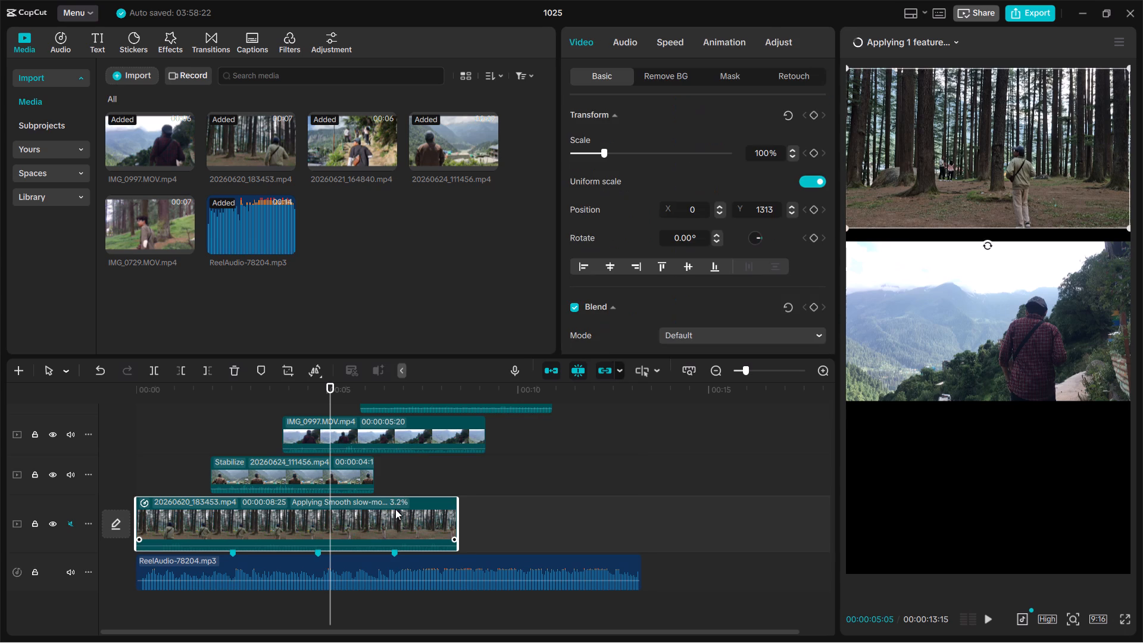
{"action": "left_click", "coordinate": [665, 48]}
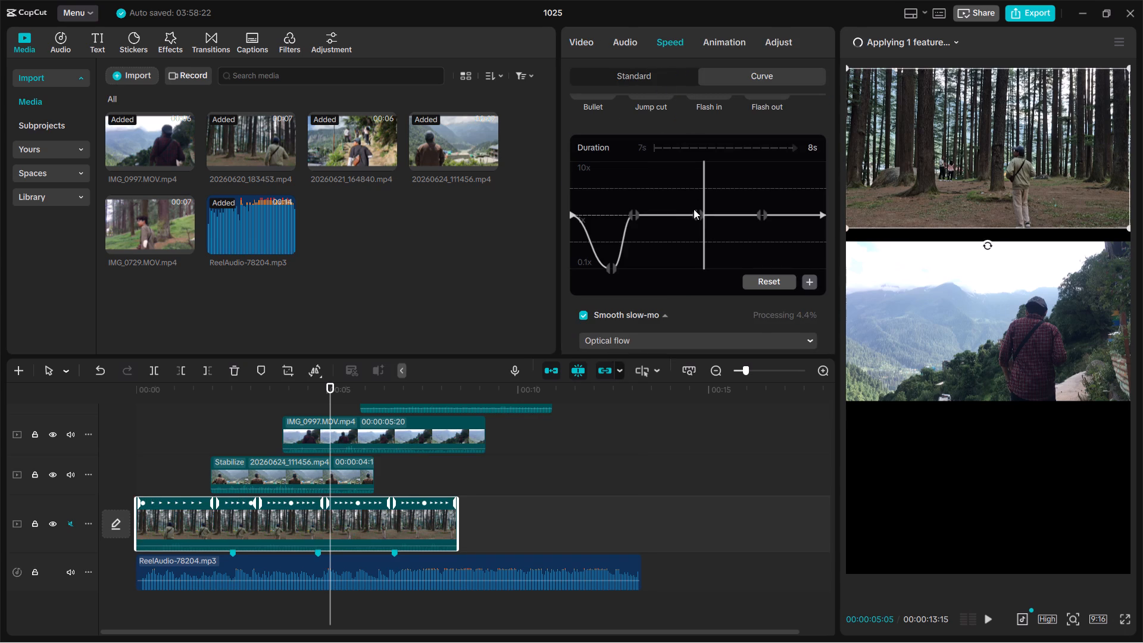
{"action": "left_click_drag", "start_coordinate": [694, 209], "coordinate": [678, 261]}
{"action": "scroll", "coordinate": [694, 209], "scroll_direction": "up", "scroll_amount": 1}
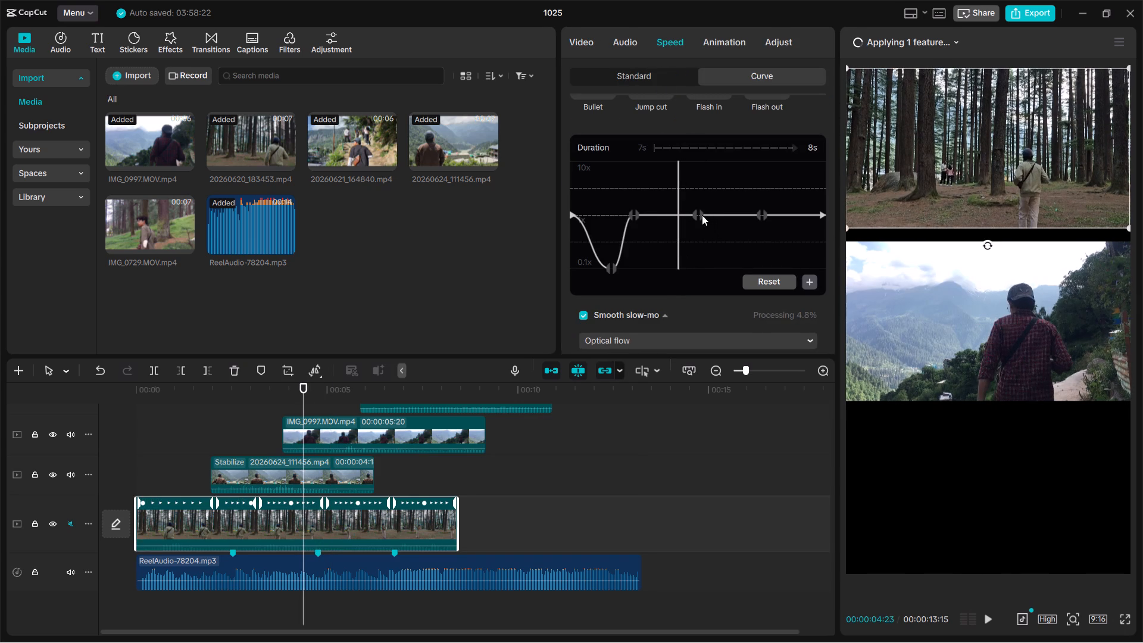
{"action": "left_click", "coordinate": [700, 215]}
{"action": "left_click_drag", "start_coordinate": [700, 215], "coordinate": [723, 256]}
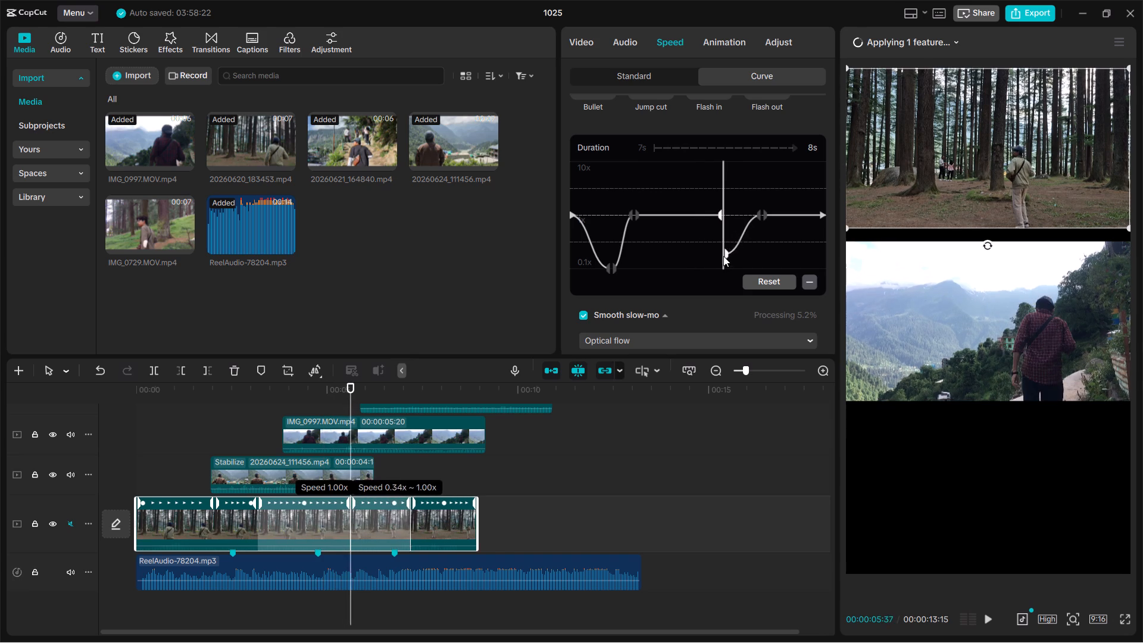
{"action": "left_click_drag", "start_coordinate": [723, 256], "coordinate": [708, 273]}
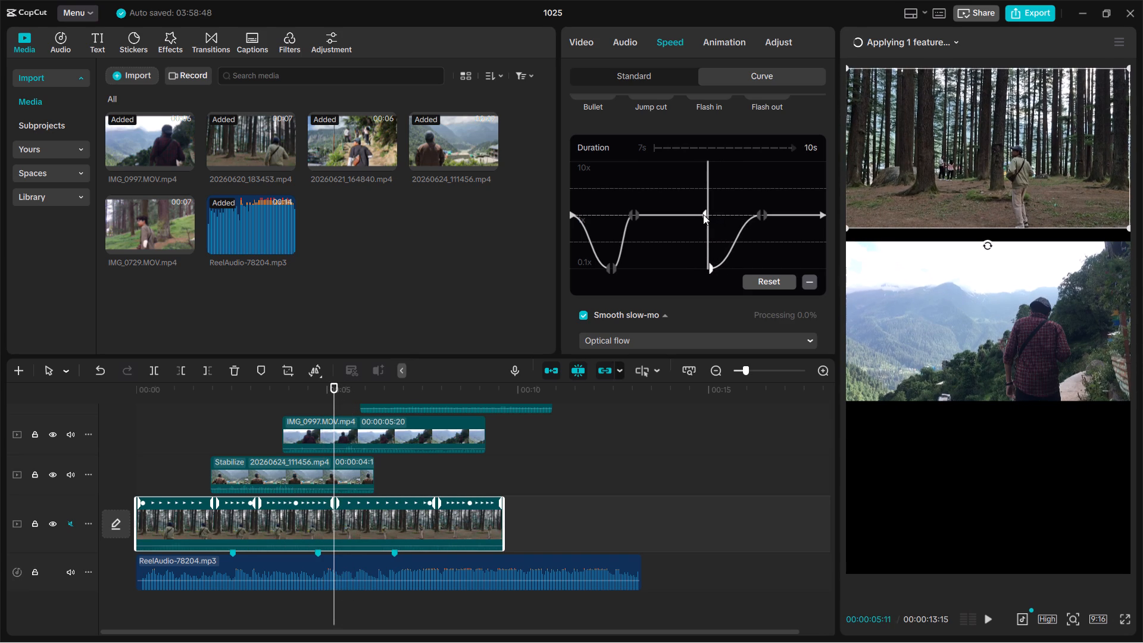
{"action": "left_click_drag", "start_coordinate": [703, 214], "coordinate": [714, 285]}
Play back and scrub through the clip's second slow-motion dip to check its timing against the beat markers.
{"action": "left_click_drag", "start_coordinate": [629, 173], "coordinate": [614, 175]}
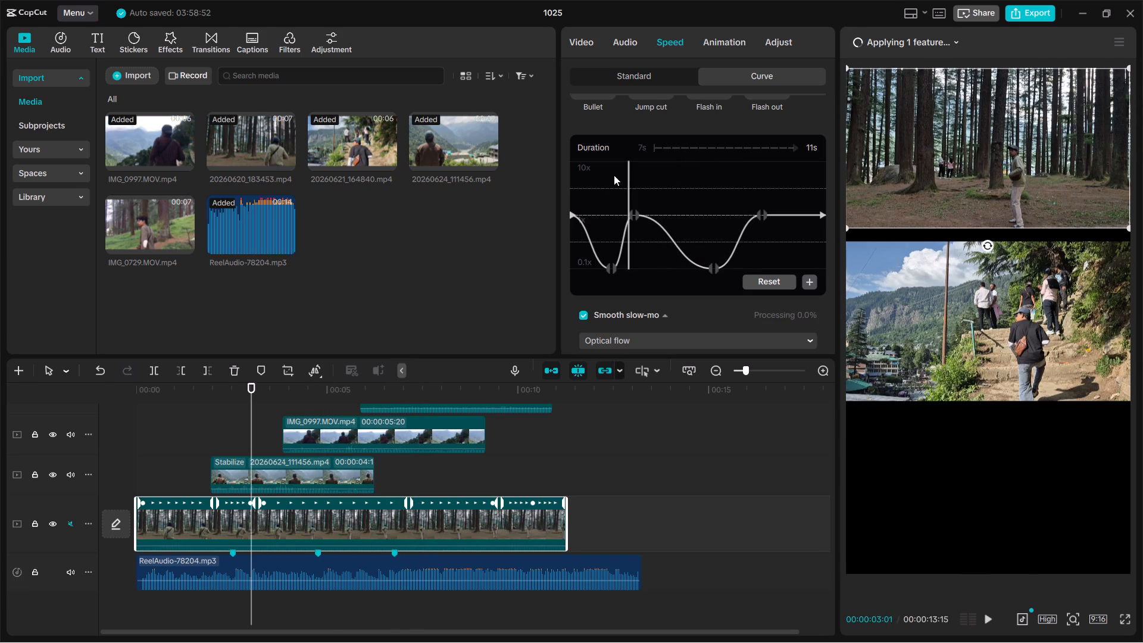
{"action": "left_click_drag", "start_coordinate": [614, 175], "coordinate": [546, 187]}
{"action": "key", "text": "space"}
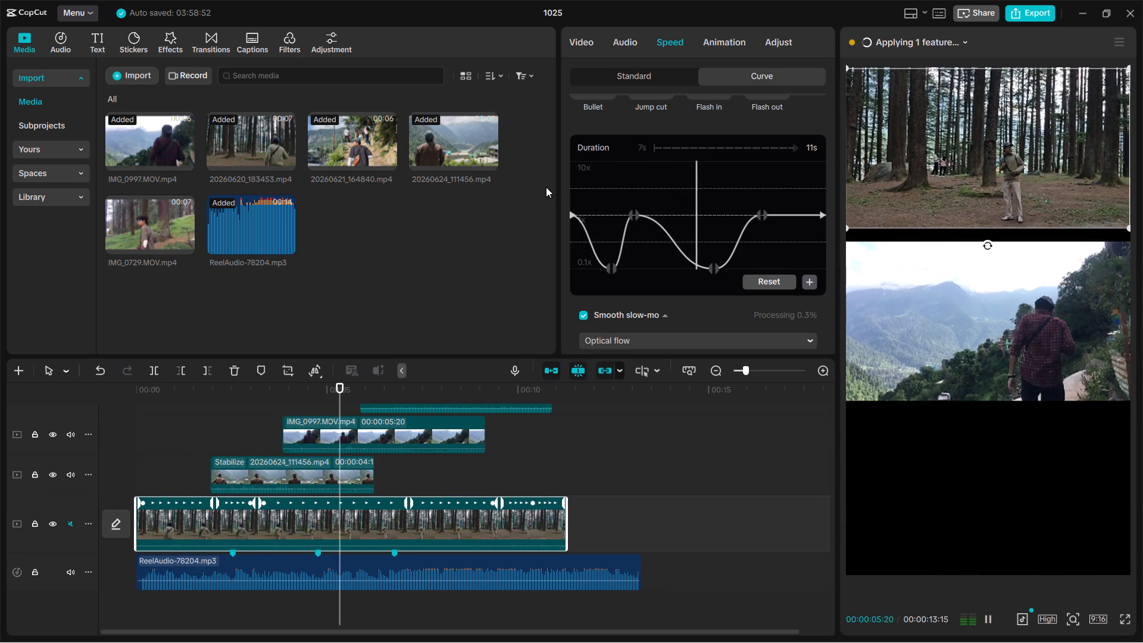
{"action": "key", "text": "space"}
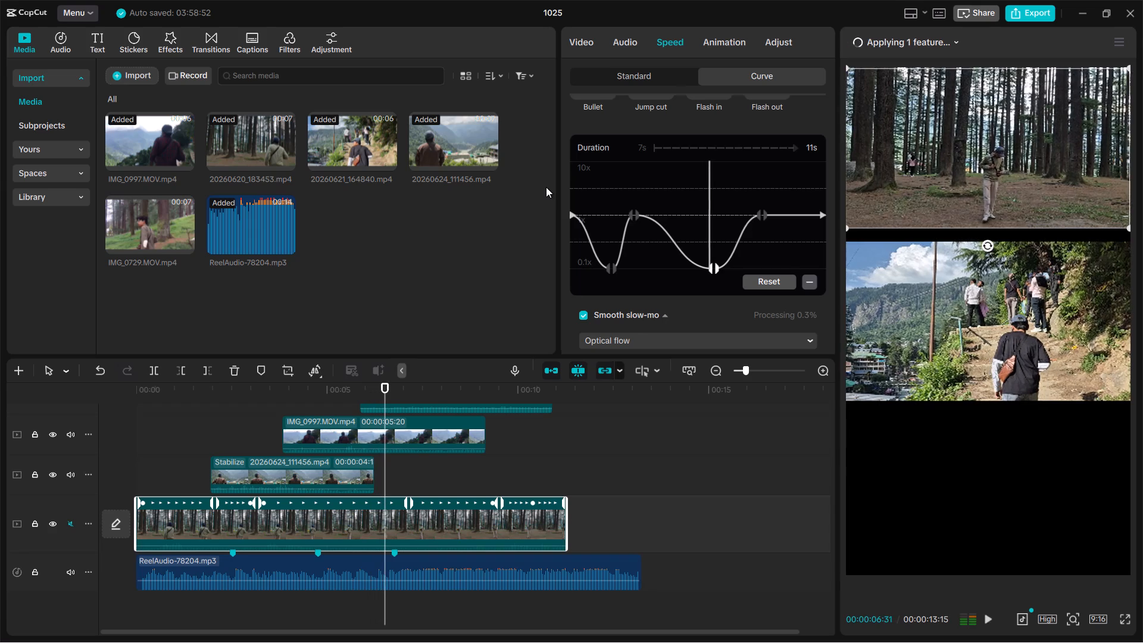
{"action": "left_click_drag", "start_coordinate": [676, 199], "coordinate": [651, 168]}
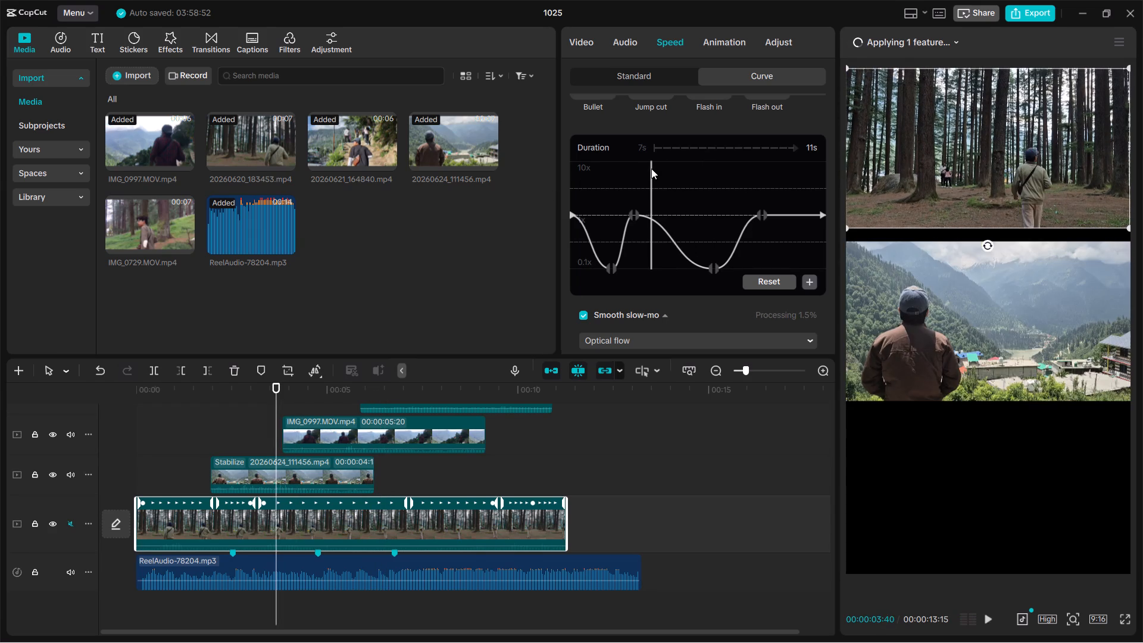
{"action": "left_click_drag", "start_coordinate": [651, 168], "coordinate": [691, 195]}
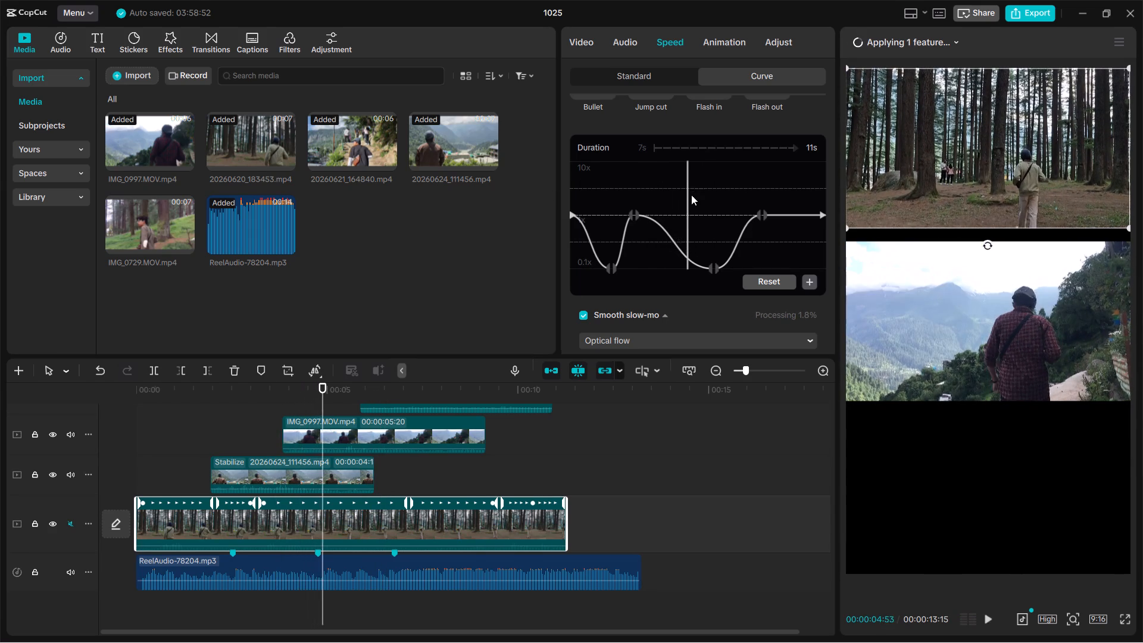
{"action": "left_click_drag", "start_coordinate": [691, 195], "coordinate": [724, 210]}
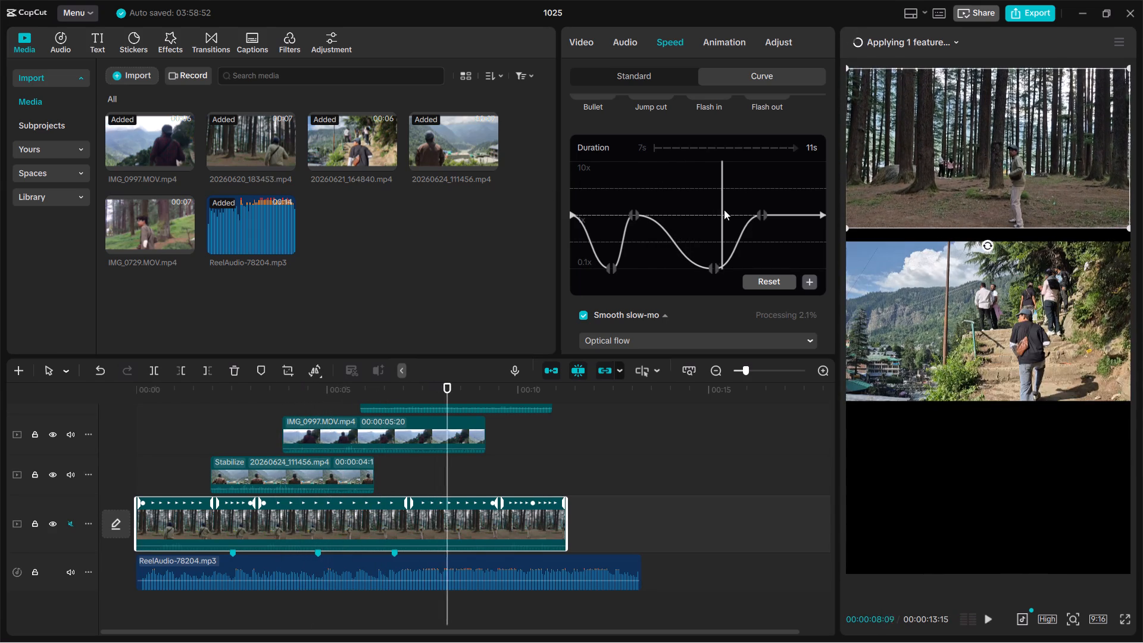
{"action": "left_click_drag", "start_coordinate": [724, 210], "coordinate": [684, 221]}
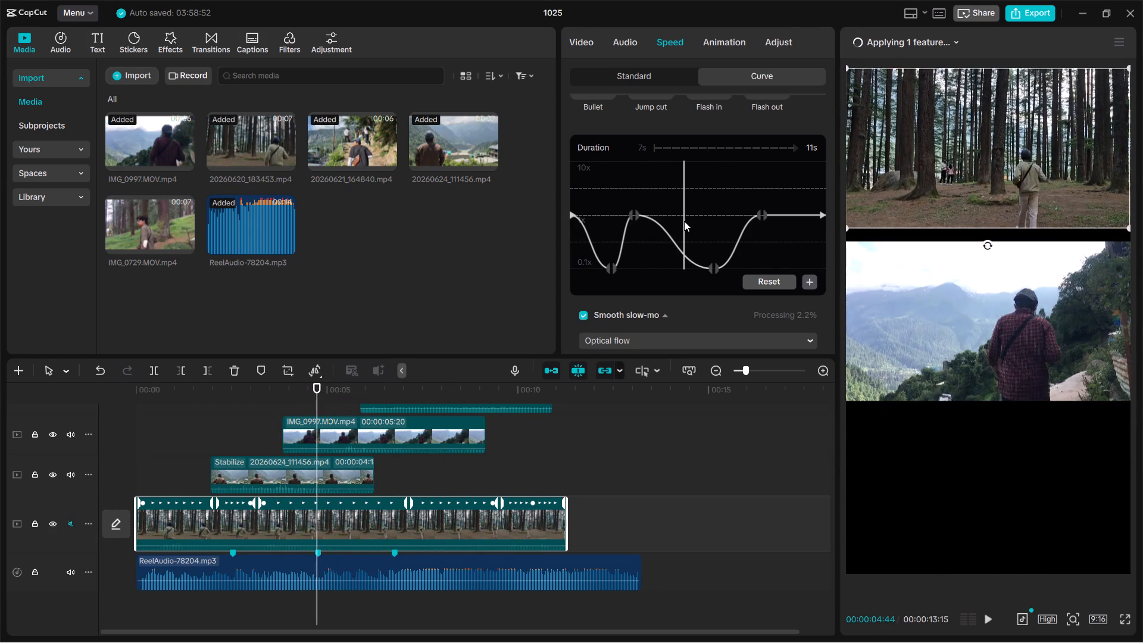
Shift the second 0.10x speed-curve point earlier, to just under 6 s on the timeline, and play back the slowed section.
{"action": "scroll", "coordinate": [712, 270], "scroll_direction": "down", "scroll_amount": 4}
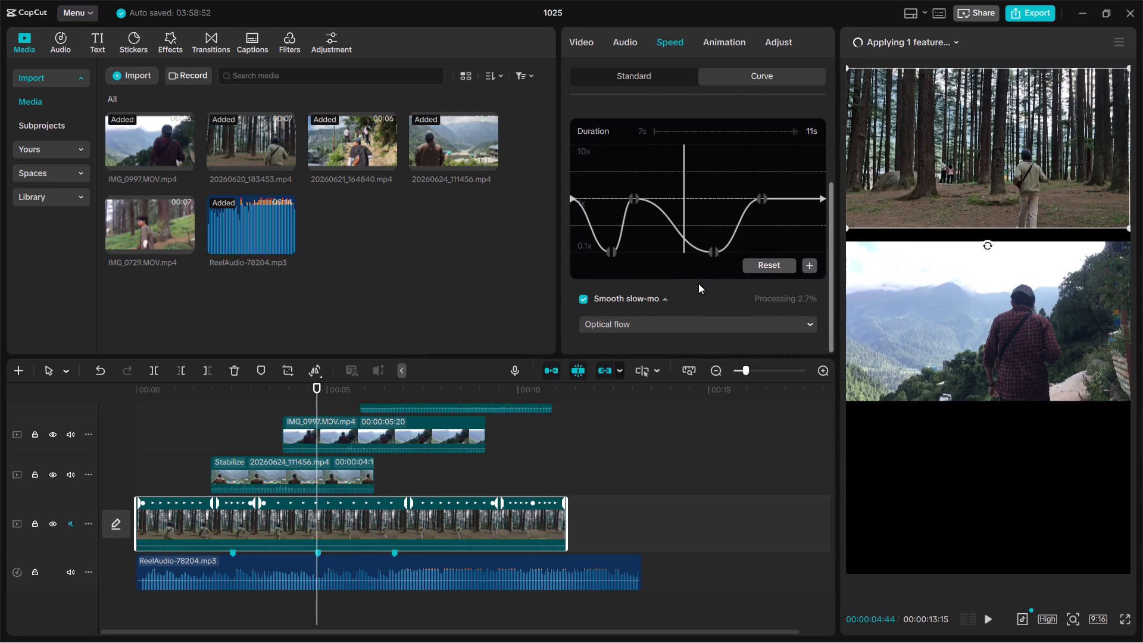
{"action": "left_click_drag", "start_coordinate": [710, 254], "coordinate": [695, 258]}
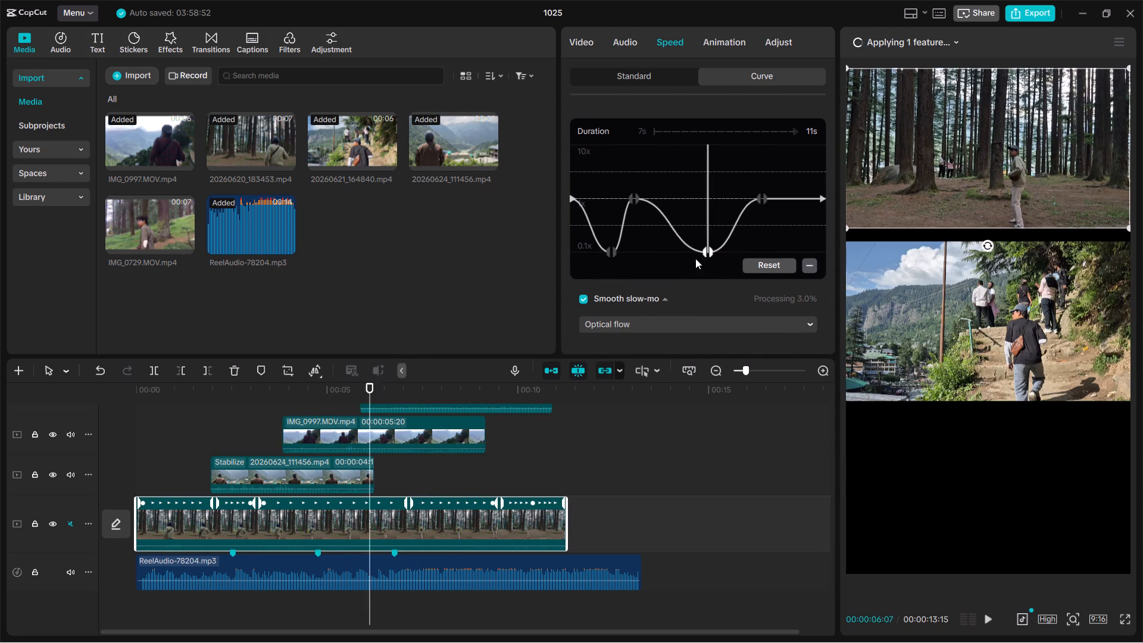
{"action": "left_click_drag", "start_coordinate": [695, 258], "coordinate": [688, 276]}
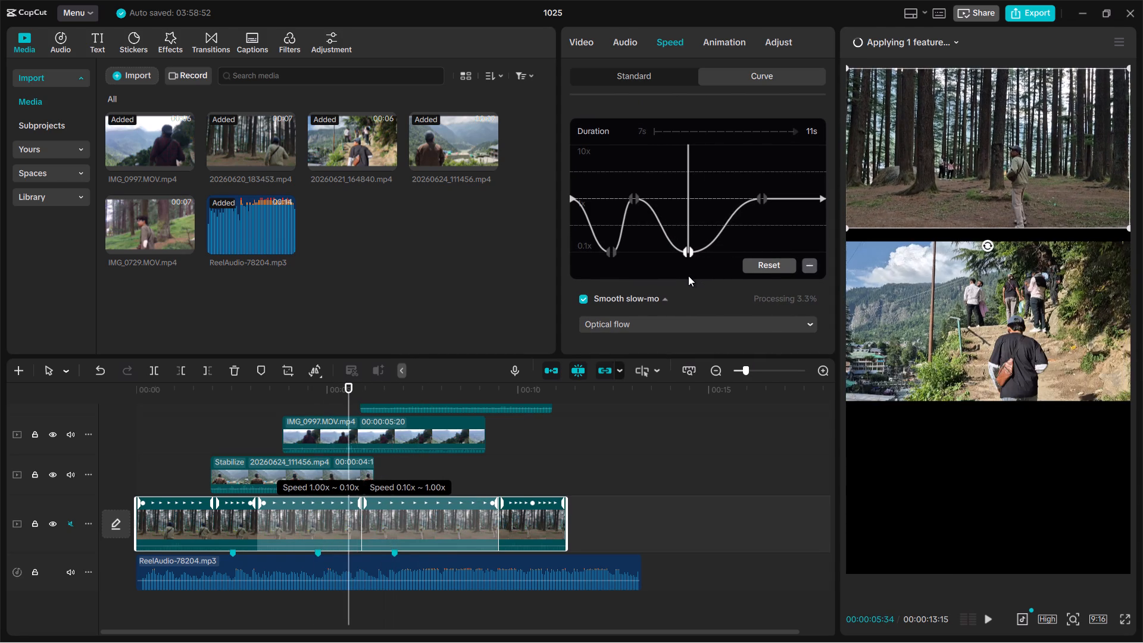
{"action": "left_click", "coordinate": [657, 152]}
{"action": "key", "text": "space"}
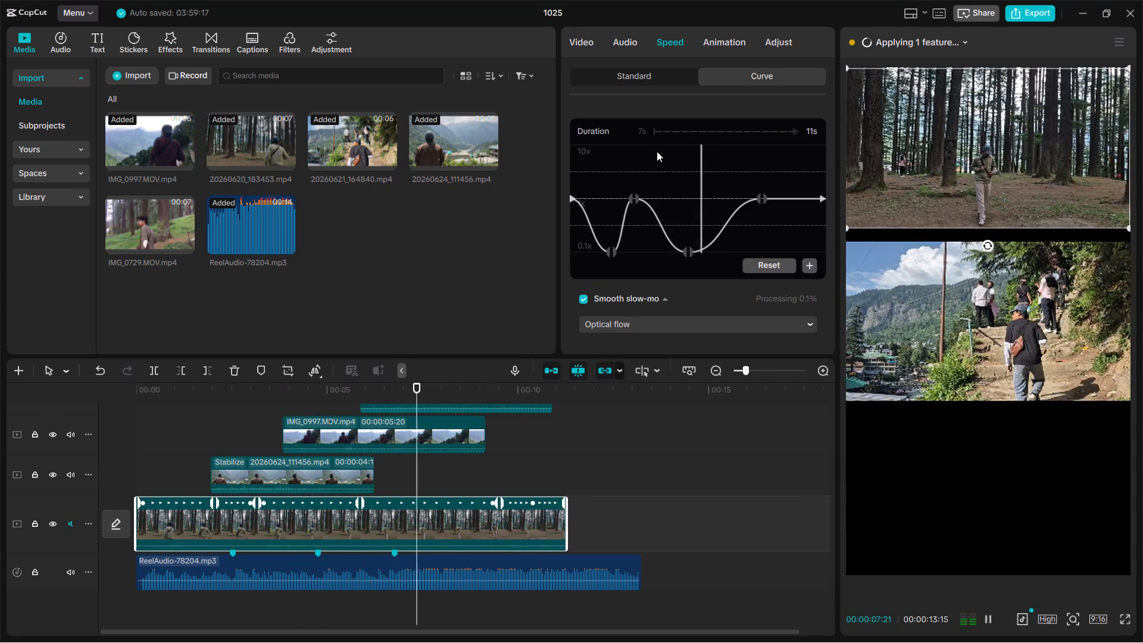
{"action": "key", "text": "space"}
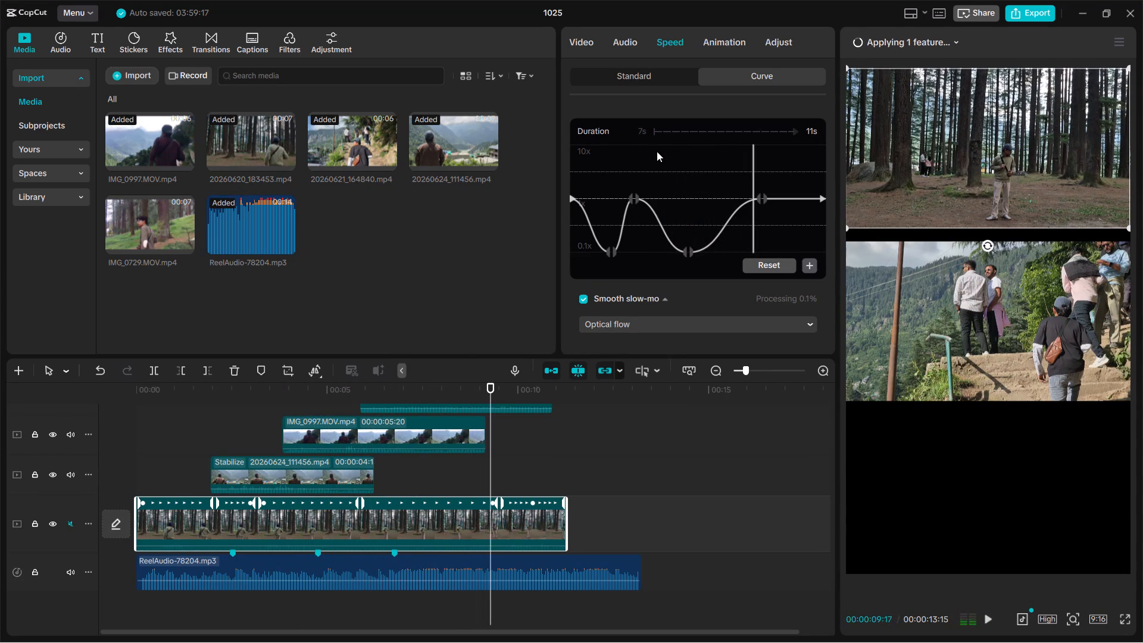
Trim the end of the main-track clip 20260620_183453.mp4 to a duration of 00:00:10:11.
{"action": "left_click_drag", "start_coordinate": [566, 523], "coordinate": [555, 526]}
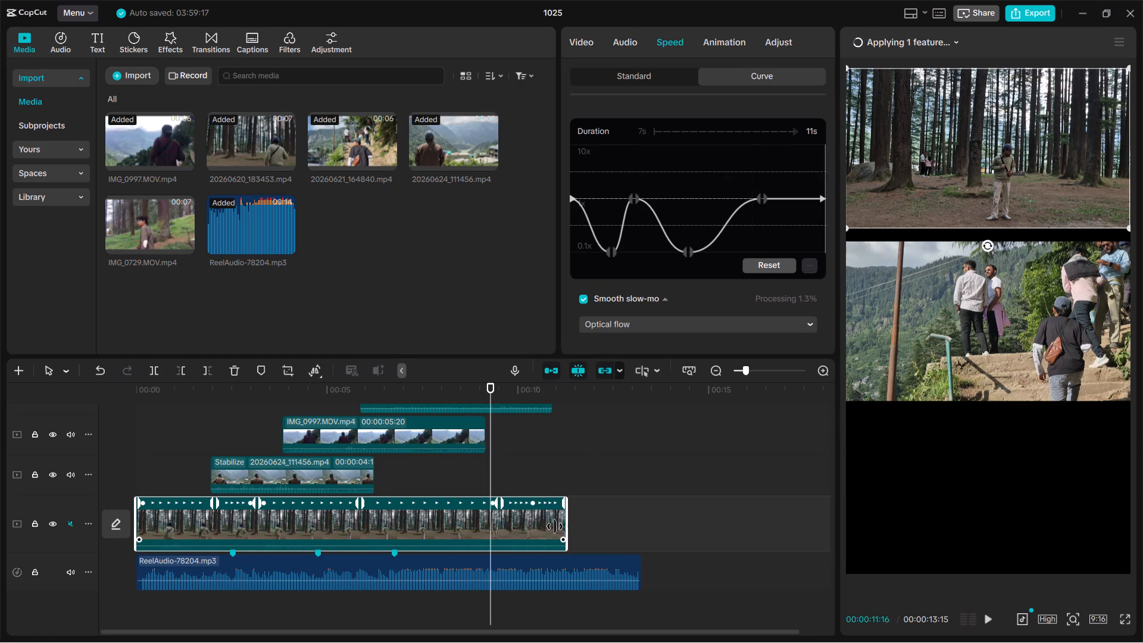
{"action": "left_click_drag", "start_coordinate": [555, 526], "coordinate": [534, 539]}
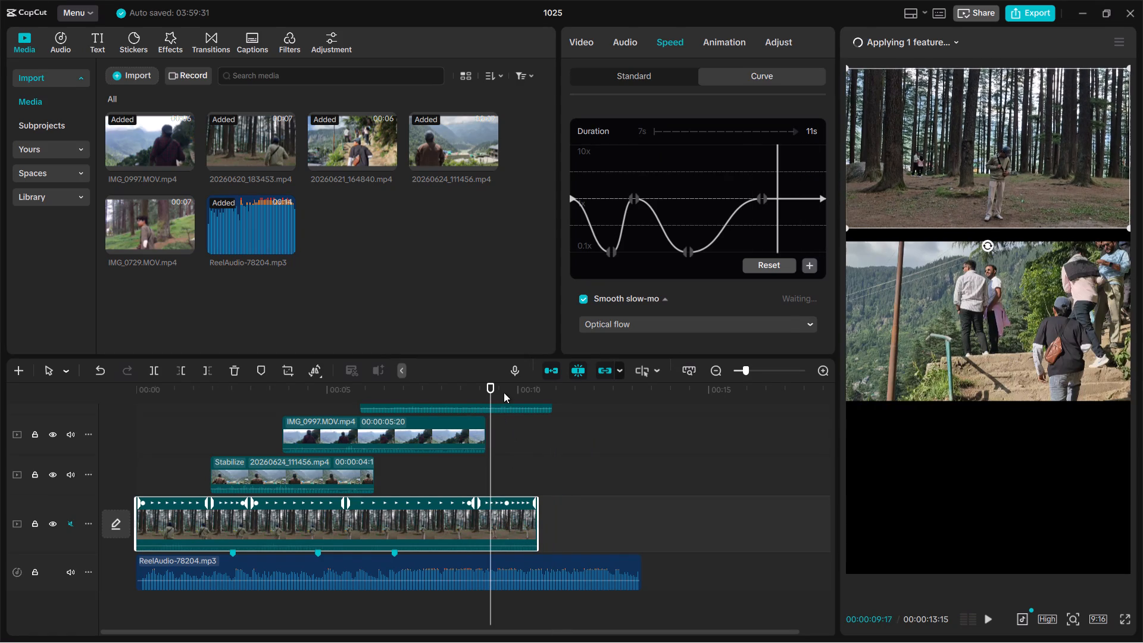
{"action": "left_click_drag", "start_coordinate": [504, 391], "coordinate": [527, 407]}
{"action": "double_click", "coordinate": [541, 515]}
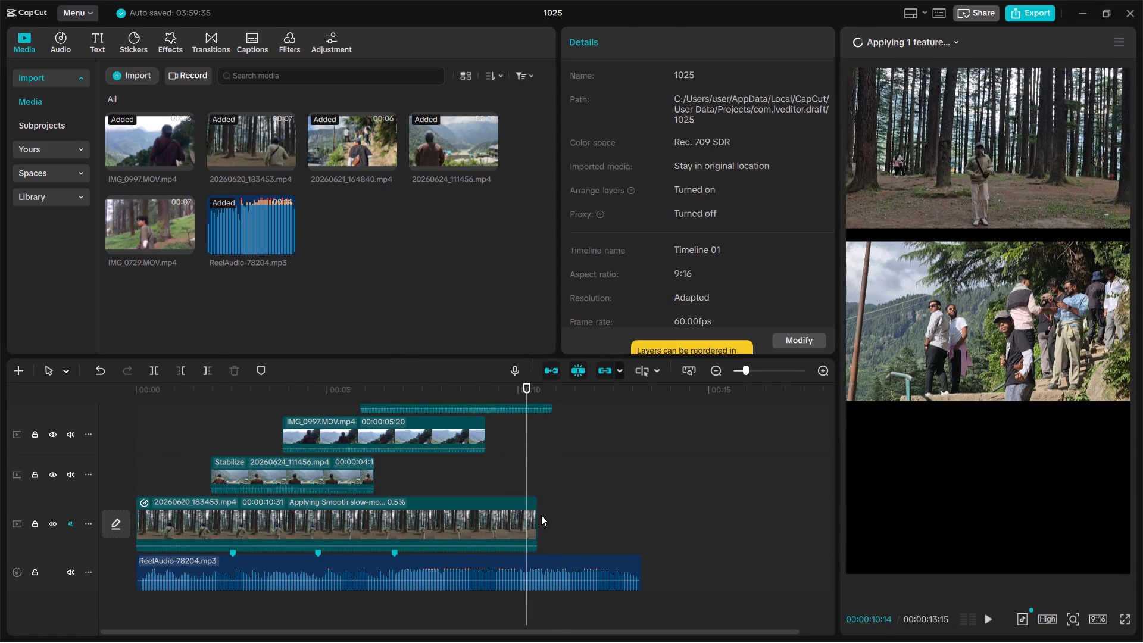
{"action": "left_click", "coordinate": [510, 520]}
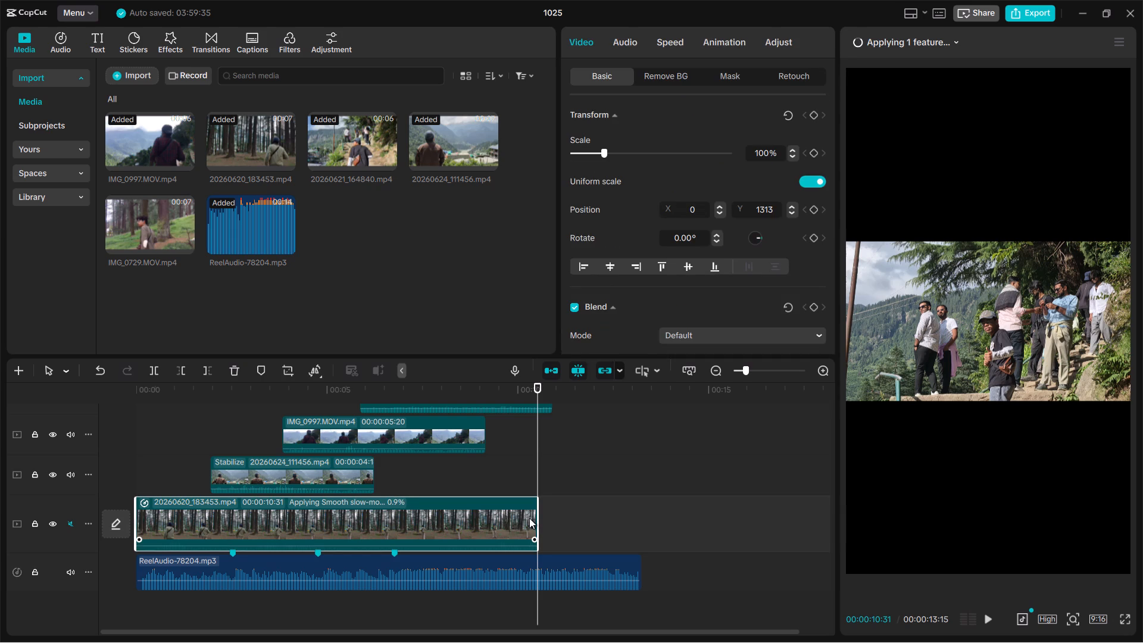
{"action": "left_click_drag", "start_coordinate": [539, 518], "coordinate": [522, 525]}
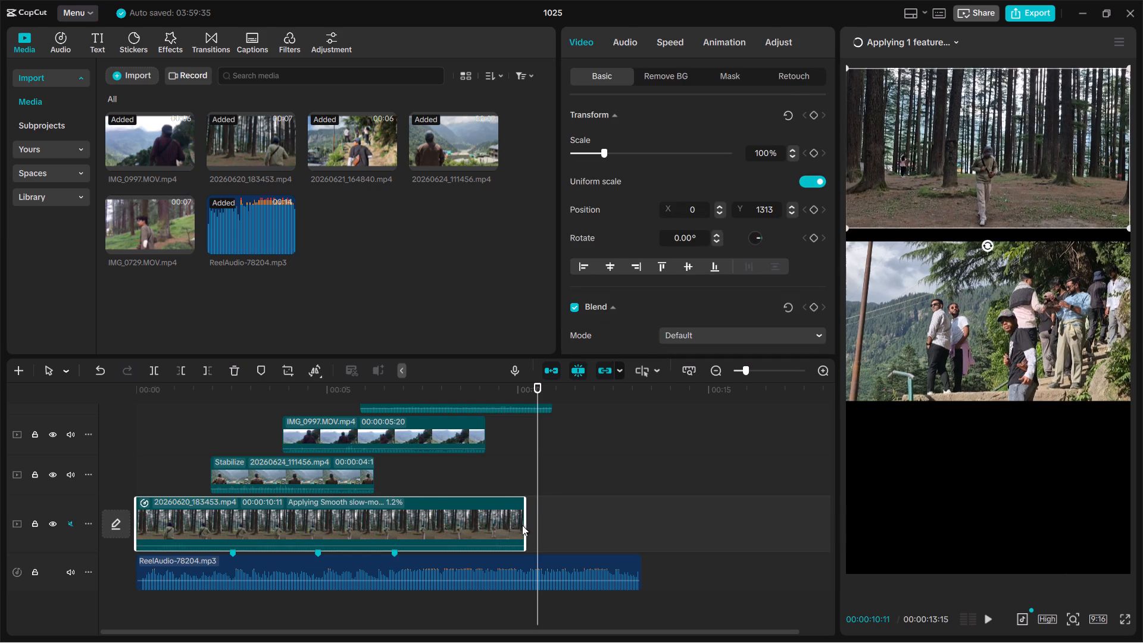
Set the Smooth slow-mo method of the main-track clip 20260620_183453.mp4 to Frame blending.
{"action": "left_click", "coordinate": [672, 41]}
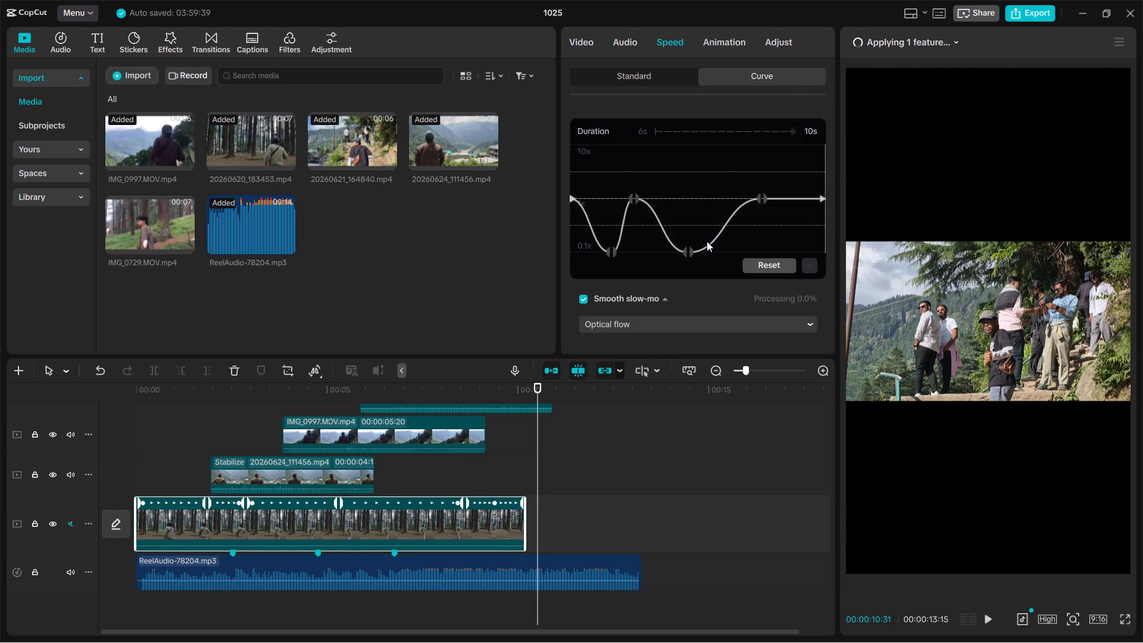
{"action": "scroll", "coordinate": [707, 241], "scroll_direction": "down", "scroll_amount": 5}
{"action": "scroll", "coordinate": [716, 300], "scroll_direction": "down", "scroll_amount": 2}
{"action": "left_click", "coordinate": [679, 323]}
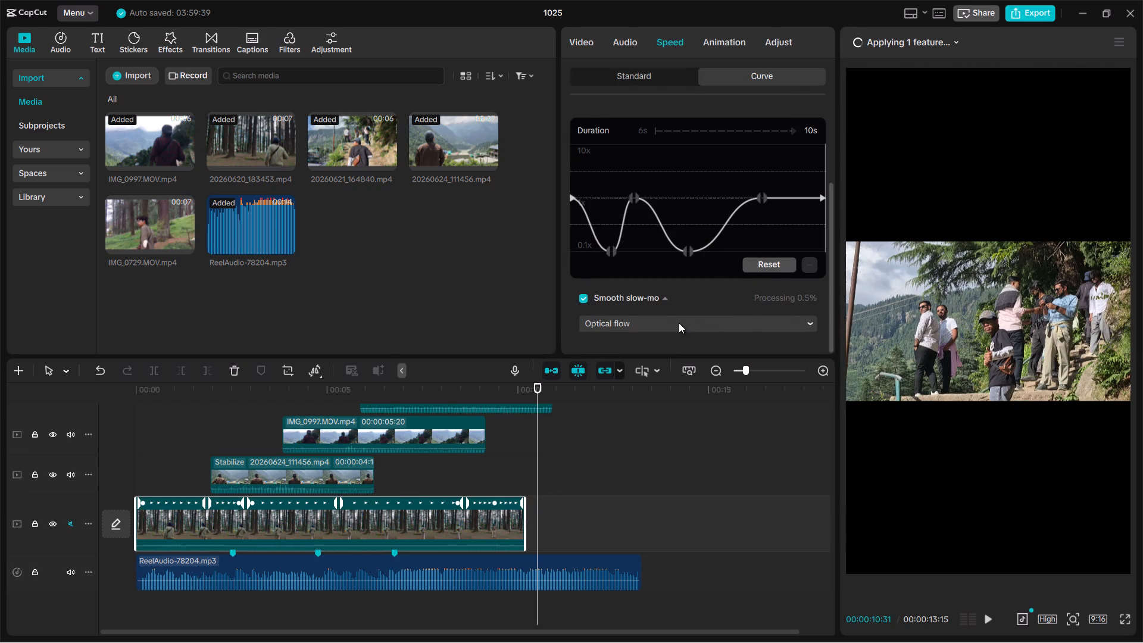
{"action": "left_click", "coordinate": [650, 354]}
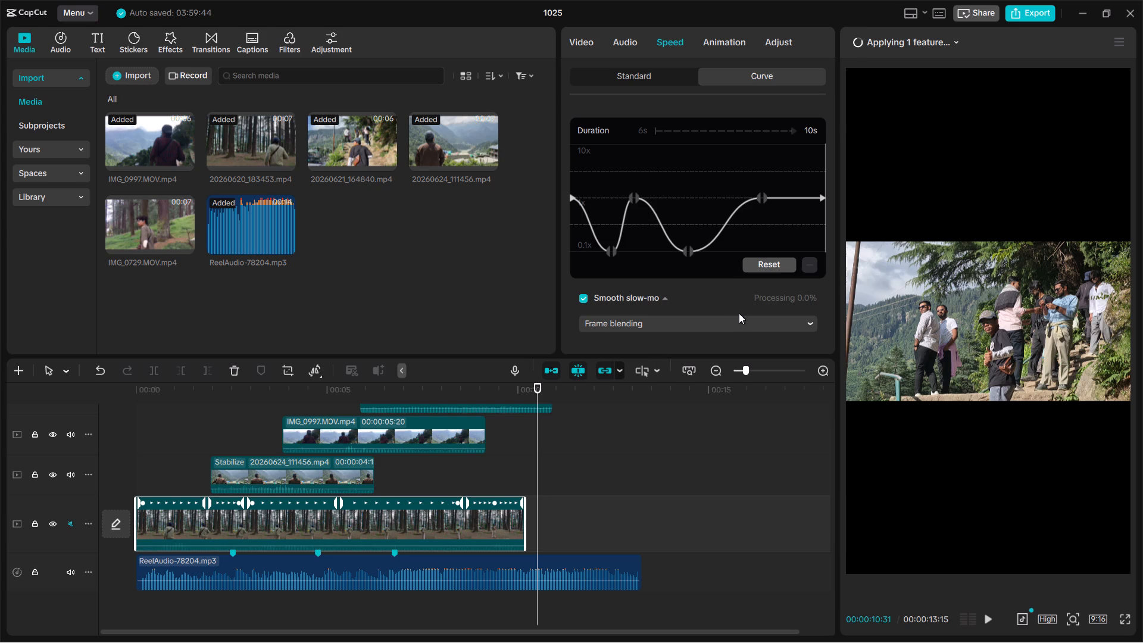
Lower both halves of the main-track clip's last middle speed-curve point to 0.41x, shifting the point slightly earlier in the clip.
{"action": "double_click", "coordinate": [763, 196]}
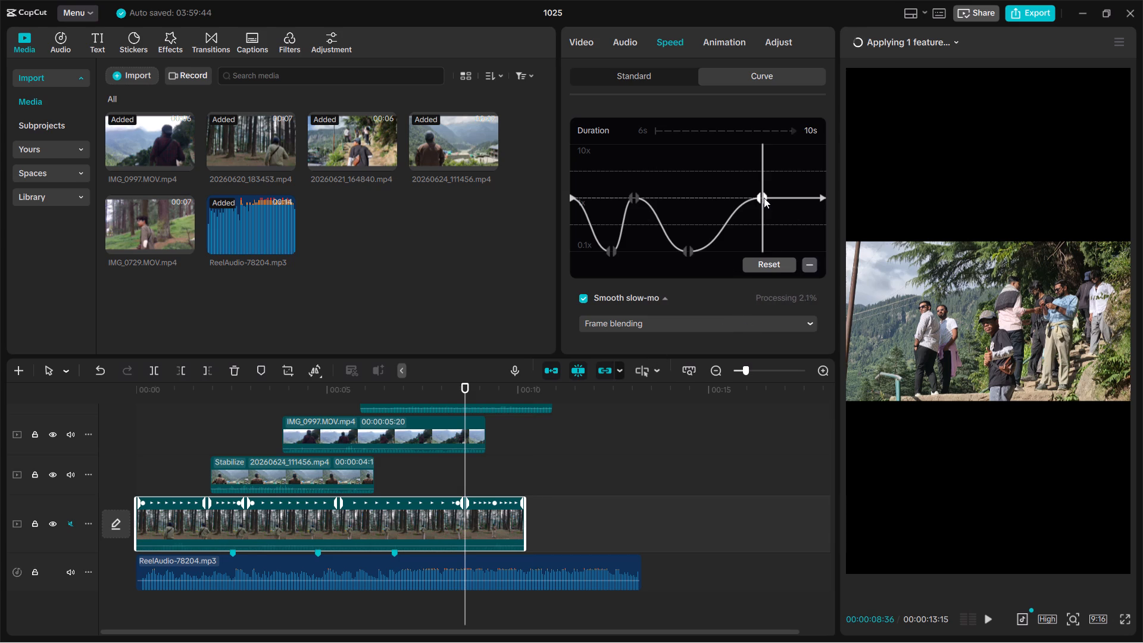
{"action": "double_click", "coordinate": [767, 195]}
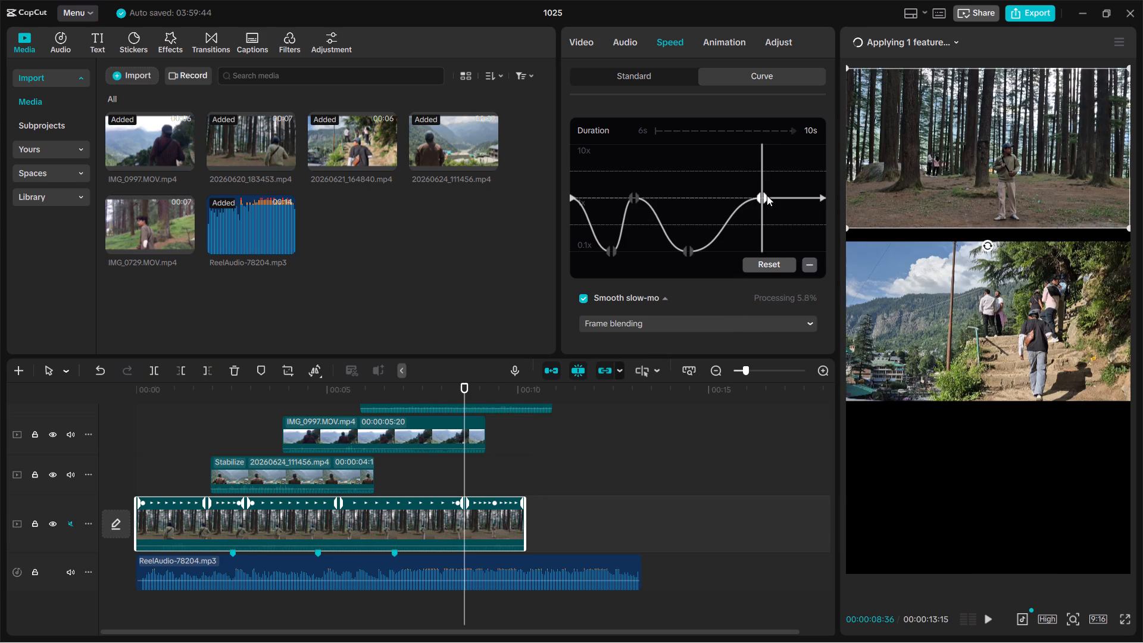
{"action": "double_click", "coordinate": [764, 198]}
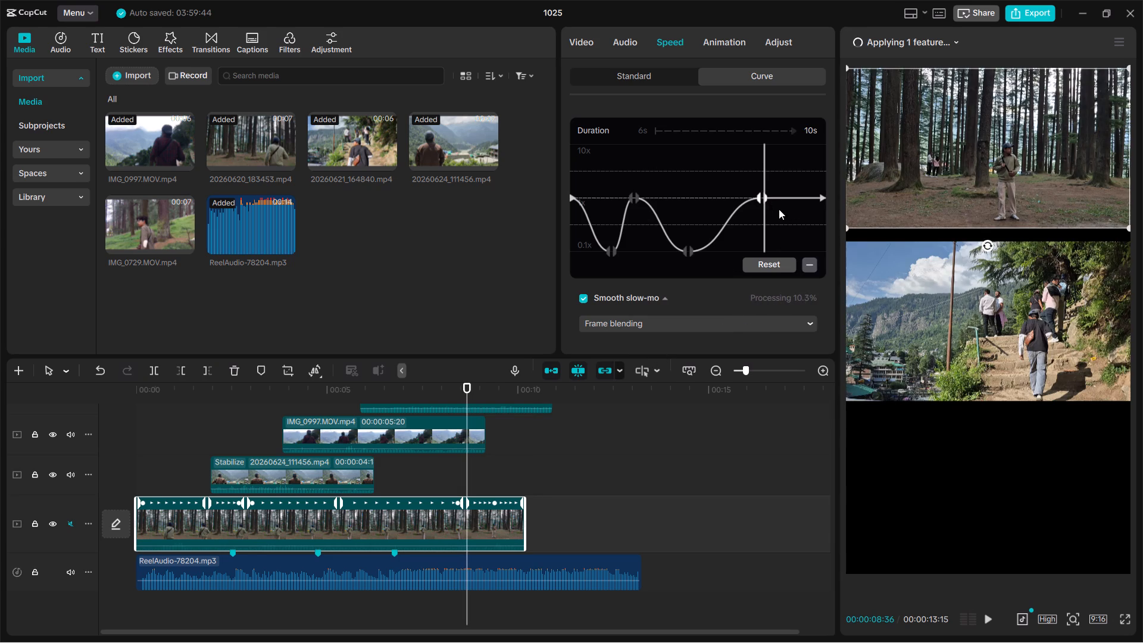
{"action": "left_click", "coordinate": [749, 154]}
{"action": "left_click_drag", "start_coordinate": [758, 198], "coordinate": [758, 217]}
{"action": "double_click", "coordinate": [759, 196]}
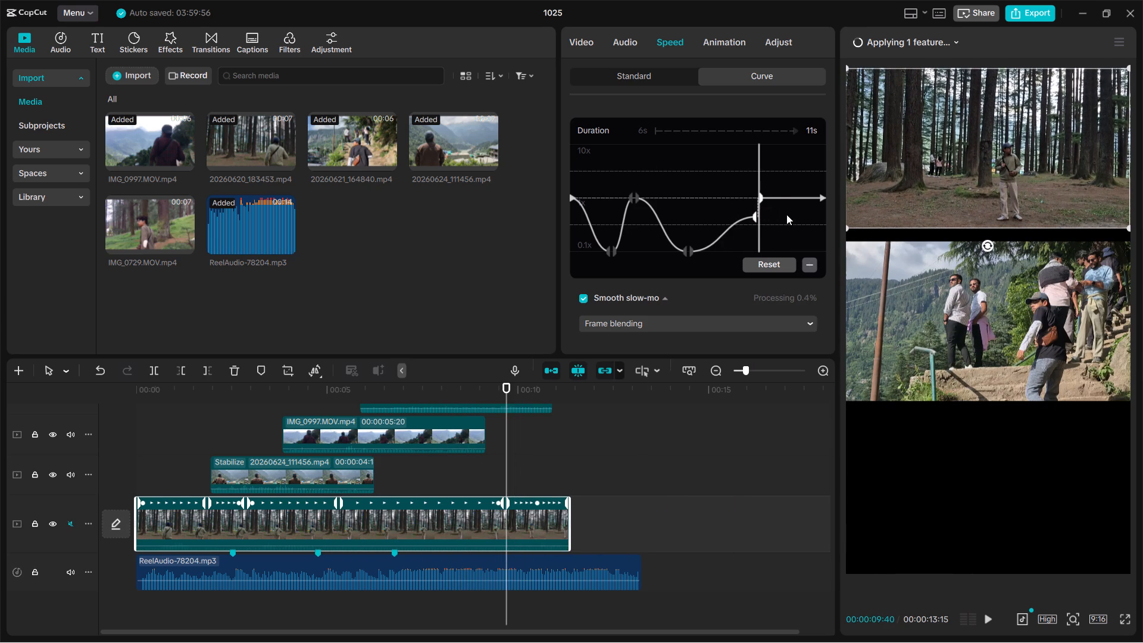
{"action": "left_click", "coordinate": [733, 167]}
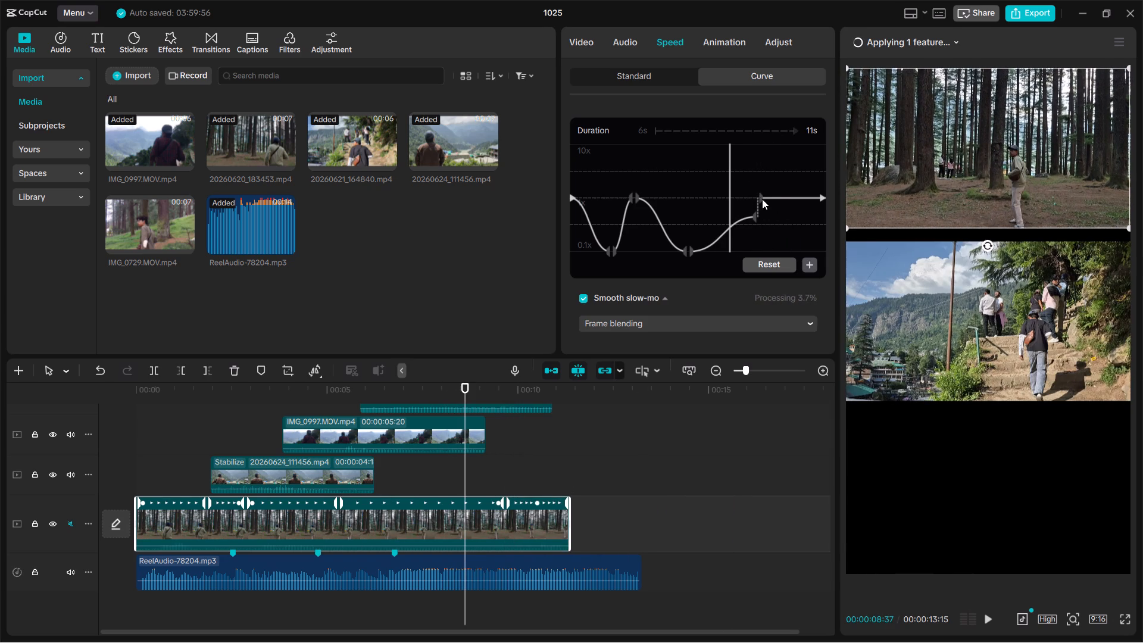
{"action": "double_click", "coordinate": [762, 199]}
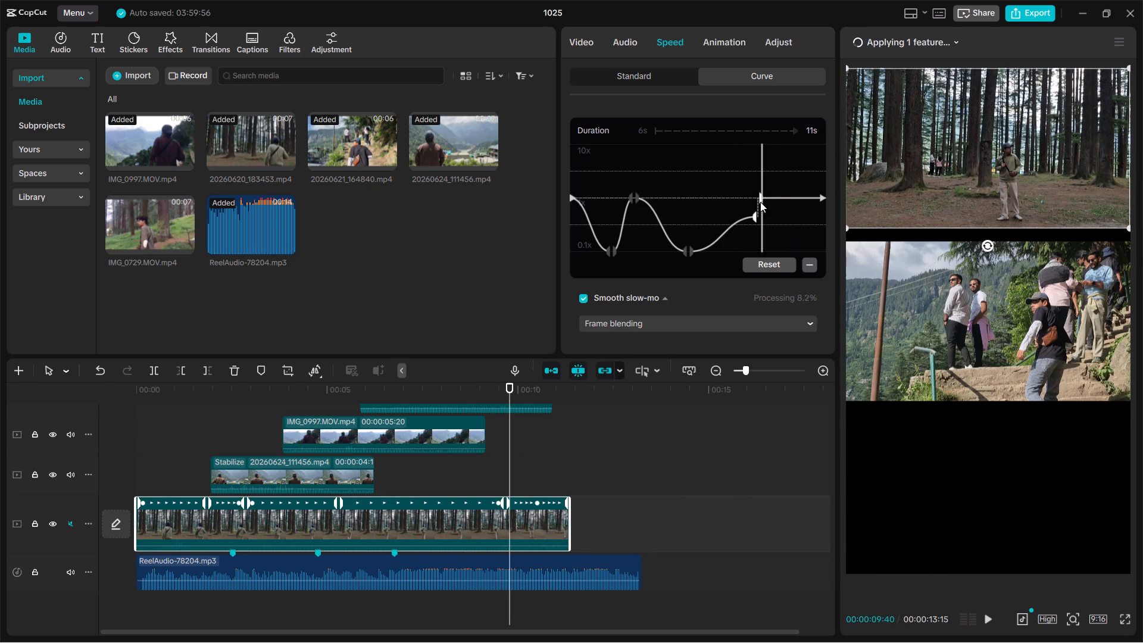
{"action": "left_click_drag", "start_coordinate": [757, 200], "coordinate": [761, 257]}
{"action": "left_click_drag", "start_coordinate": [760, 250], "coordinate": [742, 219]}
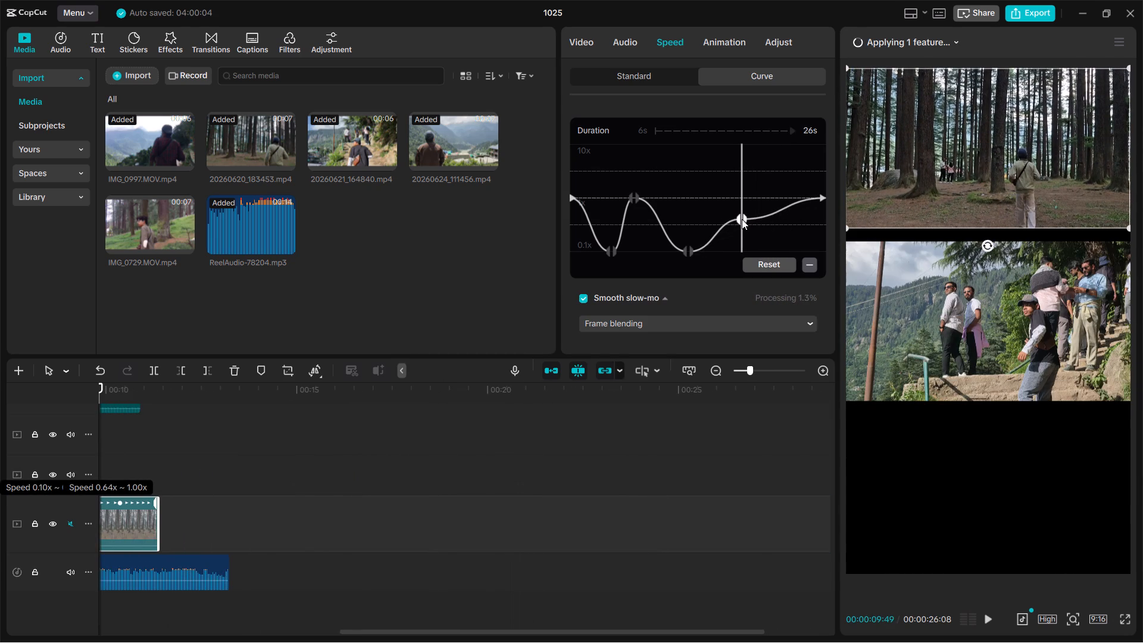
{"action": "left_click_drag", "start_coordinate": [742, 219], "coordinate": [742, 232]}
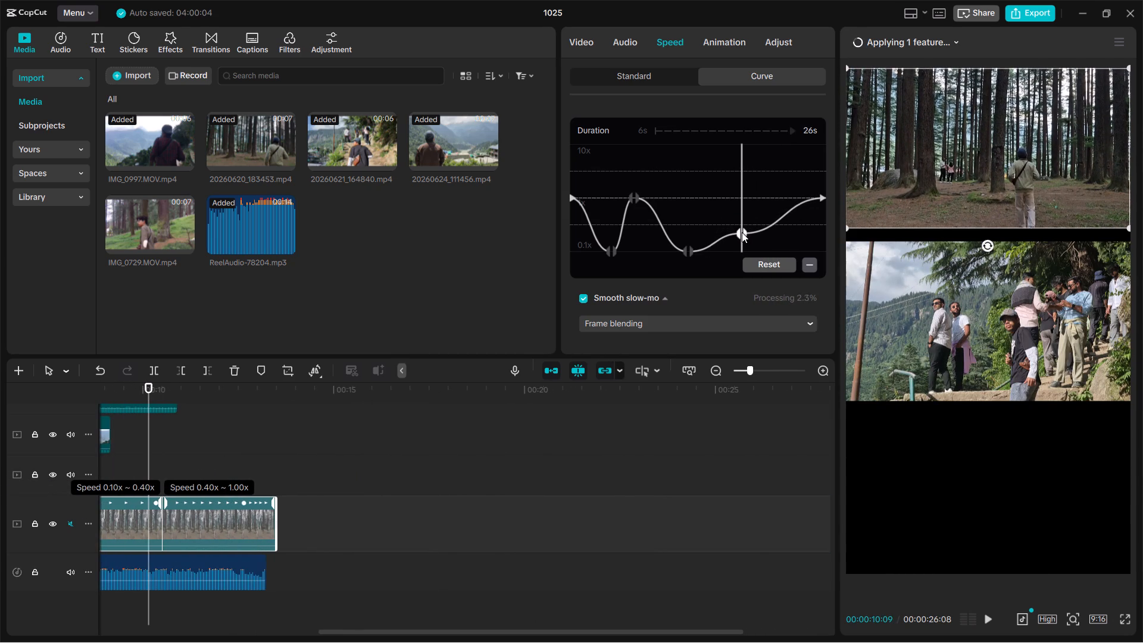
{"action": "left_click_drag", "start_coordinate": [742, 232], "coordinate": [742, 231]}
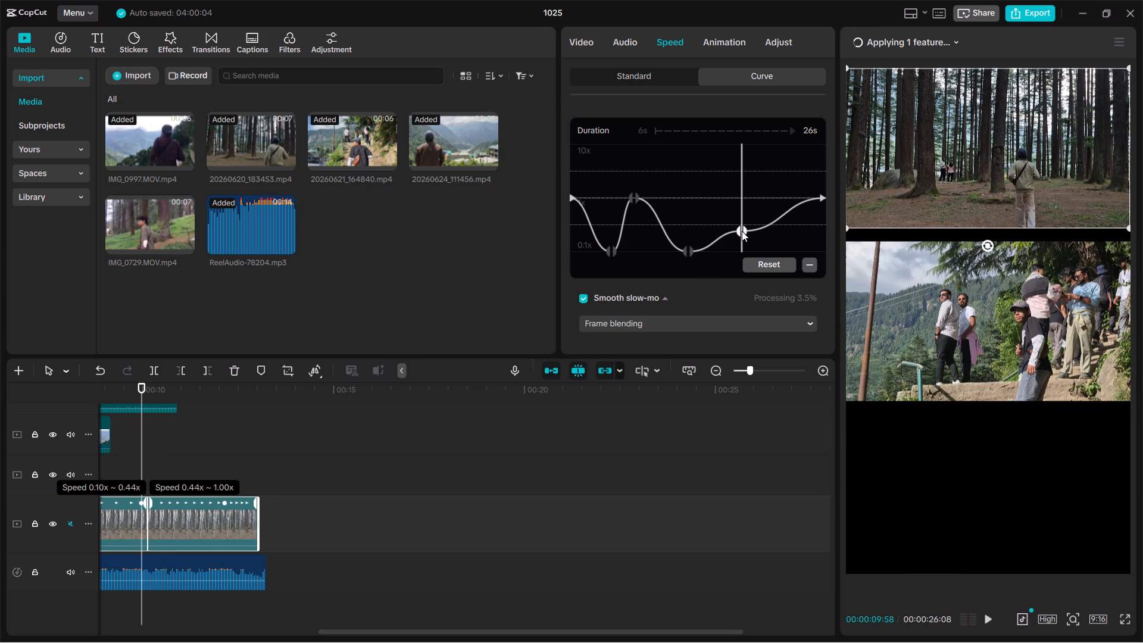
{"action": "left_click_drag", "start_coordinate": [742, 231], "coordinate": [742, 233]}
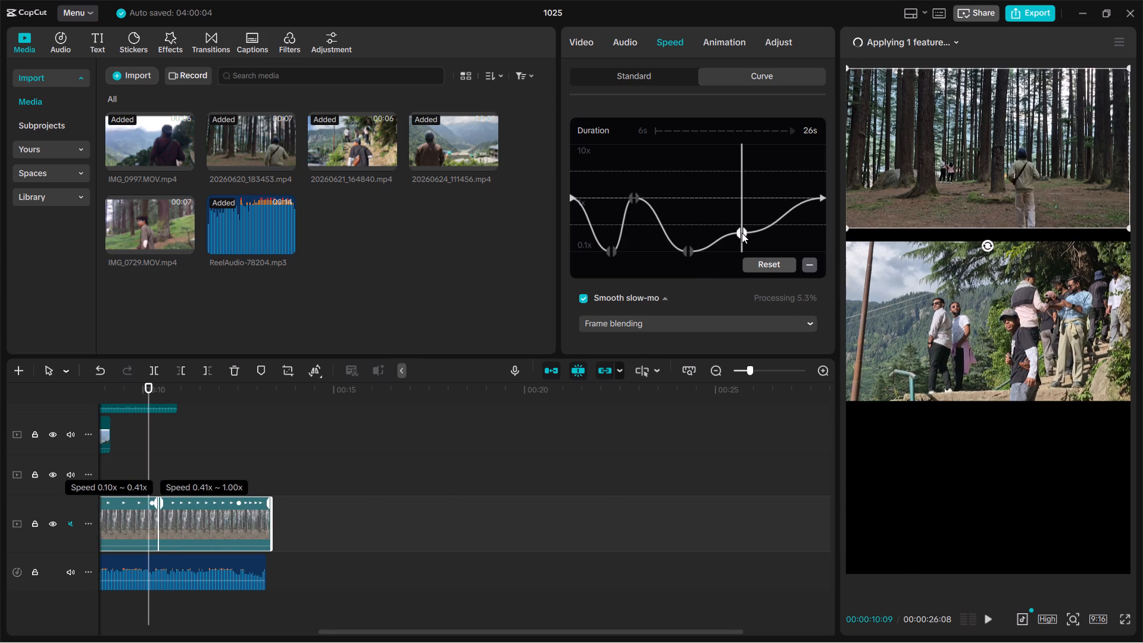
Play back the reel from the beginning to just under 6 s to check the slow-motion timing.
{"action": "scroll", "coordinate": [687, 163], "scroll_direction": "right", "scroll_amount": 1}
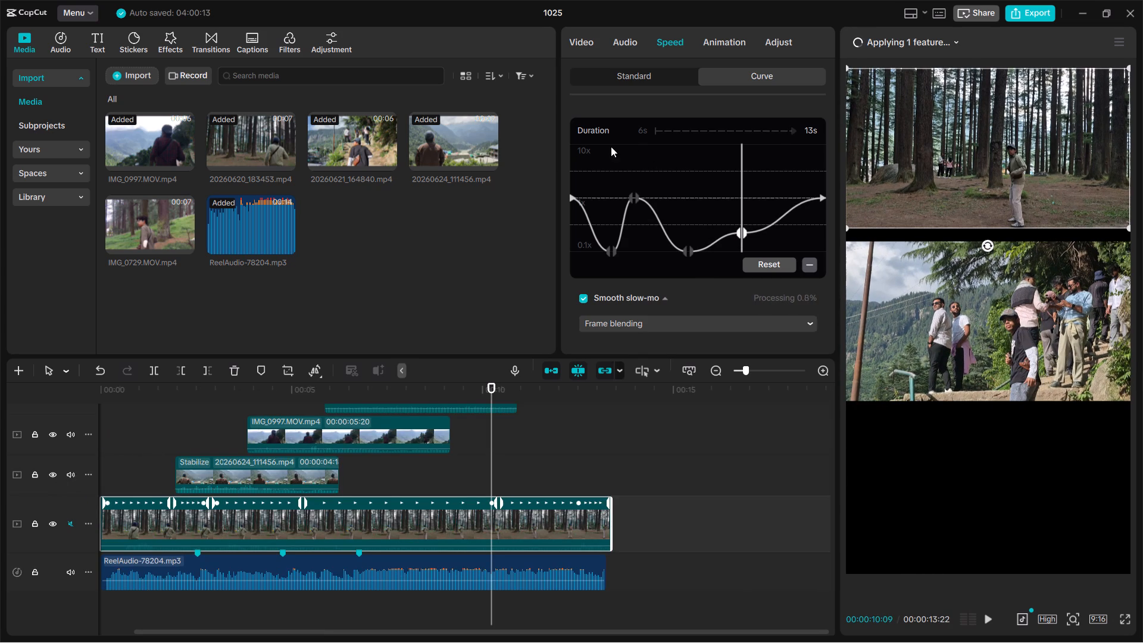
{"action": "left_click_drag", "start_coordinate": [609, 146], "coordinate": [557, 153]}
{"action": "key", "text": "space"}
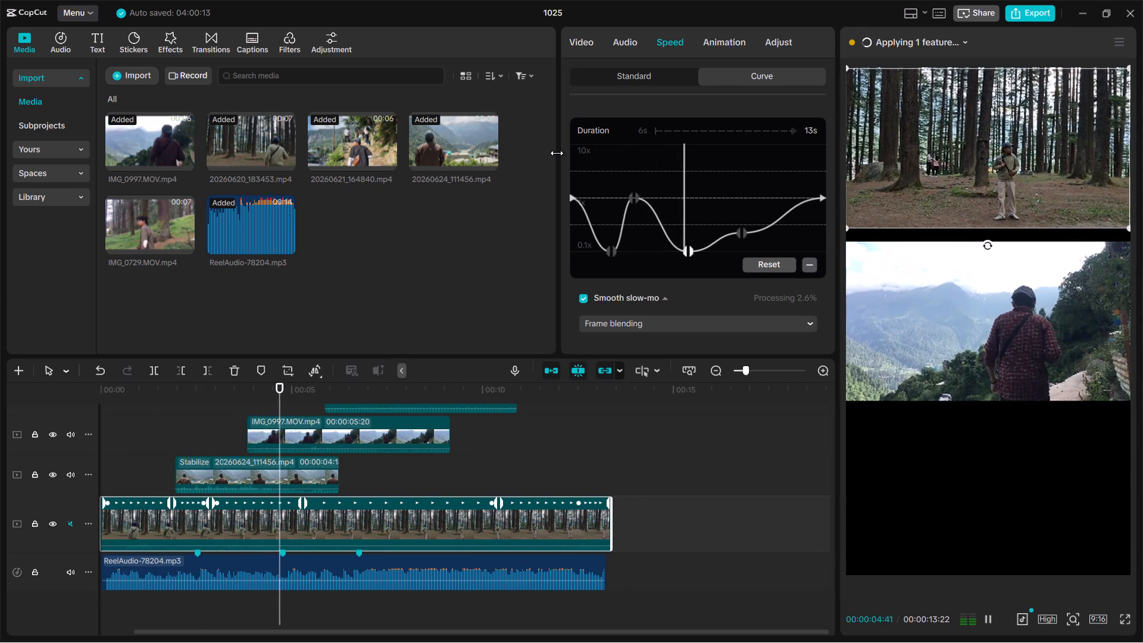
{"action": "key", "text": "space"}
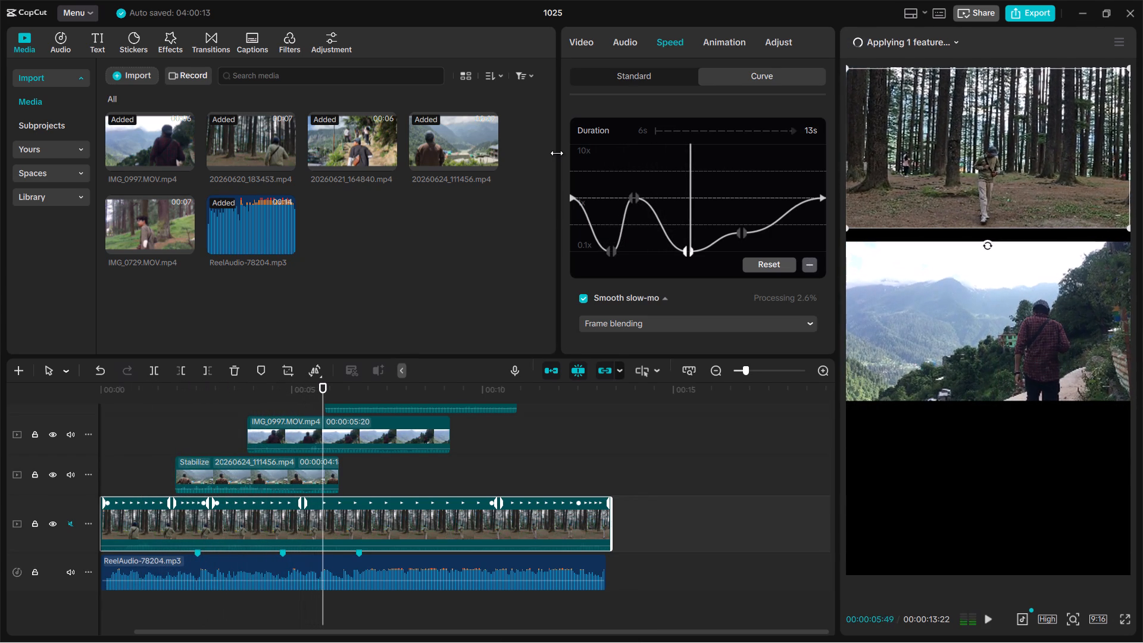
Open the main-track clip's basic video settings at the Stabilize options.
{"action": "scroll", "coordinate": [729, 271], "scroll_direction": "down", "scroll_amount": 2}
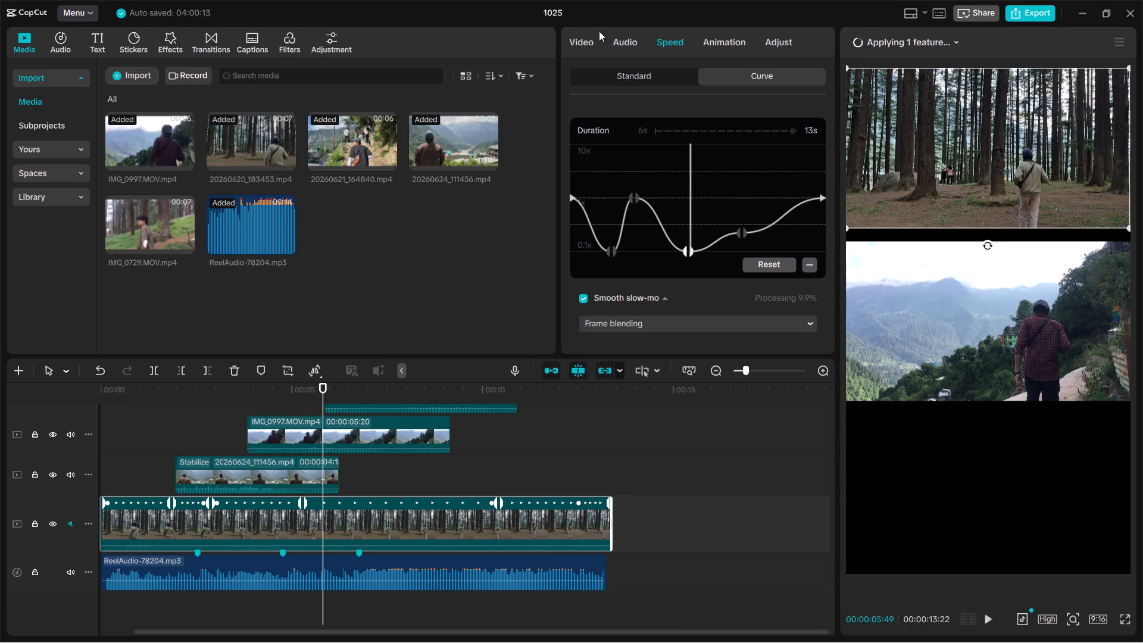
{"action": "double_click", "coordinate": [580, 36]}
{"action": "scroll", "coordinate": [623, 248], "scroll_direction": "down", "scroll_amount": 3}
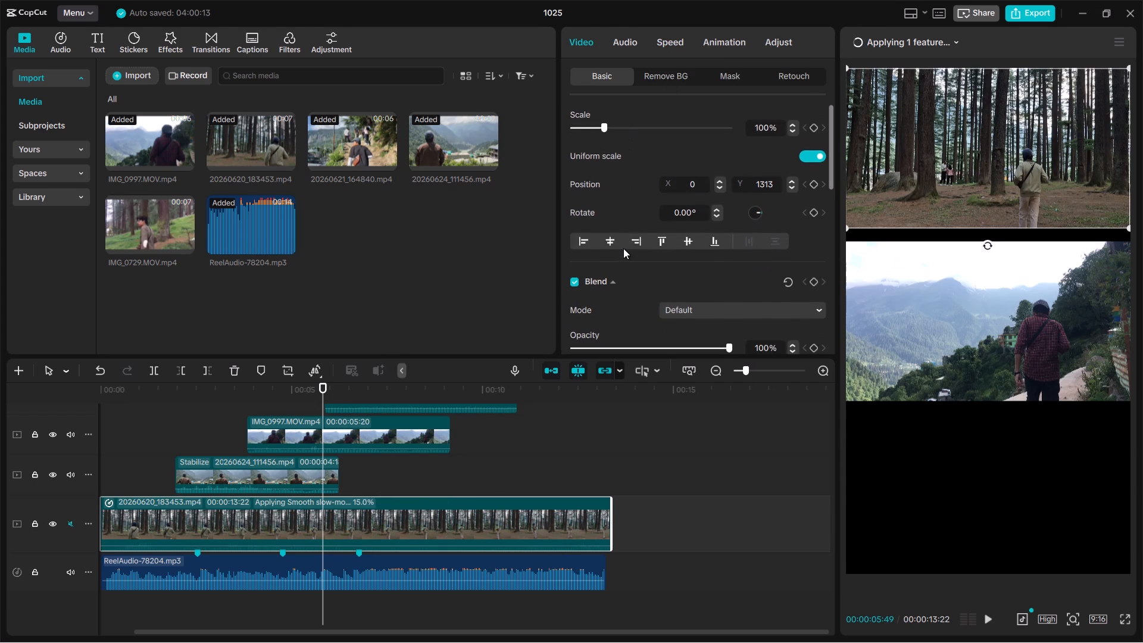
{"action": "scroll", "coordinate": [623, 248], "scroll_direction": "down", "scroll_amount": 9}
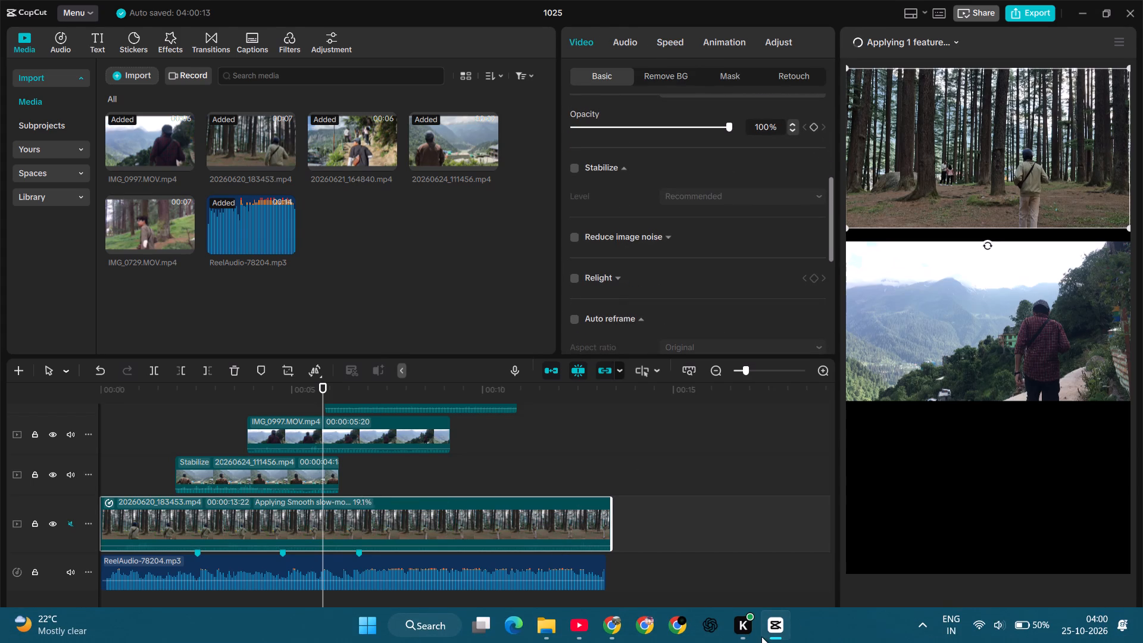
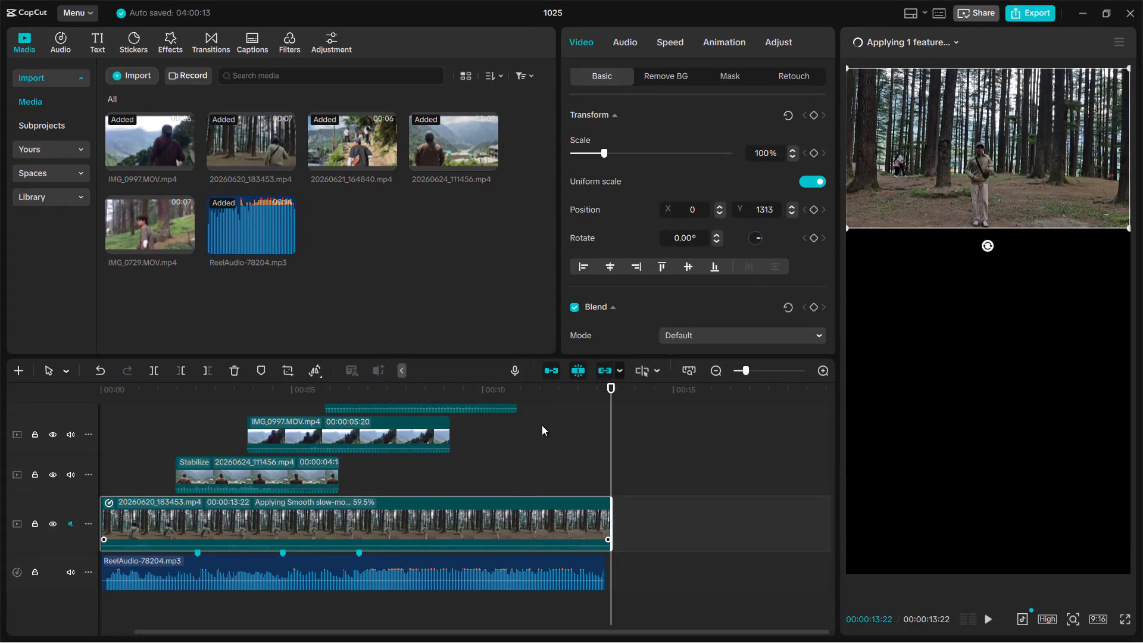
Turn on Stabilize for the main-track clip 20260620_183453.mp4 at the Recommended level.
{"action": "scroll", "coordinate": [705, 235], "scroll_direction": "down", "scroll_amount": 6}
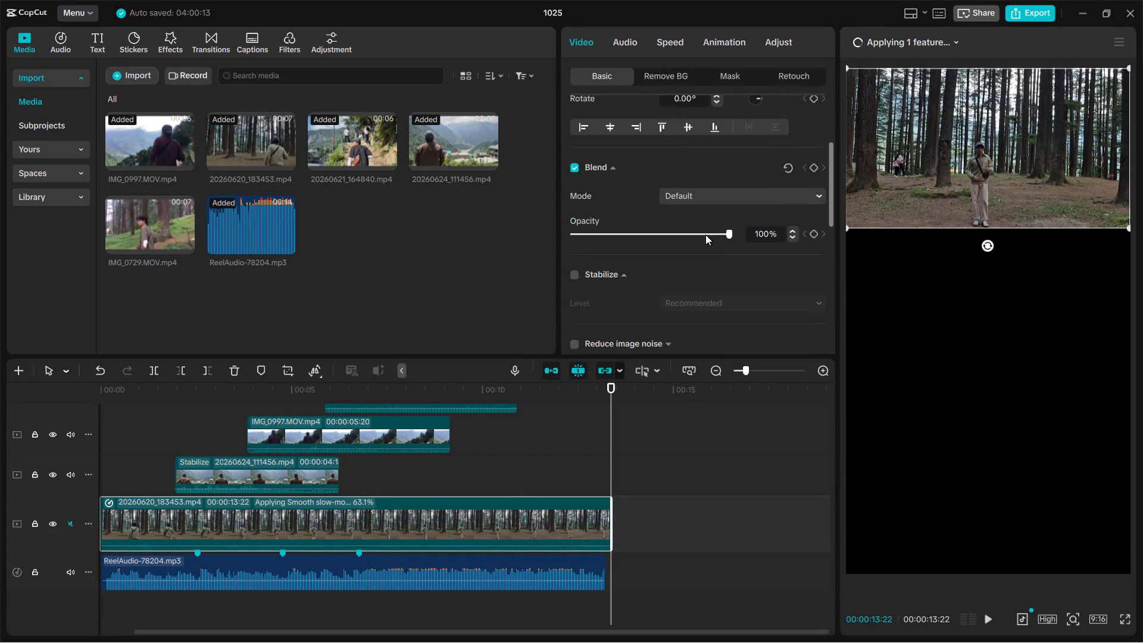
{"action": "scroll", "coordinate": [705, 235], "scroll_direction": "down", "scroll_amount": 3}
{"action": "scroll", "coordinate": [647, 250], "scroll_direction": "down", "scroll_amount": 2}
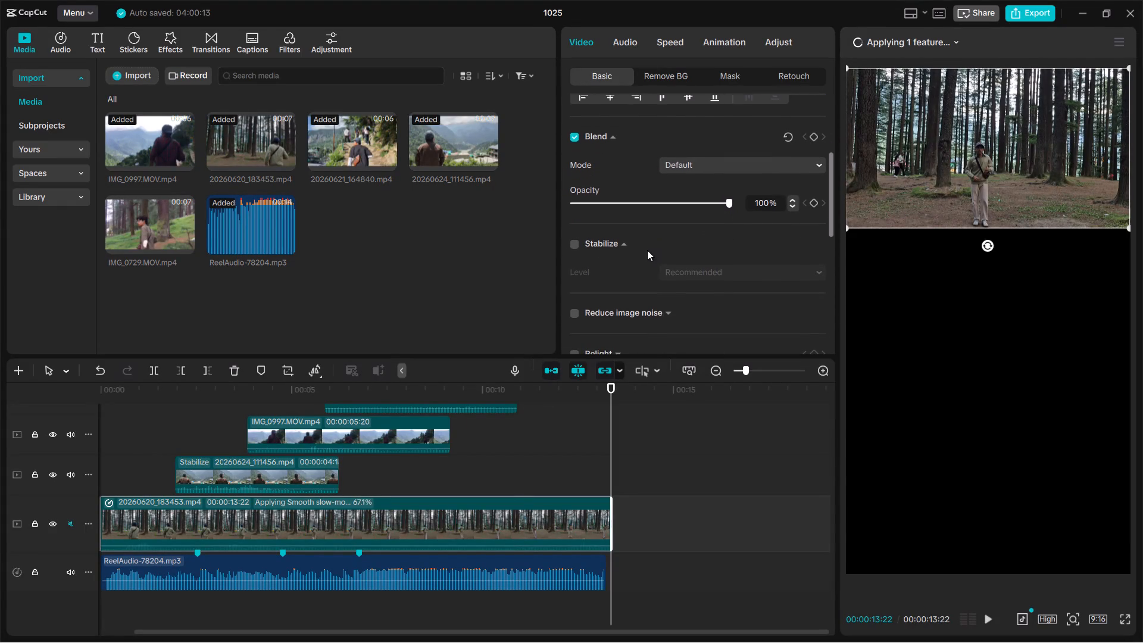
{"action": "double_click", "coordinate": [573, 242]}
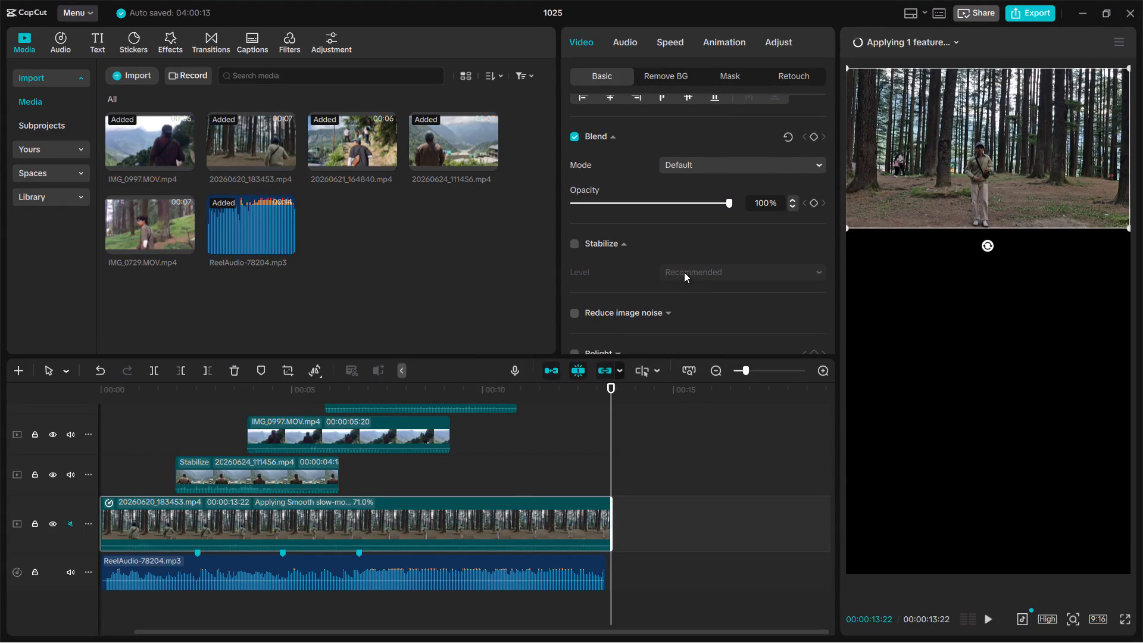
{"action": "left_click", "coordinate": [576, 244]}
{"action": "scroll", "coordinate": [635, 269], "scroll_direction": "down", "scroll_amount": 2}
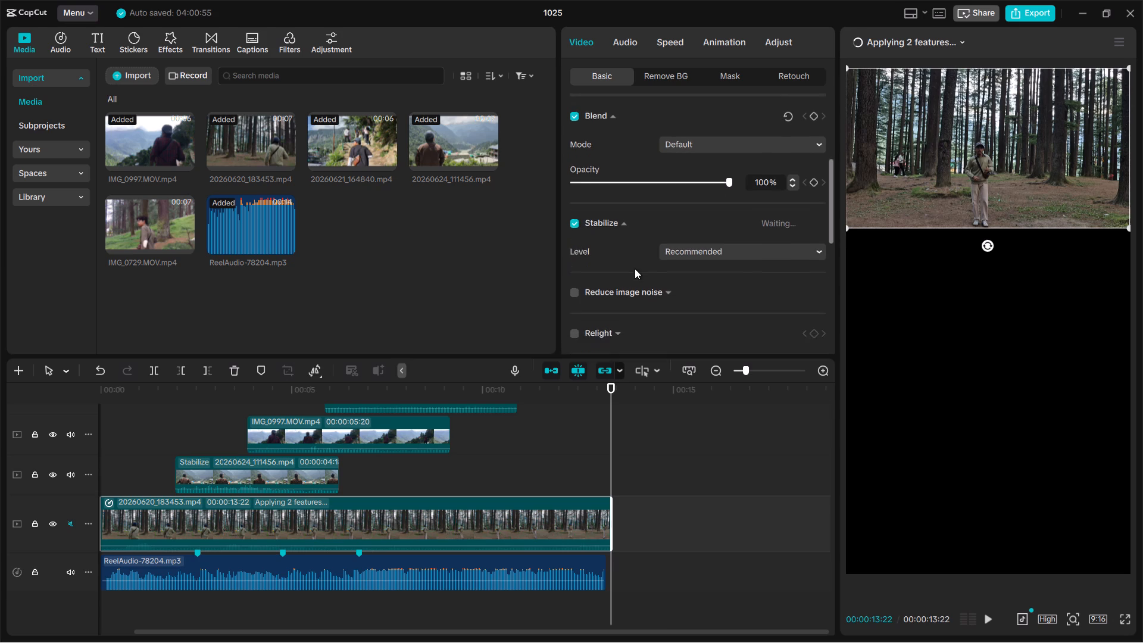
Look over the main-track clip's Relight options and its speed curve.
{"action": "scroll", "coordinate": [635, 269], "scroll_direction": "down", "scroll_amount": 6}
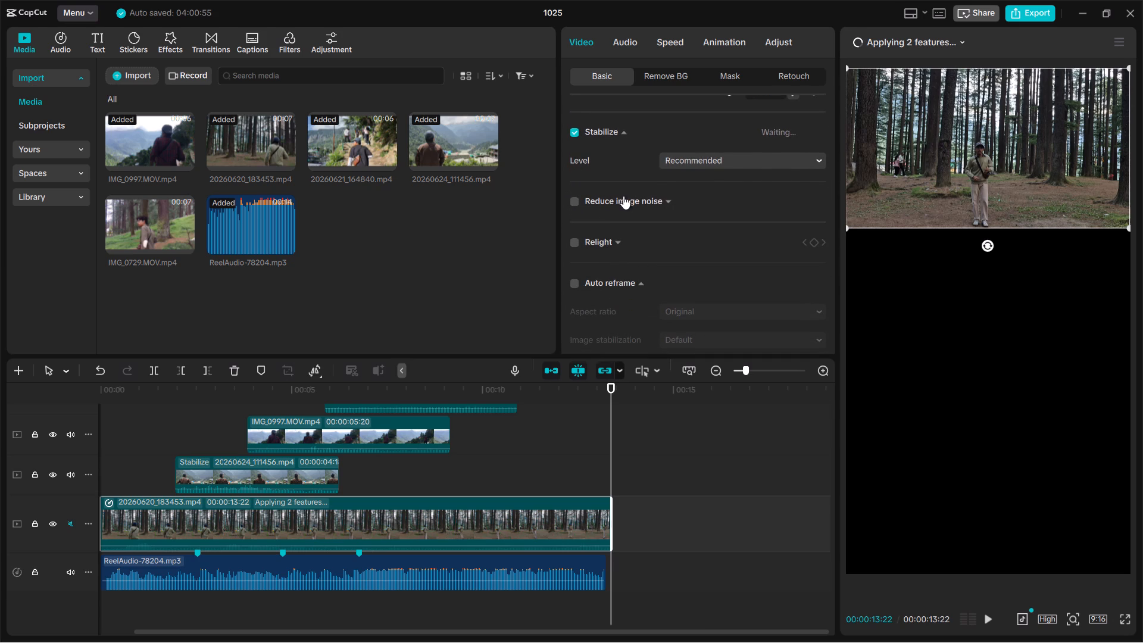
{"action": "double_click", "coordinate": [624, 196]}
{"action": "left_click", "coordinate": [601, 240]}
{"action": "double_click", "coordinate": [601, 240]}
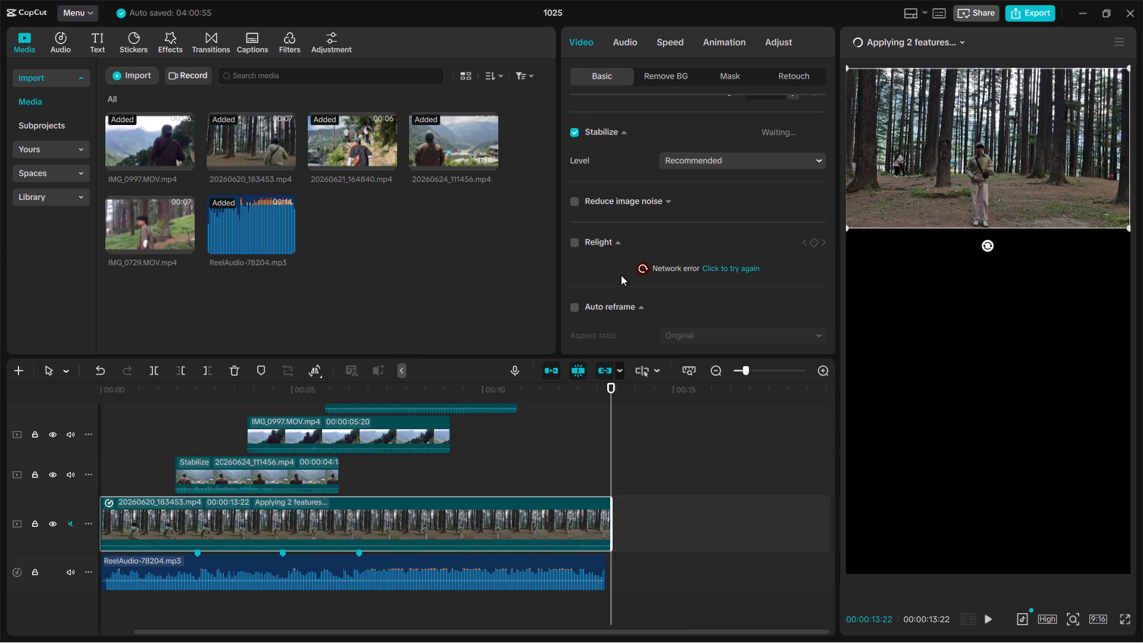
{"action": "scroll", "coordinate": [621, 275], "scroll_direction": "up", "scroll_amount": 10}
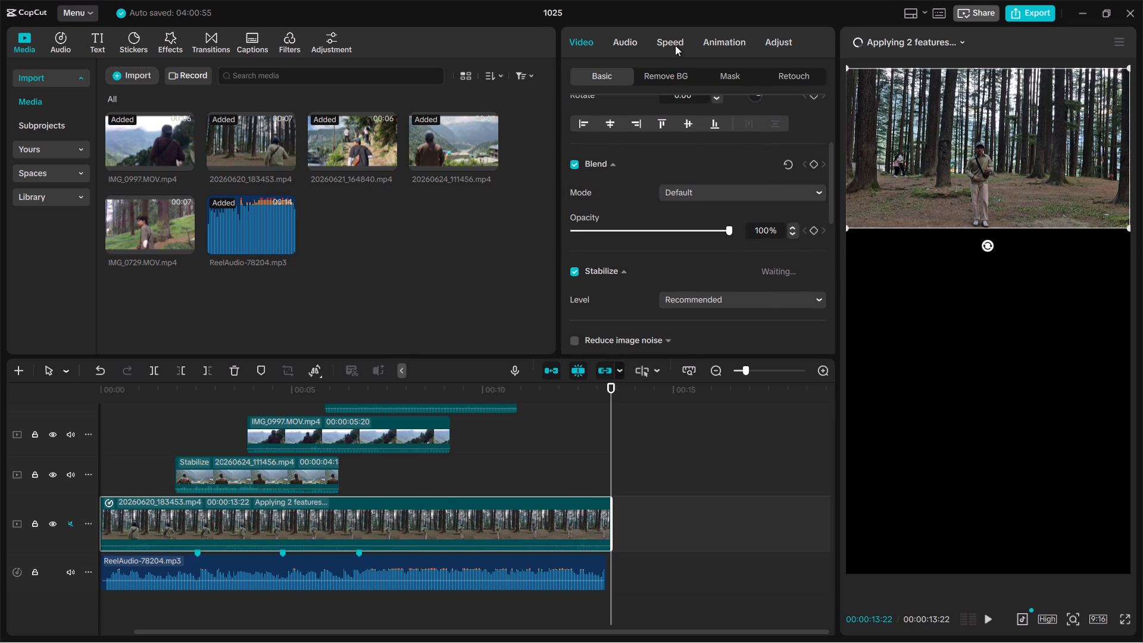
{"action": "double_click", "coordinate": [675, 45]}
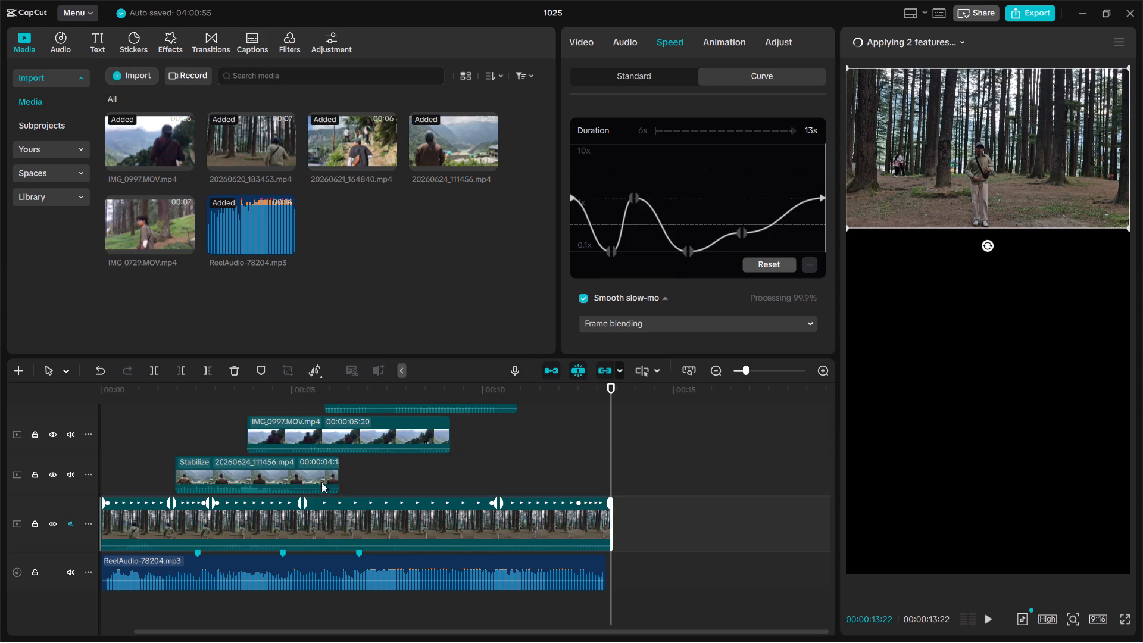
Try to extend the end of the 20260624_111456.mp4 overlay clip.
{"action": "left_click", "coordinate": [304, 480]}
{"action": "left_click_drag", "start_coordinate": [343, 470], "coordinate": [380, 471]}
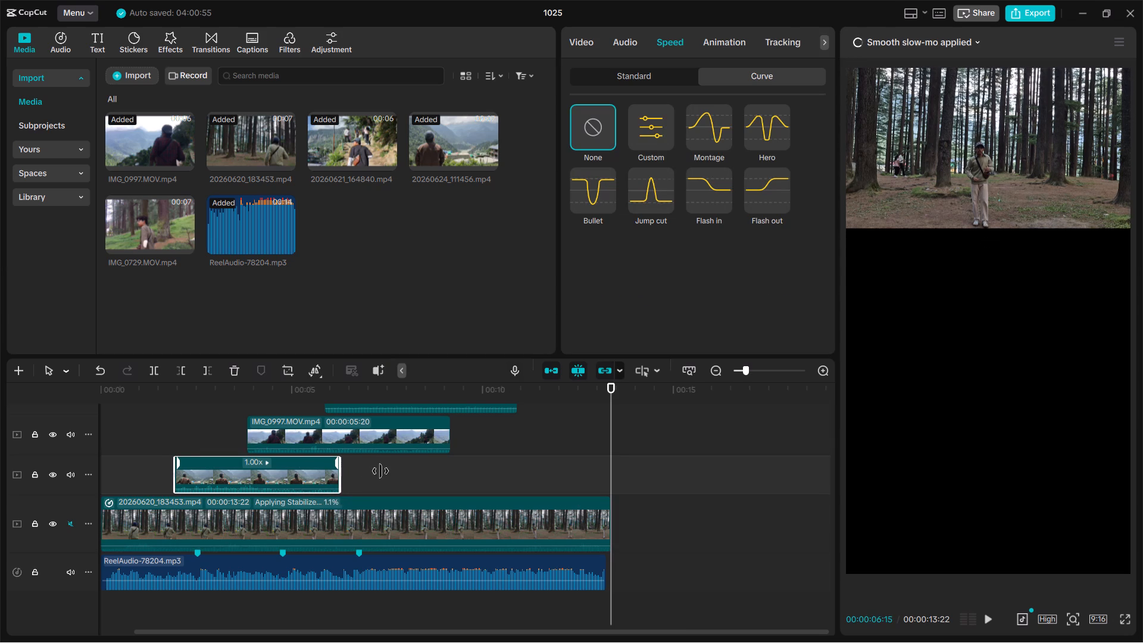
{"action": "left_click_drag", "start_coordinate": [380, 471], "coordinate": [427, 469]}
Play back the reel from the beginning to the end, viewing most of it in full screen.
{"action": "left_click_drag", "start_coordinate": [157, 386], "coordinate": [56, 406]}
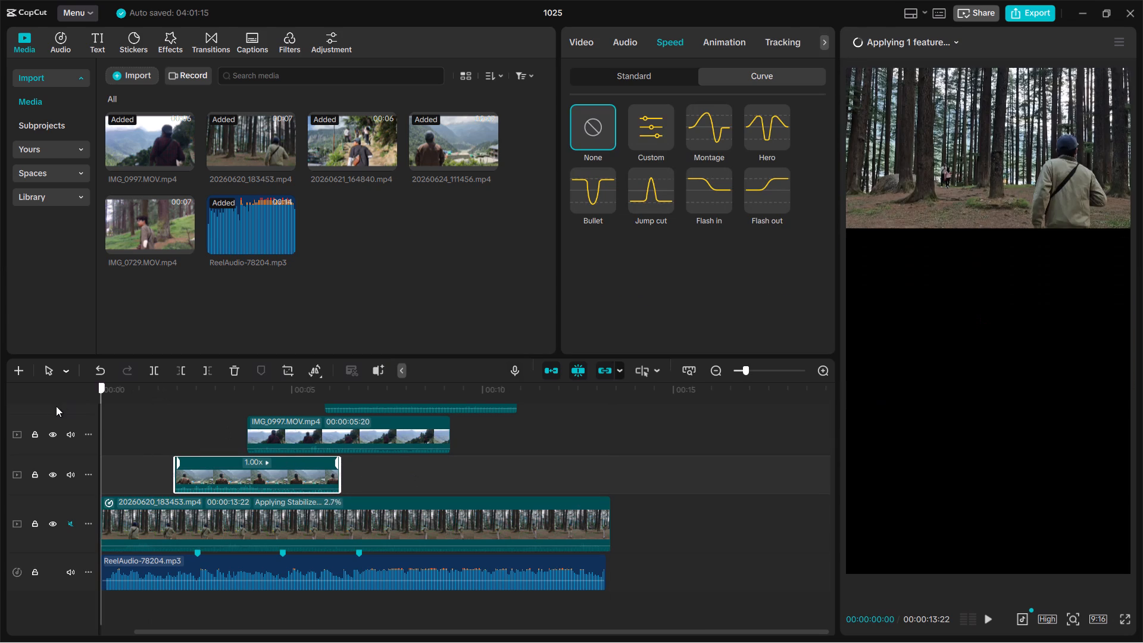
{"action": "left_click_drag", "start_coordinate": [56, 406], "coordinate": [50, 407]}
{"action": "key", "text": "space"}
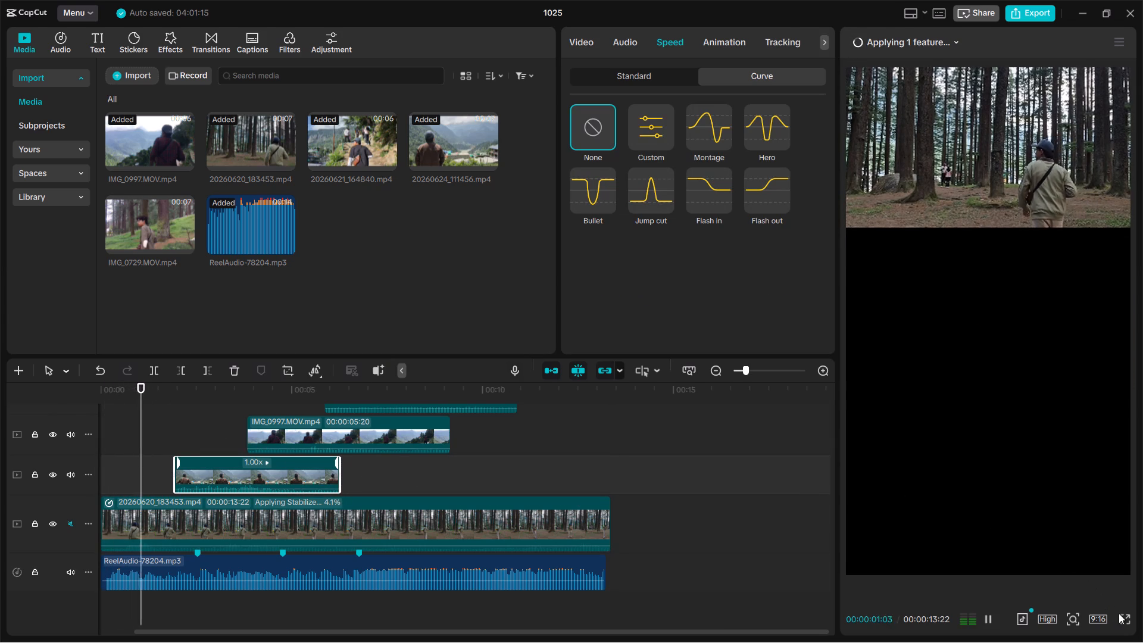
{"action": "left_click", "coordinate": [1123, 616]}
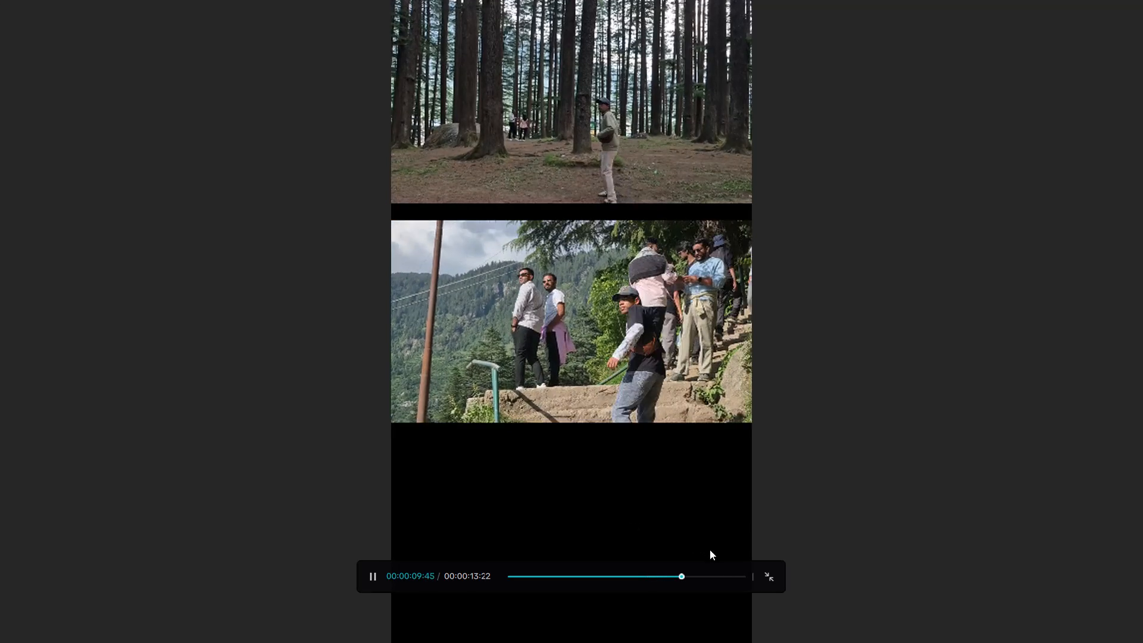
{"action": "left_click", "coordinate": [769, 575]}
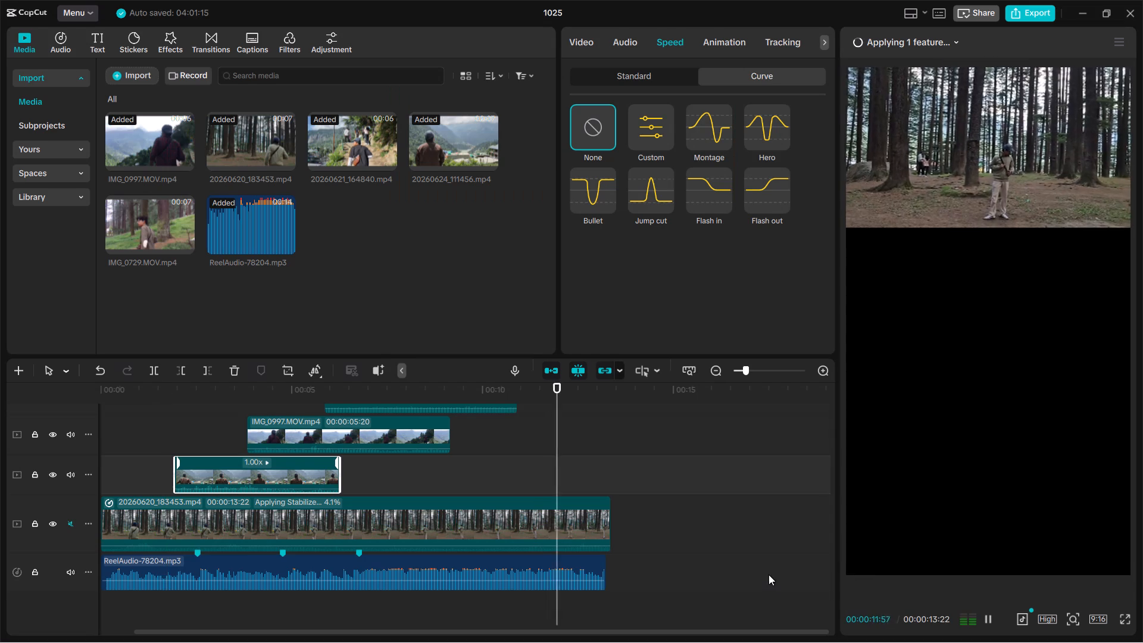
{"action": "left_click", "coordinate": [702, 572]}
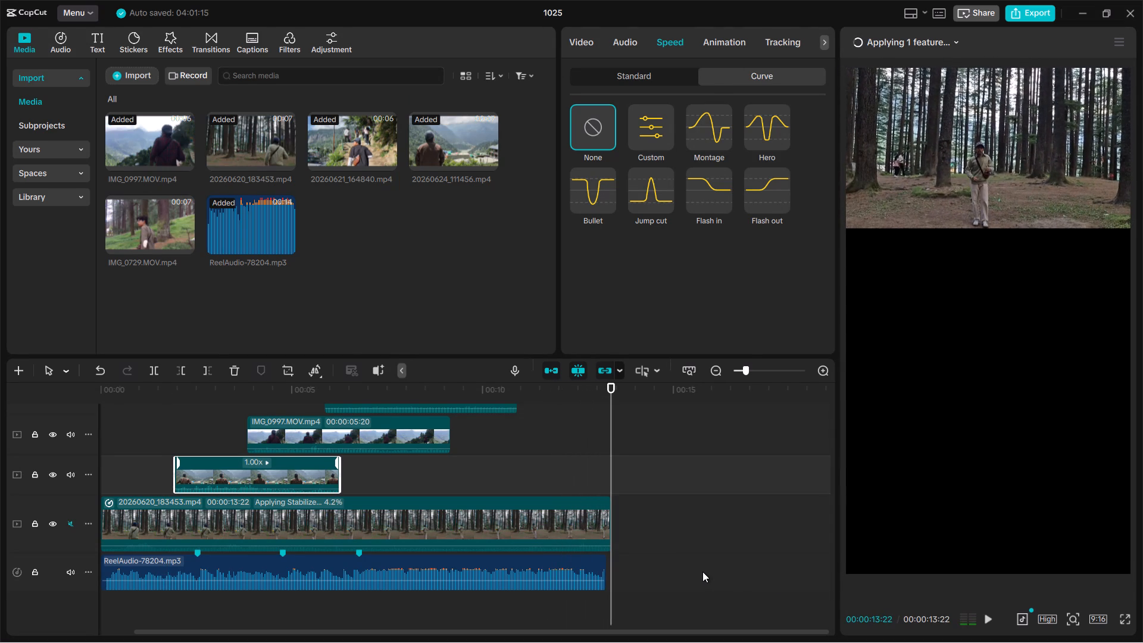
Play back the reel from about 1.4 s to 3.5 s to check the entry of the first overlay clip.
{"action": "scroll", "coordinate": [571, 527], "scroll_direction": "up", "scroll_amount": 1}
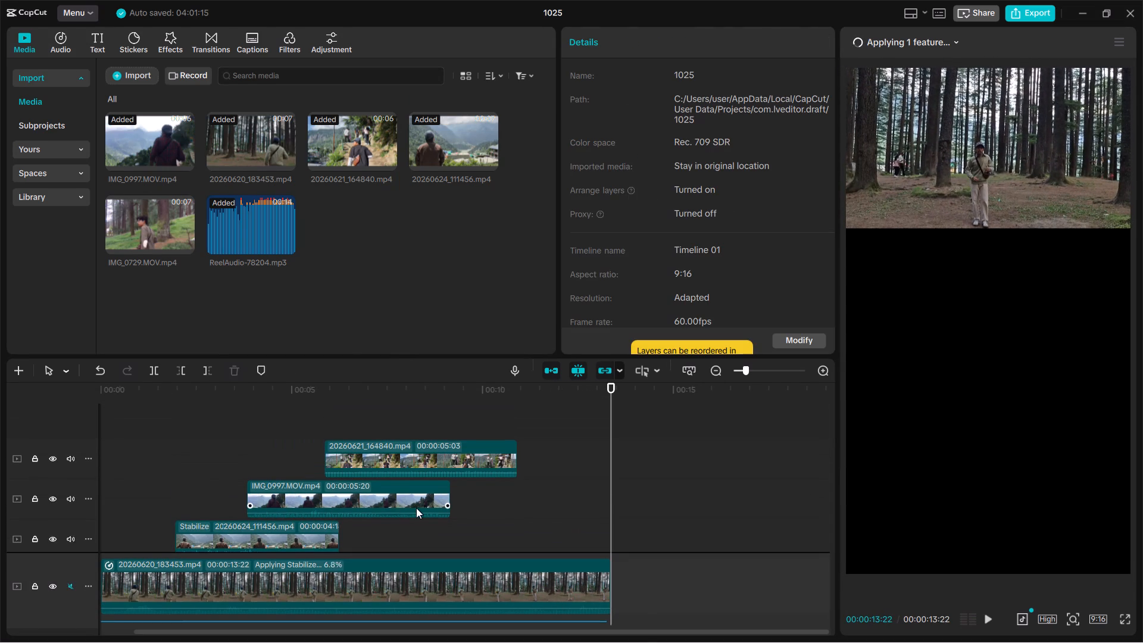
{"action": "scroll", "coordinate": [416, 508], "scroll_direction": "right", "scroll_amount": 4}
{"action": "left_click", "coordinate": [190, 385]}
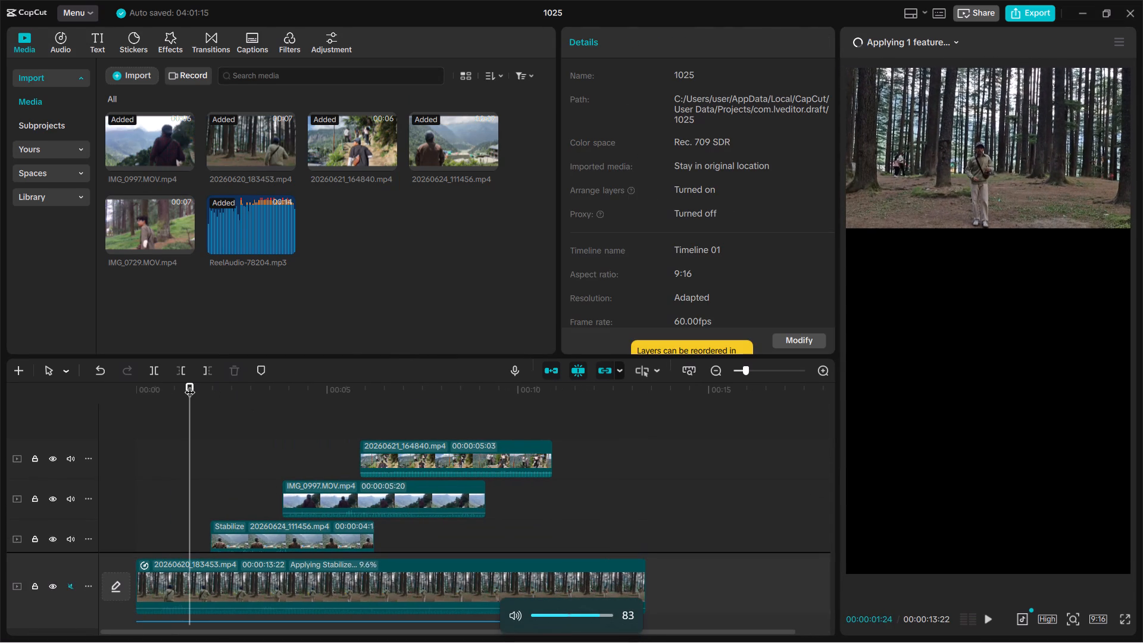
{"action": "key", "text": "space"}
{"action": "key", "text": "space"}
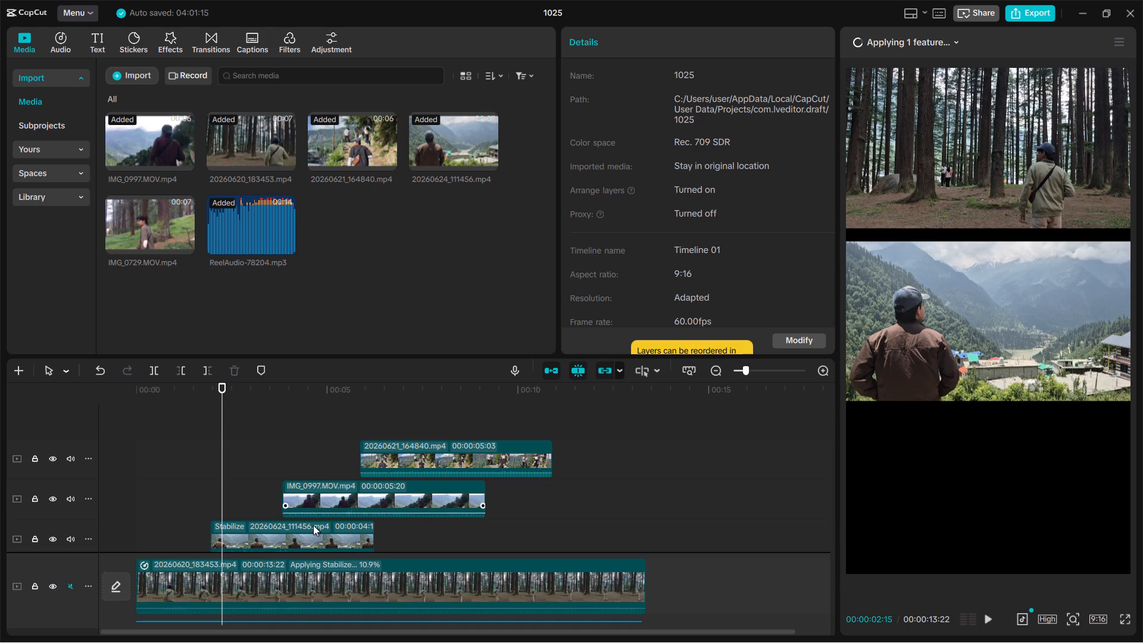
{"action": "key", "text": "space"}
{"action": "key", "text": "space"}
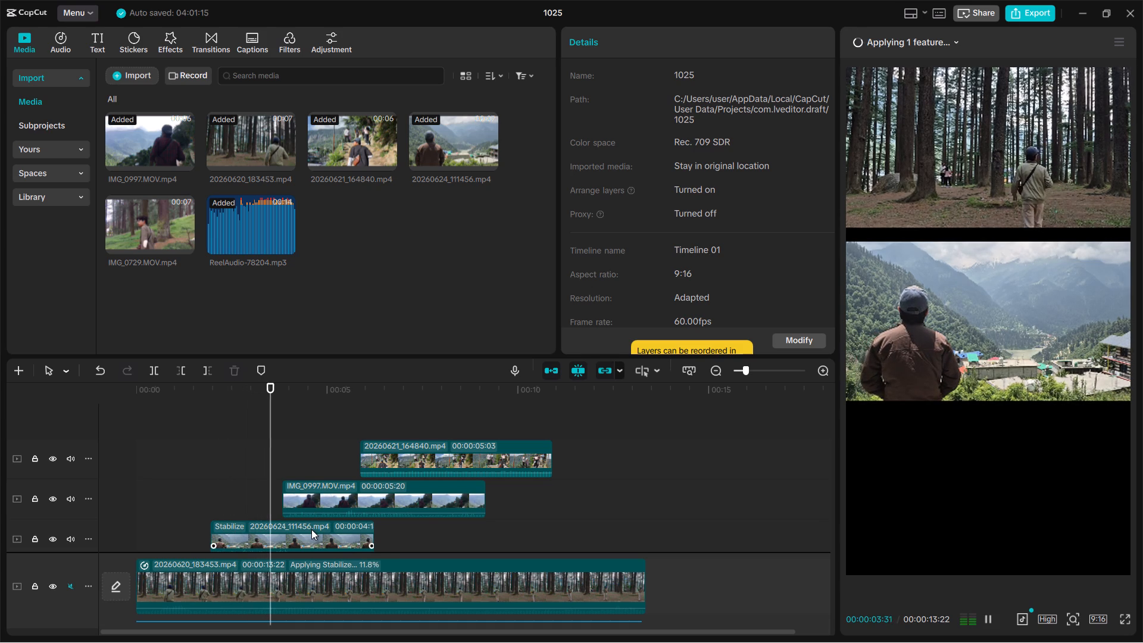
Mute the three overlay tracks holding 20260624_111456.mp4, IMG_0997.MOV.mp4 and 20260621_164840.mp4.
{"action": "left_click", "coordinate": [68, 542]}
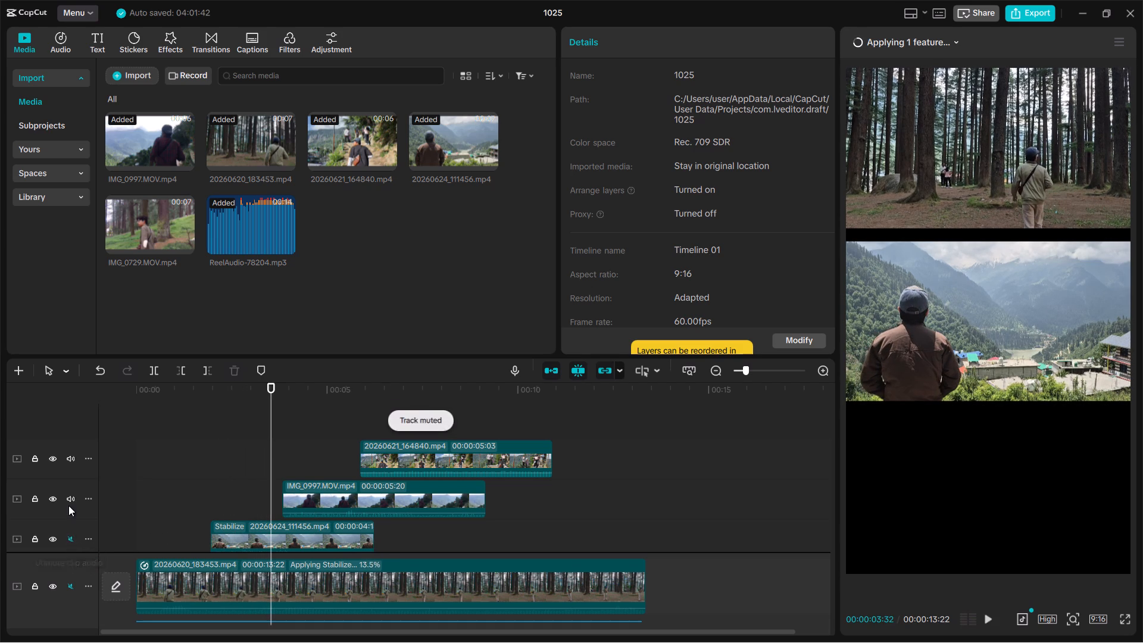
{"action": "left_click", "coordinate": [70, 501]}
{"action": "left_click", "coordinate": [68, 459]}
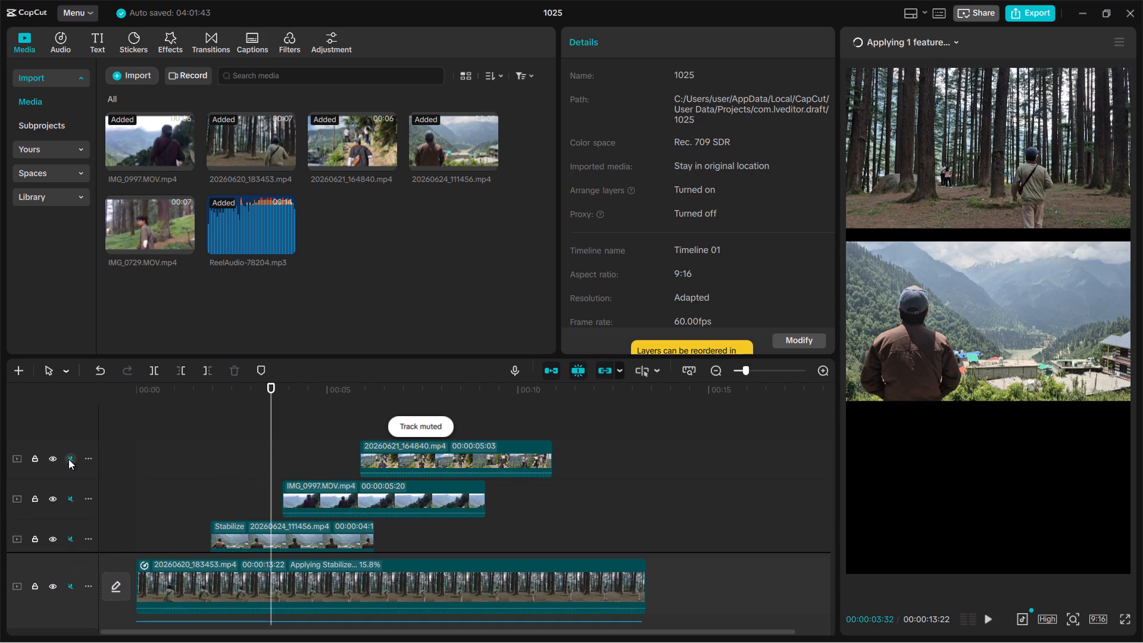
Play on to about 4.5 s, and move IMG_0997.MOV.mp4 to start at the second beat marker.
{"action": "key", "text": "space"}
{"action": "key", "text": "space"}
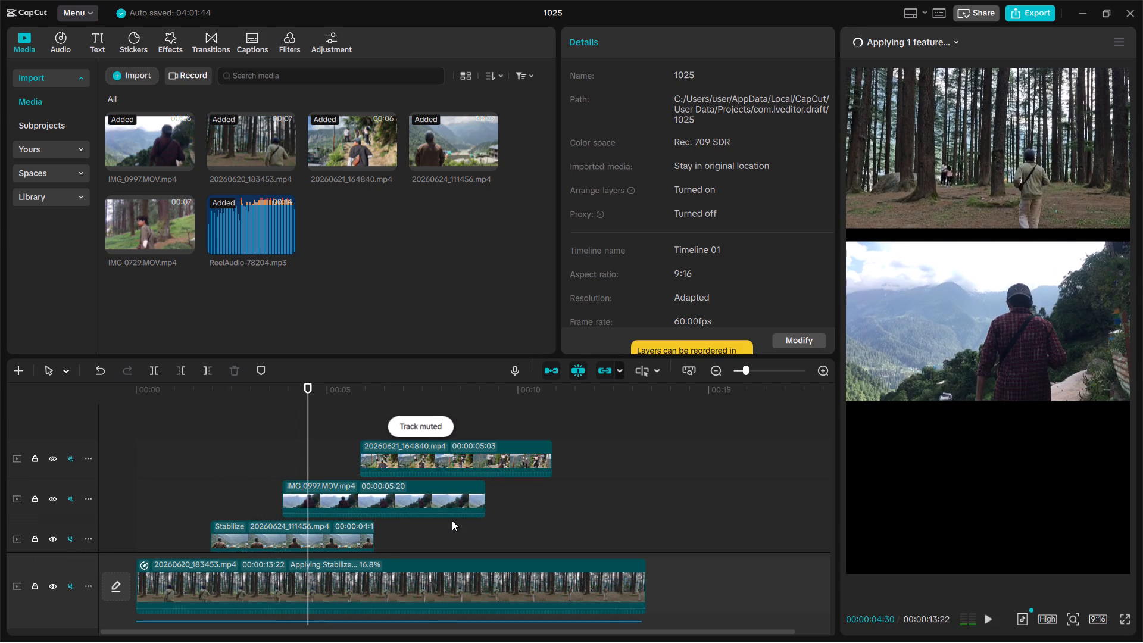
{"action": "scroll", "coordinate": [452, 520], "scroll_direction": "down", "scroll_amount": 2}
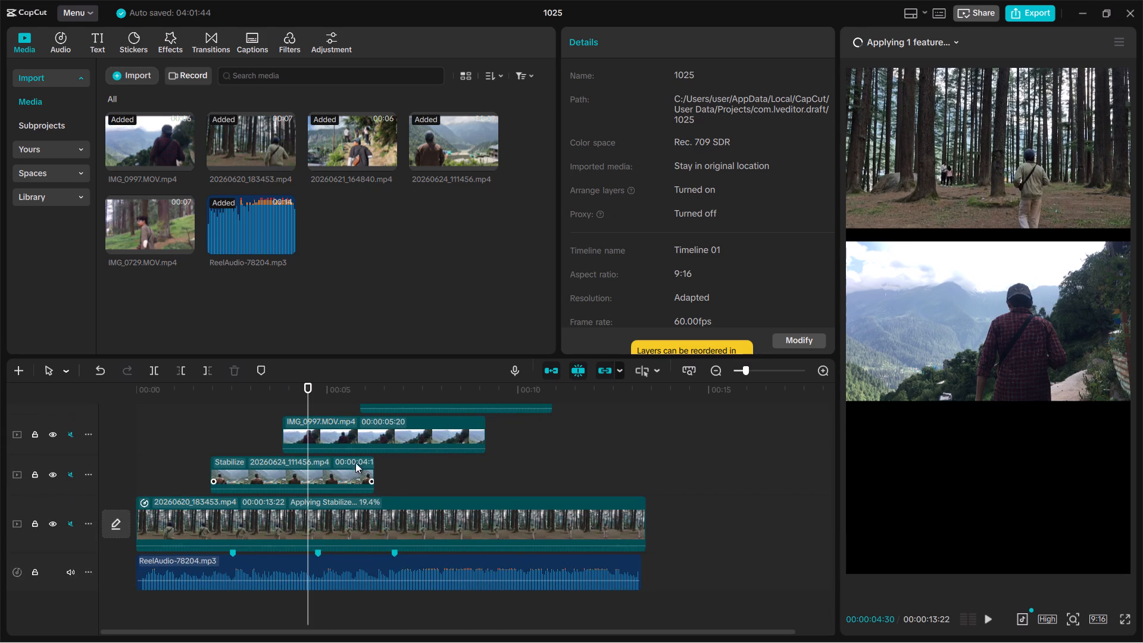
{"action": "left_click", "coordinate": [374, 442]}
{"action": "left_click_drag", "start_coordinate": [374, 442], "coordinate": [403, 444]}
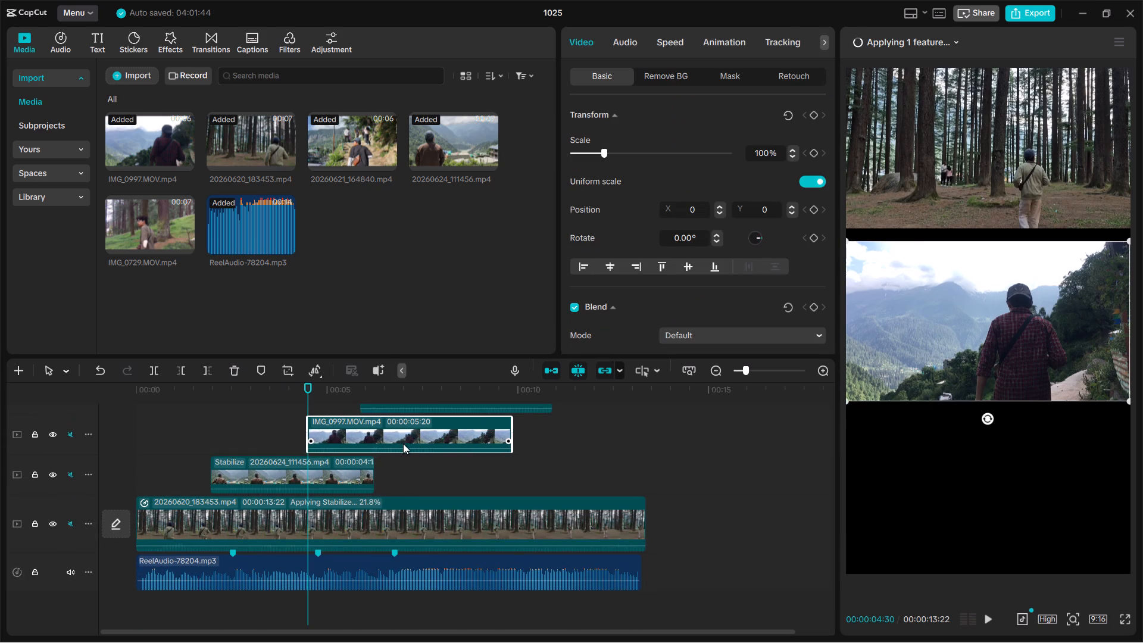
{"action": "left_click_drag", "start_coordinate": [403, 444], "coordinate": [405, 444]}
Move the 20260621_164840.mp4 overlay clip to start at the third beat marker.
{"action": "scroll", "coordinate": [449, 464], "scroll_direction": "up", "scroll_amount": 3}
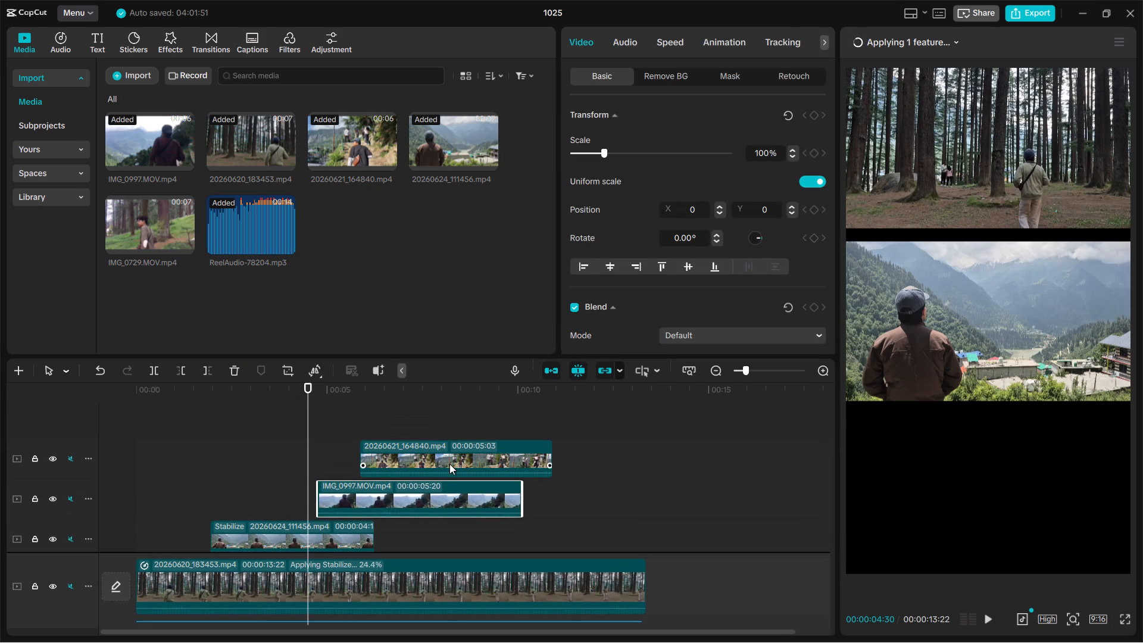
{"action": "left_click_drag", "start_coordinate": [437, 463], "coordinate": [468, 458]}
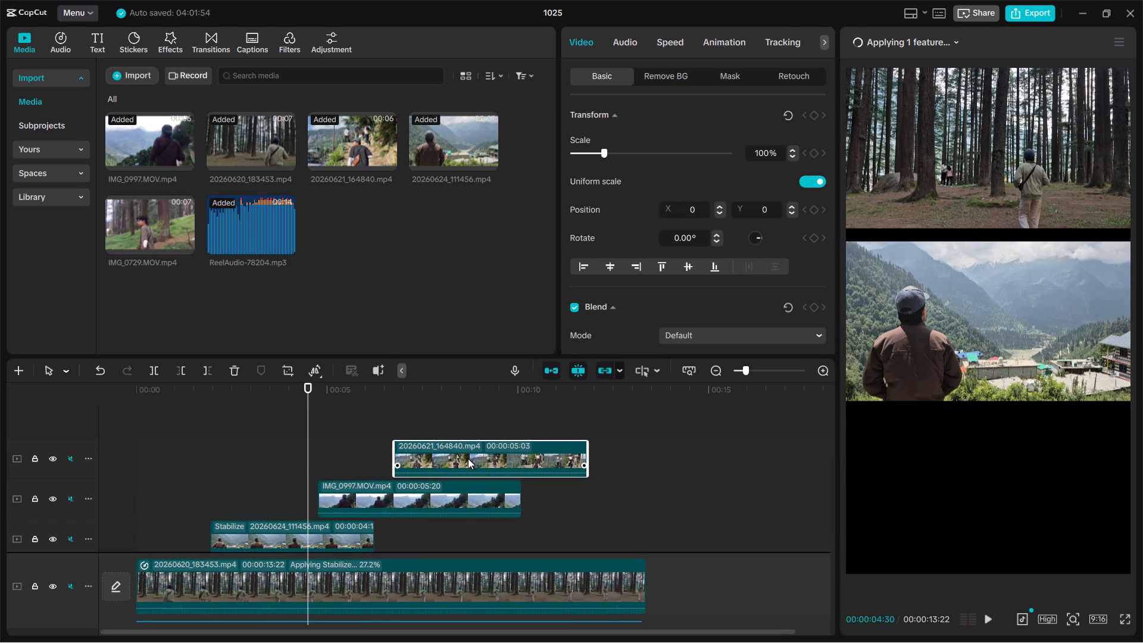
{"action": "scroll", "coordinate": [468, 458], "scroll_direction": "down", "scroll_amount": 1}
{"action": "left_click", "coordinate": [496, 409]}
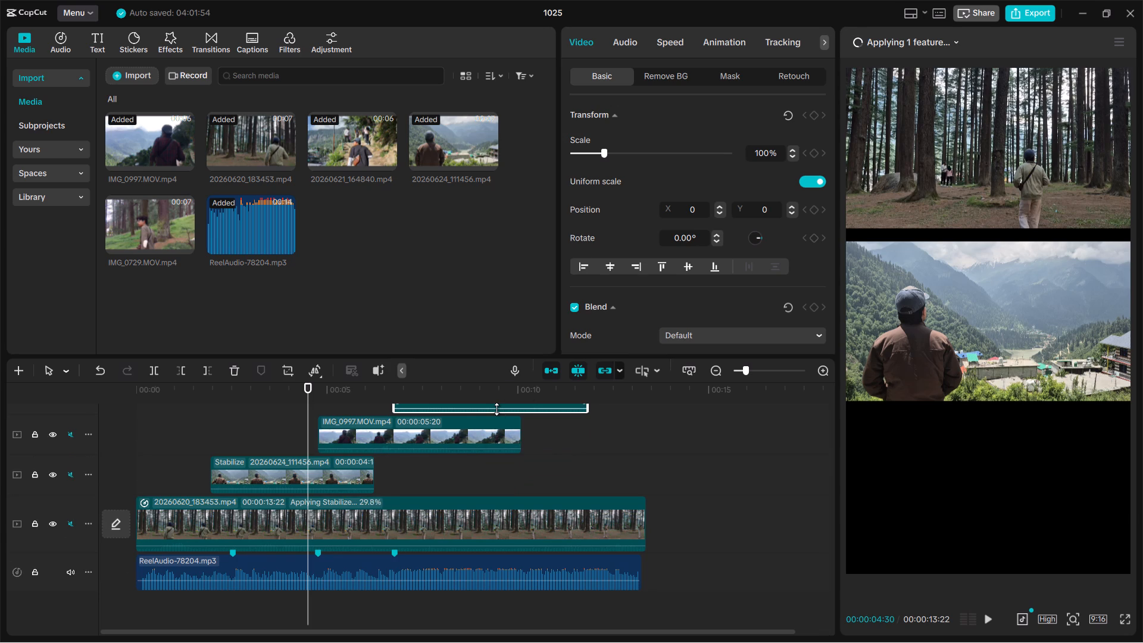
{"action": "scroll", "coordinate": [569, 451], "scroll_direction": "up", "scroll_amount": 1}
{"action": "left_click_drag", "start_coordinate": [535, 432], "coordinate": [557, 426]}
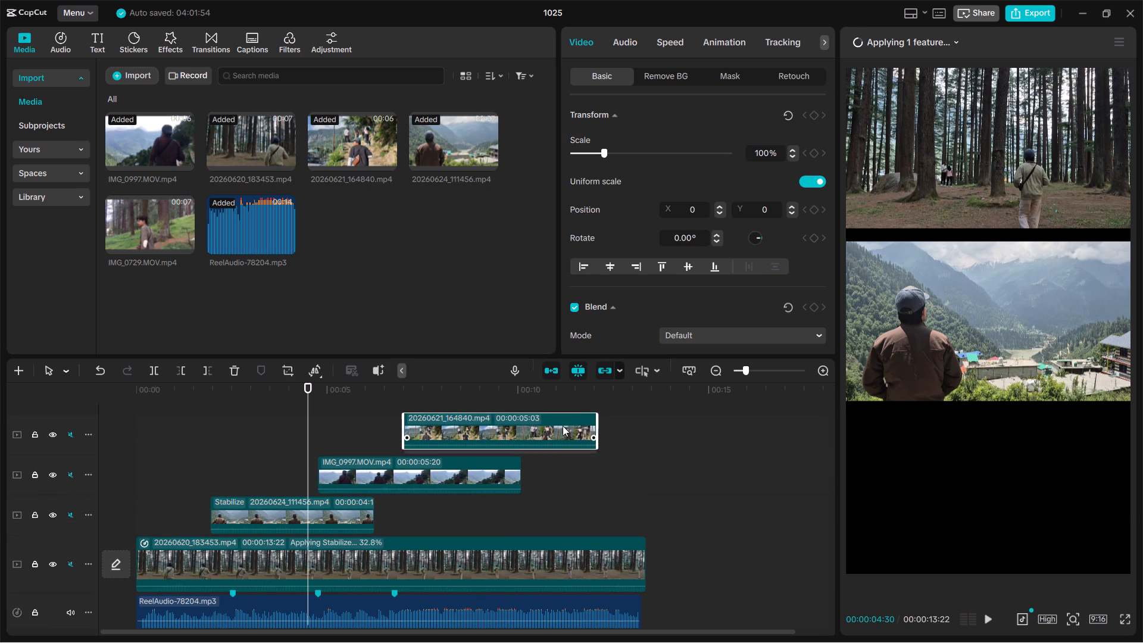
{"action": "left_click_drag", "start_coordinate": [552, 426], "coordinate": [532, 419]}
Play the opening from the beginning, and move 20260624_111456.mp4 to start at the first beat marker.
{"action": "scroll", "coordinate": [448, 523], "scroll_direction": "right", "scroll_amount": 2}
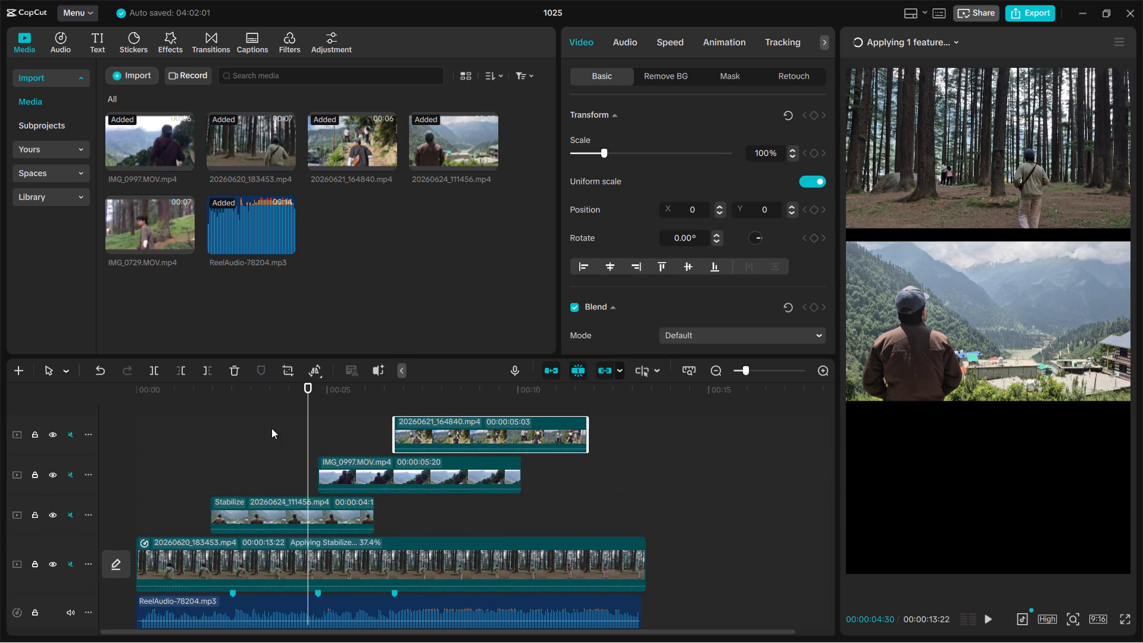
{"action": "left_click_drag", "start_coordinate": [211, 392], "coordinate": [129, 395]}
{"action": "key", "text": "space"}
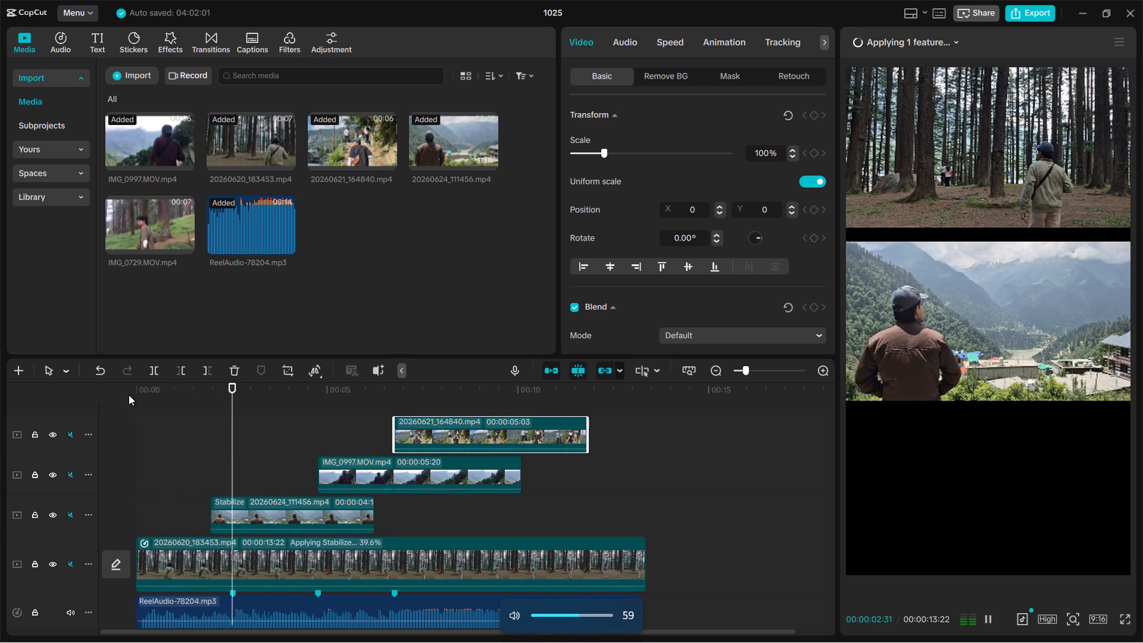
{"action": "left_click", "coordinate": [129, 395]}
{"action": "key", "text": "space"}
{"action": "left_click_drag", "start_coordinate": [223, 507], "coordinate": [243, 511]}
Play back the reel from about 1 s to 8 s to check the overlay clips against the beat markers.
{"action": "left_click", "coordinate": [183, 391]}
{"action": "key", "text": "space"}
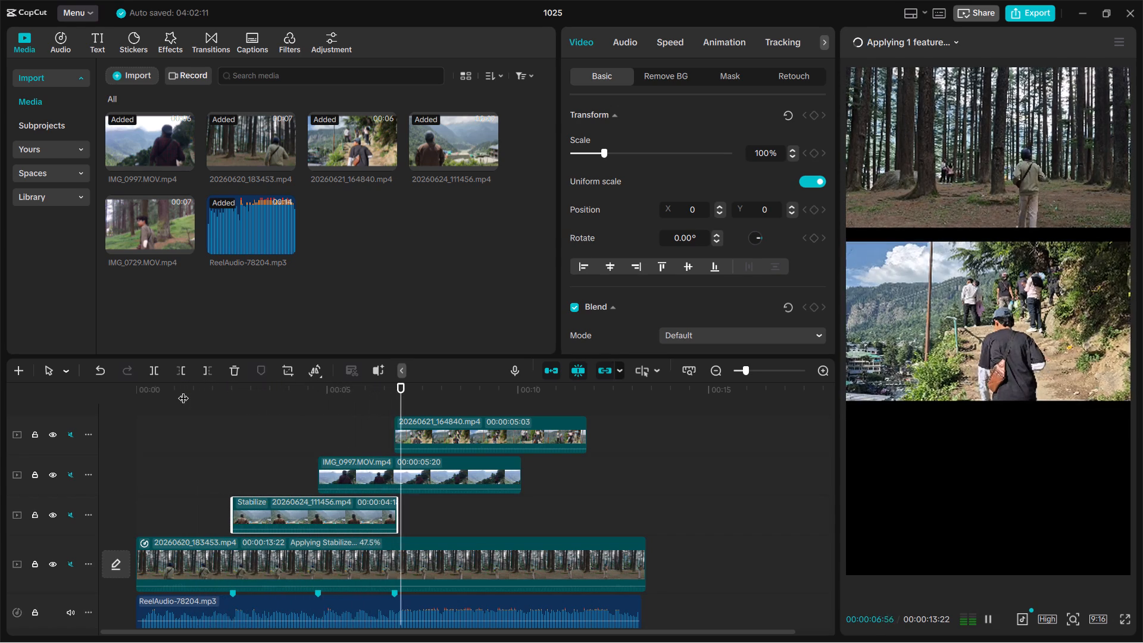
{"action": "double_click", "coordinate": [441, 472]}
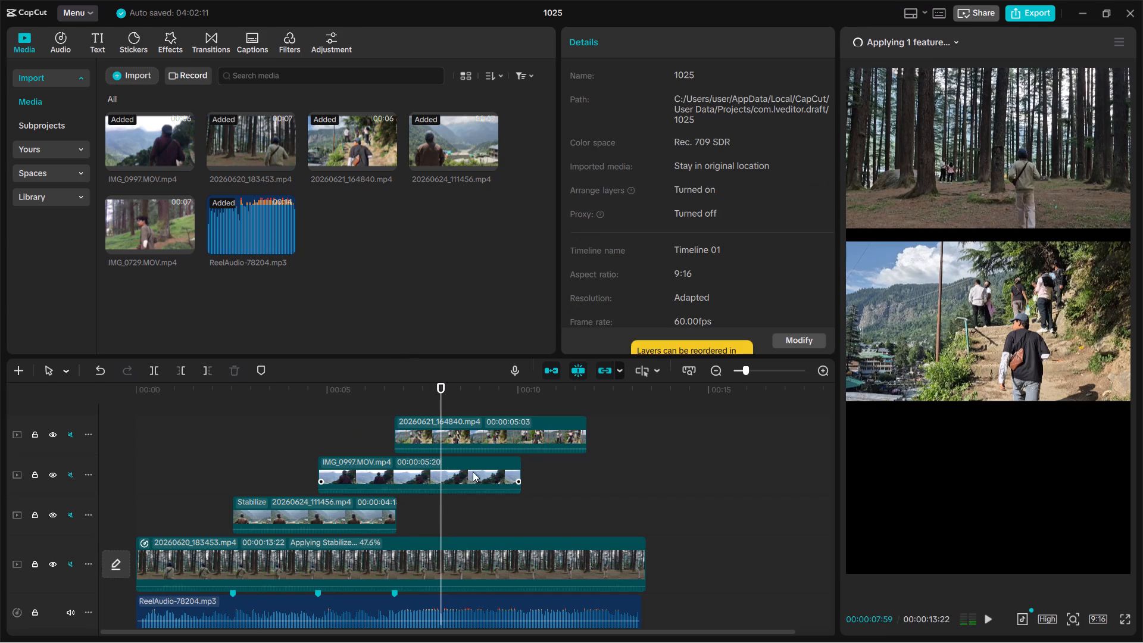
{"action": "left_click", "coordinate": [476, 472]}
Move the 20260621_164840.mp4 picture from the middle of the frame down to the bottom third.
{"action": "left_click", "coordinate": [969, 335]}
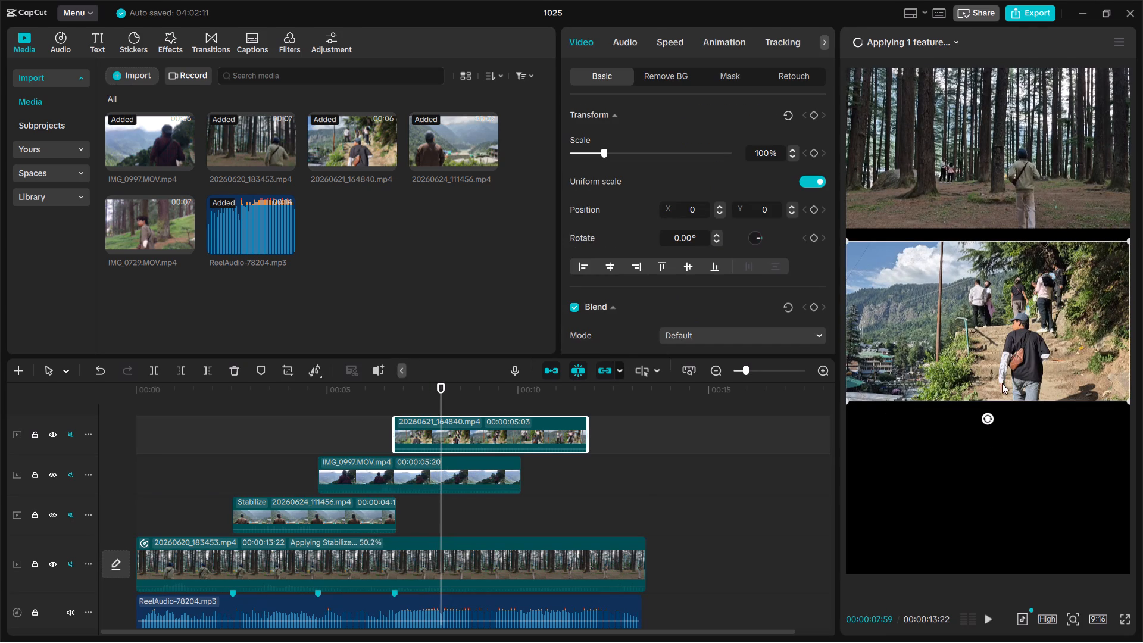
{"action": "left_click_drag", "start_coordinate": [1012, 341], "coordinate": [1015, 518]}
{"action": "scroll", "coordinate": [1012, 339], "scroll_direction": "up", "scroll_amount": 1}
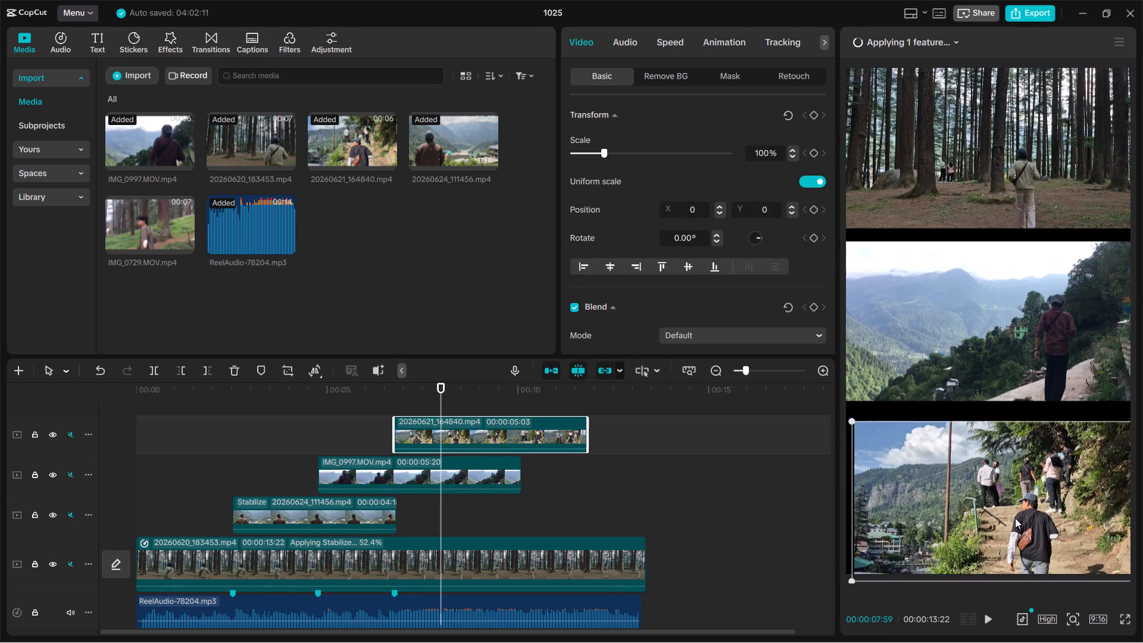
{"action": "left_click_drag", "start_coordinate": [1015, 518], "coordinate": [1010, 502]}
Raise the IMG_0997.MOV.mp4 picture to about Y 90, directly beneath the forest picture.
{"action": "left_click", "coordinate": [1045, 326]}
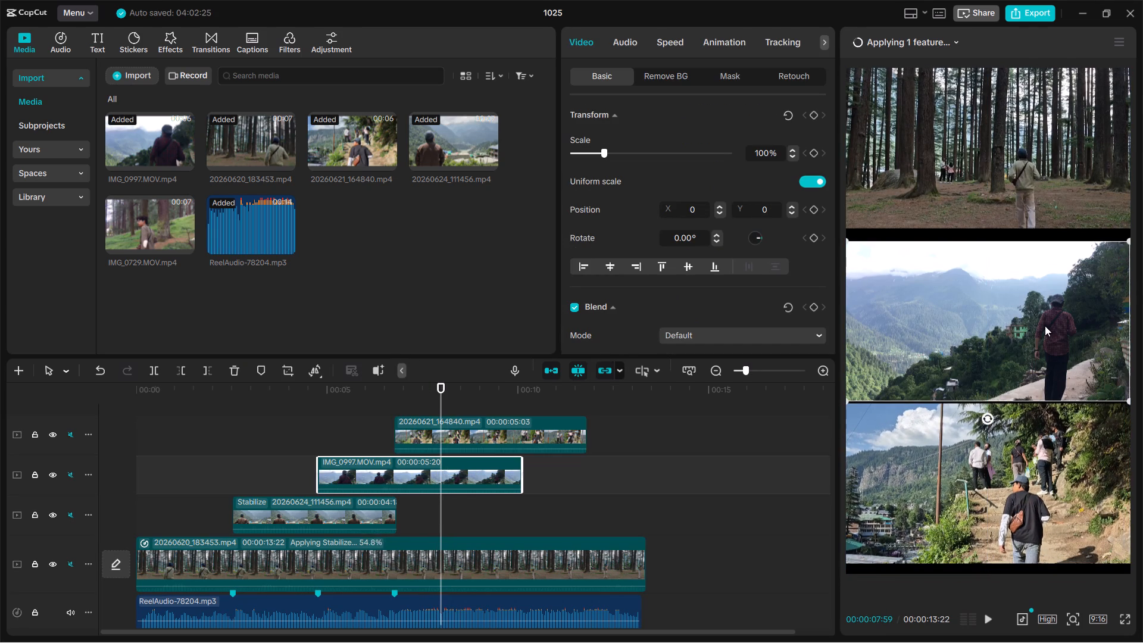
{"action": "left_click_drag", "start_coordinate": [1045, 326], "coordinate": [1043, 311]}
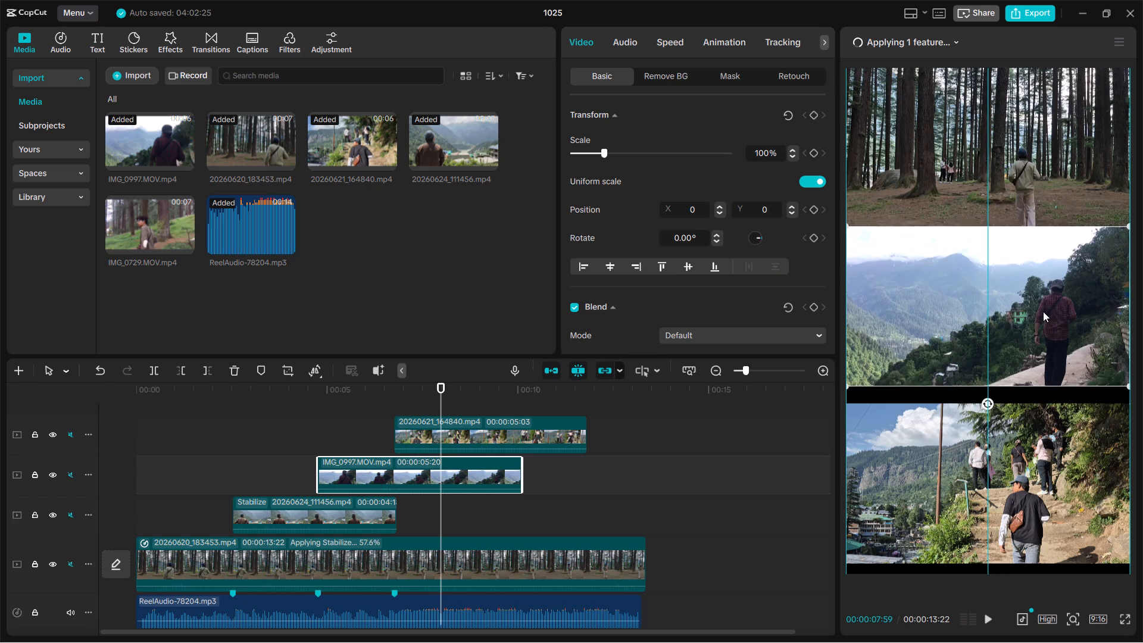
{"action": "left_click_drag", "start_coordinate": [1043, 311], "coordinate": [1042, 314]}
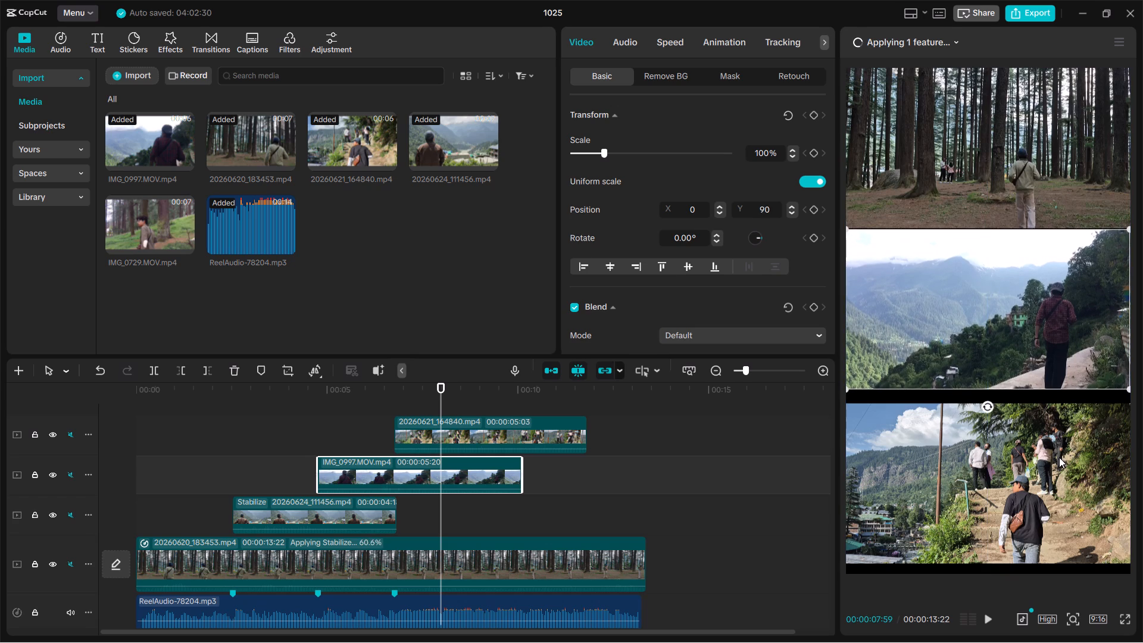
Raise the 20260621_164840.mp4 picture to about X 0, Y -1118, directly beneath the middle picture.
{"action": "left_click", "coordinate": [1059, 457]}
{"action": "left_click_drag", "start_coordinate": [1059, 457], "coordinate": [1056, 442]}
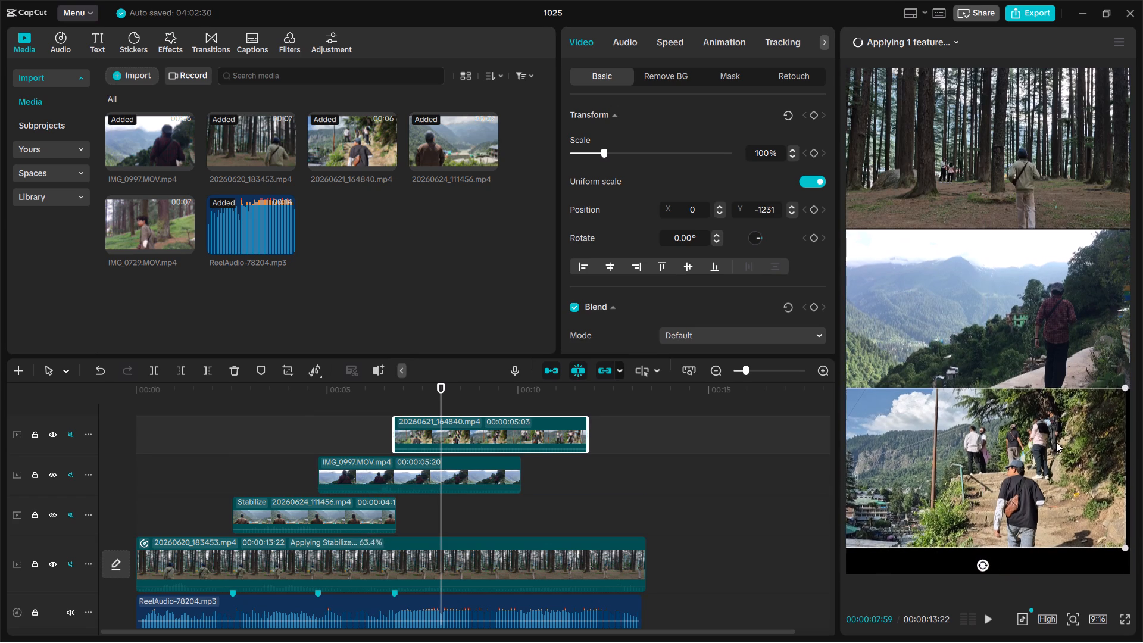
{"action": "left_click_drag", "start_coordinate": [1056, 442], "coordinate": [1058, 442]}
Select the 20260624_111456.mp4 overlay clip in the timeline.
{"action": "scroll", "coordinate": [670, 445], "scroll_direction": "up", "scroll_amount": 1}
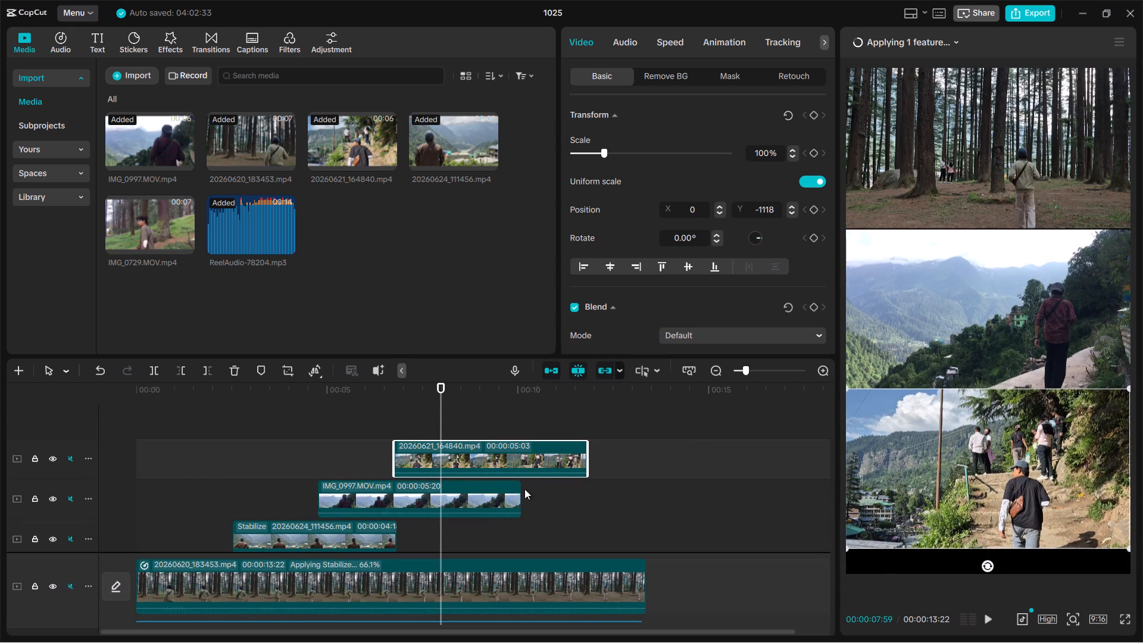
{"action": "double_click", "coordinate": [479, 494]}
{"action": "left_click", "coordinate": [338, 532]}
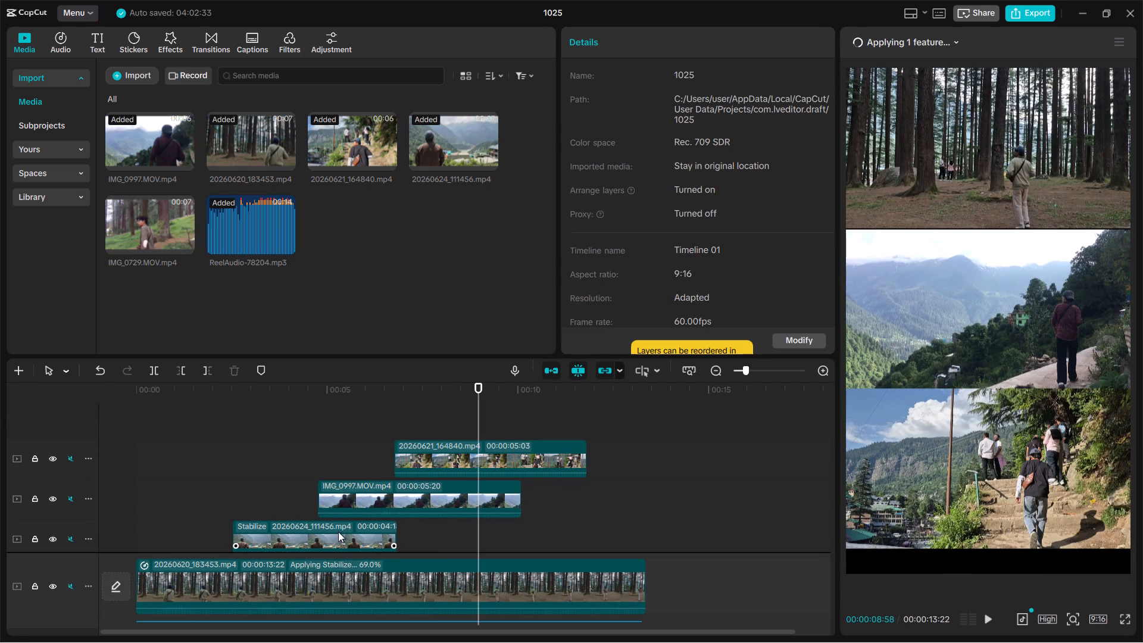
Select the forest picture 20260620_183453.mp4 at the top of the frame to view its transform settings.
{"action": "double_click", "coordinate": [939, 196]}
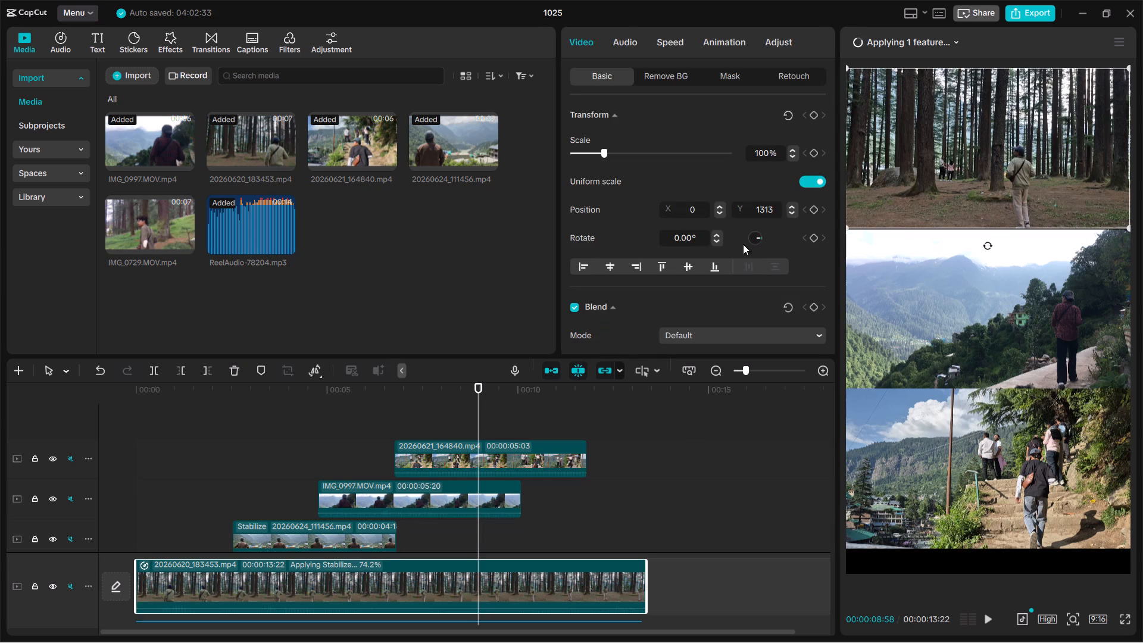
{"action": "left_click", "coordinate": [607, 113]}
{"action": "double_click", "coordinate": [607, 113]}
{"action": "left_click", "coordinate": [621, 112]}
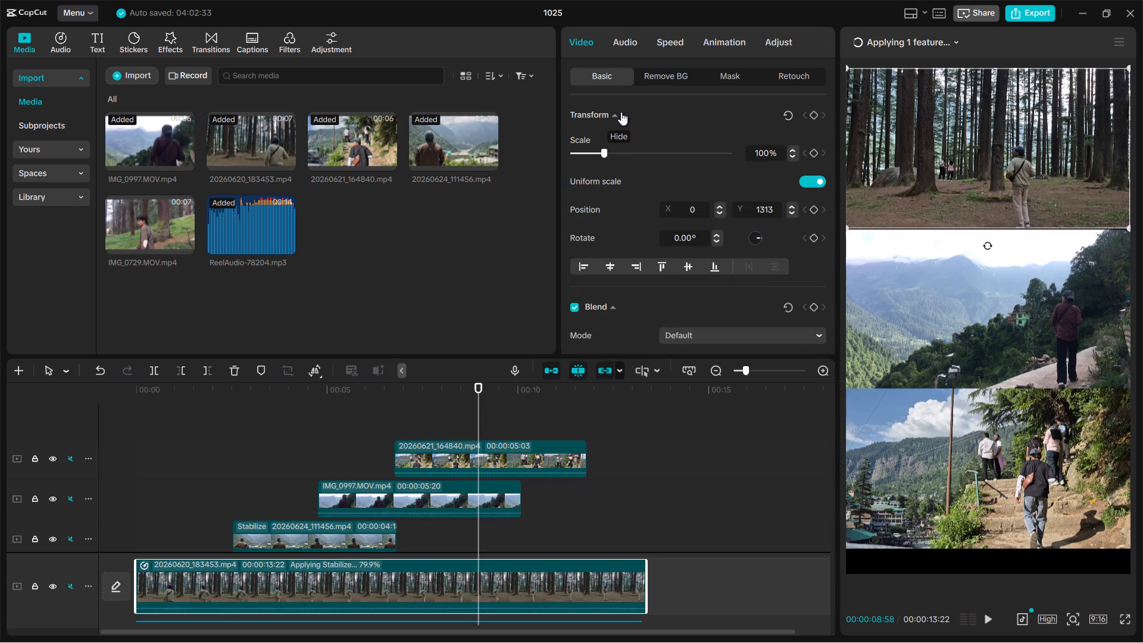
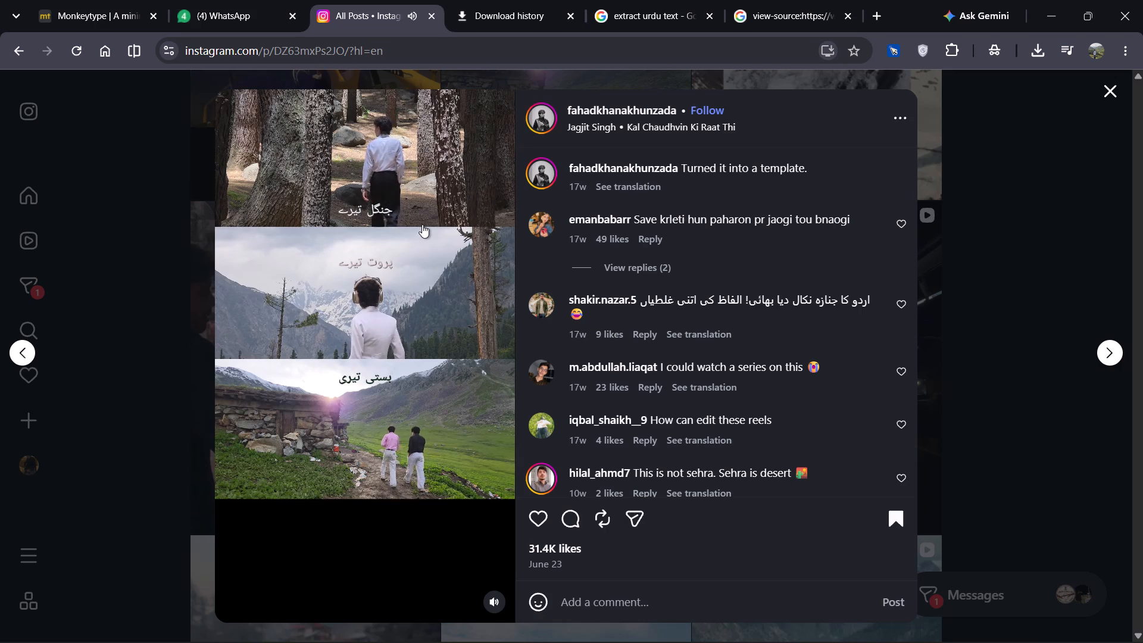
Capture a screen snip of the Instagram reel's full video frame with all four stacked scenes and captions, and close the post.
{"action": "key", "text": "Print"}
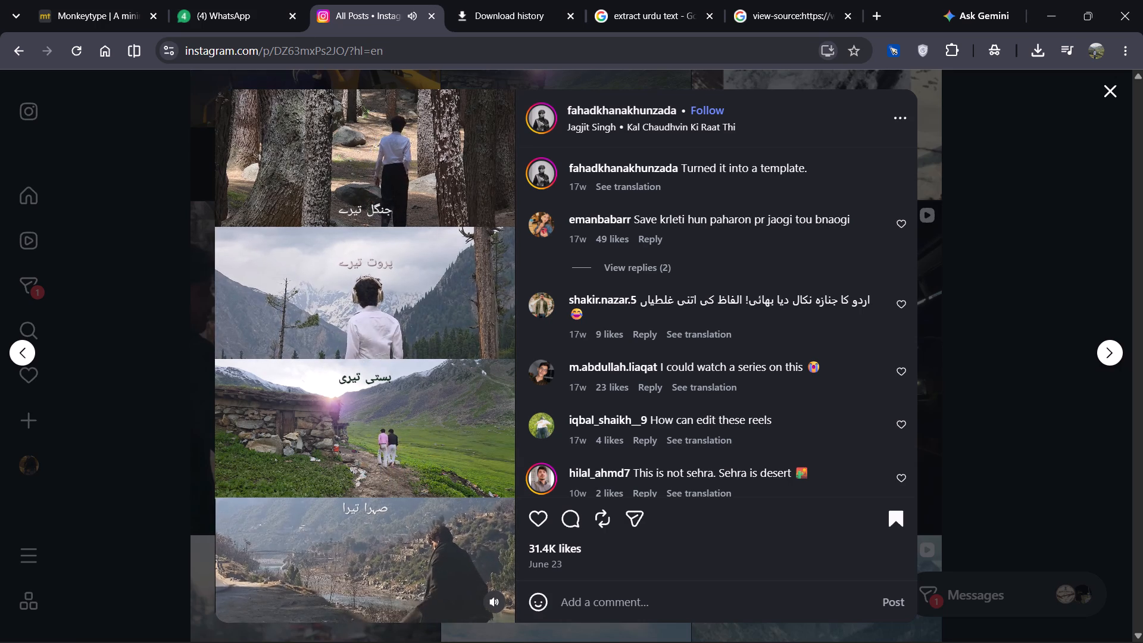
{"action": "left_click_drag", "start_coordinate": [218, 87], "coordinate": [233, 160]}
{"action": "scroll", "coordinate": [218, 87], "scroll_direction": "up", "scroll_amount": 1}
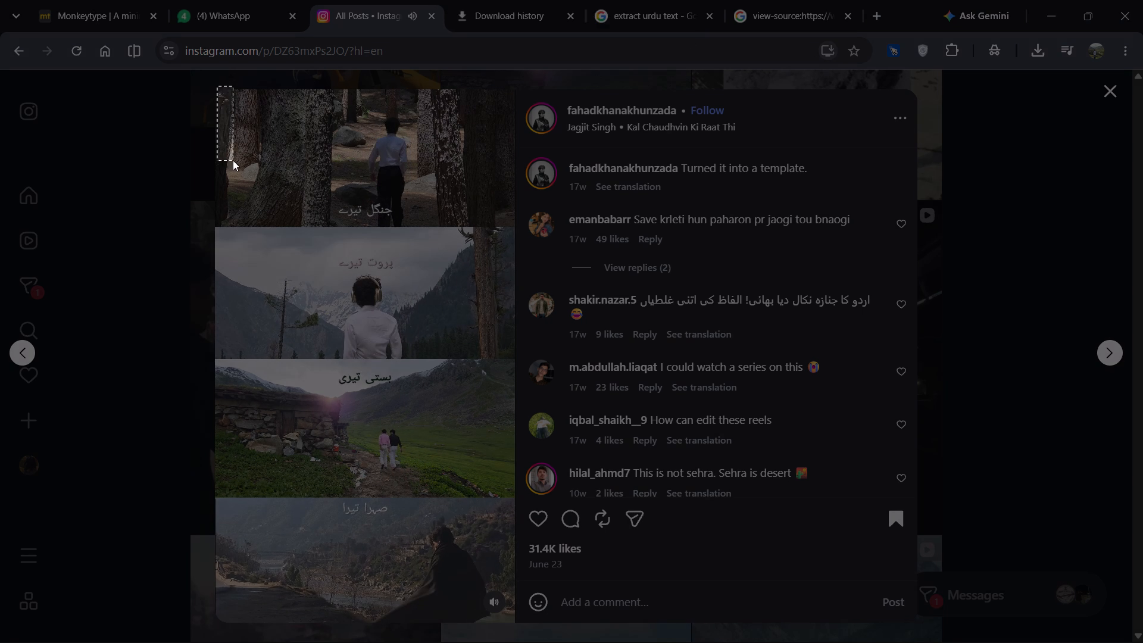
{"action": "left_click_drag", "start_coordinate": [233, 160], "coordinate": [516, 619]}
{"action": "scroll", "coordinate": [233, 160], "scroll_direction": "up", "scroll_amount": 1}
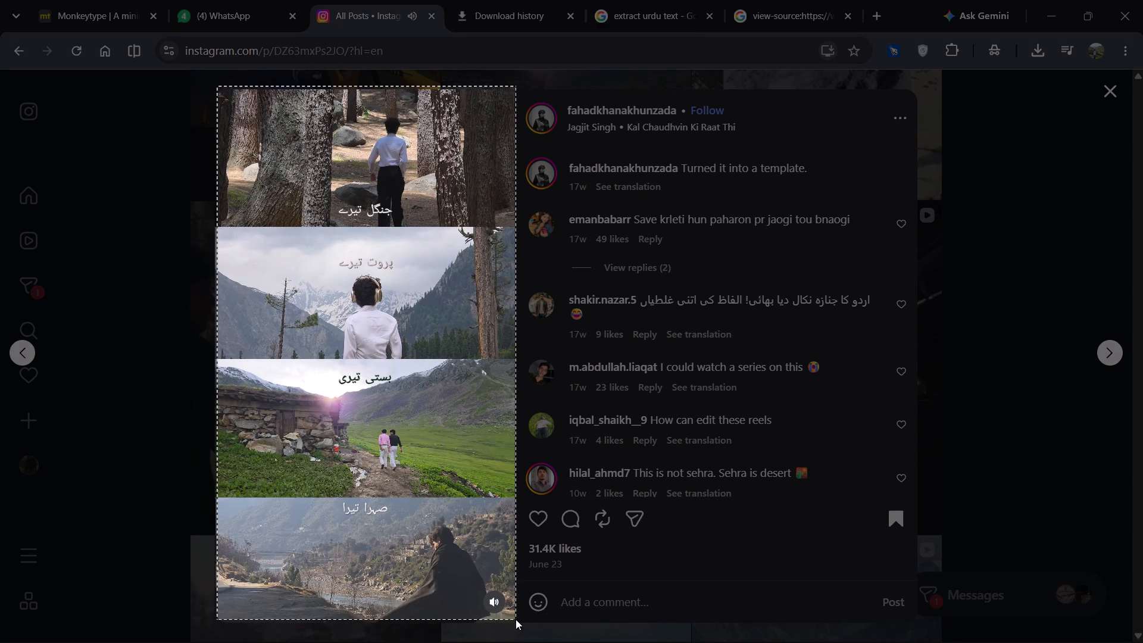
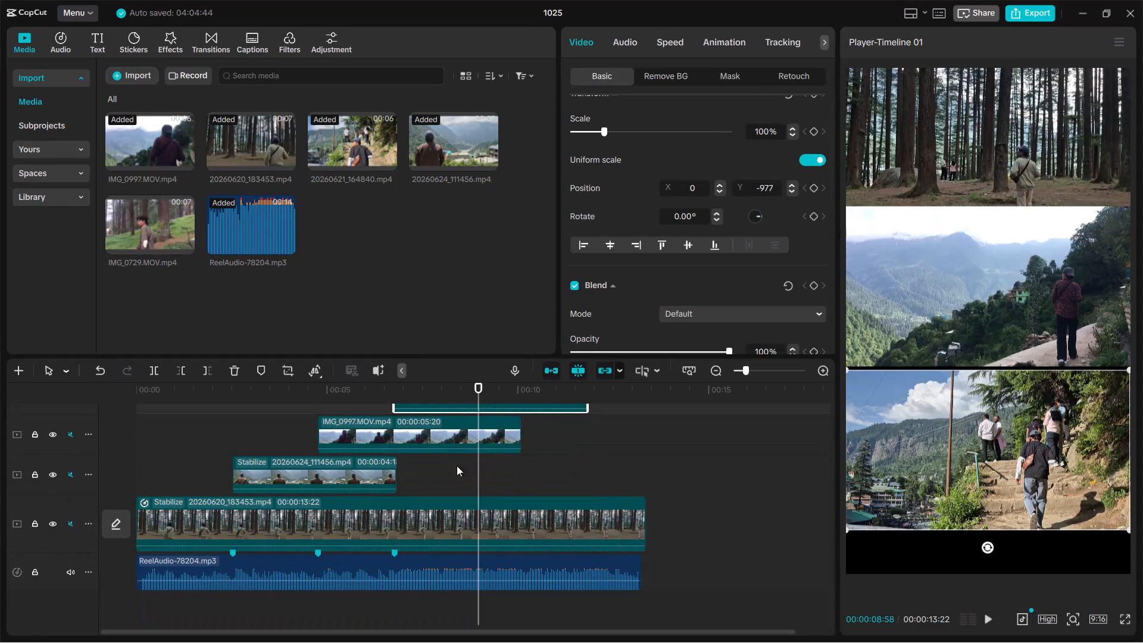
Move the IMG_0997 clip lower in the frame to about X -54, Y -452 and check the stacked layout at several times.
{"action": "left_click", "coordinate": [1067, 283]}
{"action": "left_click_drag", "start_coordinate": [1067, 283], "coordinate": [1061, 378]}
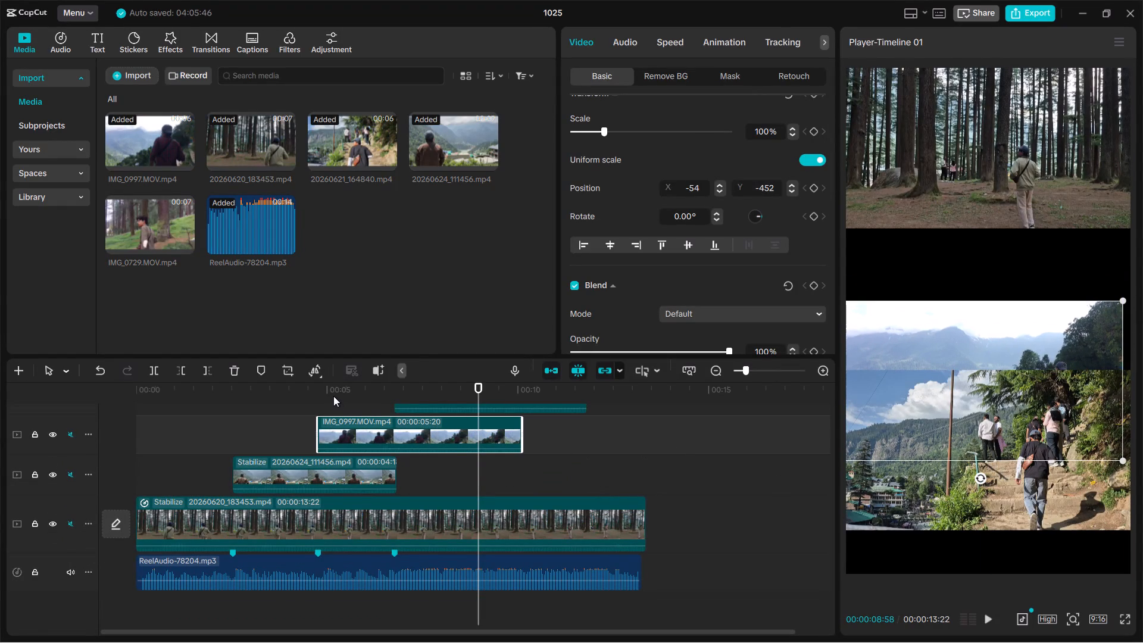
{"action": "left_click", "coordinate": [318, 388]}
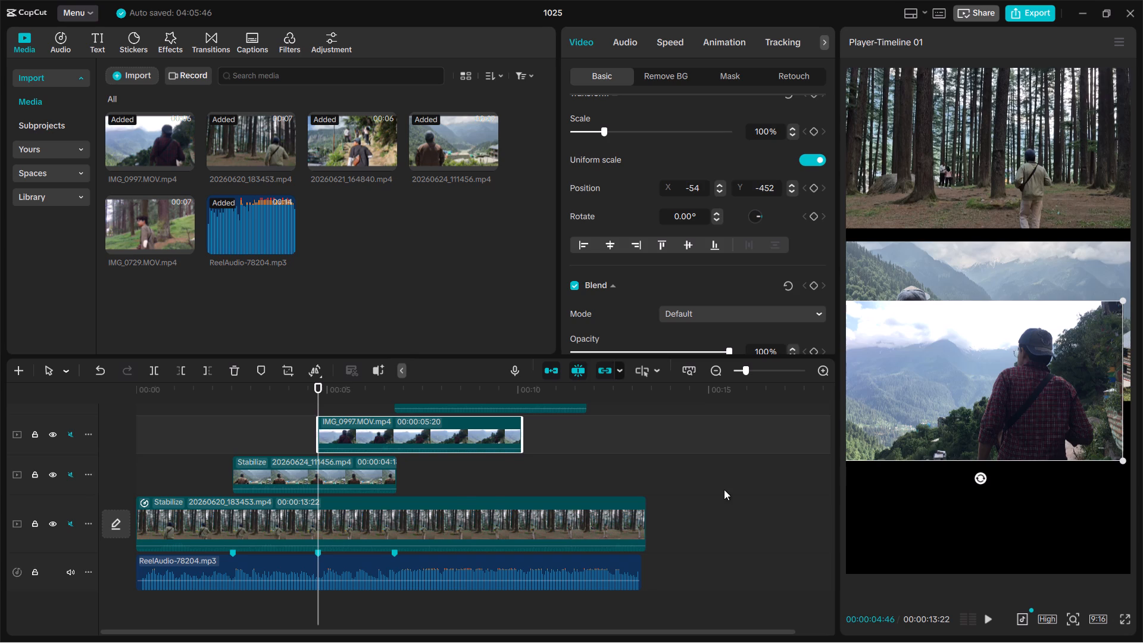
{"action": "scroll", "coordinate": [724, 489], "scroll_direction": "up", "scroll_amount": 1}
{"action": "left_click", "coordinate": [1030, 365]}
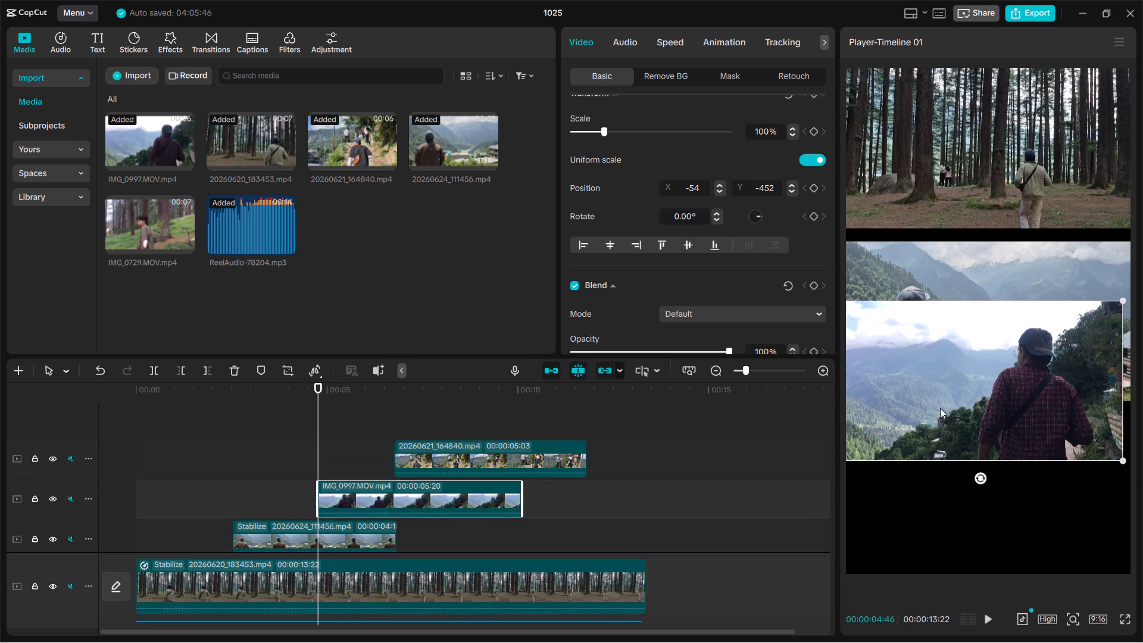
{"action": "left_click", "coordinate": [368, 388]}
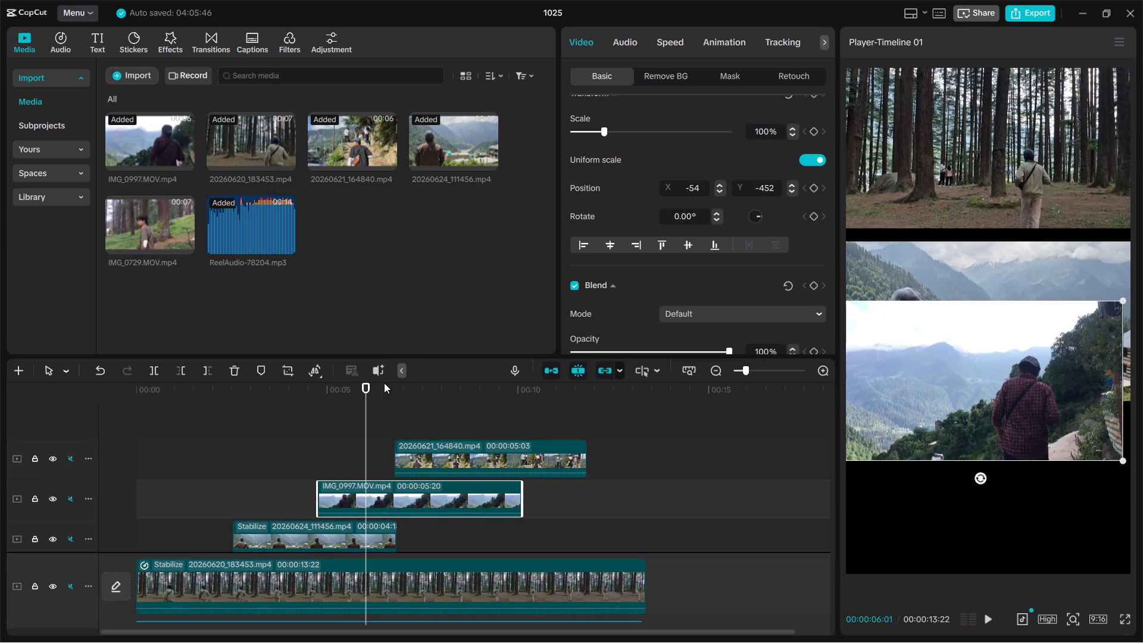
Apply a Custom speed curve to the 20260624_111456 clip and play it from near its start.
{"action": "left_click", "coordinate": [305, 531]}
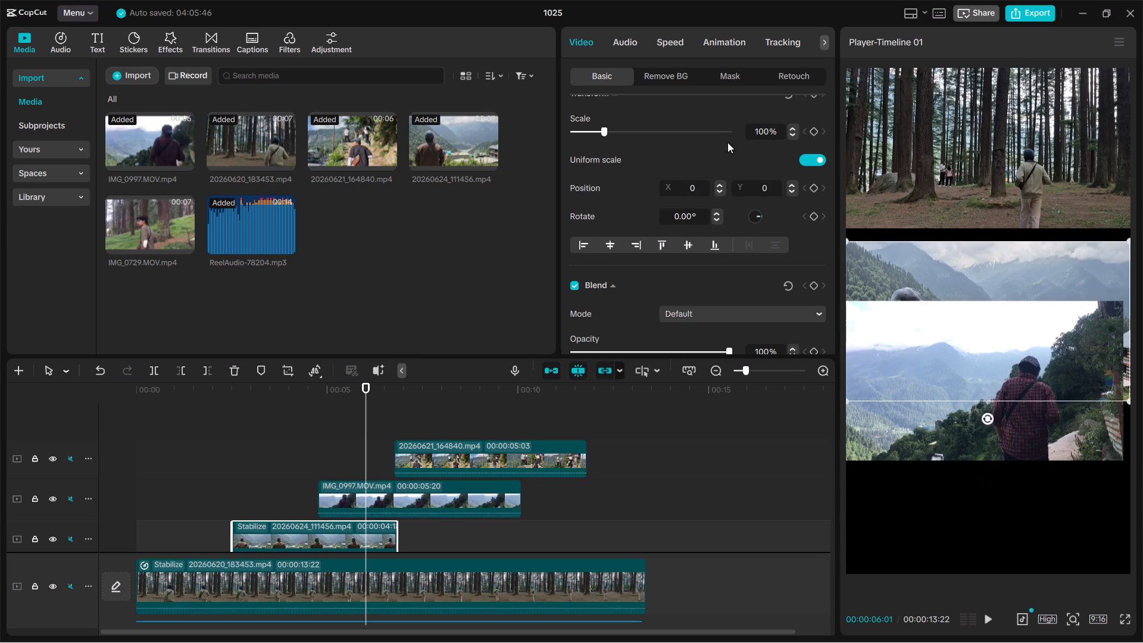
{"action": "left_click", "coordinate": [678, 41]}
{"action": "left_click", "coordinate": [662, 132]}
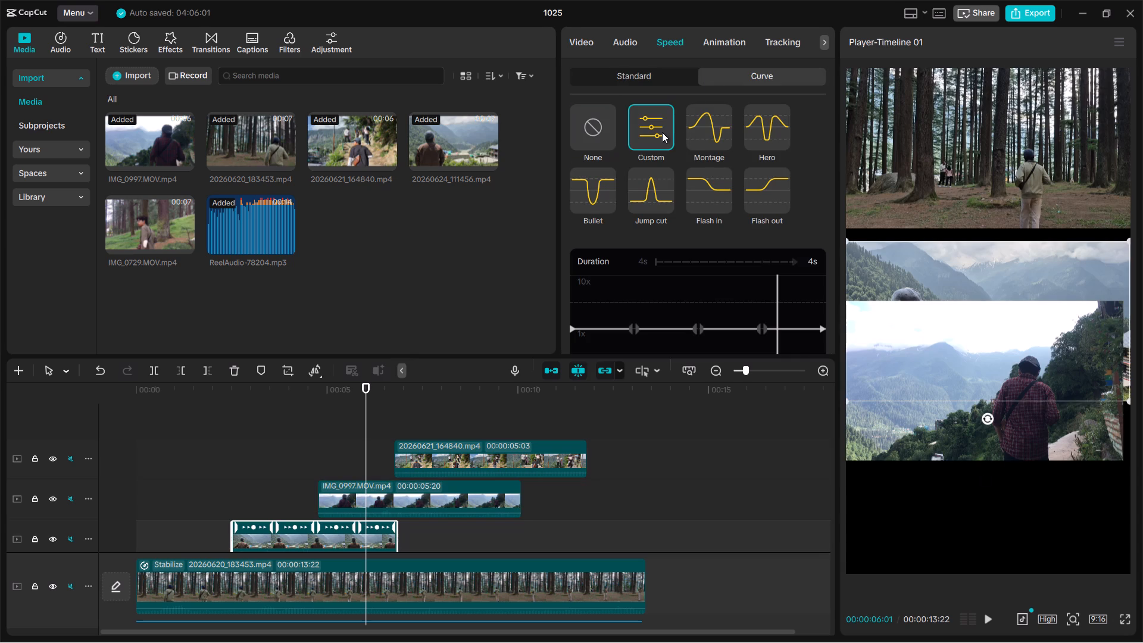
{"action": "scroll", "coordinate": [613, 261], "scroll_direction": "down", "scroll_amount": 6}
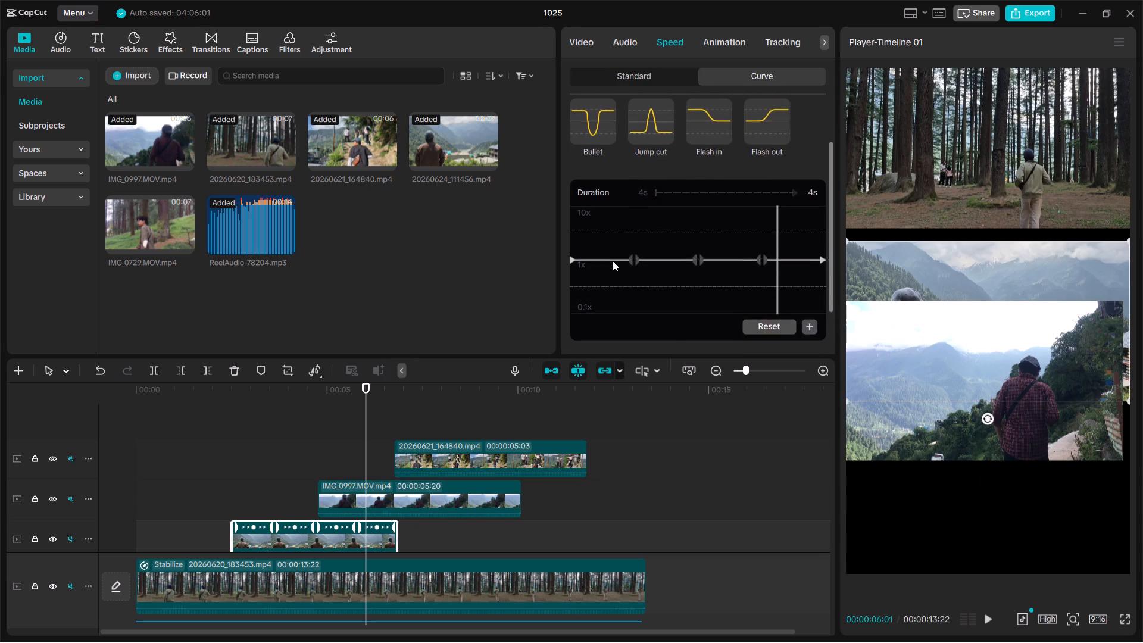
{"action": "scroll", "coordinate": [613, 261], "scroll_direction": "down", "scroll_amount": 3}
{"action": "left_click_drag", "start_coordinate": [592, 111], "coordinate": [577, 111]}
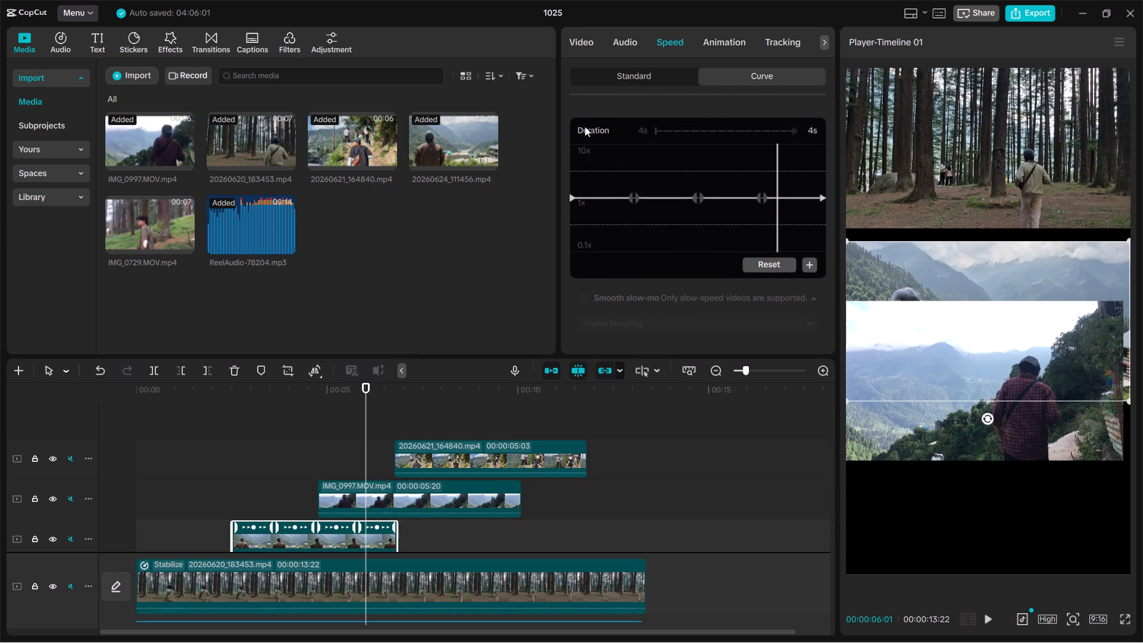
{"action": "left_click_drag", "start_coordinate": [594, 161], "coordinate": [564, 157]}
{"action": "key", "text": "space"}
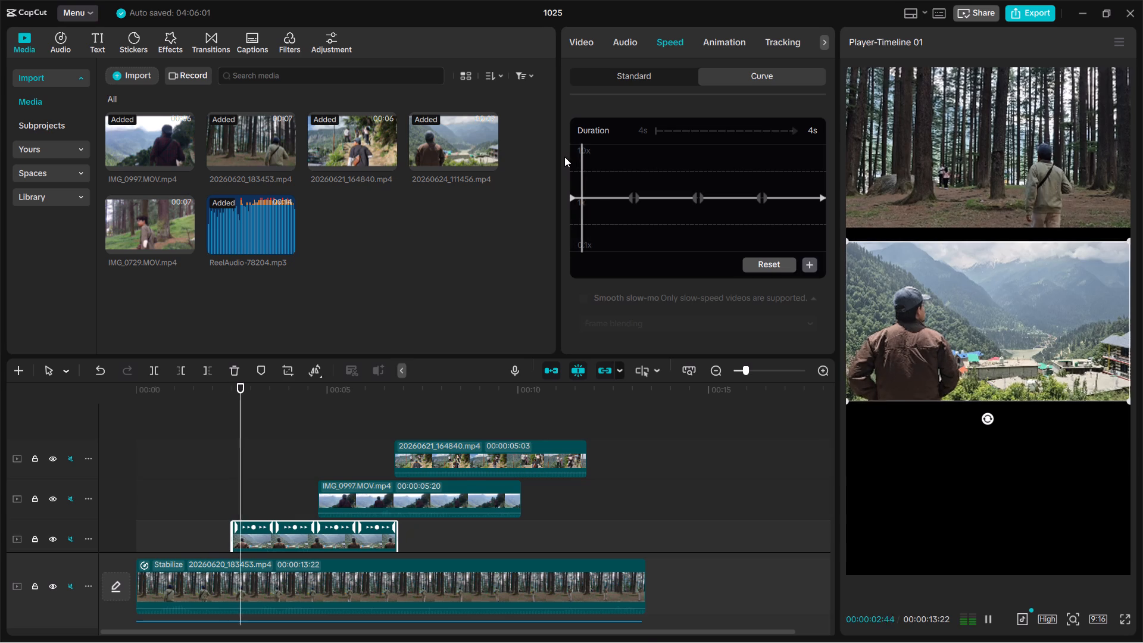
{"action": "key", "text": "space"}
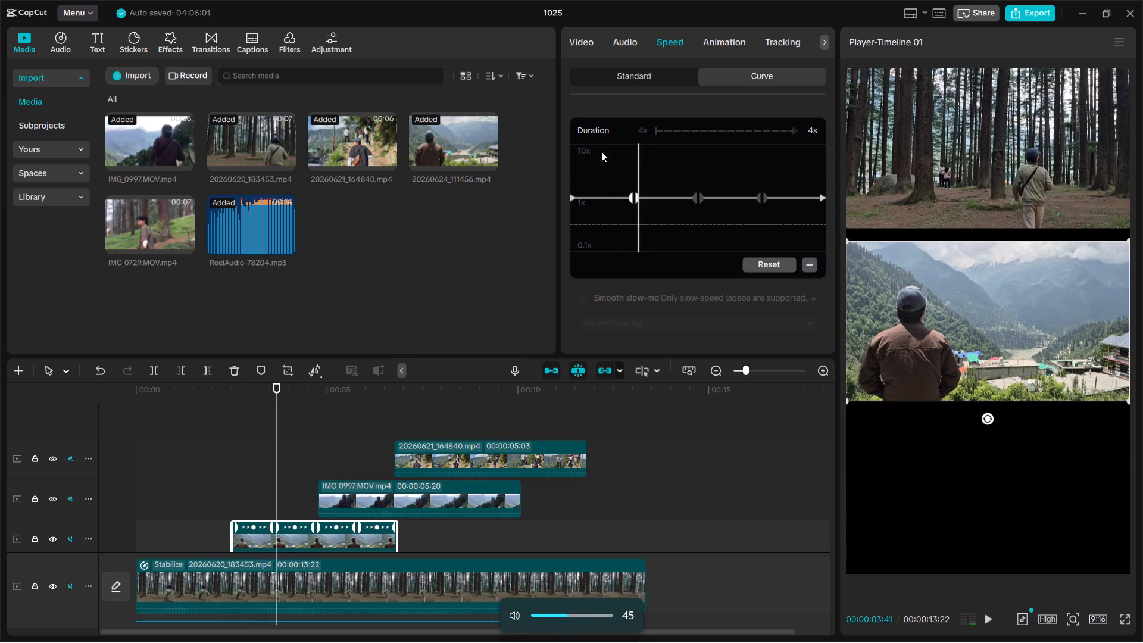
Lower the first inner point of the speed curve to 0.10x, about a quarter of the way through, and preview the slowdown.
{"action": "left_click", "coordinate": [587, 195]}
{"action": "left_click", "coordinate": [628, 198]}
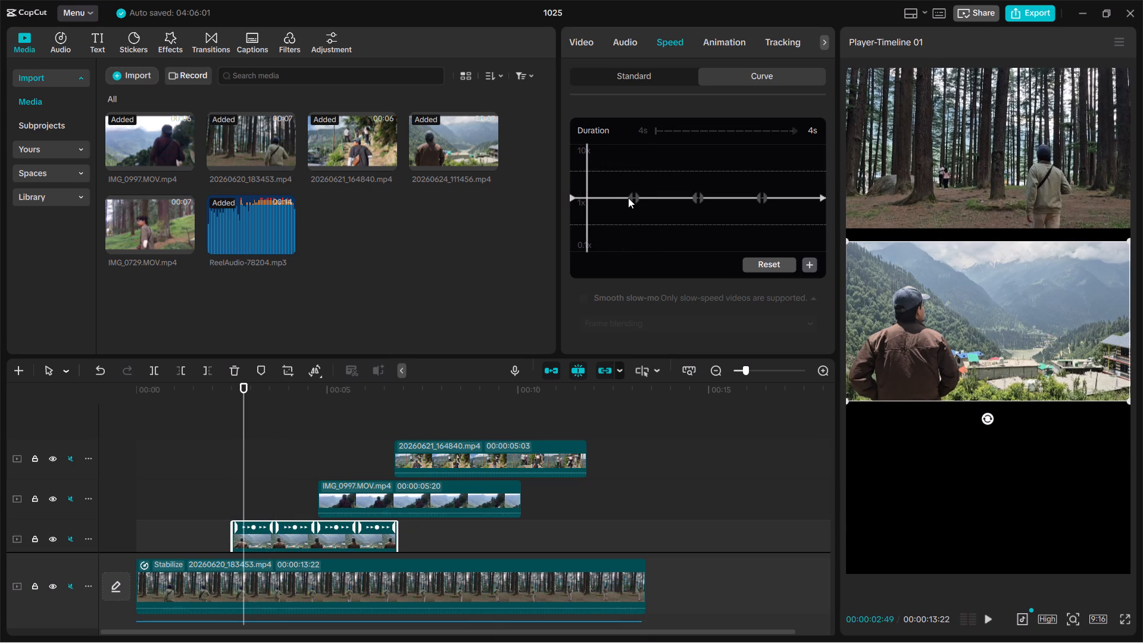
{"action": "left_click_drag", "start_coordinate": [628, 198], "coordinate": [613, 230]}
{"action": "left_click", "coordinate": [613, 232]}
{"action": "left_click", "coordinate": [630, 199]}
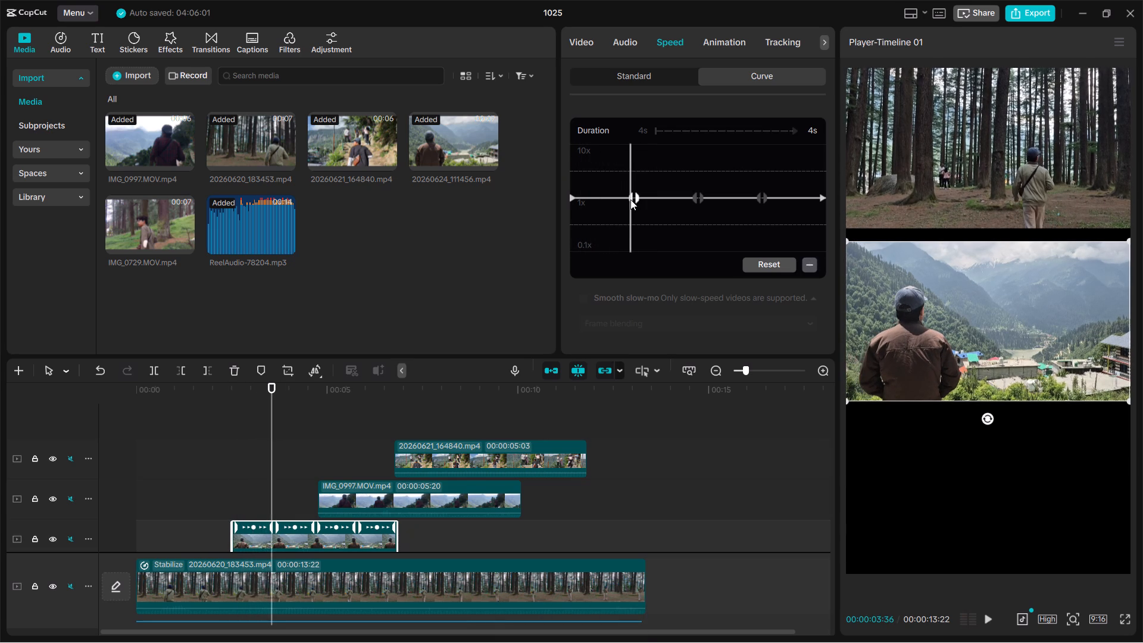
{"action": "left_click_drag", "start_coordinate": [630, 199], "coordinate": [621, 256]}
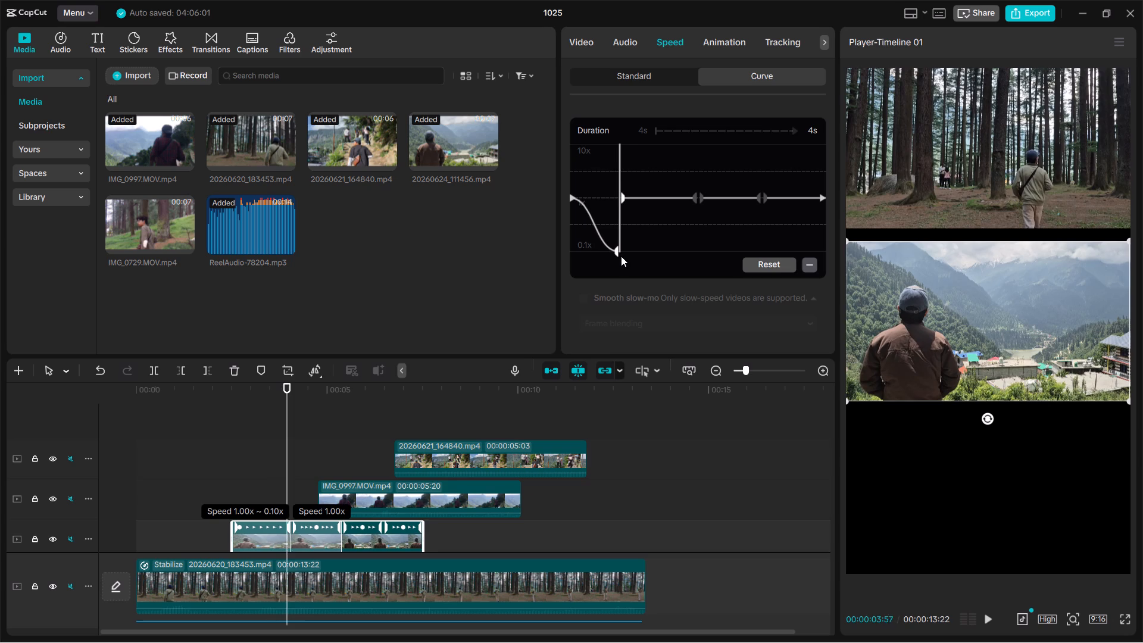
{"action": "left_click_drag", "start_coordinate": [621, 256], "coordinate": [627, 256]}
{"action": "left_click_drag", "start_coordinate": [631, 198], "coordinate": [663, 260]}
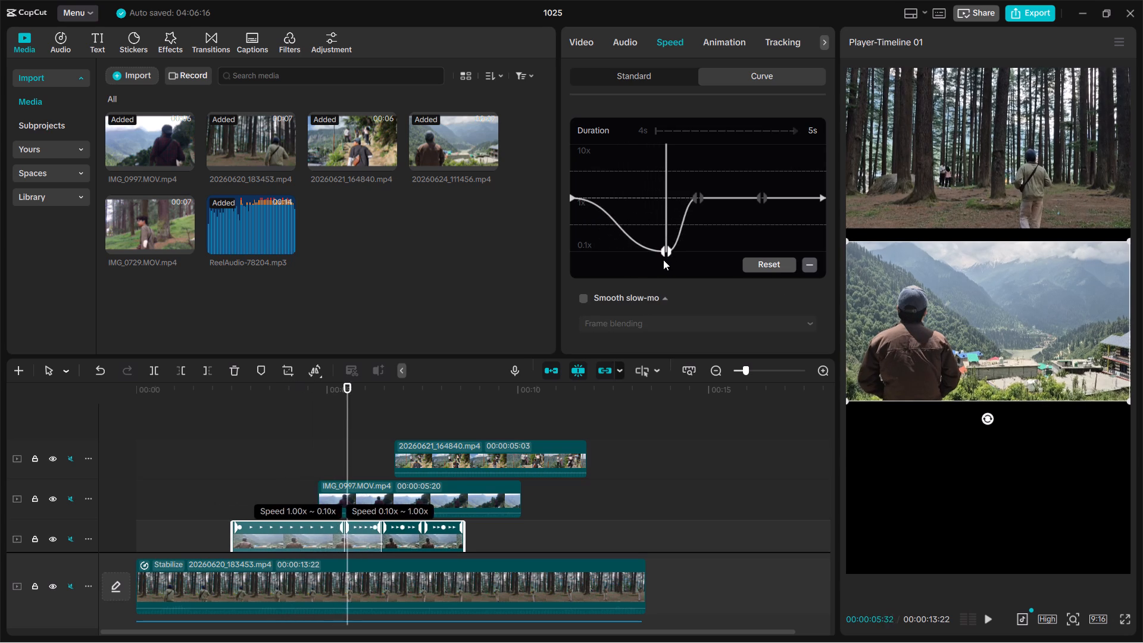
{"action": "left_click_drag", "start_coordinate": [663, 260], "coordinate": [611, 288]}
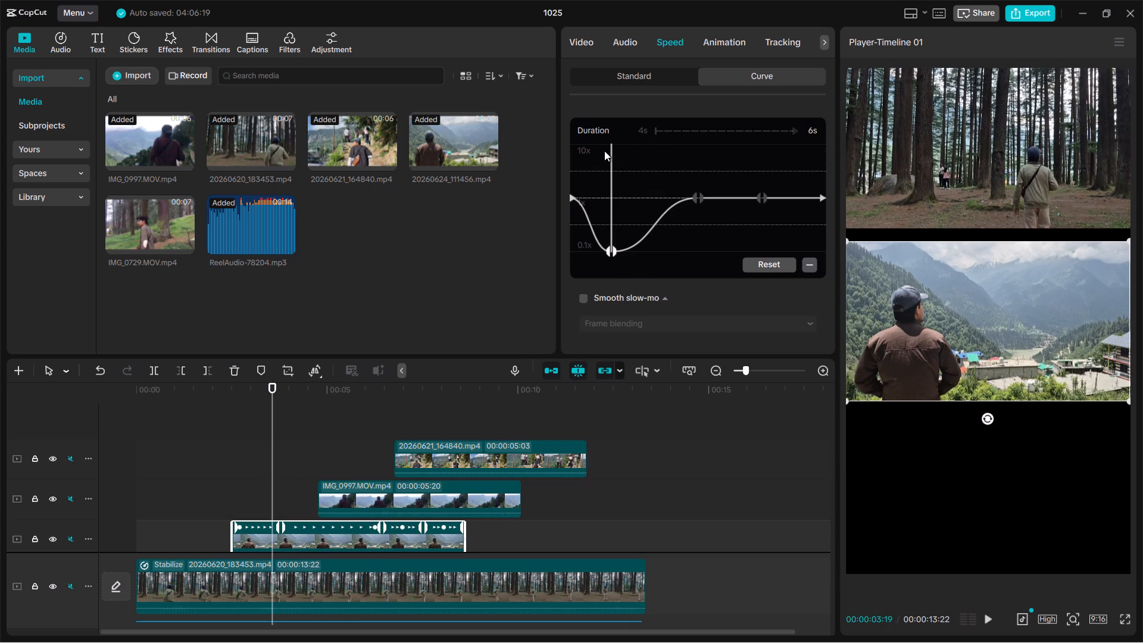
{"action": "left_click_drag", "start_coordinate": [604, 151], "coordinate": [567, 161]}
{"action": "key", "text": "space"}
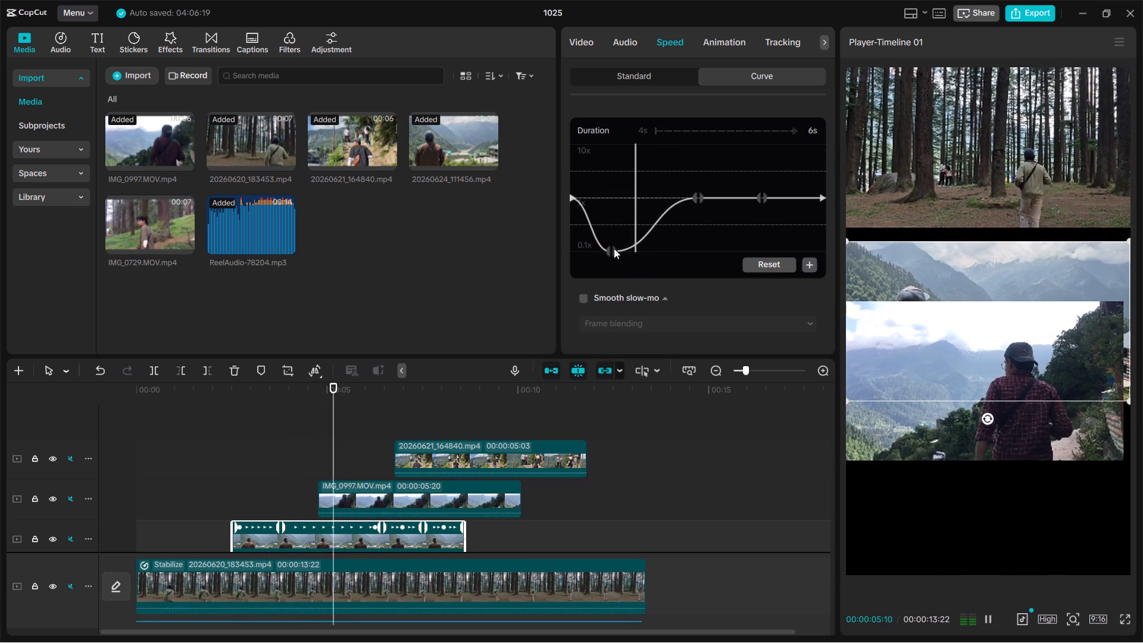
{"action": "left_click_drag", "start_coordinate": [614, 248], "coordinate": [631, 258]}
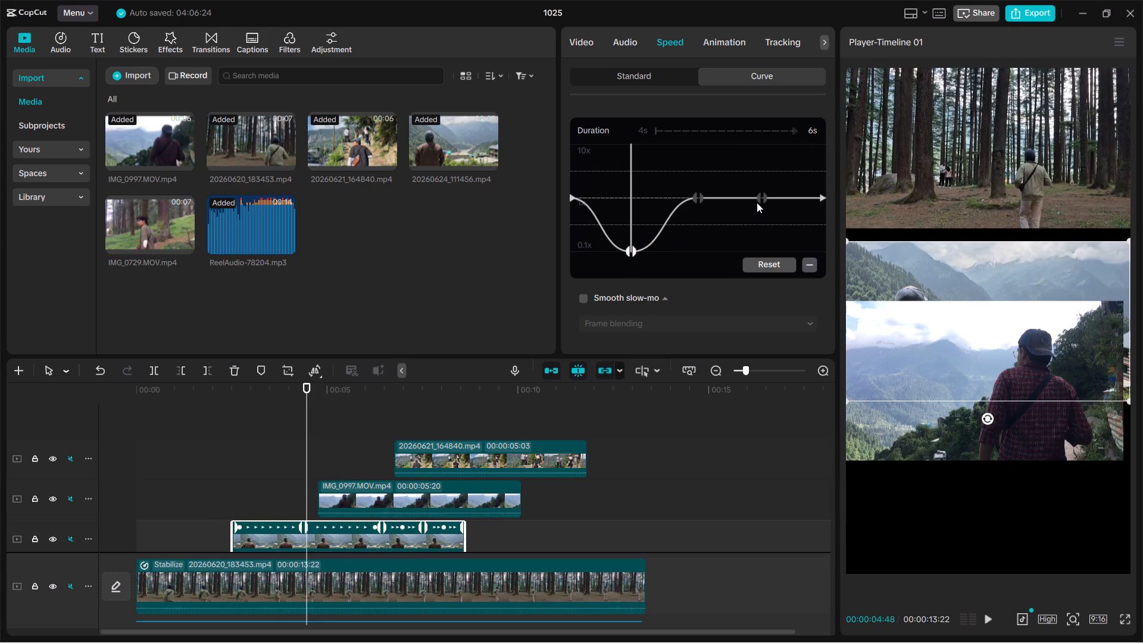
Lower both halves of the third inner curve point to 0.10x, about three quarters of the way through the clip.
{"action": "left_click", "coordinate": [757, 202]}
{"action": "left_click", "coordinate": [759, 198]}
{"action": "left_click_drag", "start_coordinate": [759, 198], "coordinate": [746, 266]}
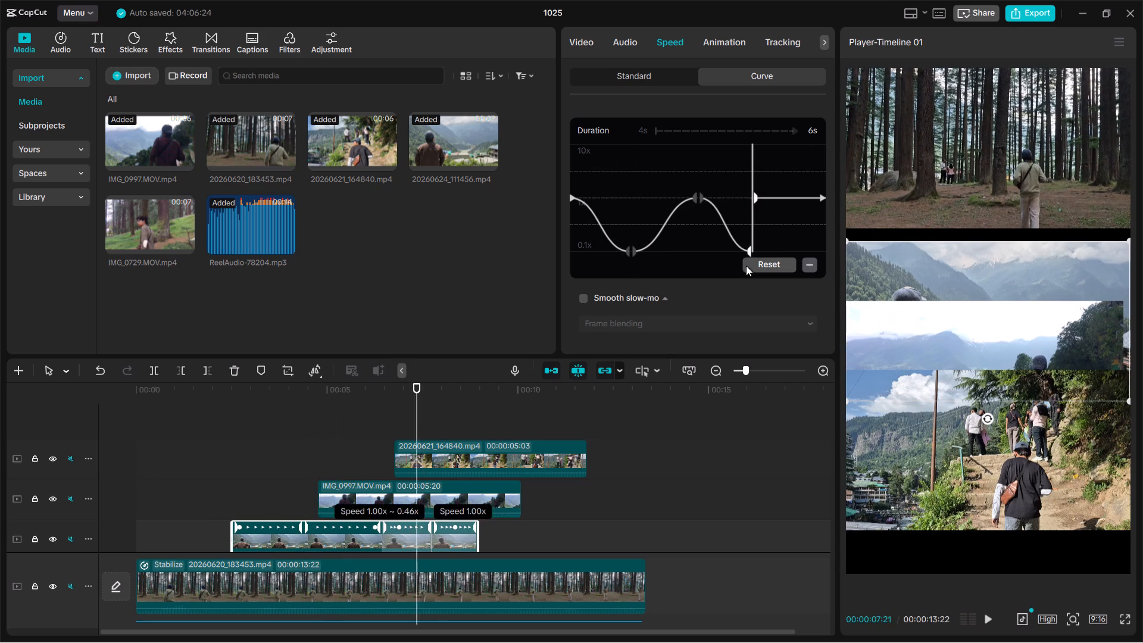
{"action": "left_click_drag", "start_coordinate": [746, 266], "coordinate": [746, 267]}
{"action": "left_click", "coordinate": [749, 199]}
{"action": "left_click", "coordinate": [760, 235]}
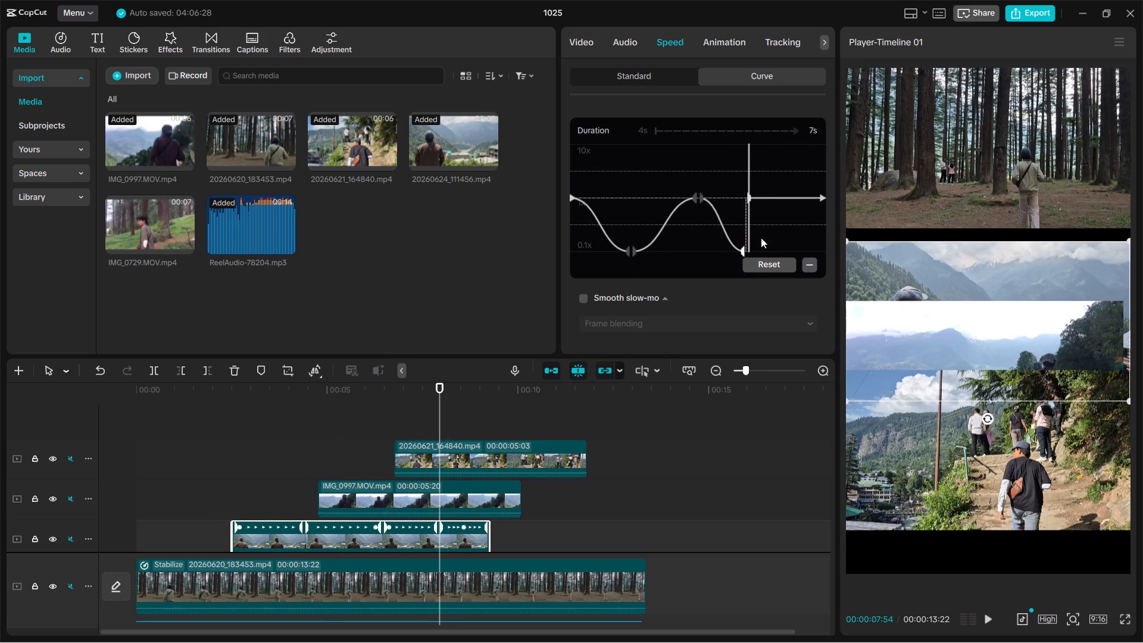
{"action": "left_click", "coordinate": [746, 199]}
{"action": "left_click_drag", "start_coordinate": [746, 199], "coordinate": [752, 263]}
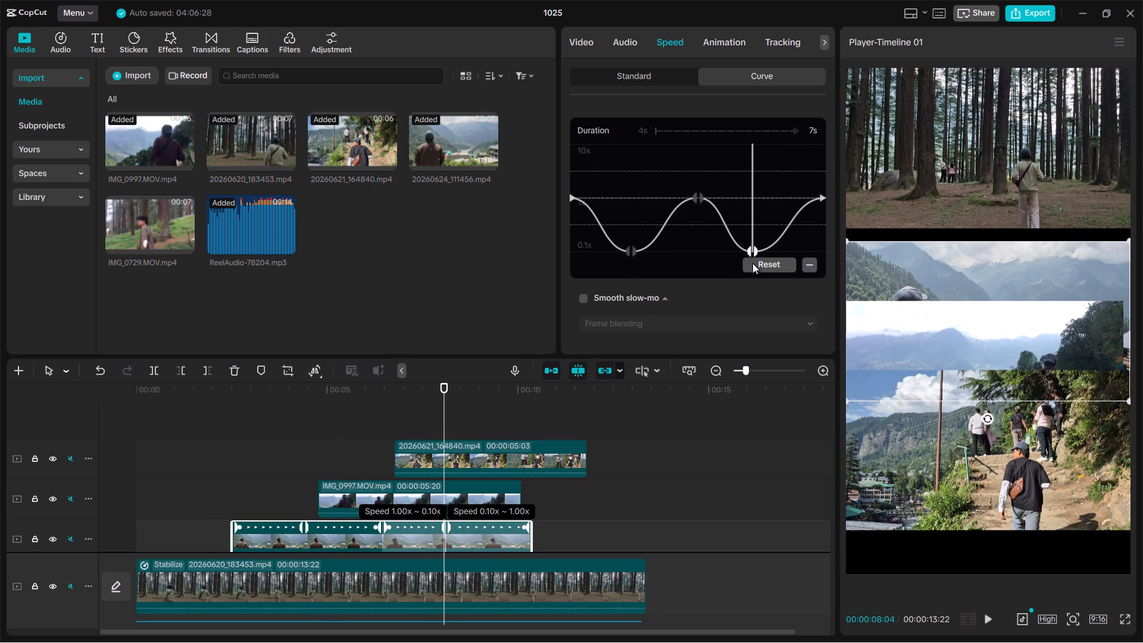
{"action": "left_click_drag", "start_coordinate": [752, 263], "coordinate": [760, 266]}
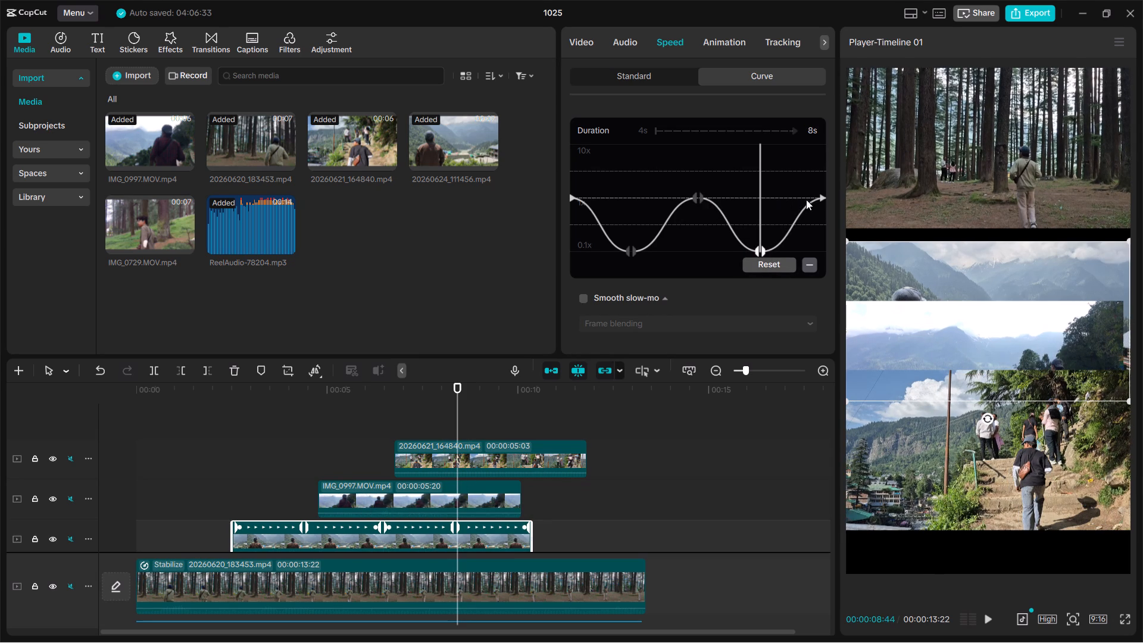
Add a new point to the speed curve near its end, on the rise after the second dip.
{"action": "double_click", "coordinate": [821, 197]}
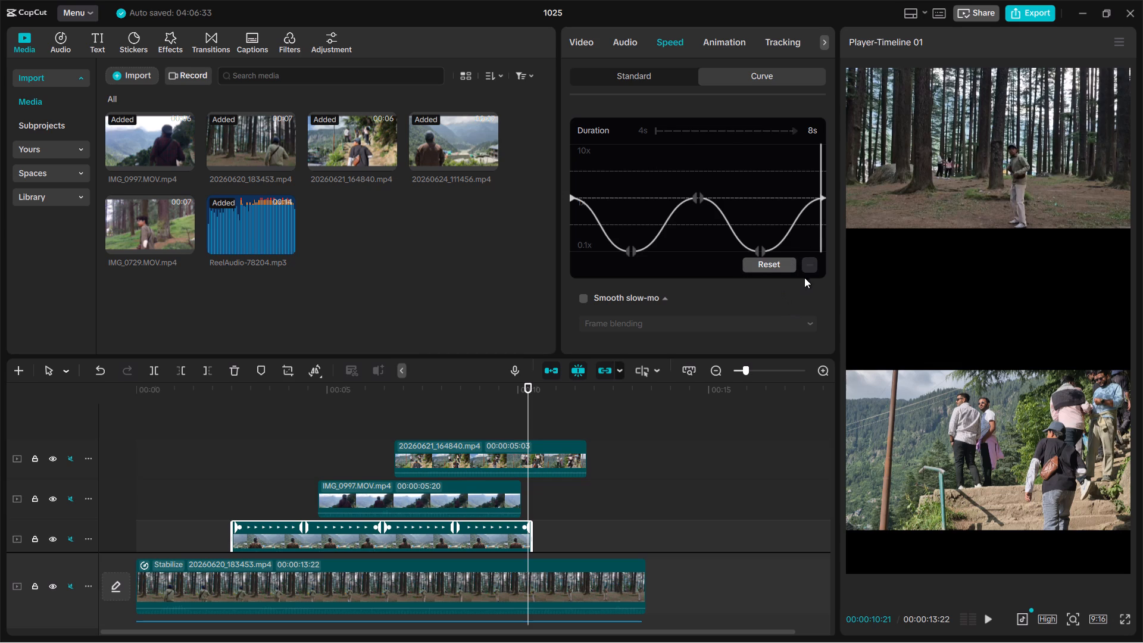
{"action": "scroll", "coordinate": [805, 274], "scroll_direction": "down", "scroll_amount": 1}
{"action": "left_click", "coordinate": [806, 163]}
{"action": "left_click", "coordinate": [806, 163]}
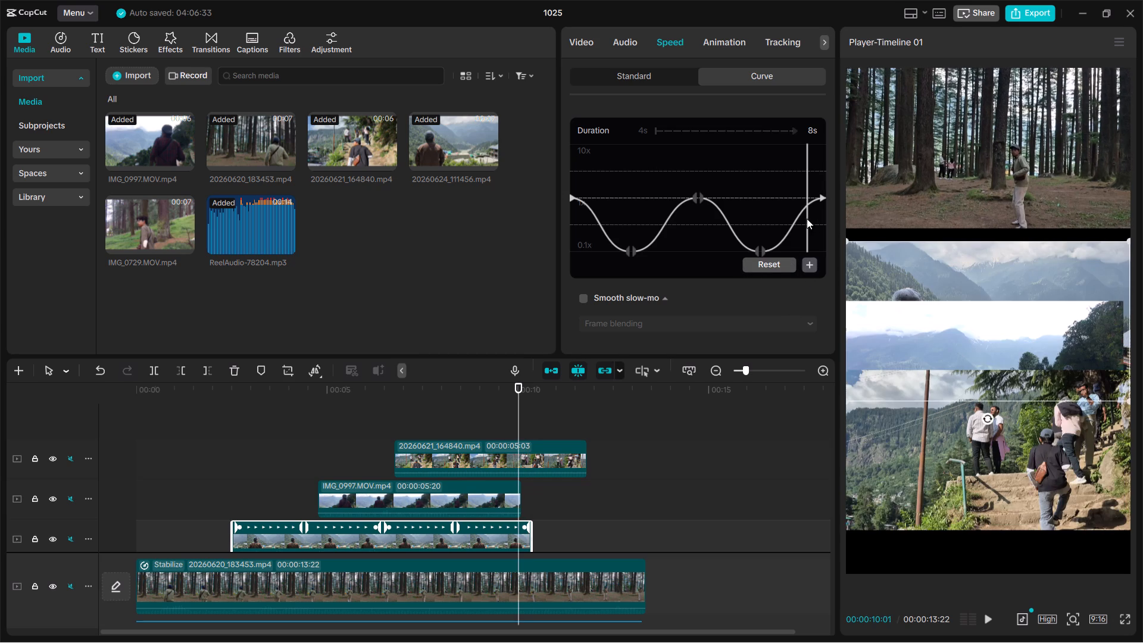
{"action": "left_click", "coordinate": [806, 261]}
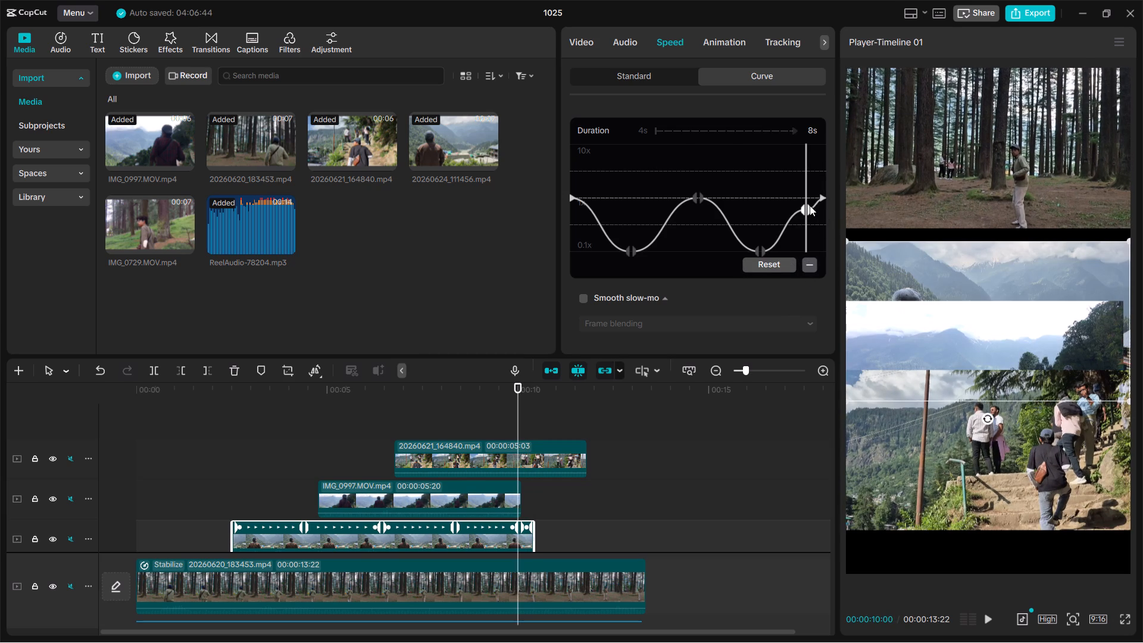
{"action": "double_click", "coordinate": [809, 205]}
Lower both halves of the middle speed curve point to about 0.57x.
{"action": "double_click", "coordinate": [699, 196]}
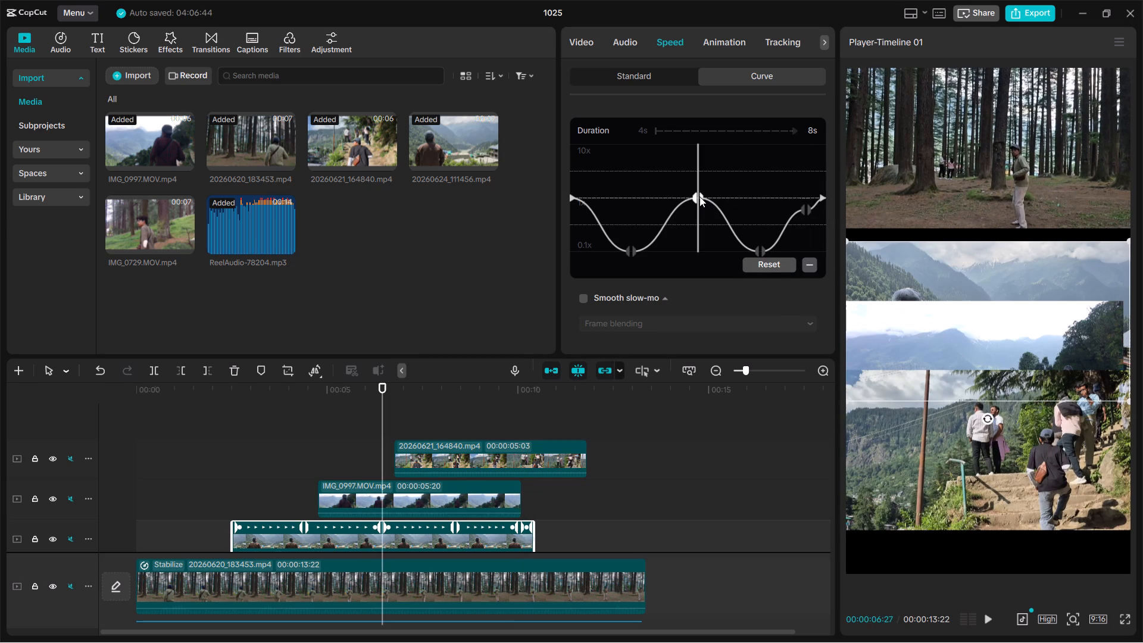
{"action": "left_click_drag", "start_coordinate": [699, 196], "coordinate": [698, 223]}
{"action": "left_click", "coordinate": [698, 223]}
{"action": "double_click", "coordinate": [698, 228]}
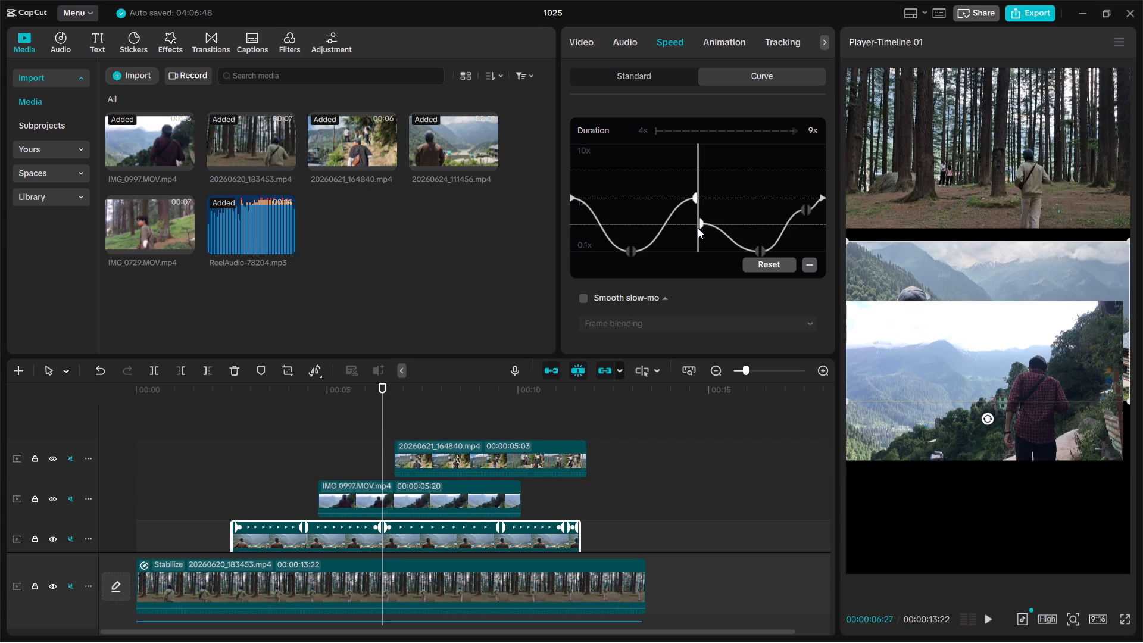
{"action": "left_click", "coordinate": [800, 210]}
{"action": "double_click", "coordinate": [697, 198]}
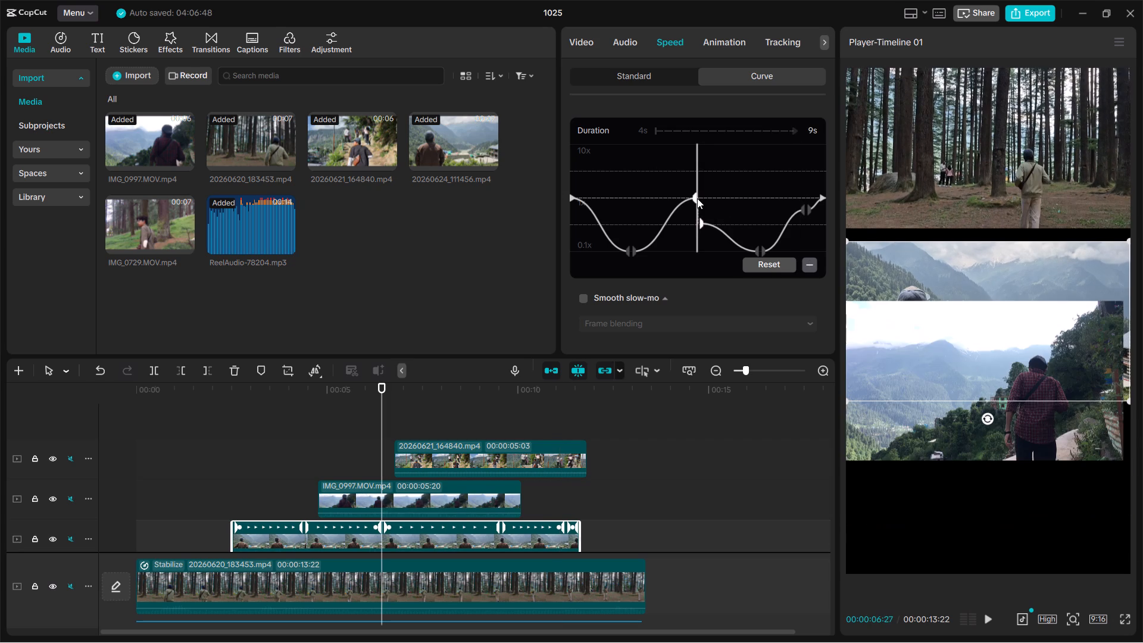
{"action": "left_click_drag", "start_coordinate": [694, 197], "coordinate": [693, 218]}
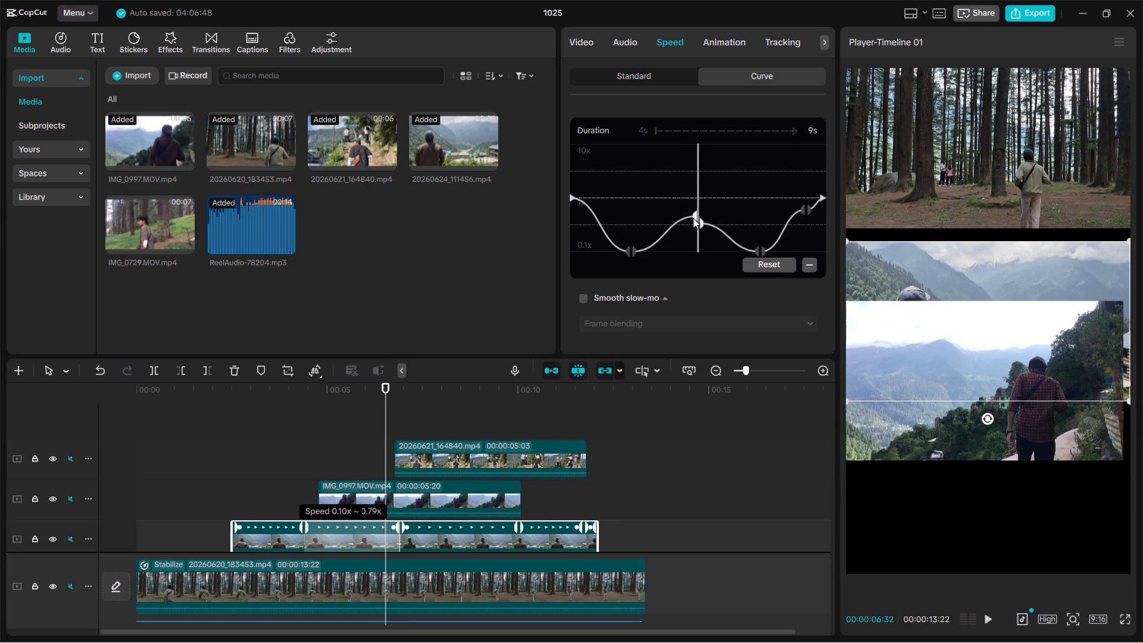
{"action": "left_click_drag", "start_coordinate": [693, 218], "coordinate": [693, 224]}
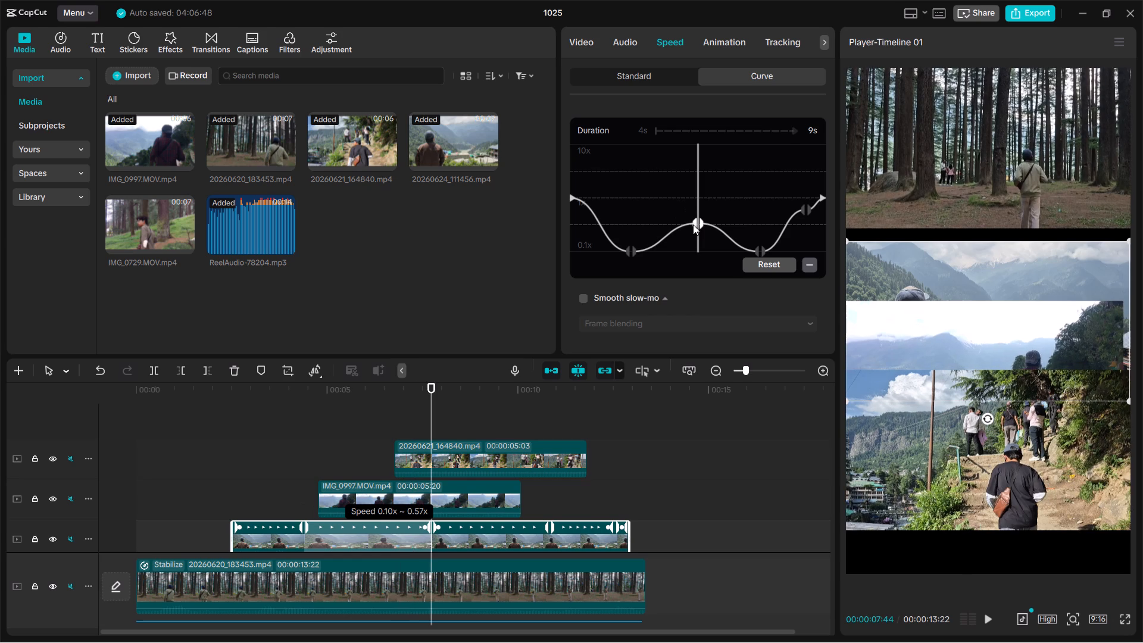
{"action": "left_click_drag", "start_coordinate": [693, 224], "coordinate": [693, 226]}
Lower the added point near the end of the speed curve to about the same level as the middle point.
{"action": "left_click", "coordinate": [805, 211]}
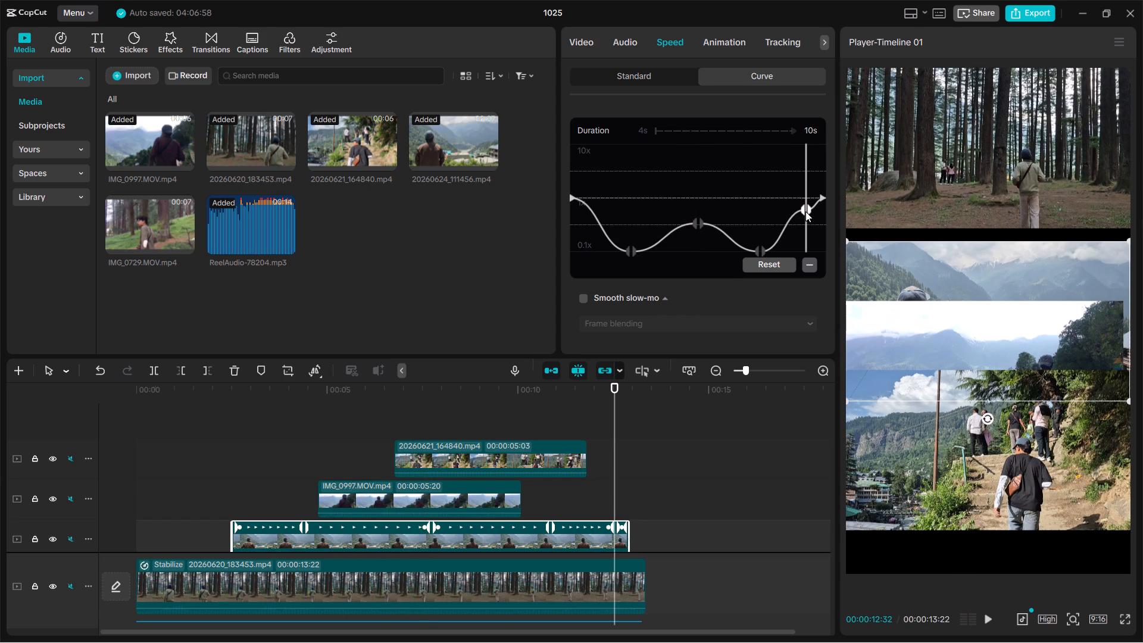
{"action": "left_click_drag", "start_coordinate": [805, 211], "coordinate": [804, 224]}
{"action": "left_click_drag", "start_coordinate": [804, 213], "coordinate": [804, 192]}
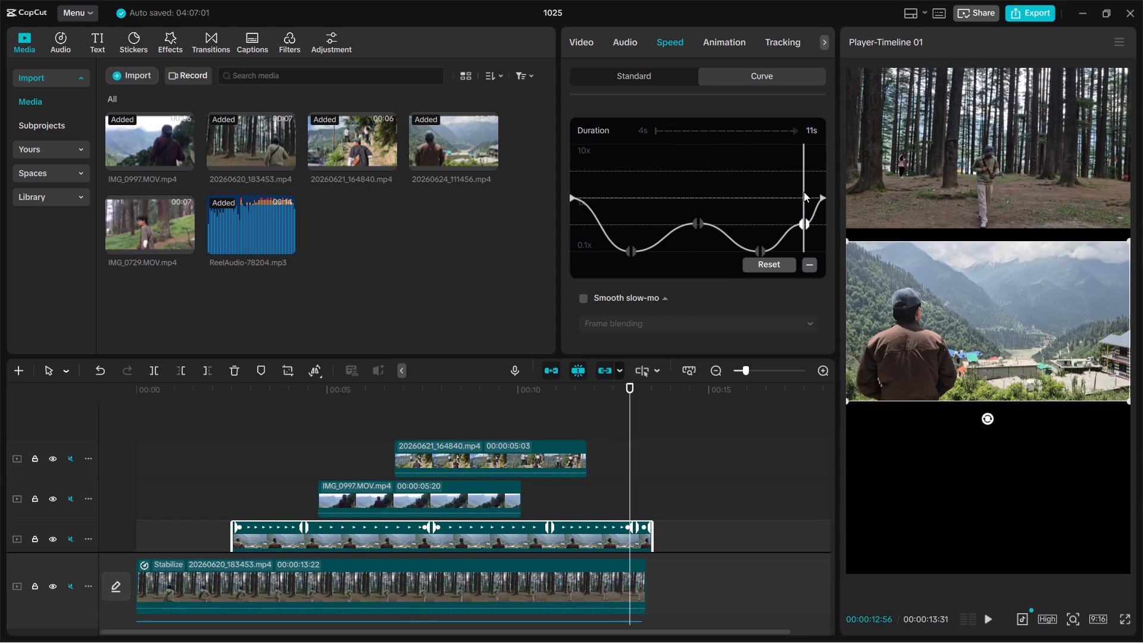
Trim the end of the 20260624_111456 clip to line up with the end of the forest base clip.
{"action": "left_click_drag", "start_coordinate": [651, 532], "coordinate": [642, 545]}
{"action": "scroll", "coordinate": [760, 292], "scroll_direction": "down", "scroll_amount": 2}
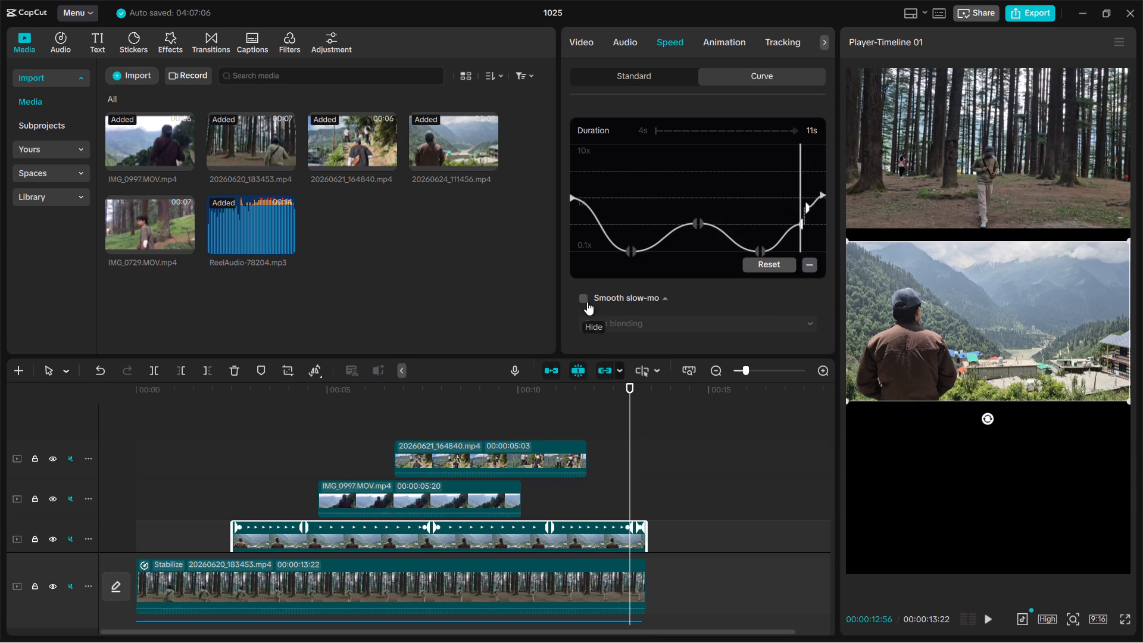
{"action": "double_click", "coordinate": [584, 296]}
{"action": "left_click", "coordinate": [582, 295]}
{"action": "left_click", "coordinate": [647, 321]}
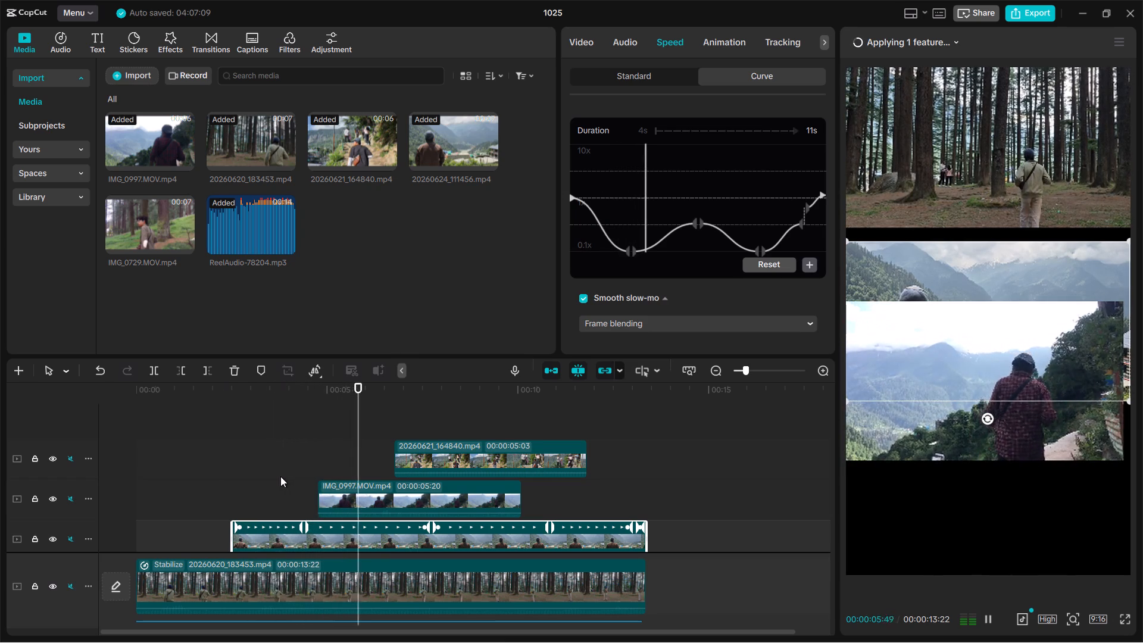
{"action": "key", "text": "space"}
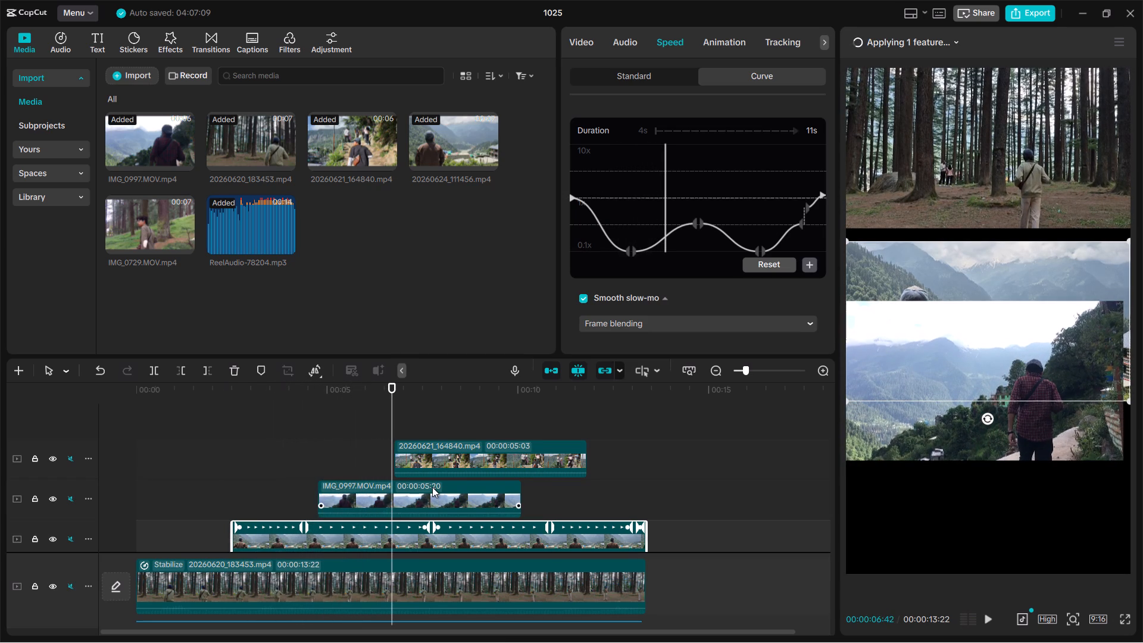
Apply a Custom speed curve to the IMG_0997.MOV clip.
{"action": "left_click", "coordinate": [432, 487]}
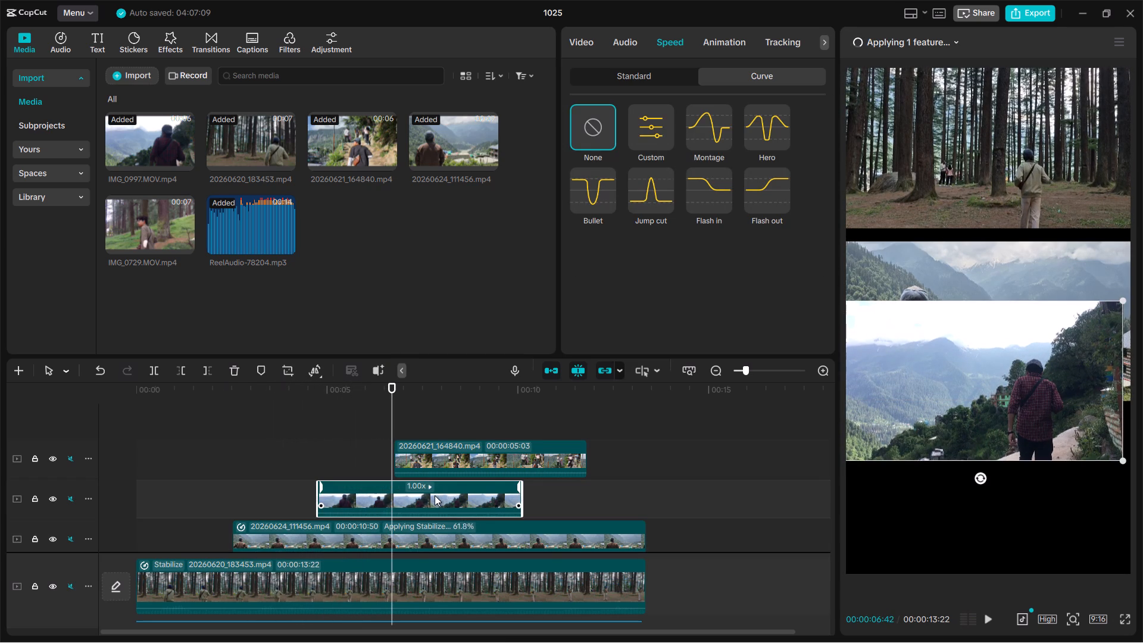
{"action": "left_click", "coordinate": [658, 121]}
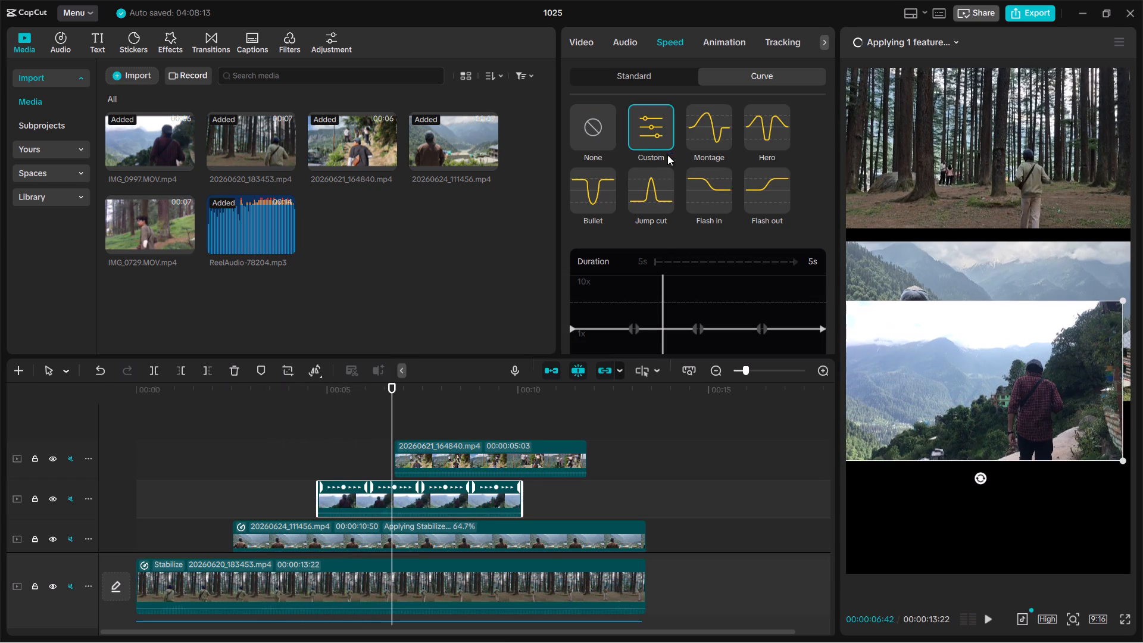
{"action": "scroll", "coordinate": [625, 327], "scroll_direction": "down", "scroll_amount": 5}
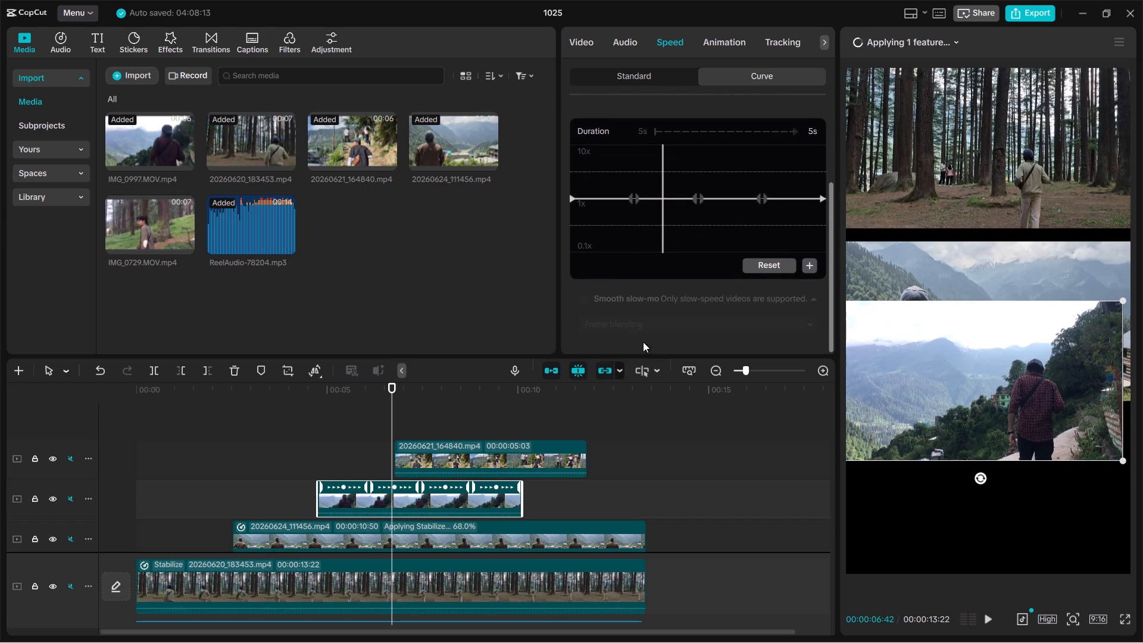
Preview the IMG_0997.MOV clip from its start and lower both halves of its first speed curve point to 0.10x.
{"action": "left_click_drag", "start_coordinate": [588, 150], "coordinate": [567, 149]}
{"action": "key", "text": "space"}
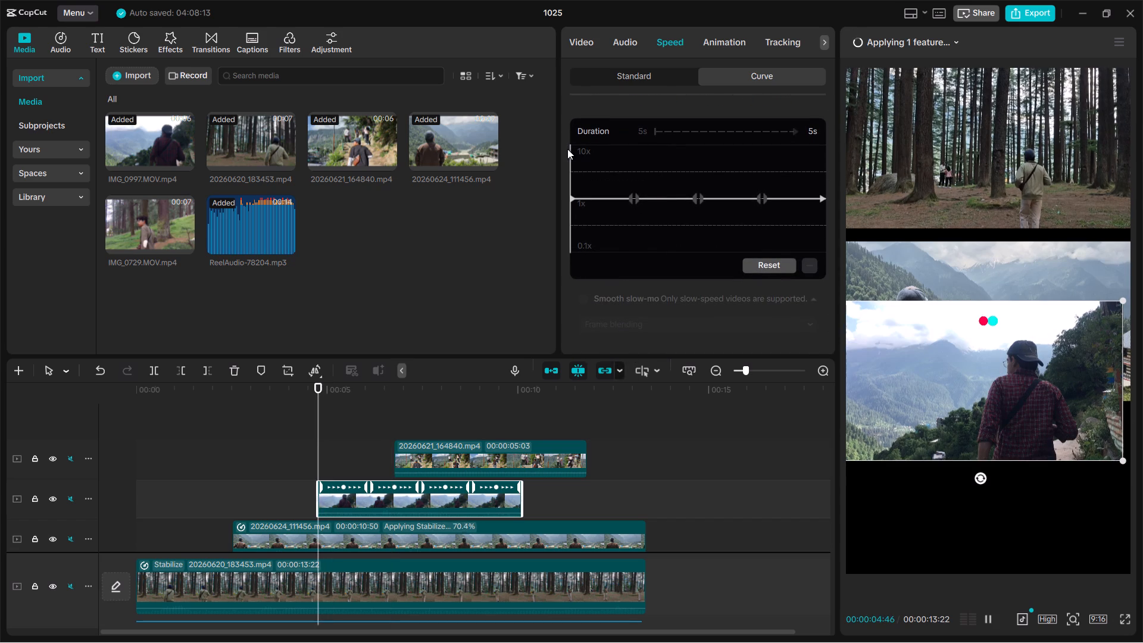
{"action": "key", "text": "space"}
{"action": "key", "text": "space"}
{"action": "key", "text": "space"}
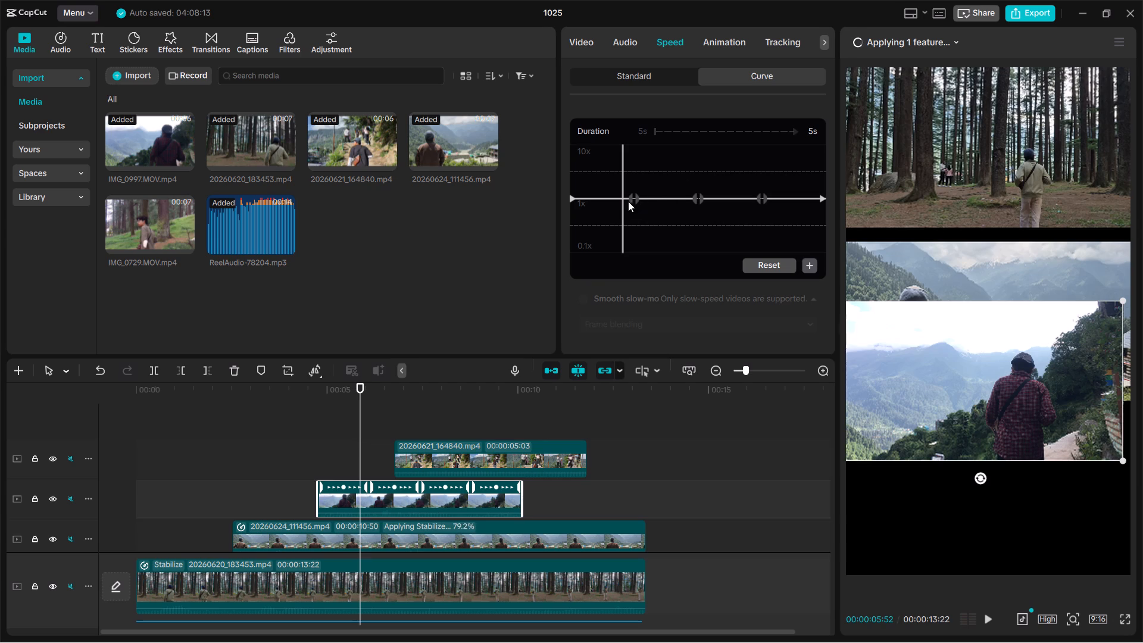
{"action": "left_click_drag", "start_coordinate": [629, 197], "coordinate": [626, 242]}
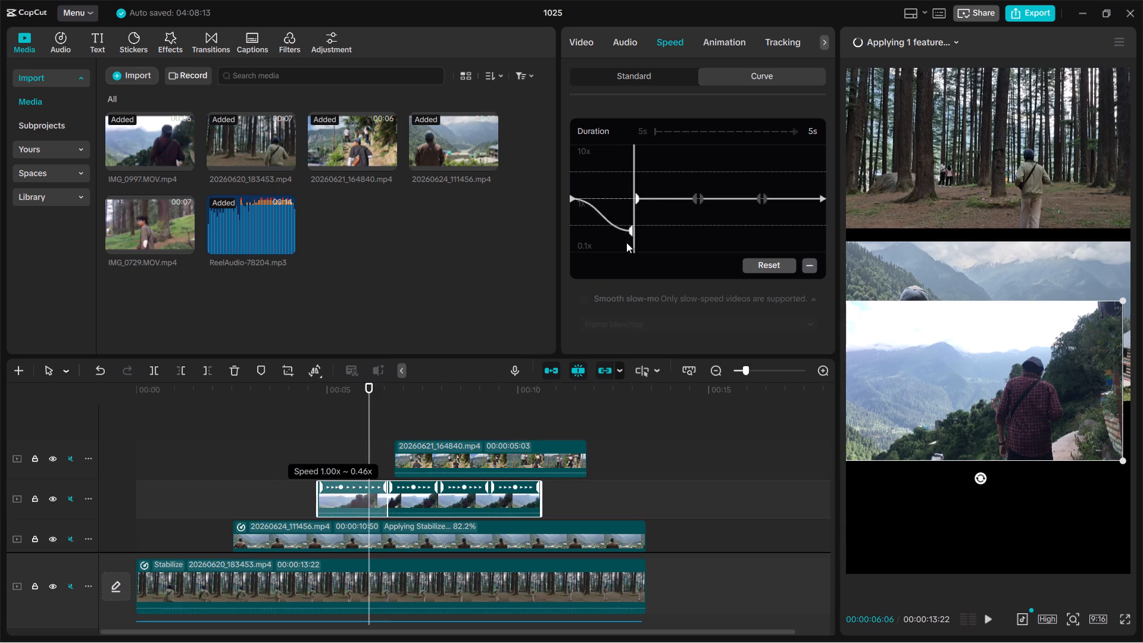
{"action": "left_click_drag", "start_coordinate": [626, 242], "coordinate": [629, 271]}
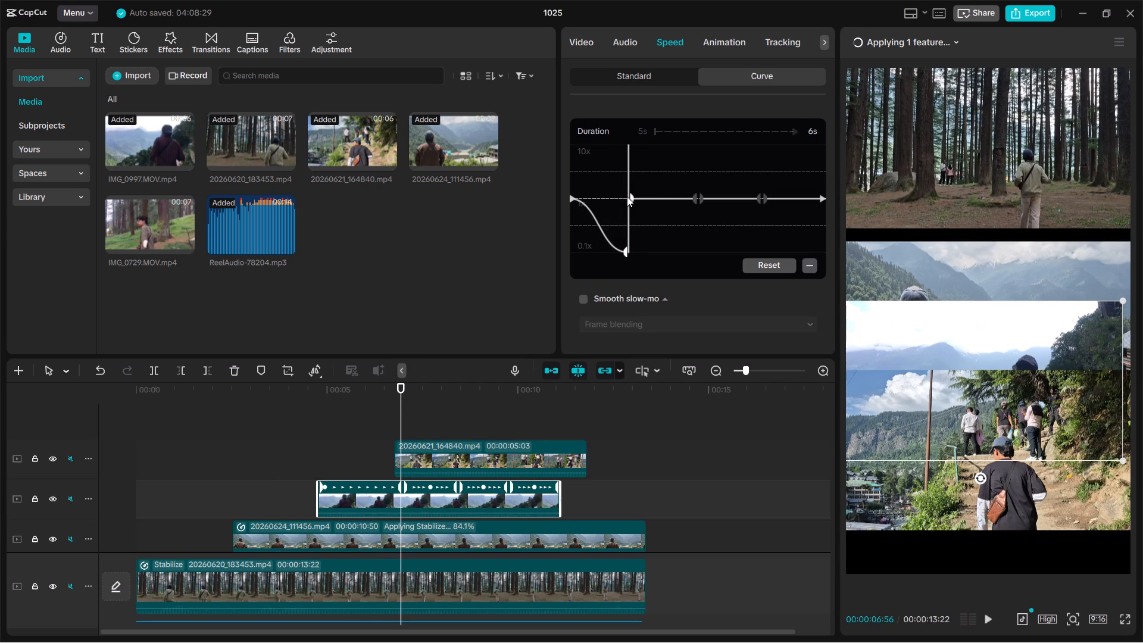
{"action": "left_click_drag", "start_coordinate": [631, 193], "coordinate": [641, 285]}
Play back the IMG_0997.MOV clip from its start to check the slowed section.
{"action": "left_click_drag", "start_coordinate": [608, 148], "coordinate": [554, 161]}
{"action": "key", "text": "space"}
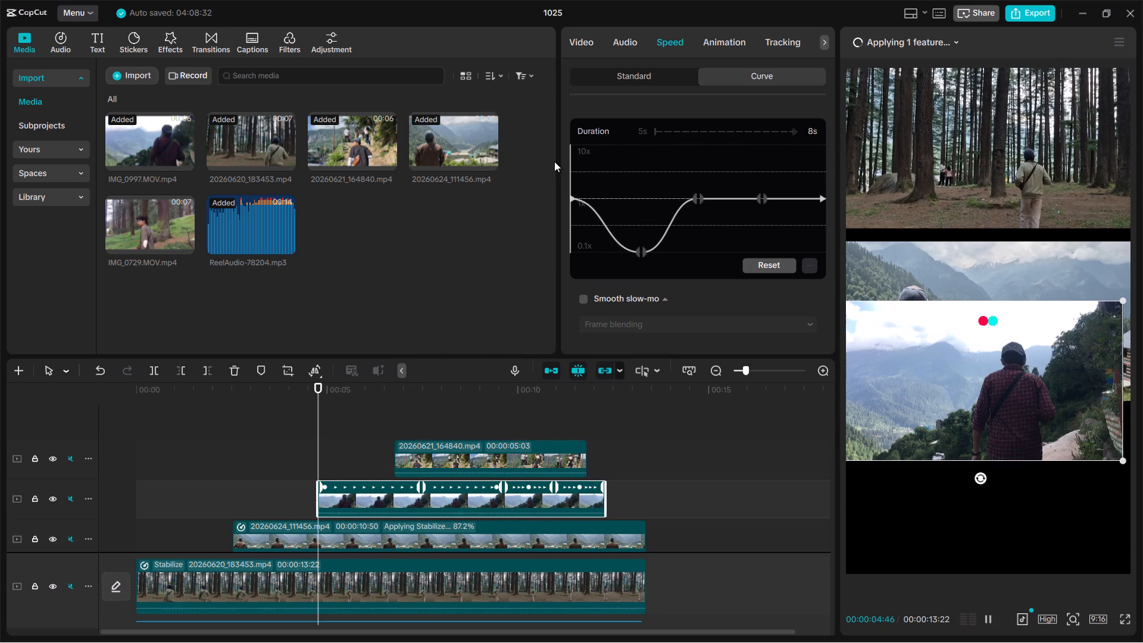
{"action": "key", "text": "space"}
{"action": "scroll", "coordinate": [632, 180], "scroll_direction": "down", "scroll_amount": 1}
{"action": "key", "text": "space"}
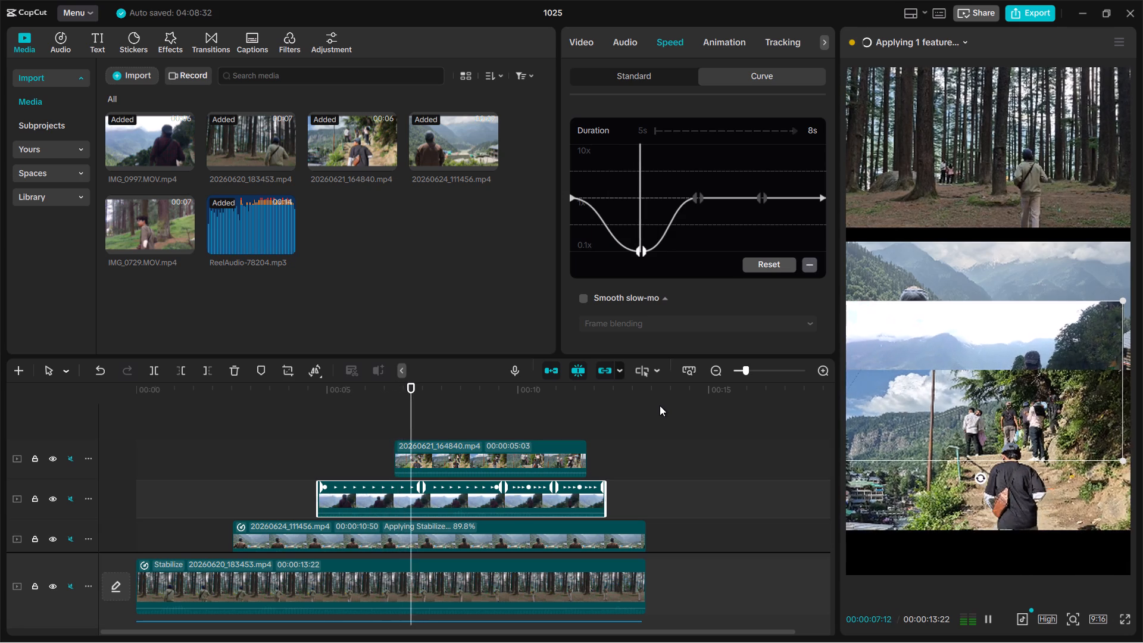
{"action": "key", "text": "space"}
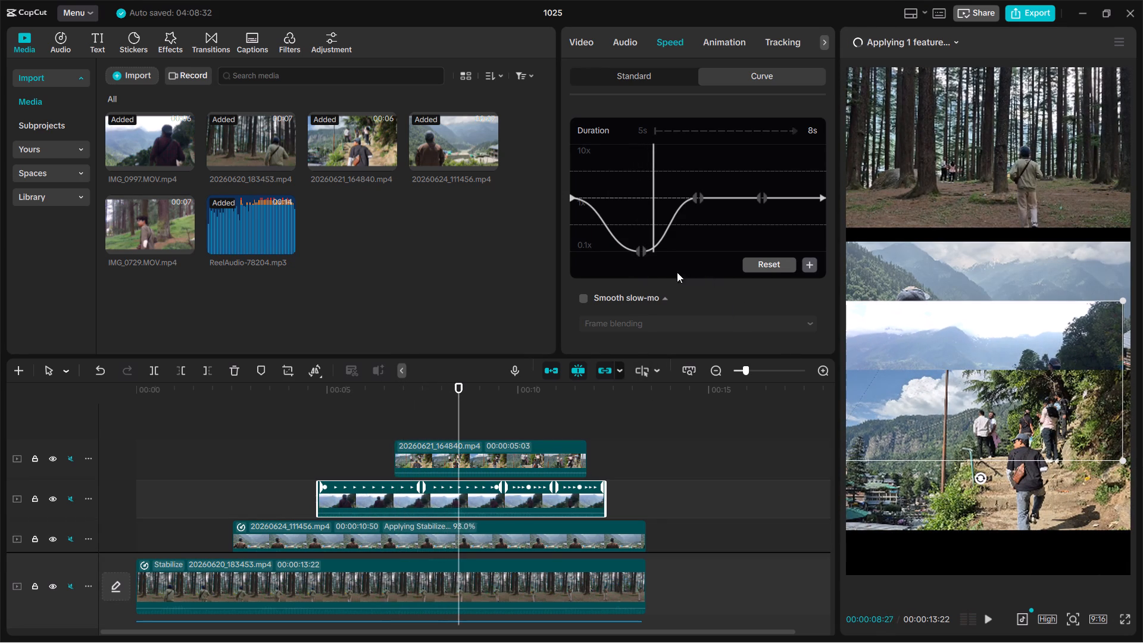
Shift the first speed curve point of the IMG_0997.MOV clip earlier, keeping it at 0.10x.
{"action": "left_click", "coordinate": [635, 248]}
{"action": "left_click_drag", "start_coordinate": [636, 248], "coordinate": [616, 255]}
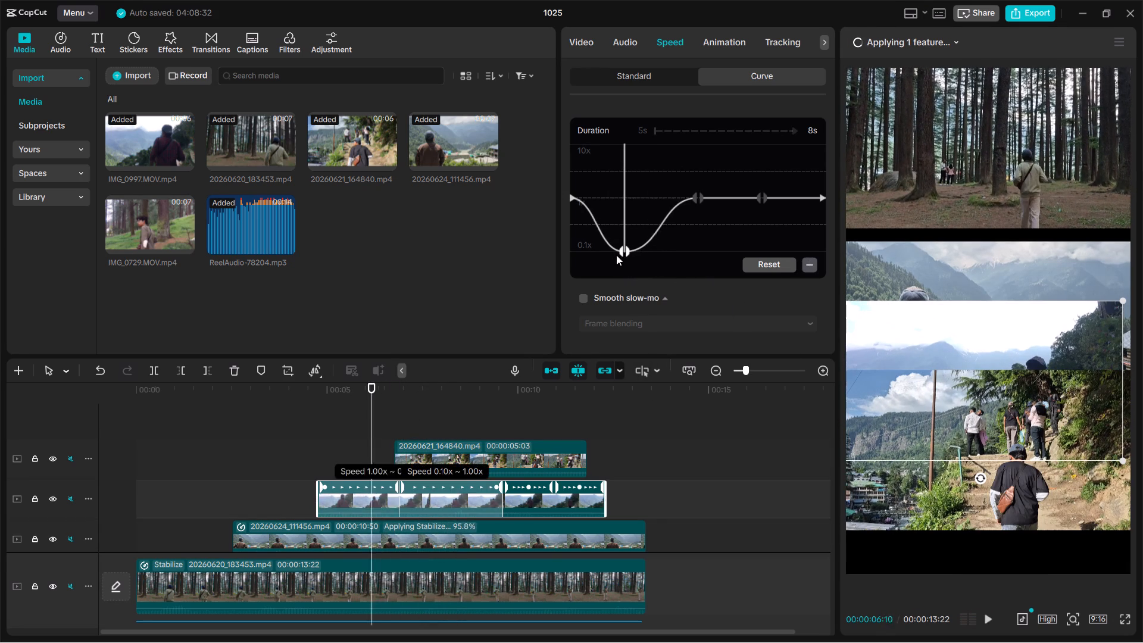
{"action": "left_click_drag", "start_coordinate": [616, 255], "coordinate": [605, 263]}
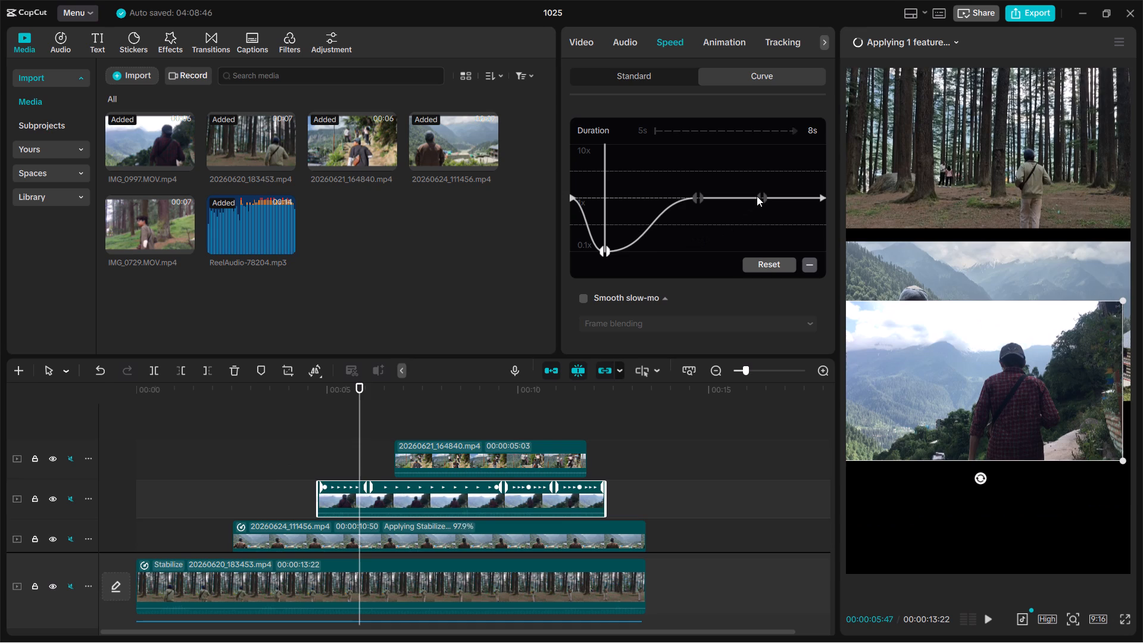
Move the 20260621_164840 clip straight down to the bottom of the frame, below the IMG_0997.MOV clip, and reselect IMG_0997.MOV.
{"action": "left_click", "coordinate": [757, 196]}
{"action": "left_click", "coordinate": [945, 476]}
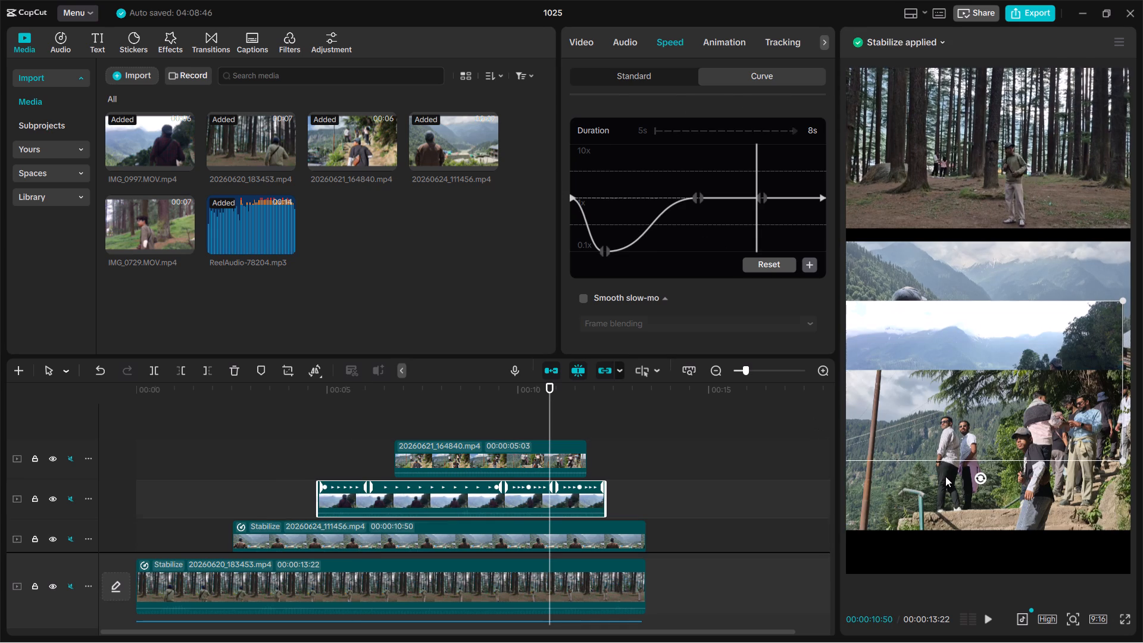
{"action": "left_click_drag", "start_coordinate": [945, 476], "coordinate": [947, 626]}
{"action": "left_click", "coordinate": [976, 421]}
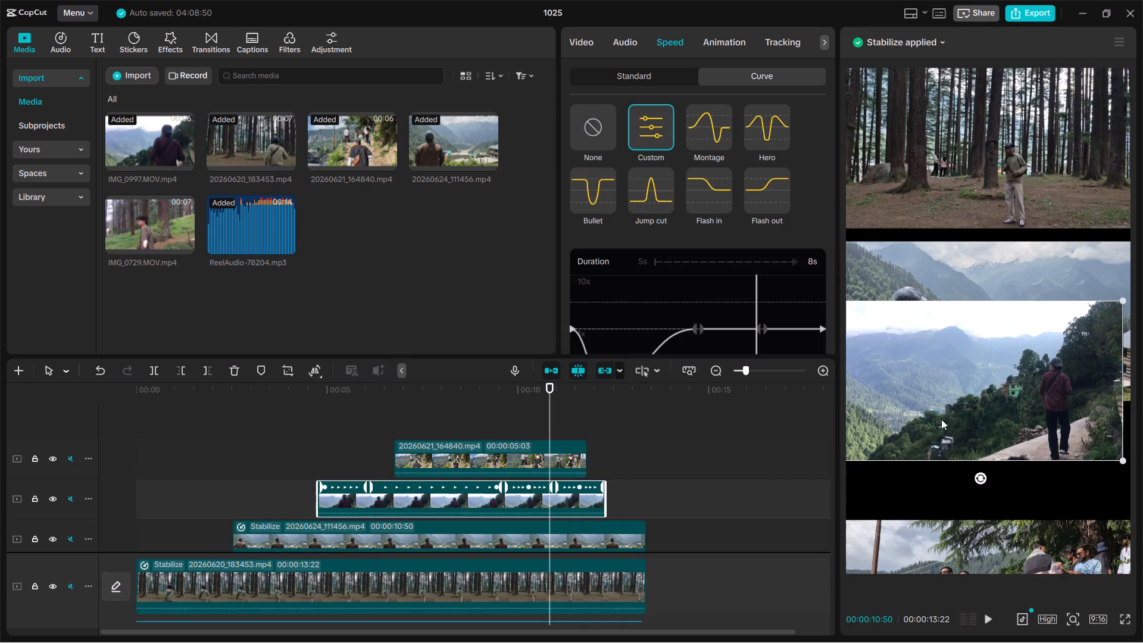
Play back the reel from about 8 seconds to check the IMG_0997.MOV clip's speed change.
{"action": "left_click_drag", "start_coordinate": [546, 395], "coordinate": [464, 403]}
{"action": "key", "text": "space"}
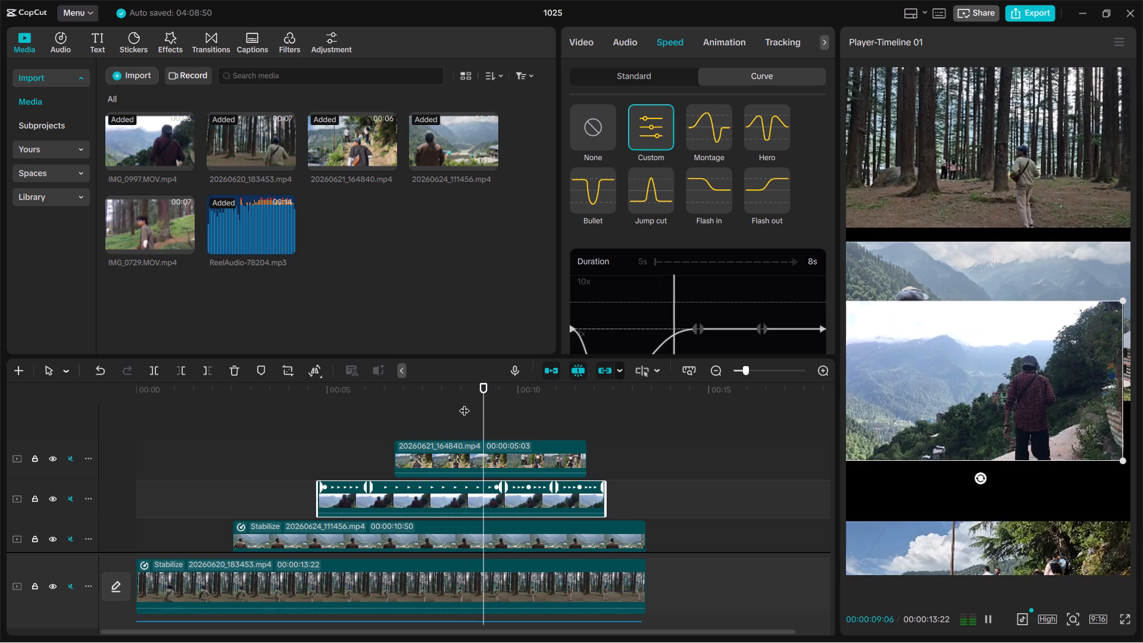
{"action": "key", "text": "space"}
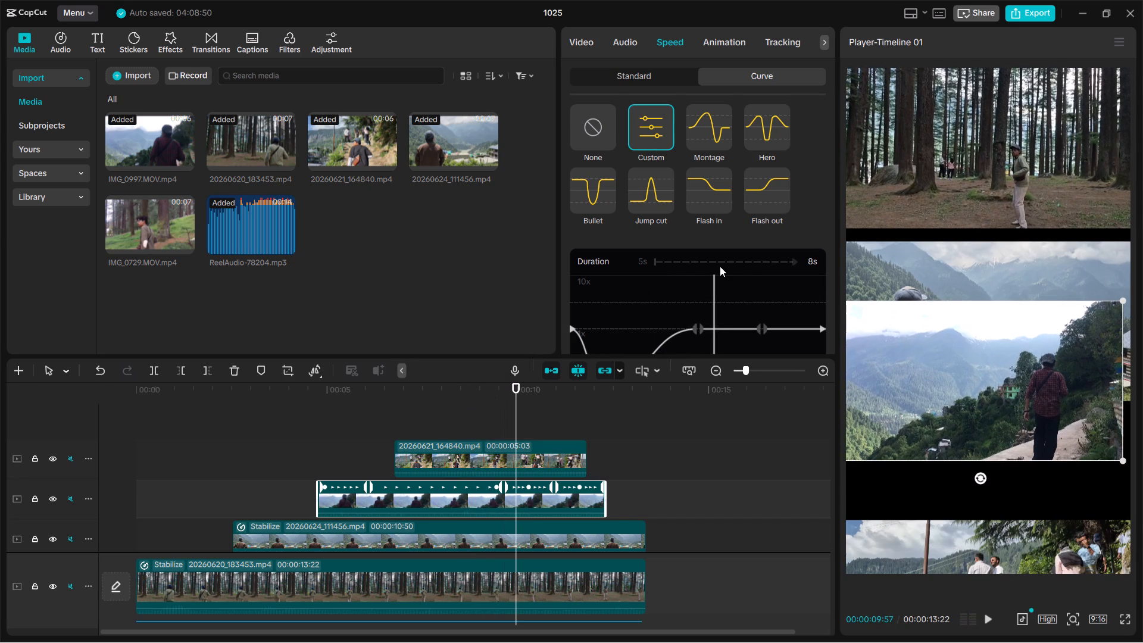
Lower both halves of the third speed curve point of the IMG_0997.MOV clip to 0.10x.
{"action": "scroll", "coordinate": [720, 266], "scroll_direction": "down", "scroll_amount": 6}
{"action": "left_click", "coordinate": [758, 205]}
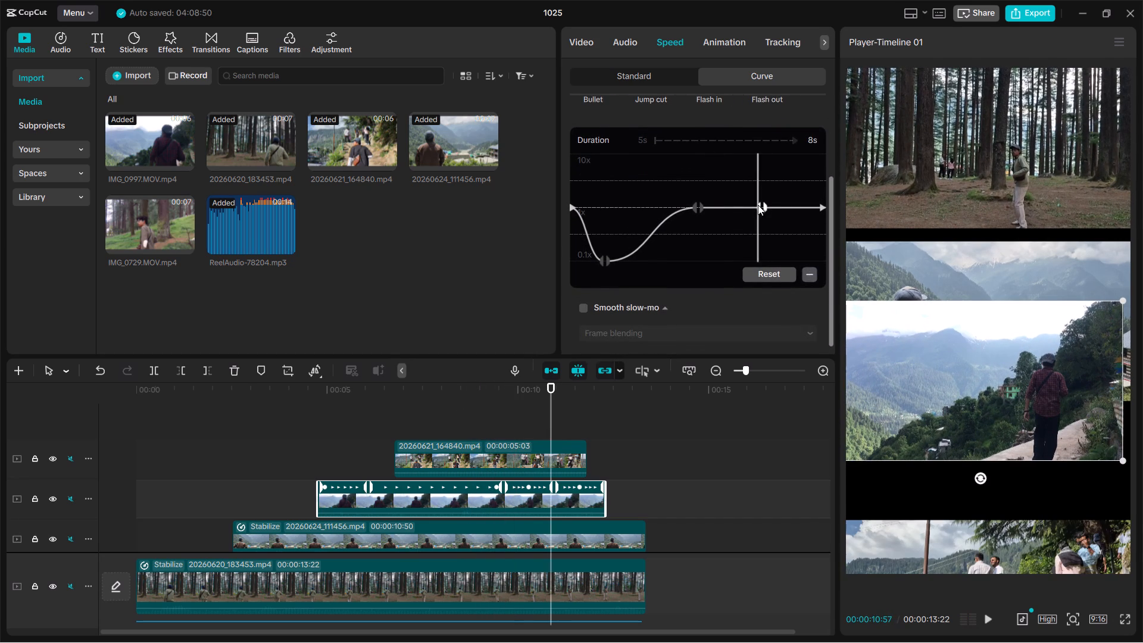
{"action": "left_click_drag", "start_coordinate": [758, 205], "coordinate": [747, 285]}
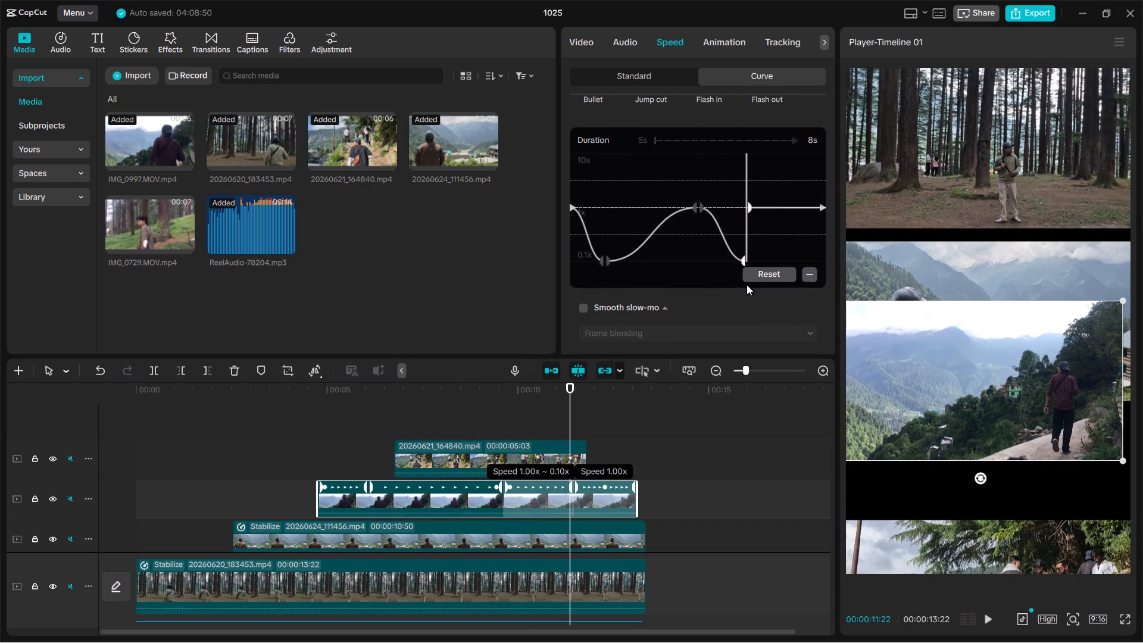
{"action": "left_click_drag", "start_coordinate": [749, 207], "coordinate": [757, 285]}
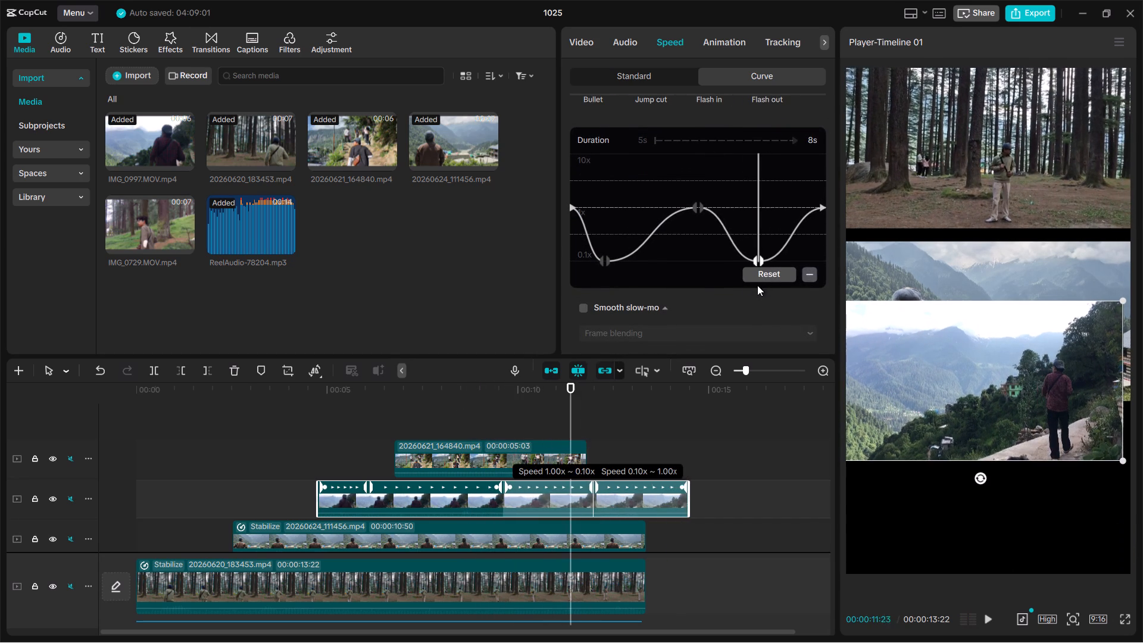
Raise both halves of IMG_0997.MOV's third speed curve point, the incoming half to about 0.52x, so the clip ends with the main clip.
{"action": "left_click_drag", "start_coordinate": [757, 285], "coordinate": [755, 301]}
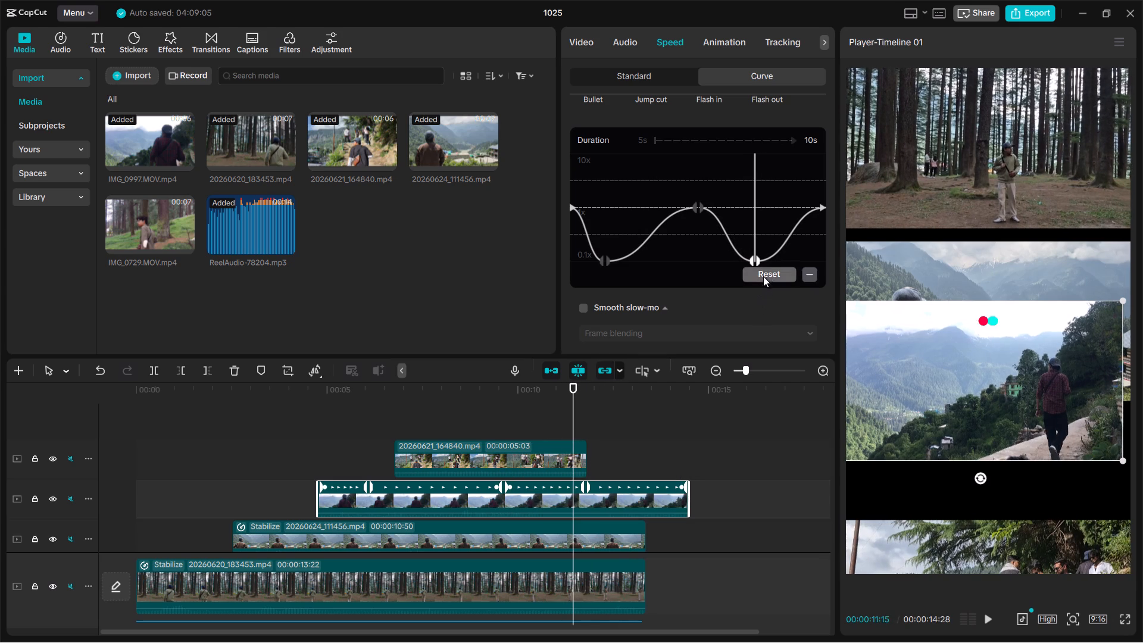
{"action": "left_click_drag", "start_coordinate": [769, 248], "coordinate": [769, 239]}
{"action": "left_click", "coordinate": [759, 258]}
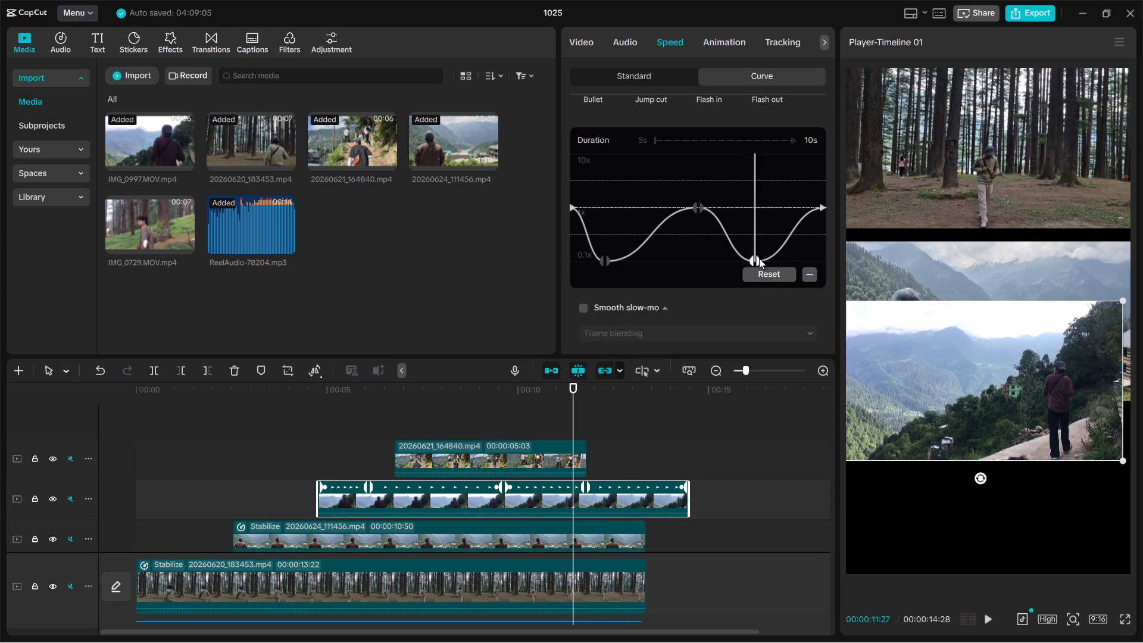
{"action": "left_click_drag", "start_coordinate": [759, 258], "coordinate": [761, 248]}
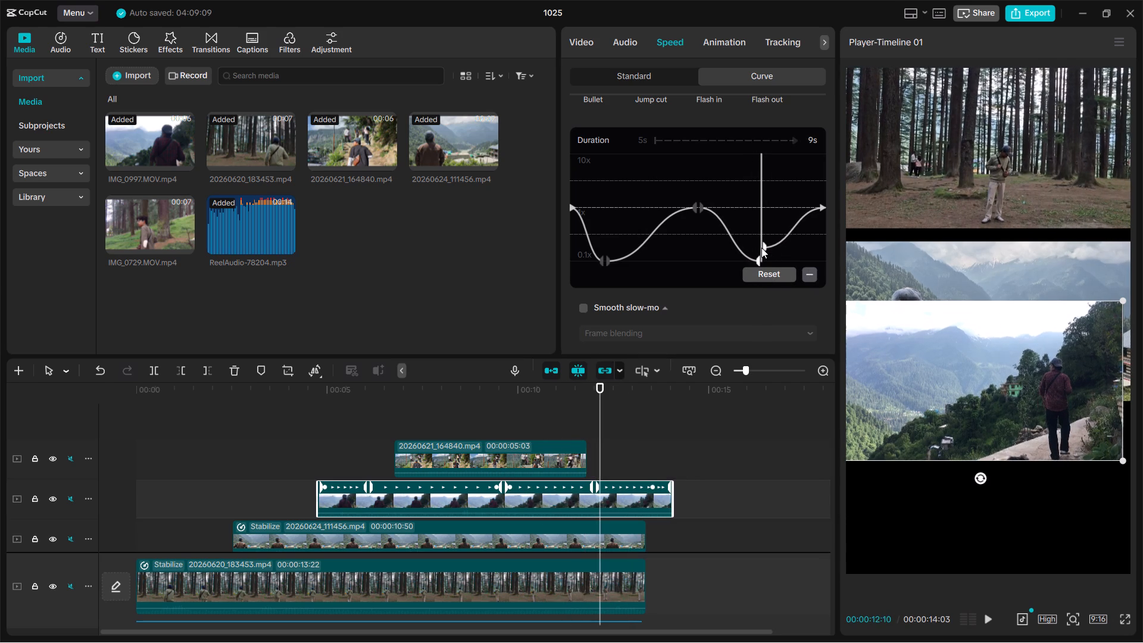
{"action": "left_click_drag", "start_coordinate": [760, 257], "coordinate": [760, 248]}
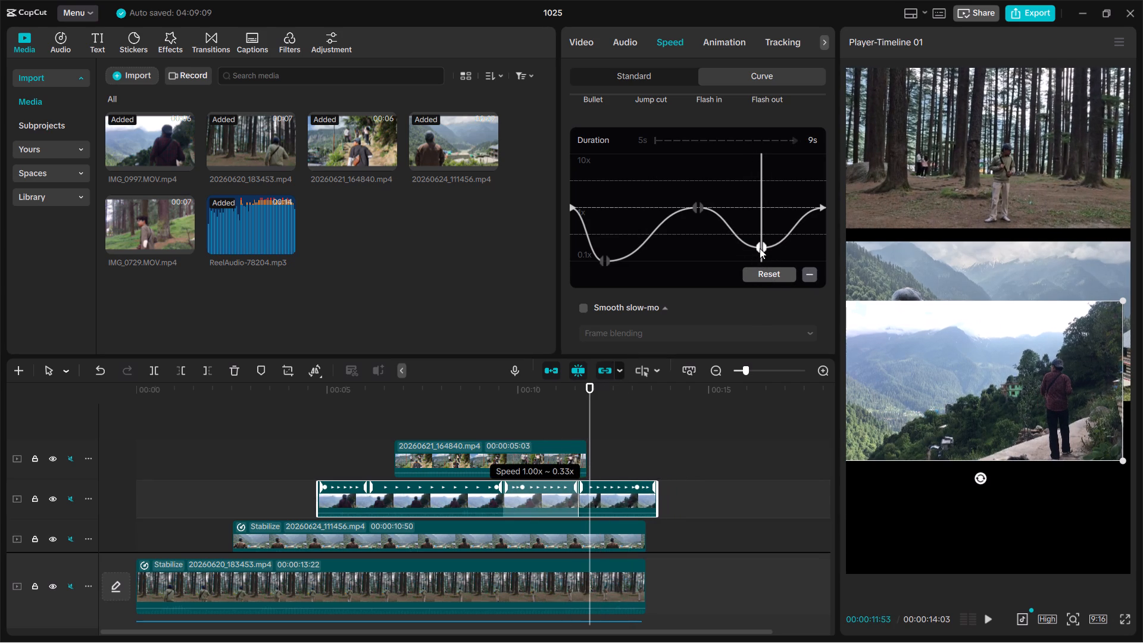
{"action": "left_click_drag", "start_coordinate": [760, 248], "coordinate": [761, 236]}
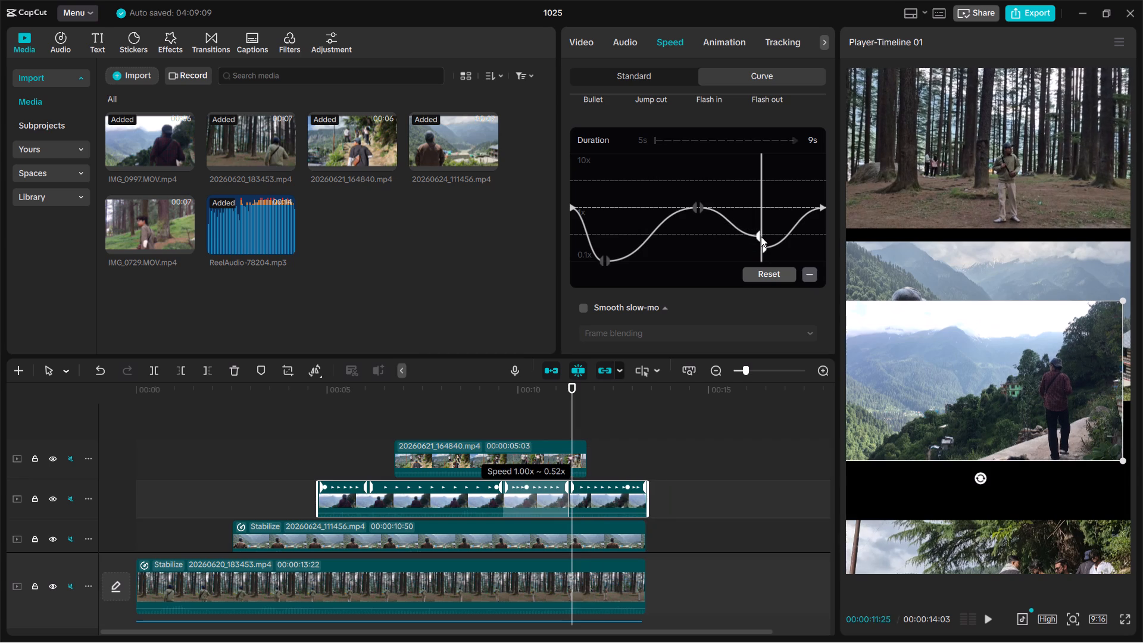
{"action": "left_click", "coordinate": [763, 243]}
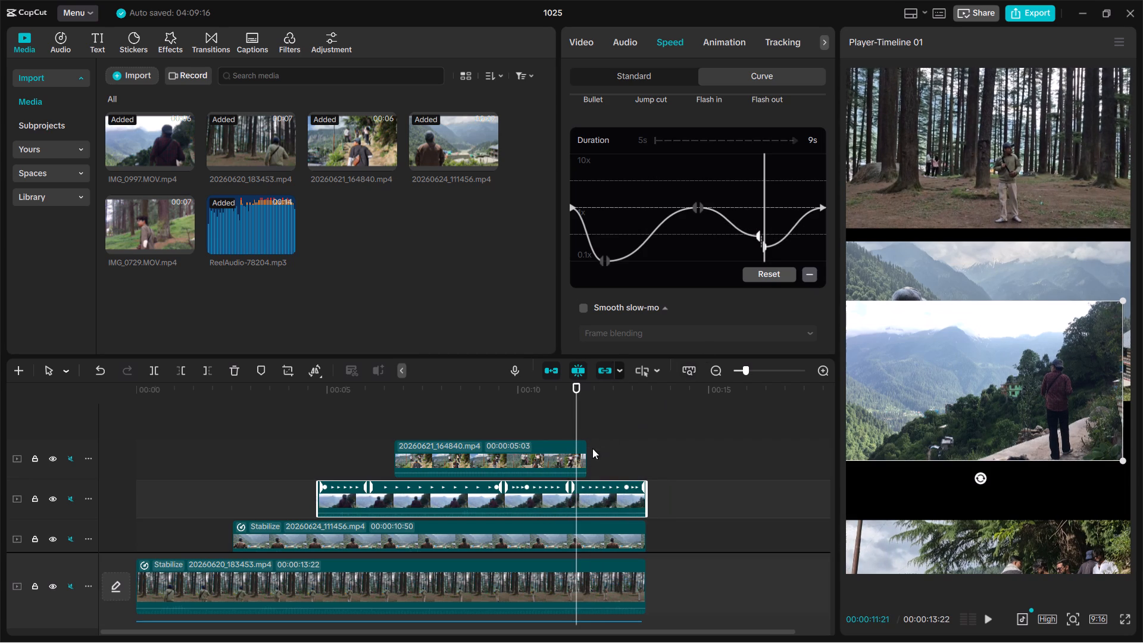
Enable Smooth slow-mo on the IMG_0997.MOV clip.
{"action": "scroll", "coordinate": [761, 284], "scroll_direction": "down", "scroll_amount": 2}
{"action": "left_click", "coordinate": [586, 297]}
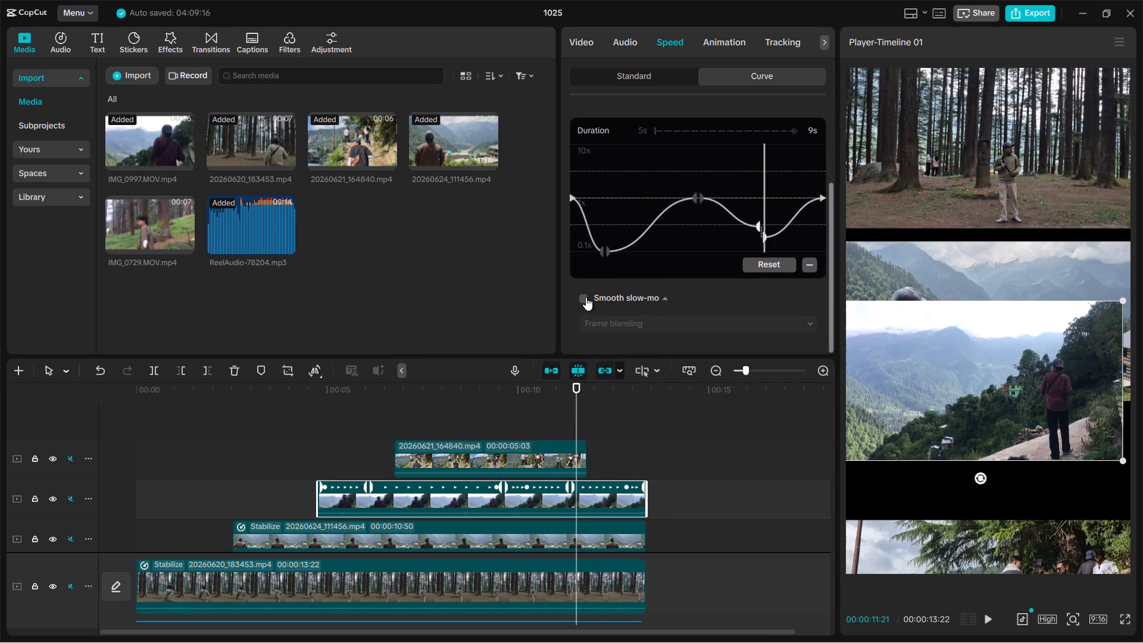
Move the 20260621_164840 clip up in the frame so it overlaps the lower part of the IMG_0997.MOV clip.
{"action": "left_click", "coordinate": [520, 462]}
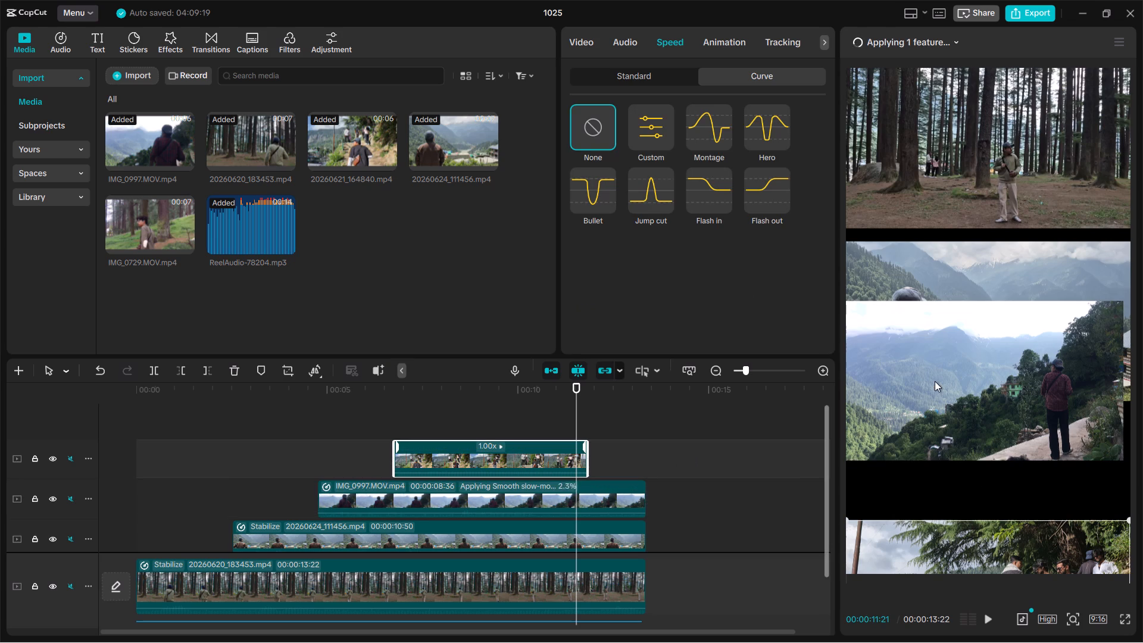
{"action": "left_click_drag", "start_coordinate": [955, 537], "coordinate": [958, 429]}
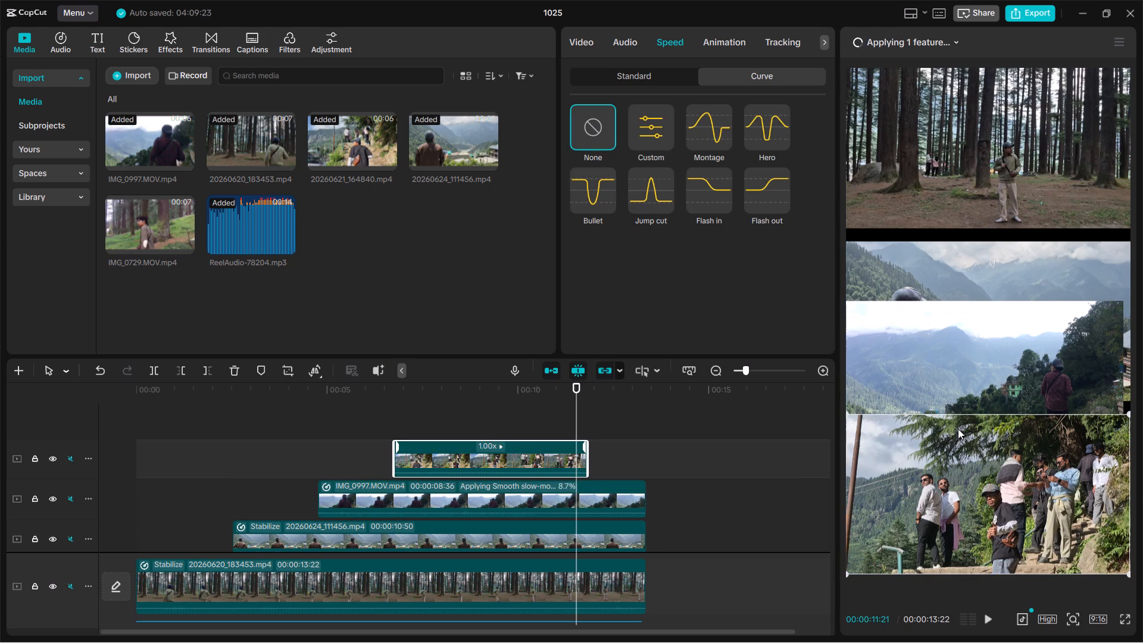
{"action": "left_click_drag", "start_coordinate": [953, 463], "coordinate": [943, 395]}
Play back the reel around the 20260621_164840 clip's entrance, from about 7 seconds, and check it against the audio beat markers.
{"action": "key", "text": "space"}
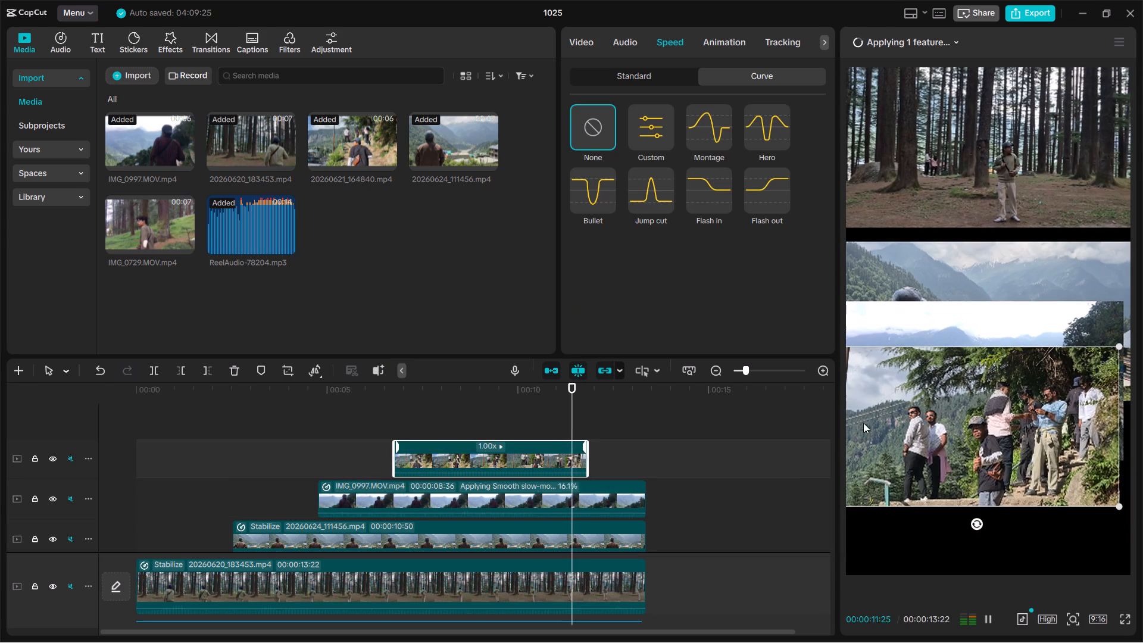
{"action": "left_click", "coordinate": [399, 374]}
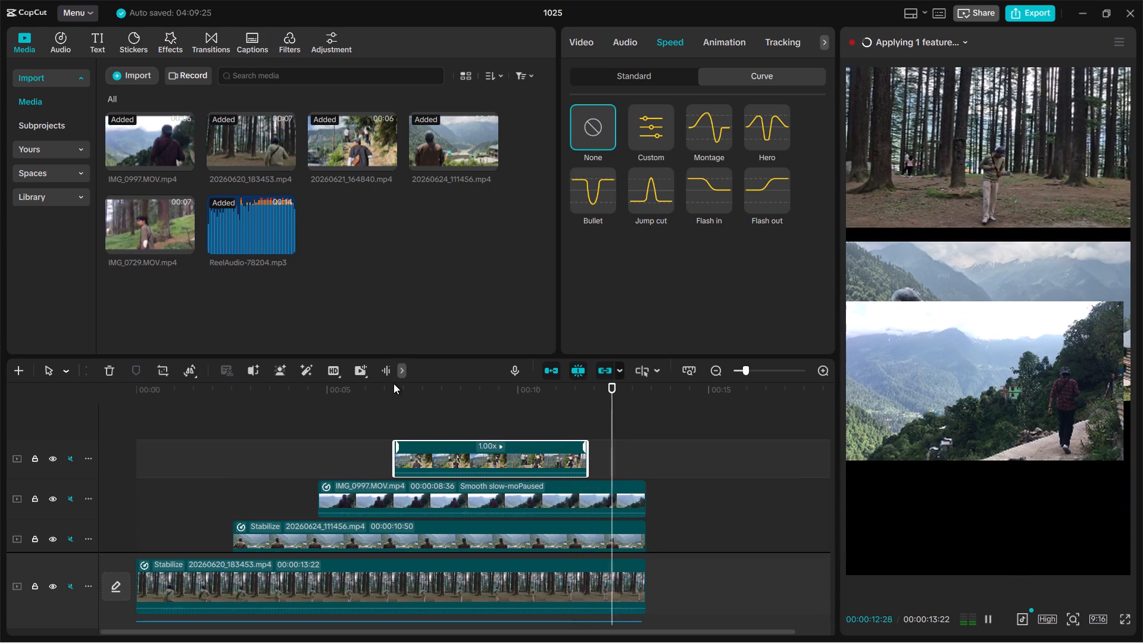
{"action": "left_click", "coordinate": [394, 383]}
{"action": "key", "text": "space"}
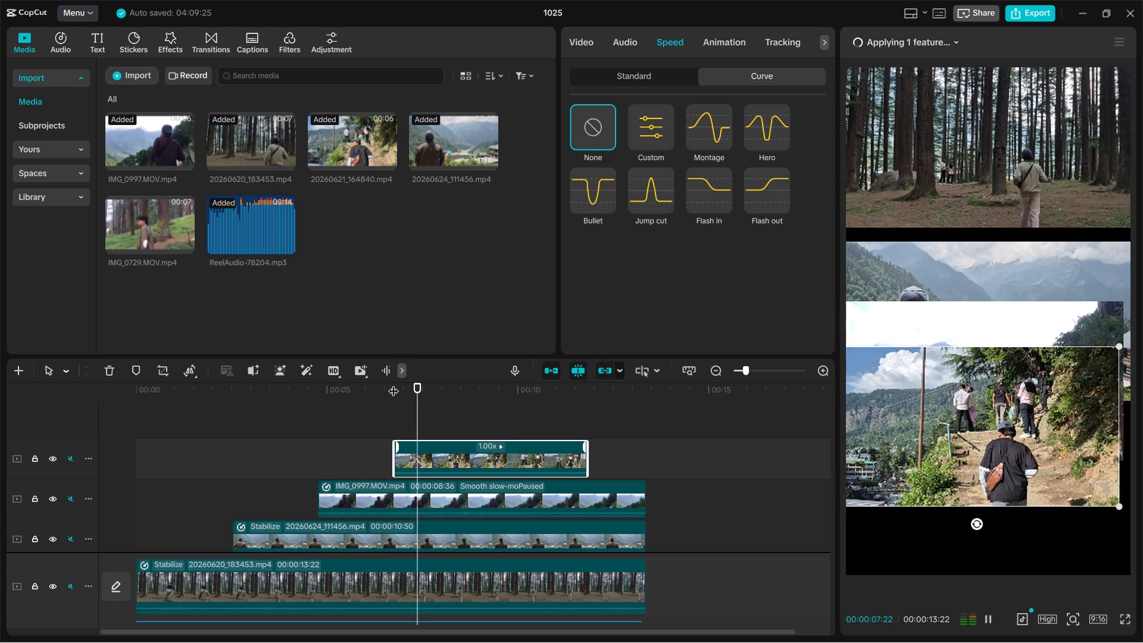
{"action": "key", "text": "space"}
{"action": "key", "text": "space"}
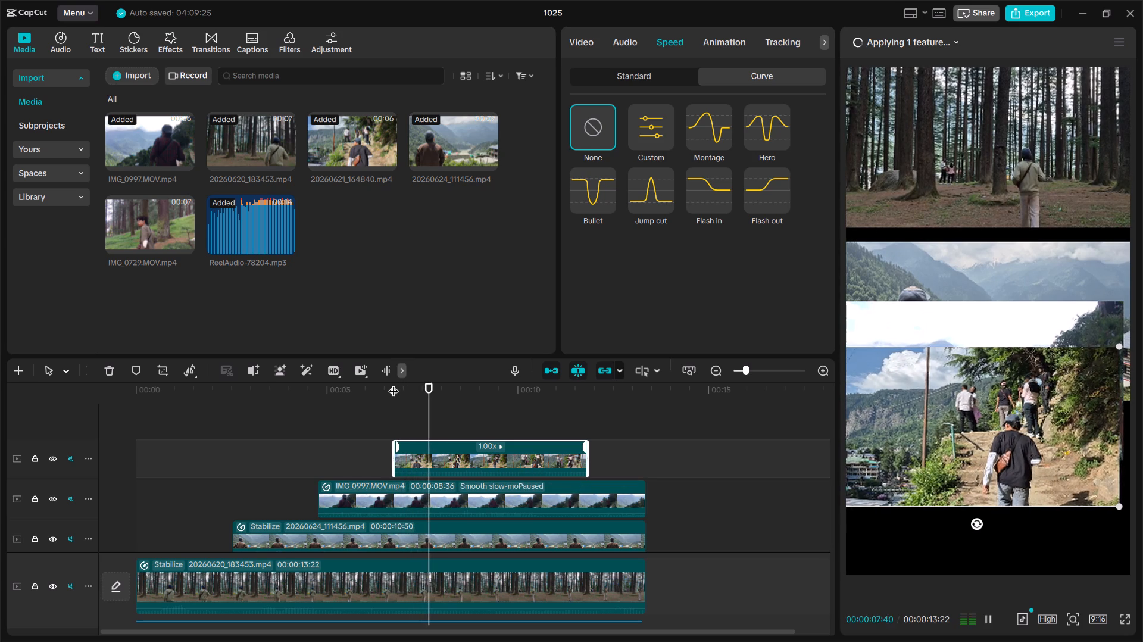
{"action": "key", "text": "space"}
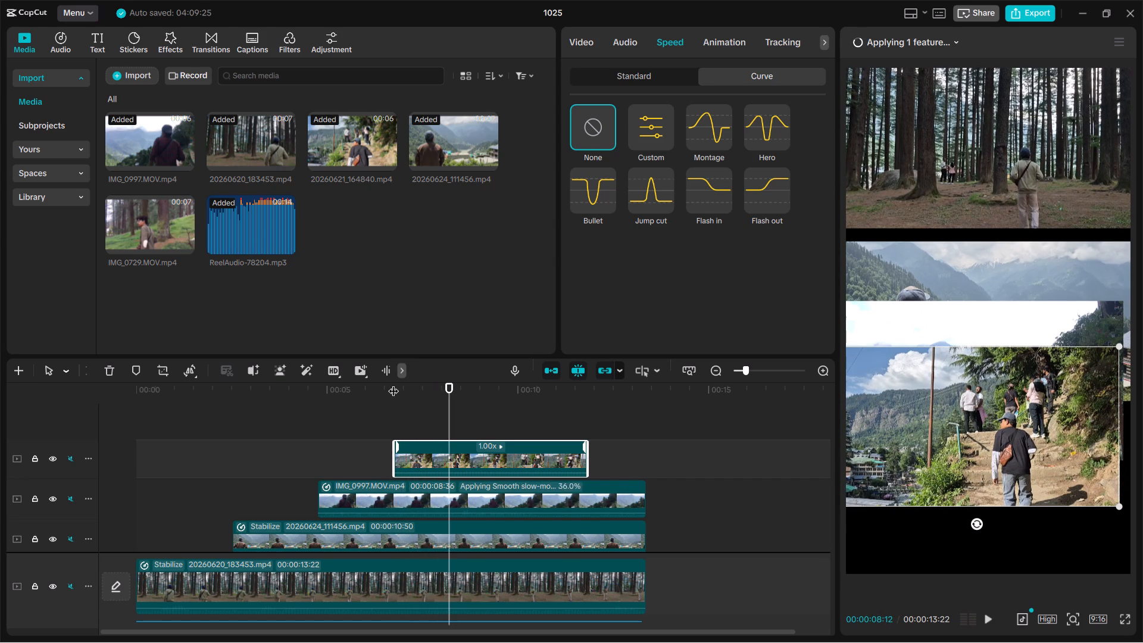
{"action": "key", "text": "space"}
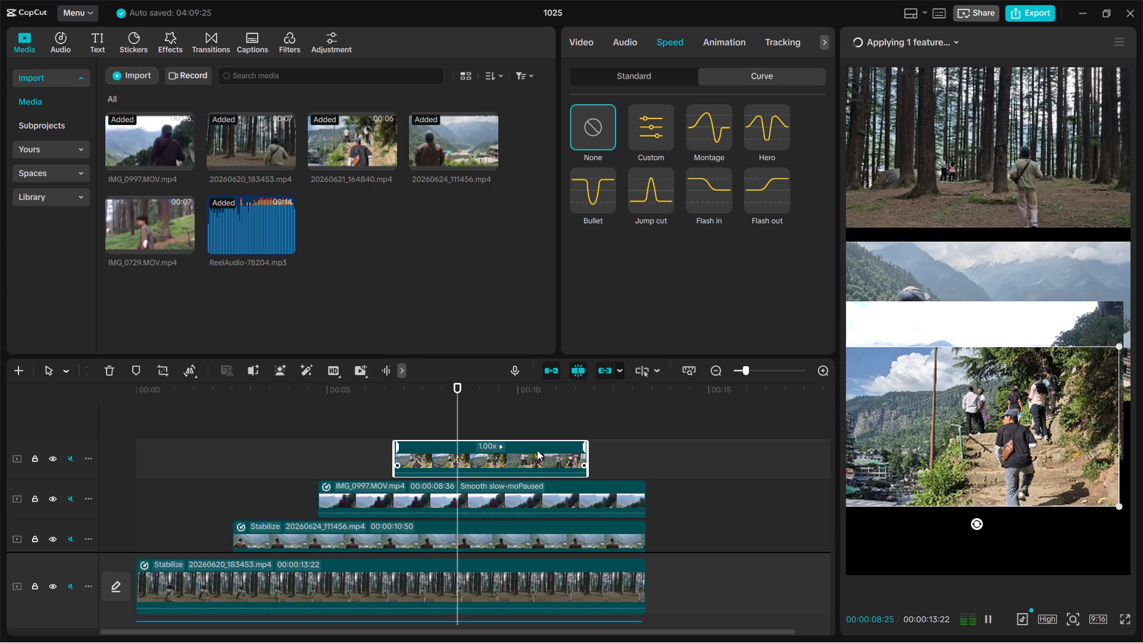
{"action": "key", "text": "space"}
{"action": "scroll", "coordinate": [723, 516], "scroll_direction": "down", "scroll_amount": 2}
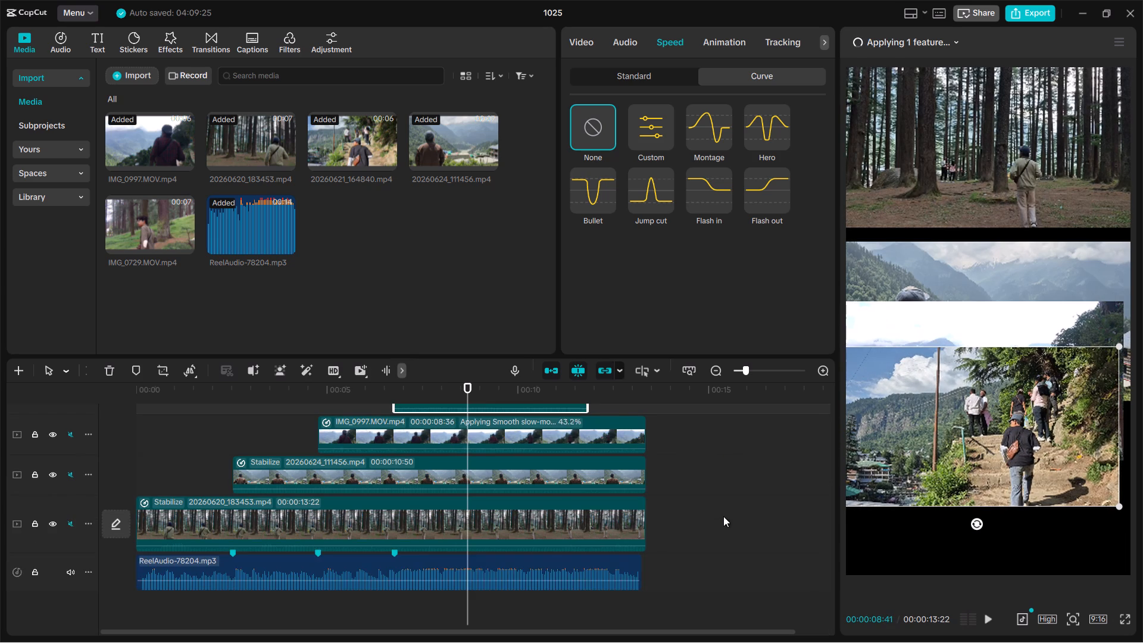
{"action": "scroll", "coordinate": [723, 516], "scroll_direction": "up", "scroll_amount": 1}
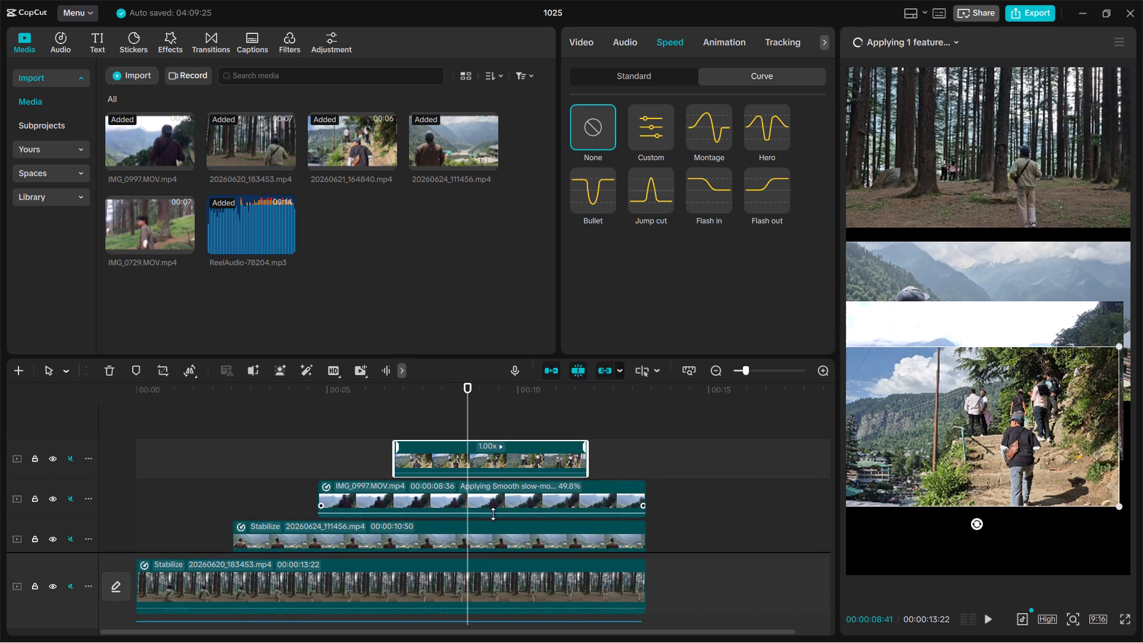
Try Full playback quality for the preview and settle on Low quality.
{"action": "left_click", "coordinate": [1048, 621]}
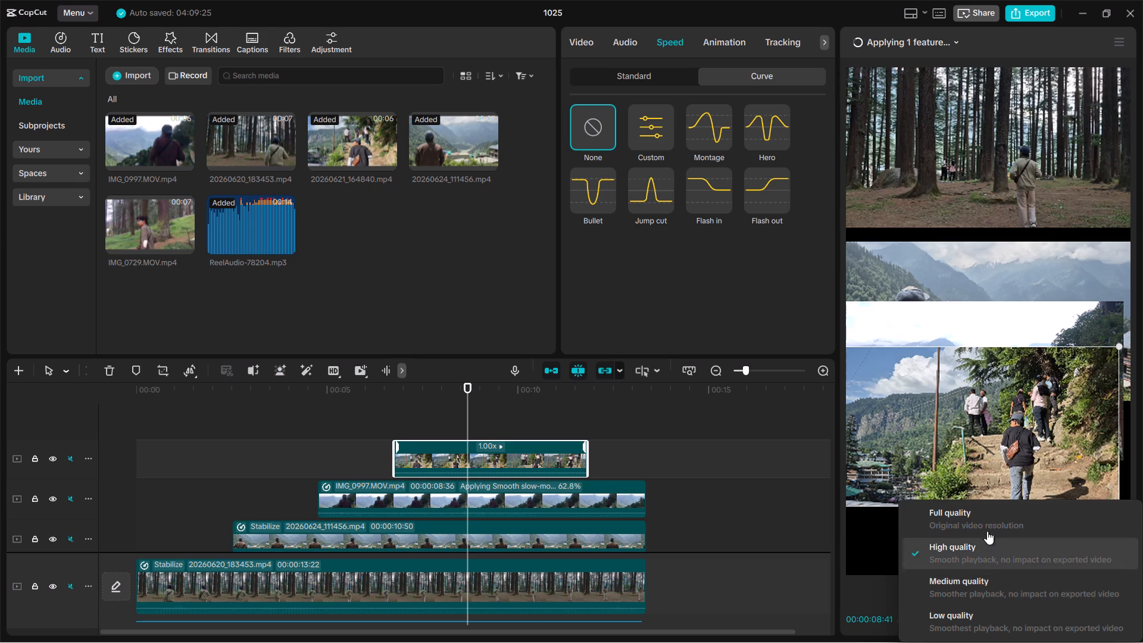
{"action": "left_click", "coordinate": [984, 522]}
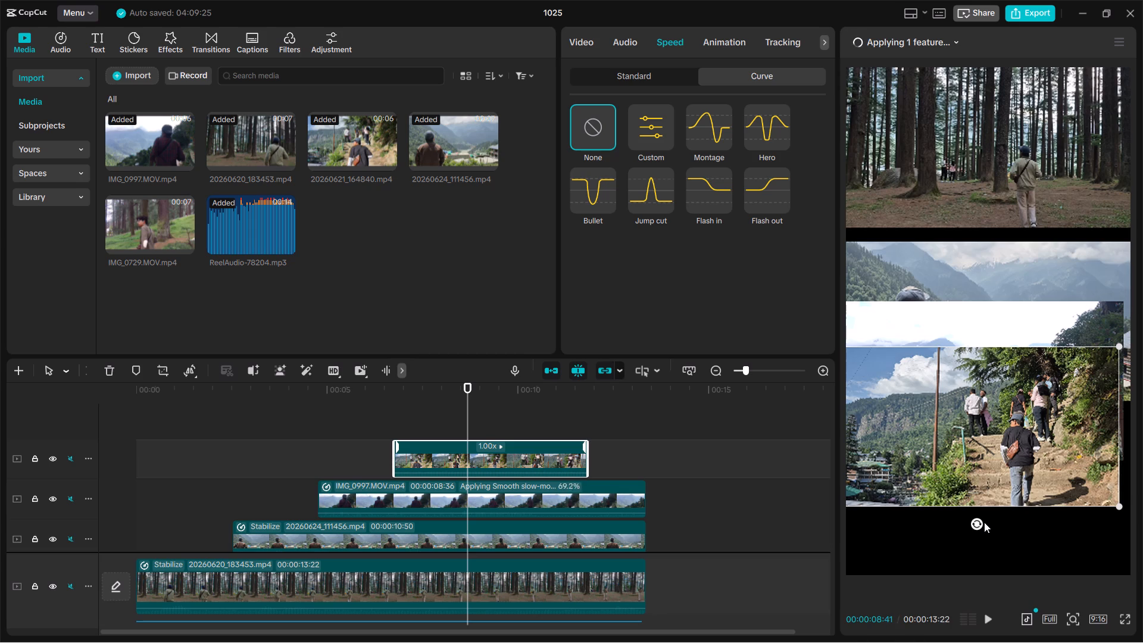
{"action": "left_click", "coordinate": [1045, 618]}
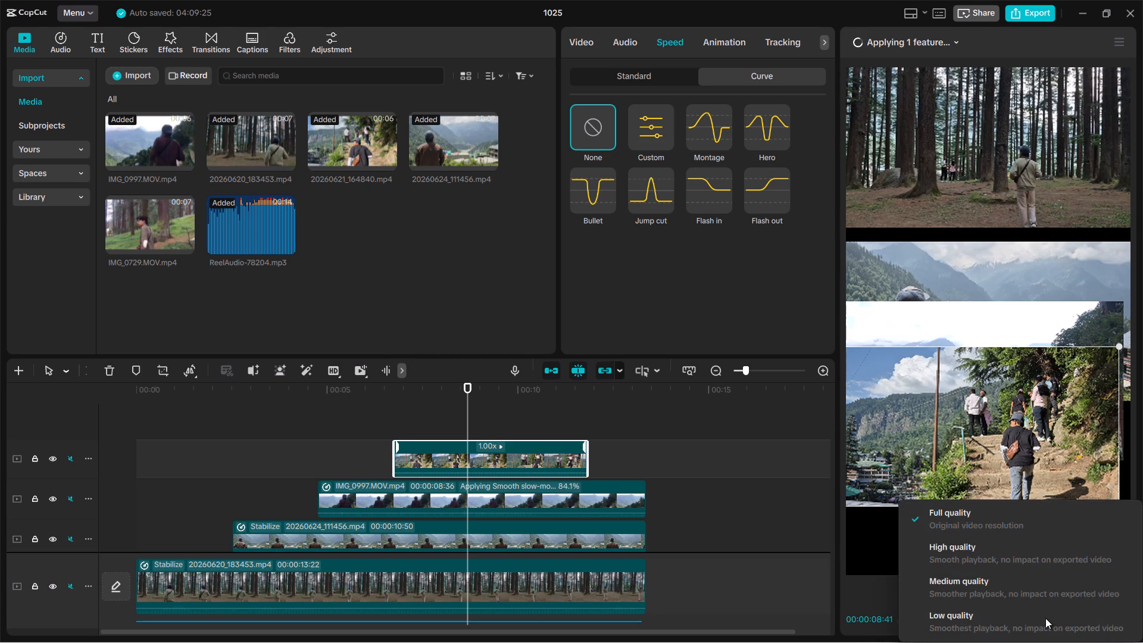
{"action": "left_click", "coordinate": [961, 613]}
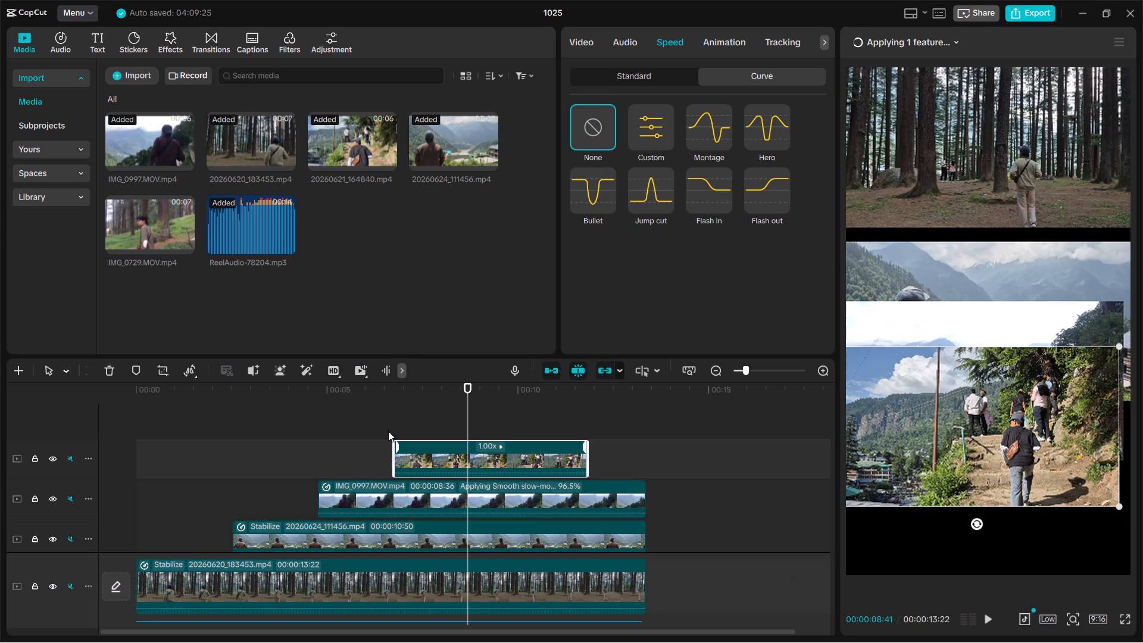
Play through the 20260621_164840 clip to find its cut point and trim its end to 00:00:10:35.
{"action": "left_click", "coordinate": [276, 397]}
{"action": "key", "text": "space"}
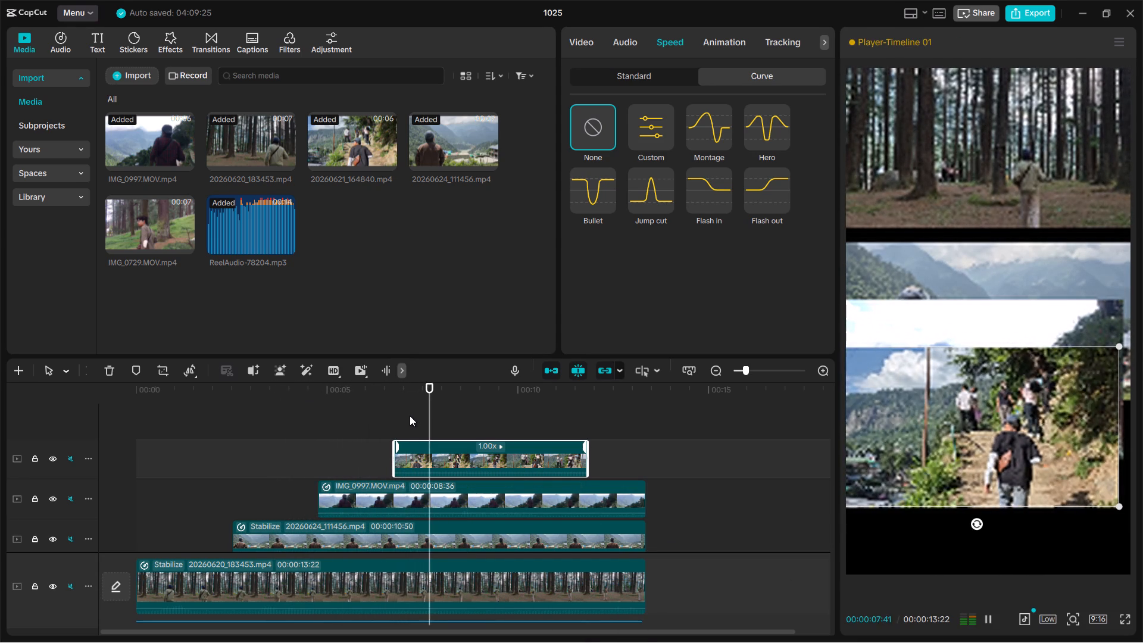
{"action": "key", "text": "space"}
{"action": "key", "text": "space"}
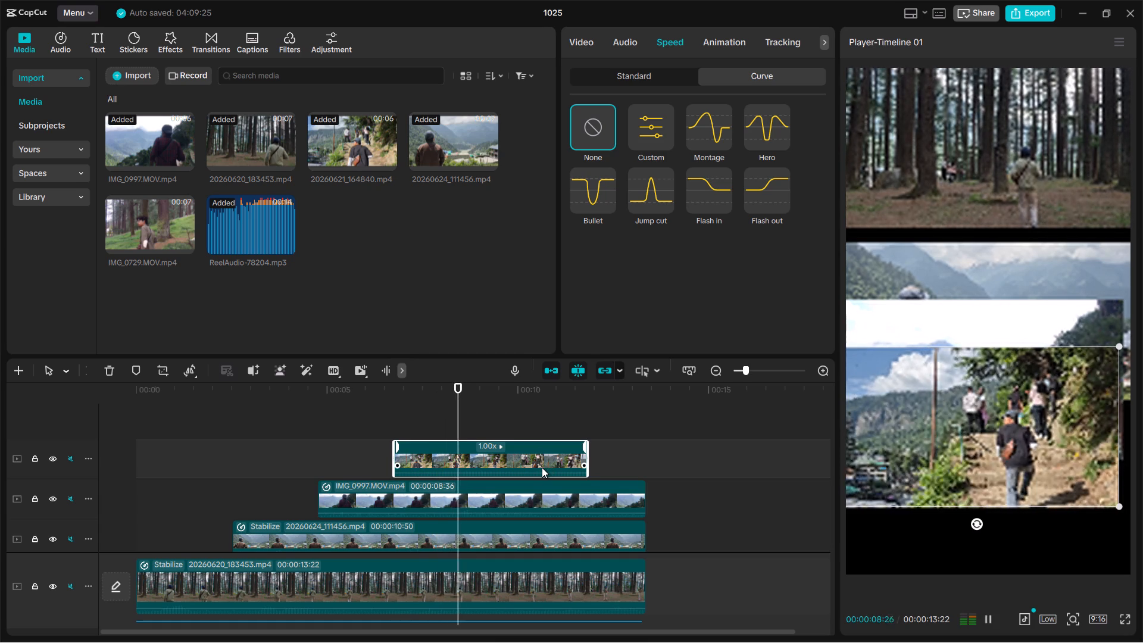
{"action": "key", "text": "space"}
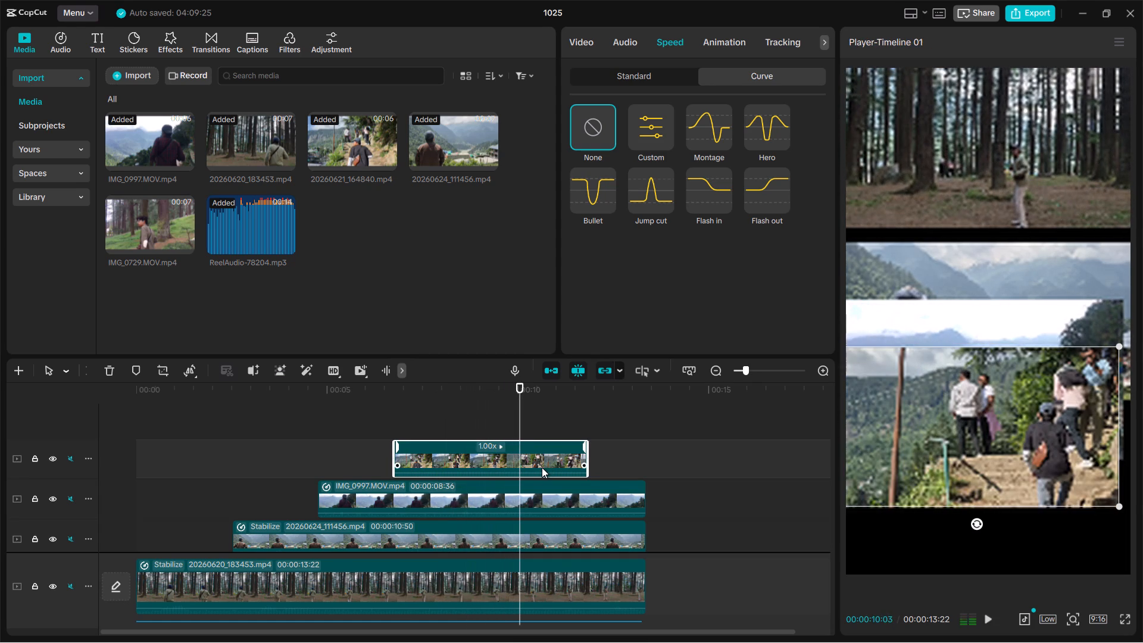
{"action": "key", "text": "space"}
{"action": "key", "text": "space"}
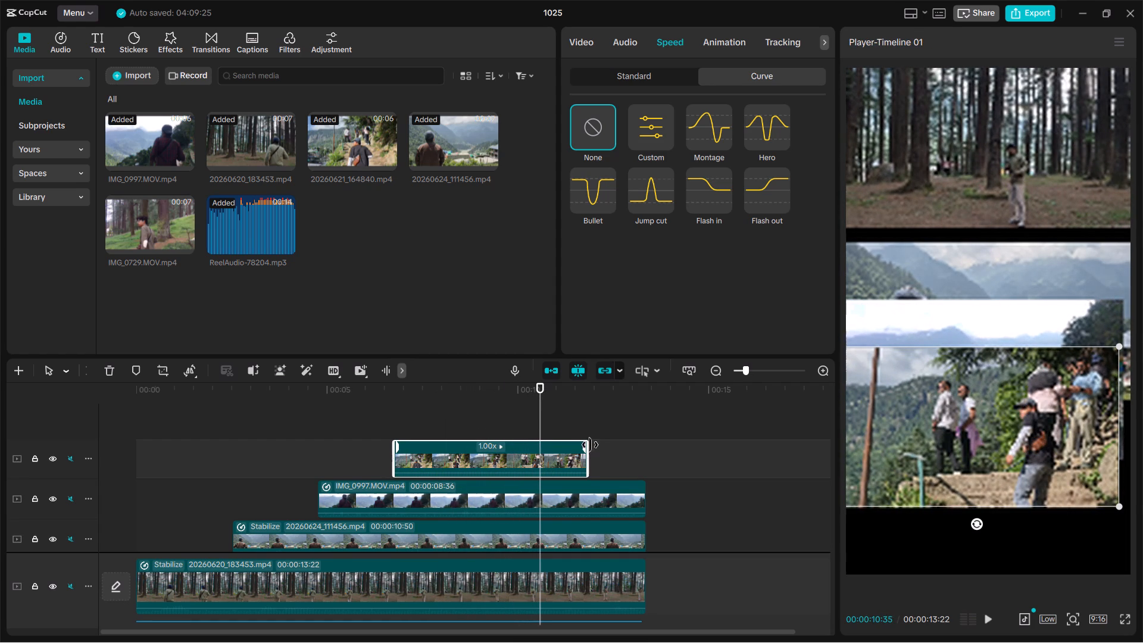
{"action": "left_click_drag", "start_coordinate": [586, 454], "coordinate": [545, 473]}
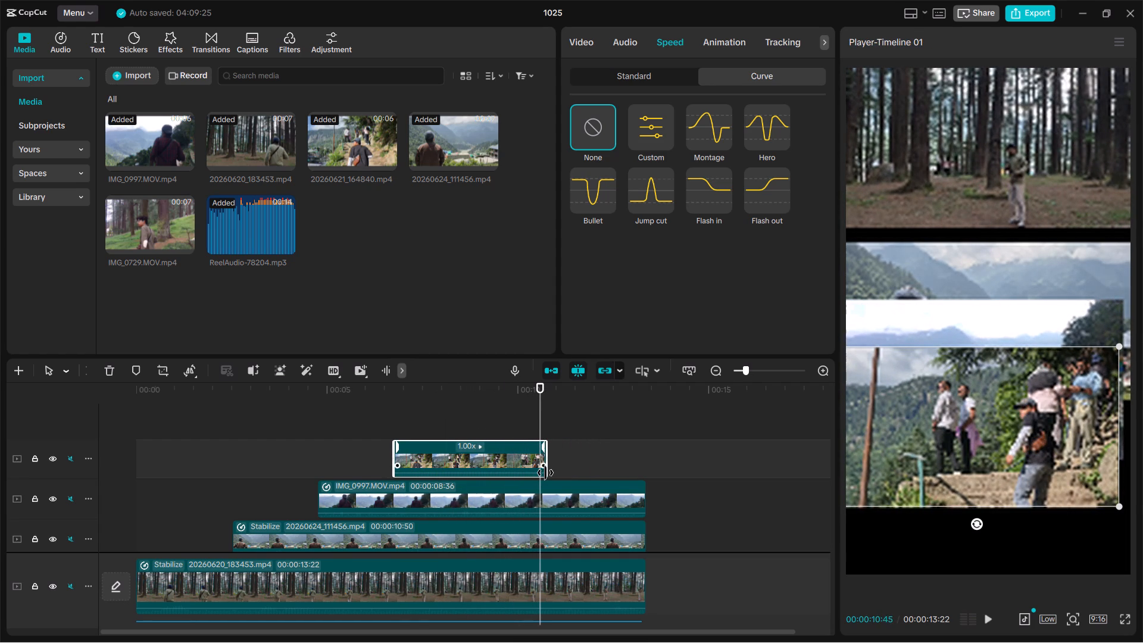
{"action": "left_click_drag", "start_coordinate": [545, 473], "coordinate": [541, 474]}
Set the preview playback quality to Full quality.
{"action": "left_click", "coordinate": [1047, 617]}
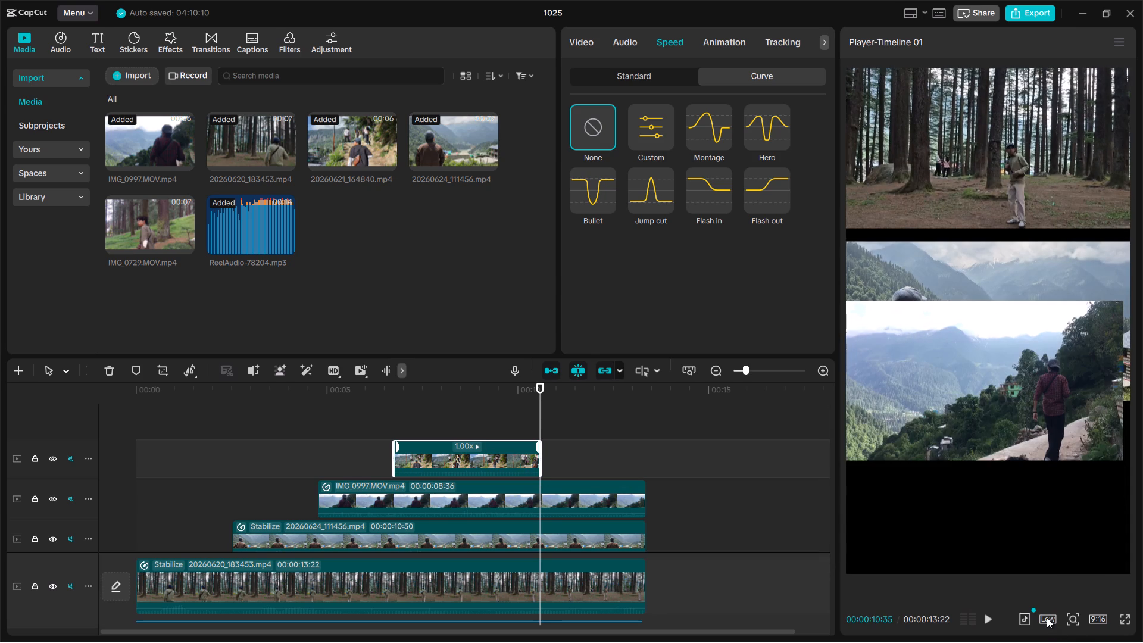
{"action": "left_click", "coordinate": [985, 524]}
Apply a Custom speed curve to the 20260621_164840 clip and lower both halves of its first point to 0.1x.
{"action": "left_click", "coordinate": [654, 139]}
{"action": "scroll", "coordinate": [647, 283], "scroll_direction": "down", "scroll_amount": 3}
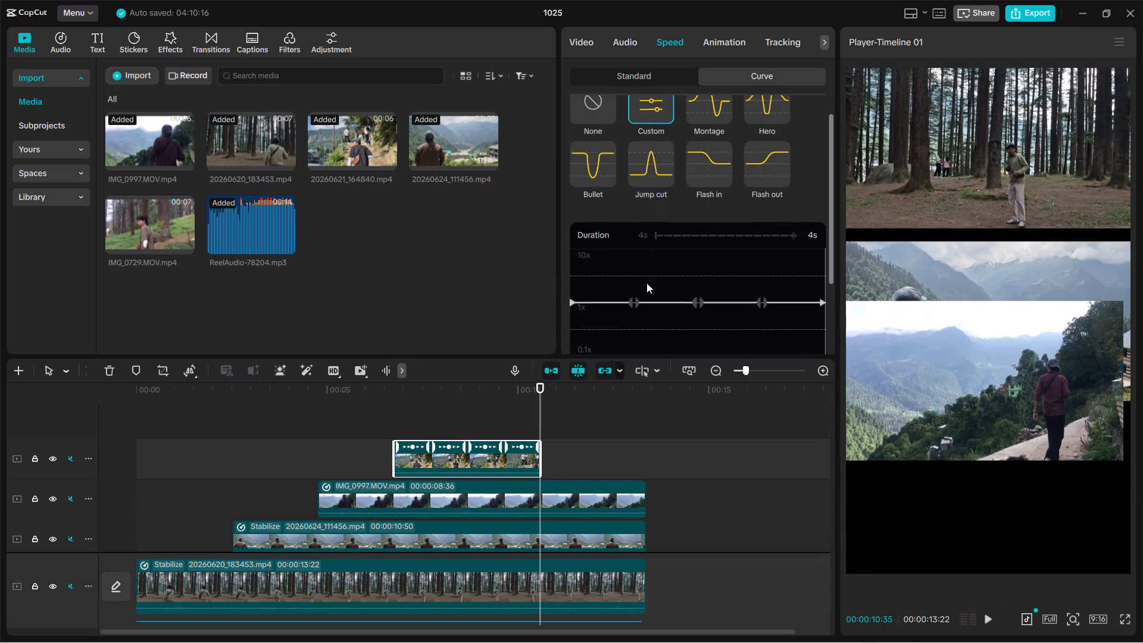
{"action": "left_click_drag", "start_coordinate": [401, 393], "coordinate": [389, 395]}
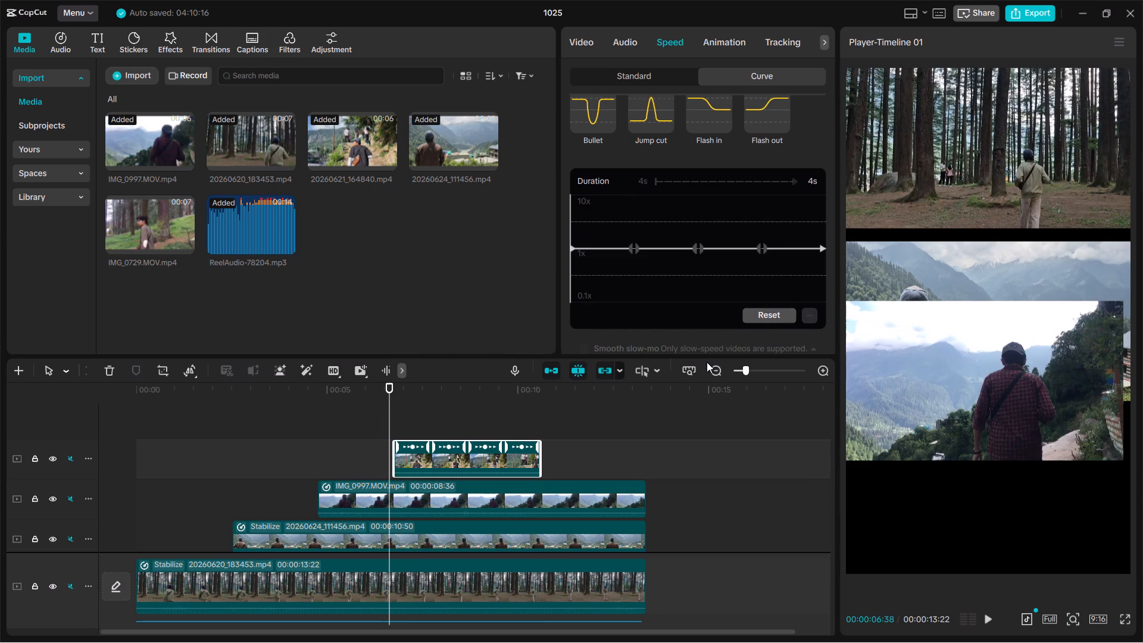
{"action": "key", "text": "space"}
{"action": "key", "text": "space"}
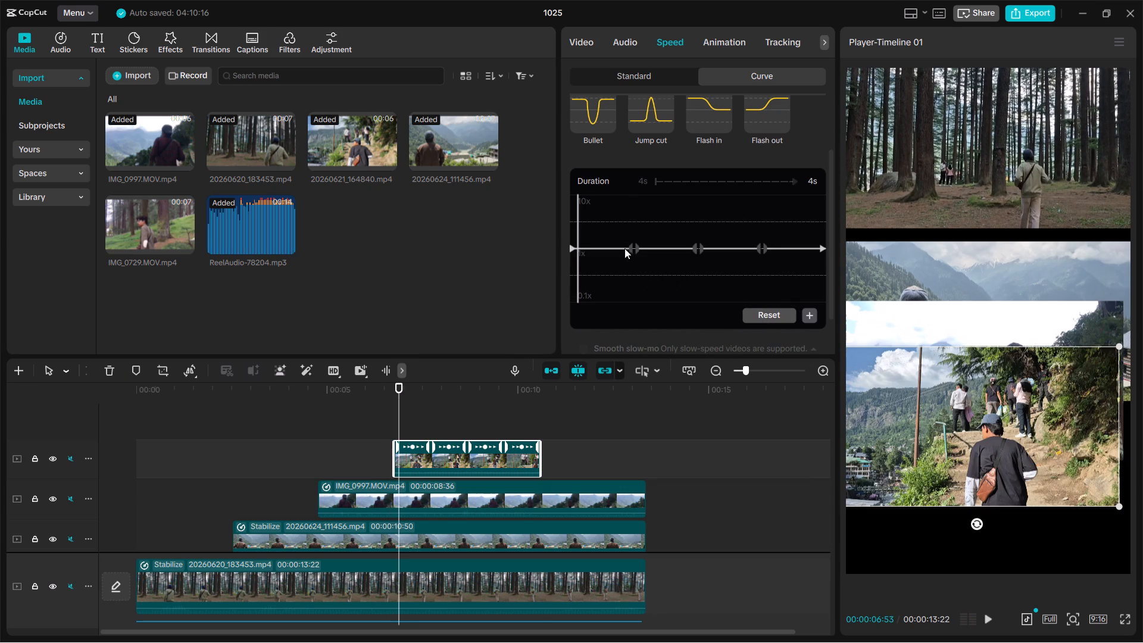
{"action": "left_click_drag", "start_coordinate": [632, 246], "coordinate": [632, 263]}
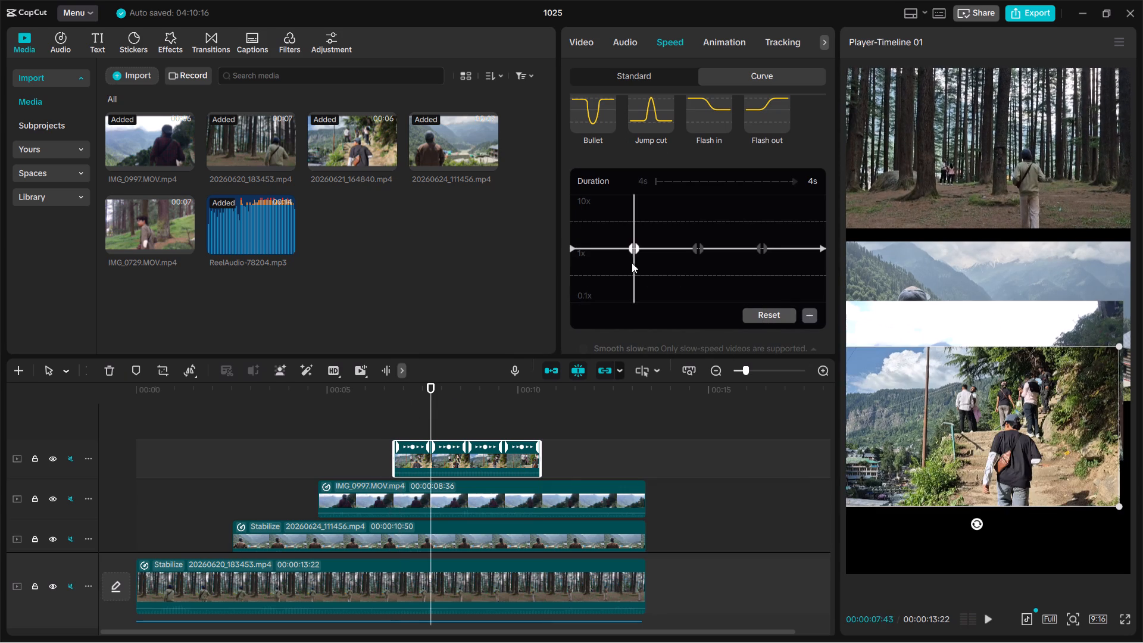
{"action": "left_click_drag", "start_coordinate": [632, 263], "coordinate": [632, 321]}
{"action": "left_click_drag", "start_coordinate": [635, 246], "coordinate": [637, 267]}
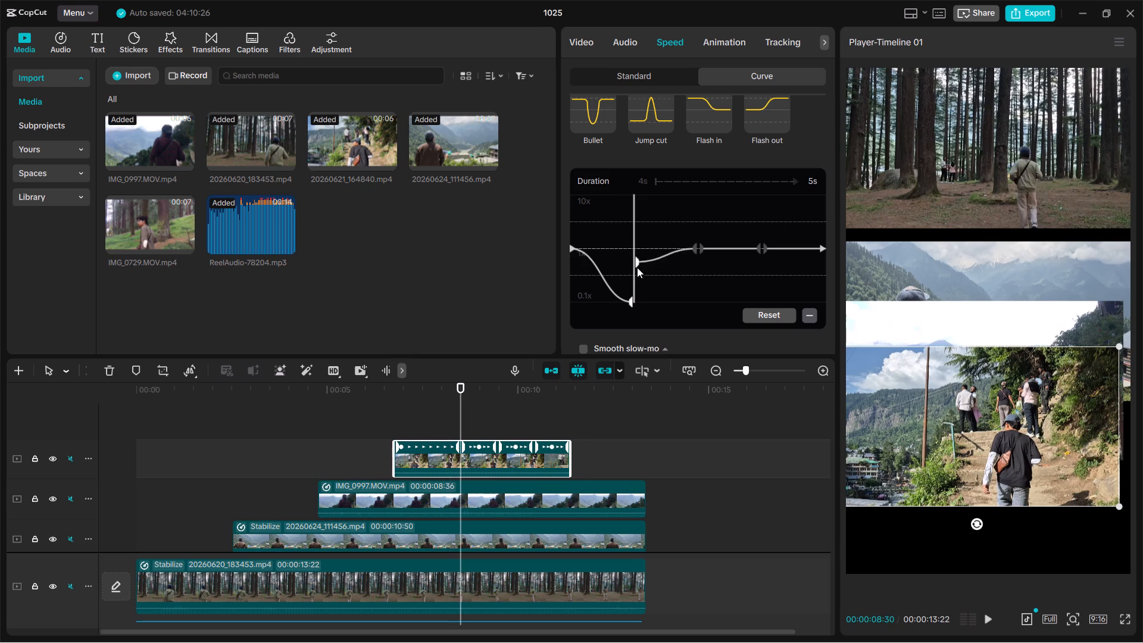
{"action": "left_click_drag", "start_coordinate": [637, 267], "coordinate": [638, 305]}
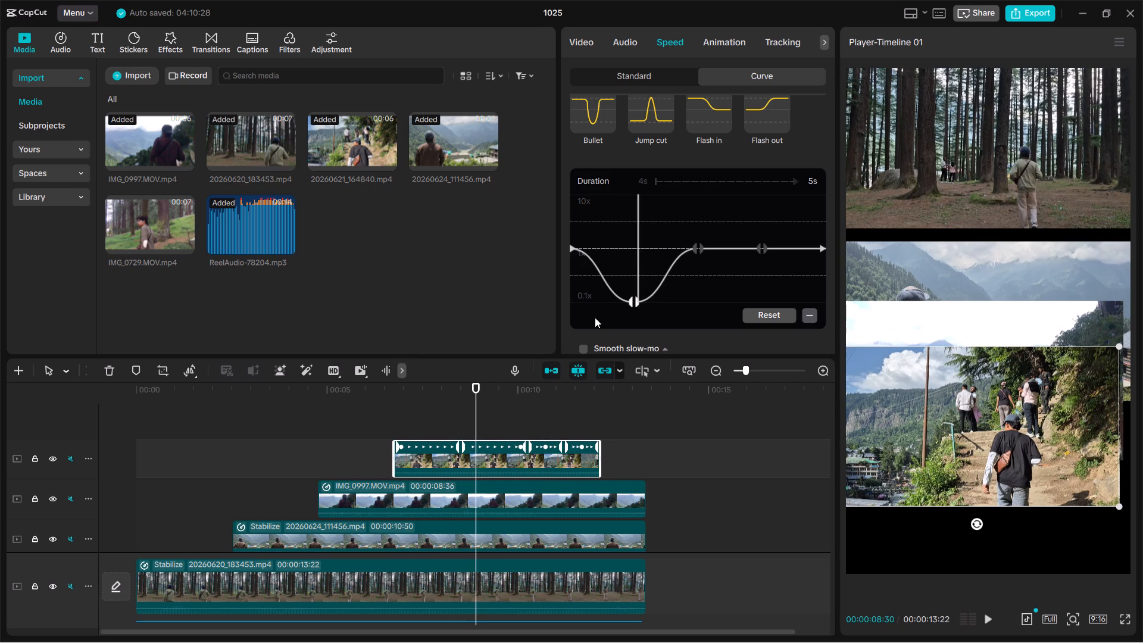
Play back the 20260621_164840 clip from its start to check the slow motion at its first curve point.
{"action": "left_click_drag", "start_coordinate": [587, 194], "coordinate": [557, 198]}
{"action": "key", "text": "space"}
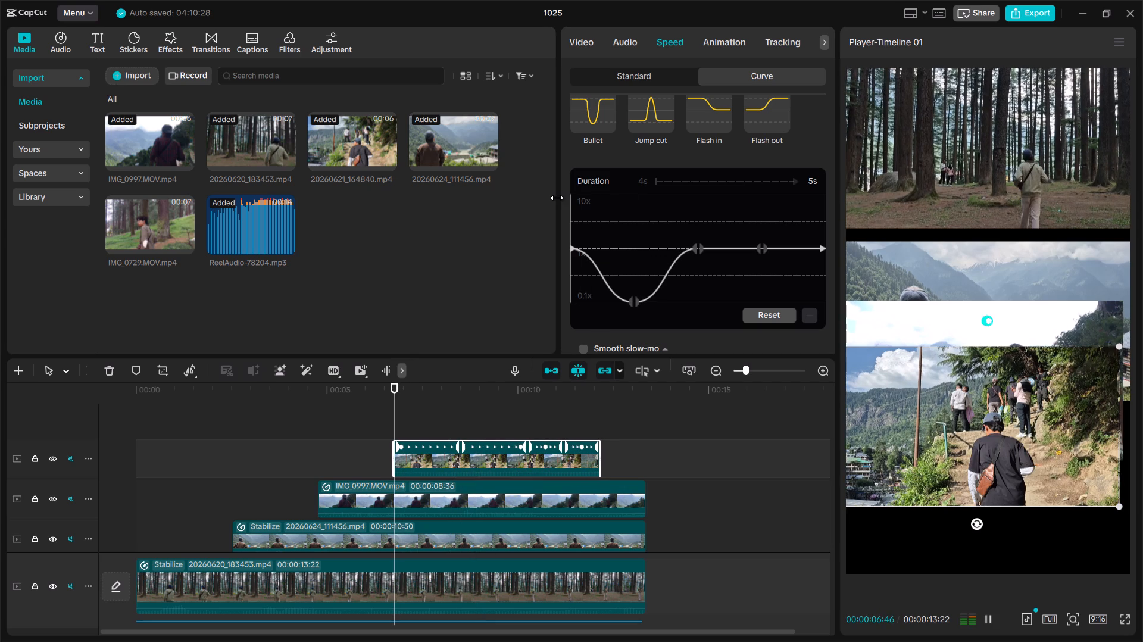
{"action": "key", "text": "space"}
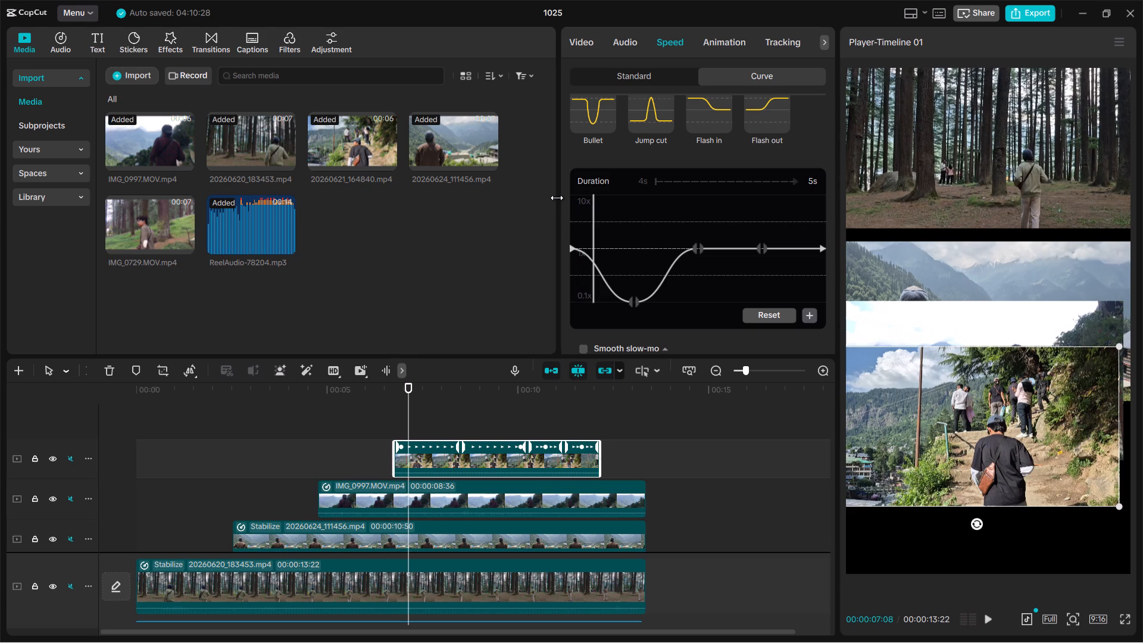
{"action": "key", "text": "space"}
{"action": "key", "text": "space"}
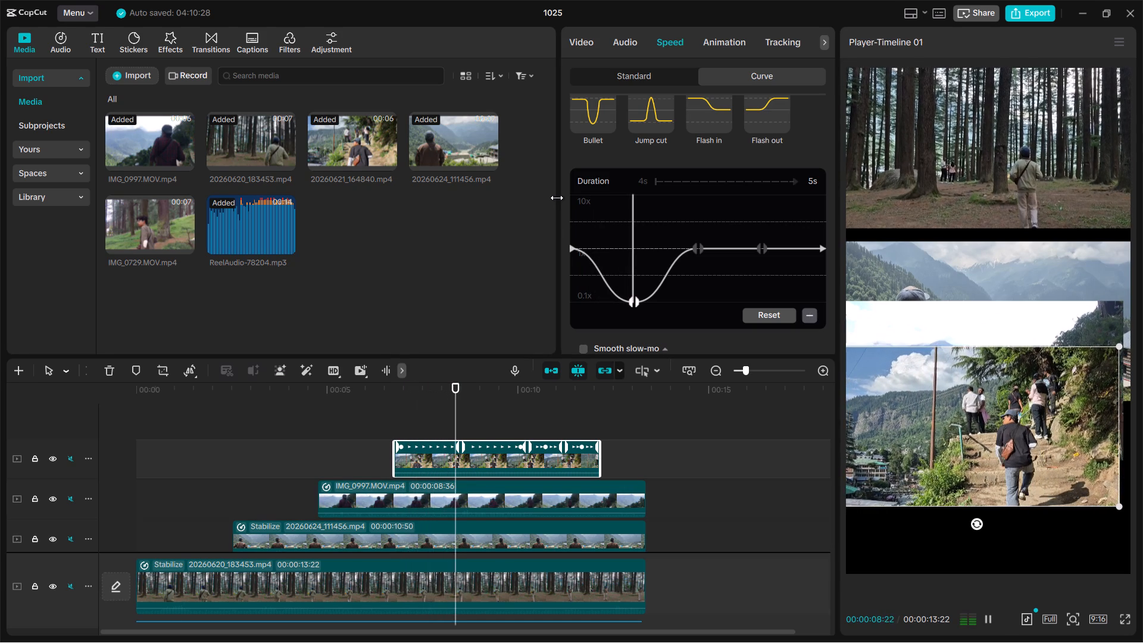
{"action": "key", "text": "space"}
{"action": "key", "text": "space"}
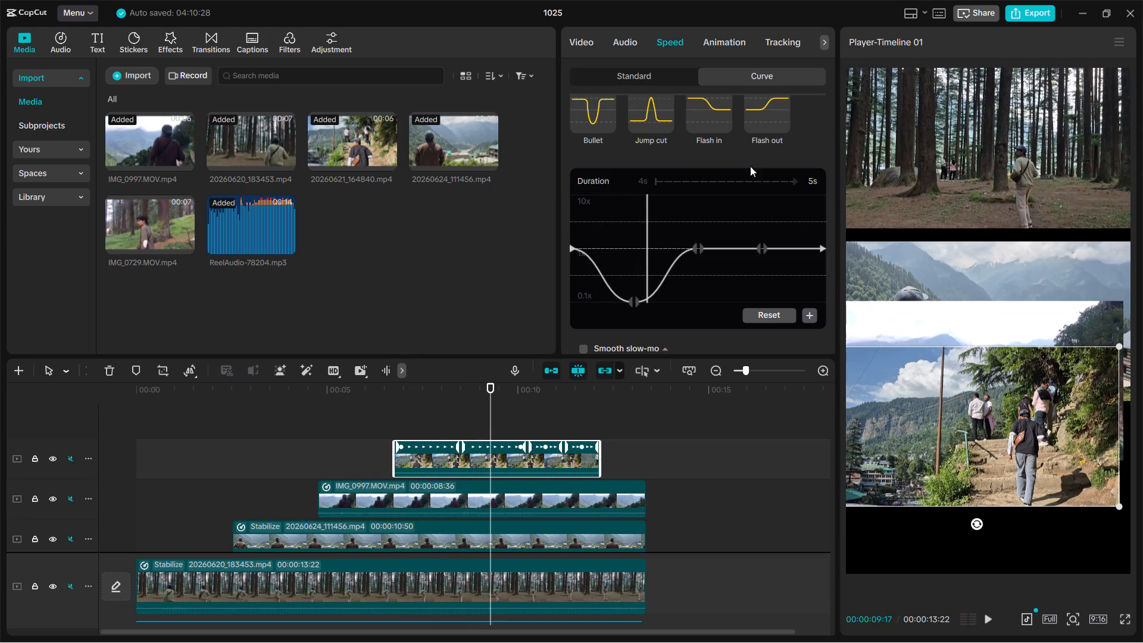
Lower both halves of the third speed curve point on the 20260621_164840 clip to 0.1x.
{"action": "left_click", "coordinate": [760, 252]}
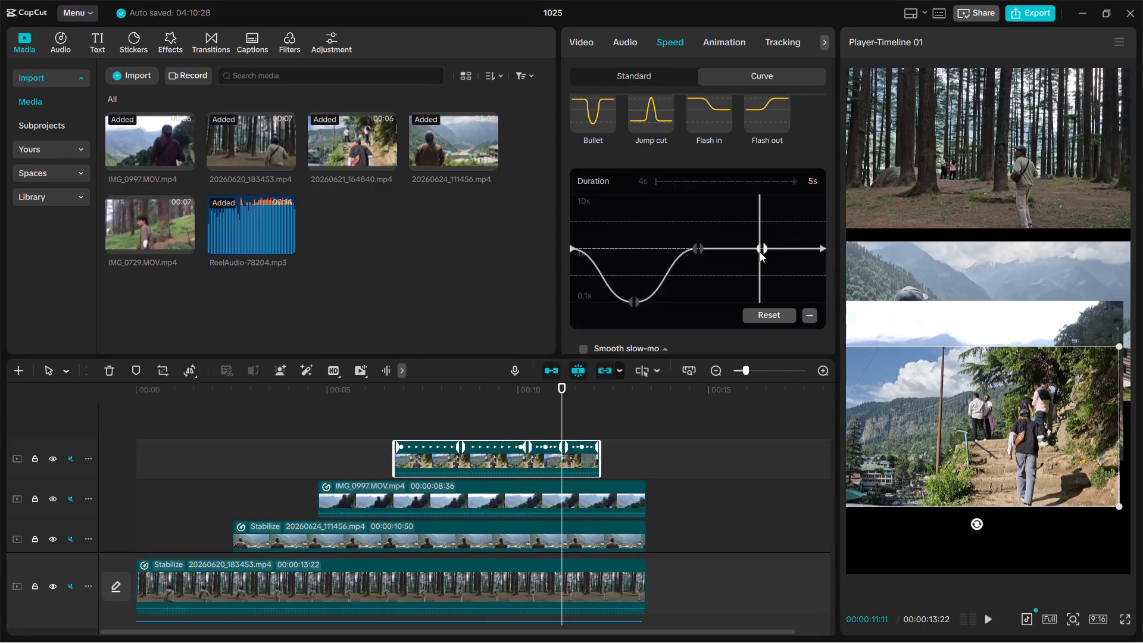
{"action": "left_click_drag", "start_coordinate": [760, 252], "coordinate": [754, 317]}
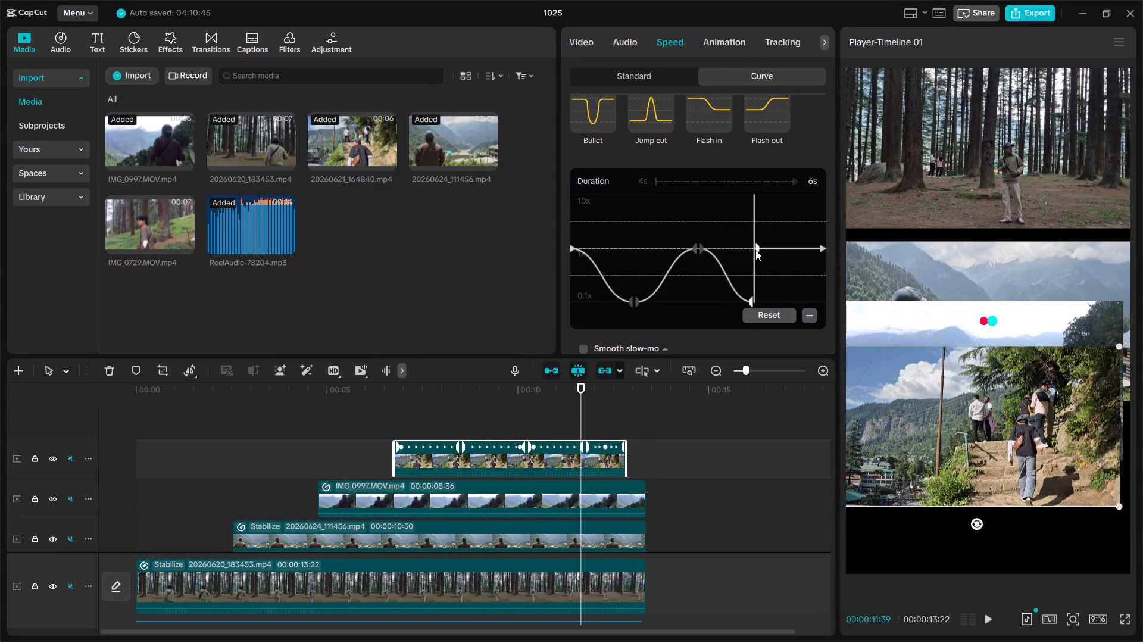
{"action": "left_click_drag", "start_coordinate": [755, 248], "coordinate": [758, 305]}
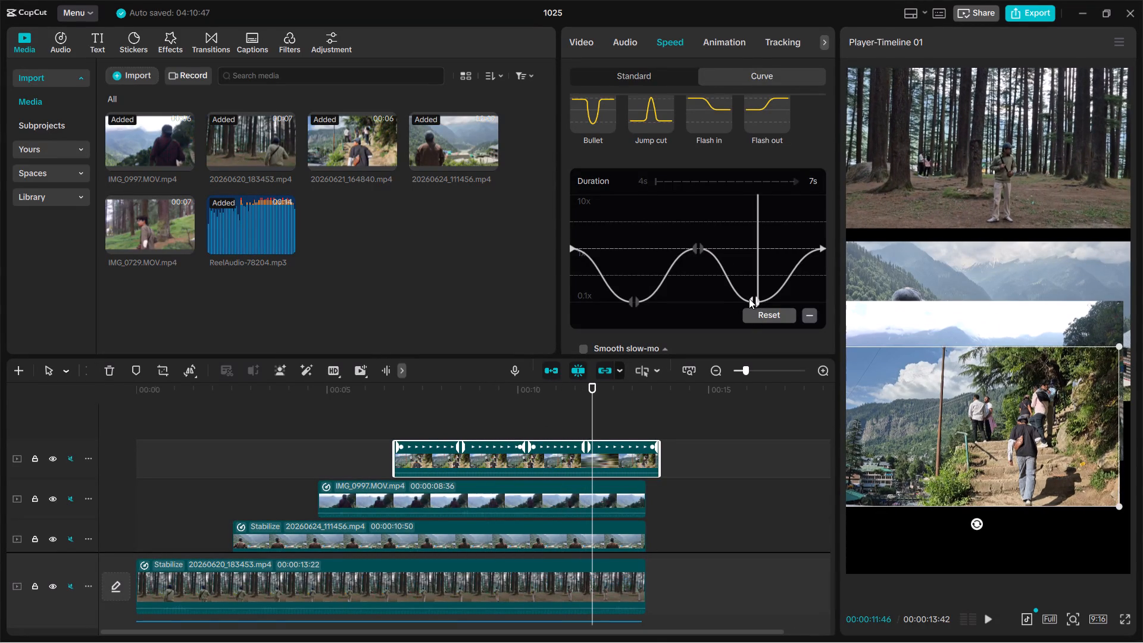
{"action": "left_click_drag", "start_coordinate": [749, 298], "coordinate": [764, 300]}
Play through the re-timed 20260621_164840 clip and the end of the reel to review the double slow-motion pacing.
{"action": "left_click_drag", "start_coordinate": [694, 201], "coordinate": [691, 197]}
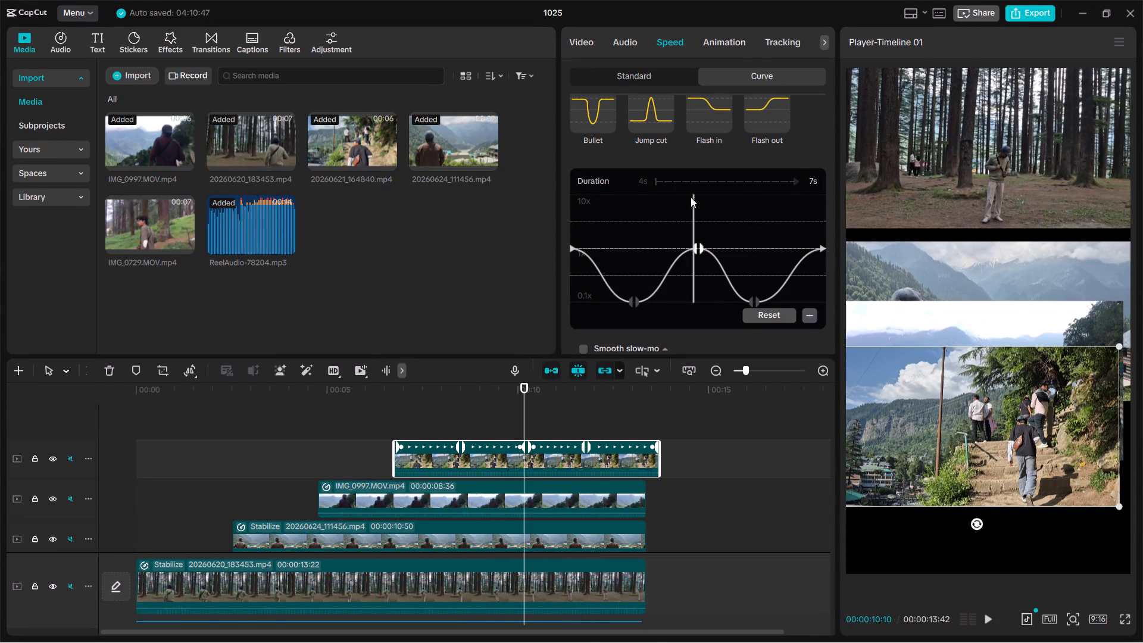
{"action": "left_click_drag", "start_coordinate": [691, 197], "coordinate": [641, 211]}
{"action": "key", "text": "space"}
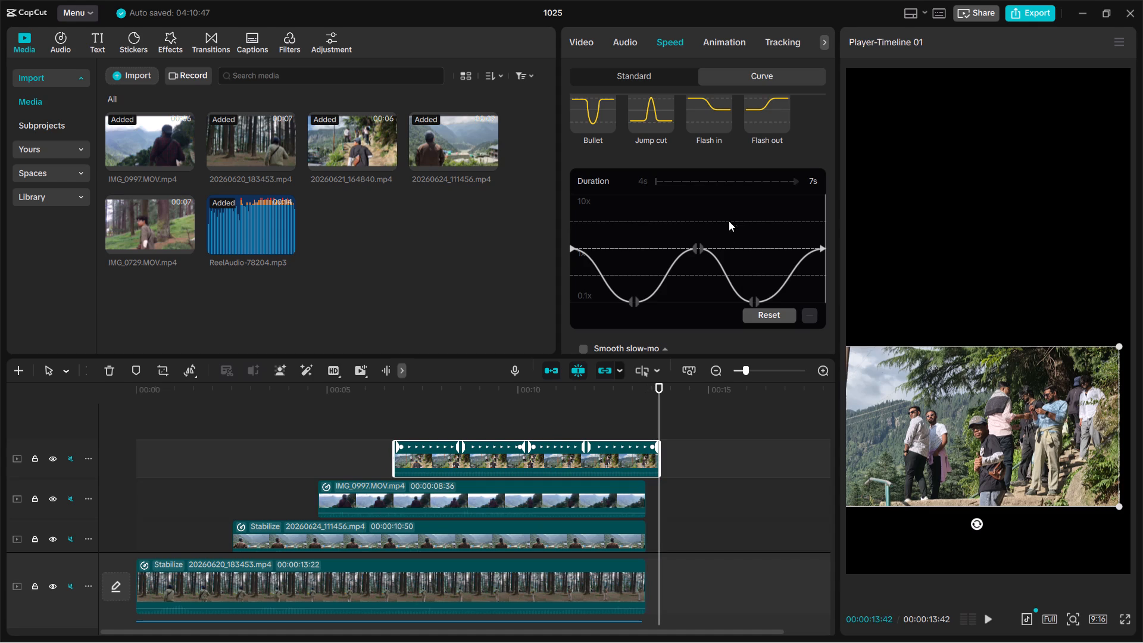
{"action": "left_click", "coordinate": [717, 197]}
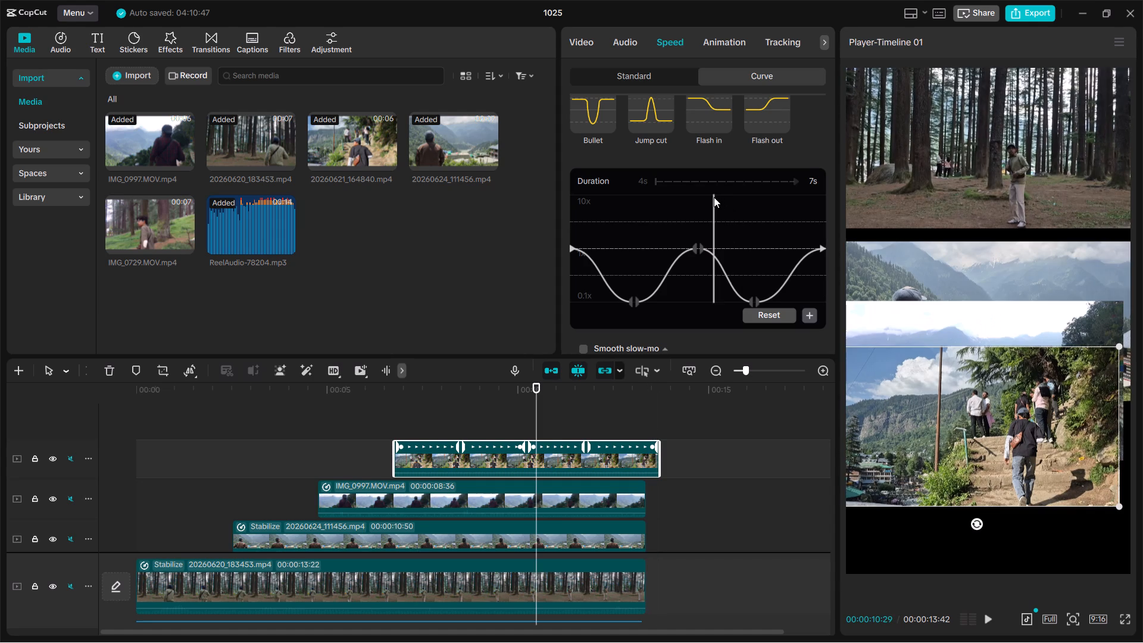
{"action": "key", "text": "space"}
{"action": "left_click", "coordinate": [714, 197]}
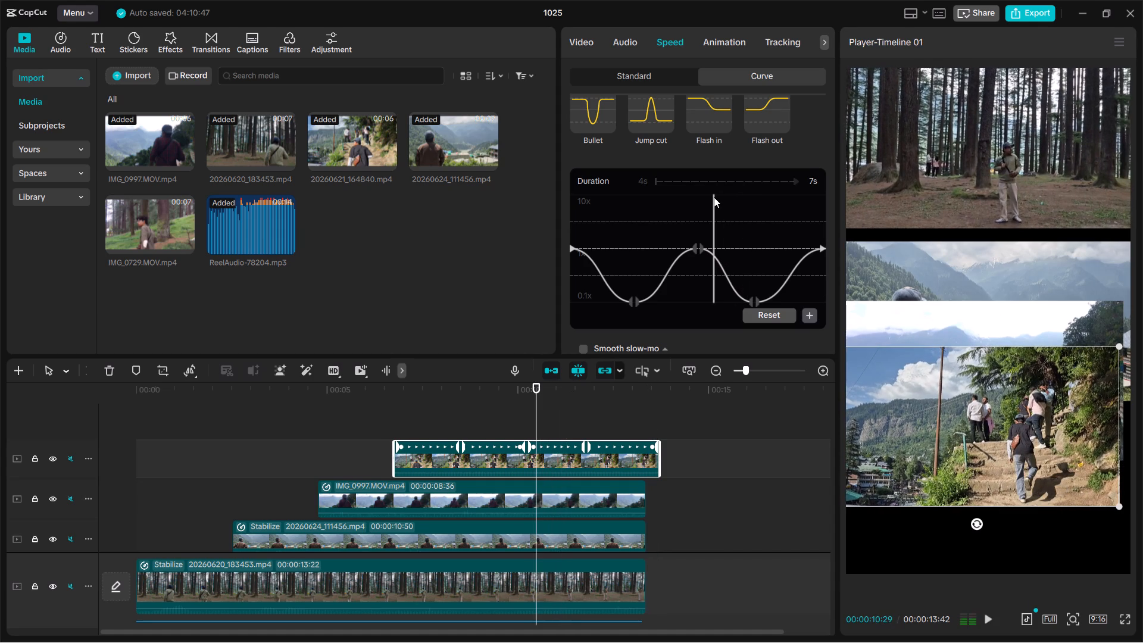
{"action": "left_click_drag", "start_coordinate": [655, 192], "coordinate": [554, 211]}
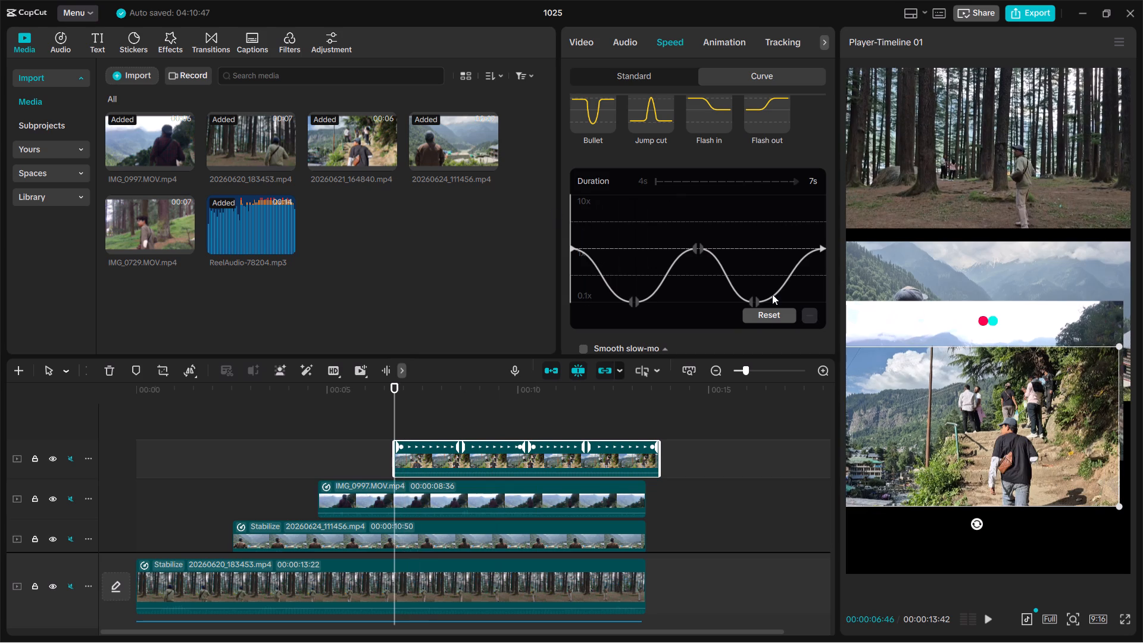
{"action": "scroll", "coordinate": [772, 294], "scroll_direction": "down", "scroll_amount": 1}
{"action": "scroll", "coordinate": [735, 261], "scroll_direction": "up", "scroll_amount": 1}
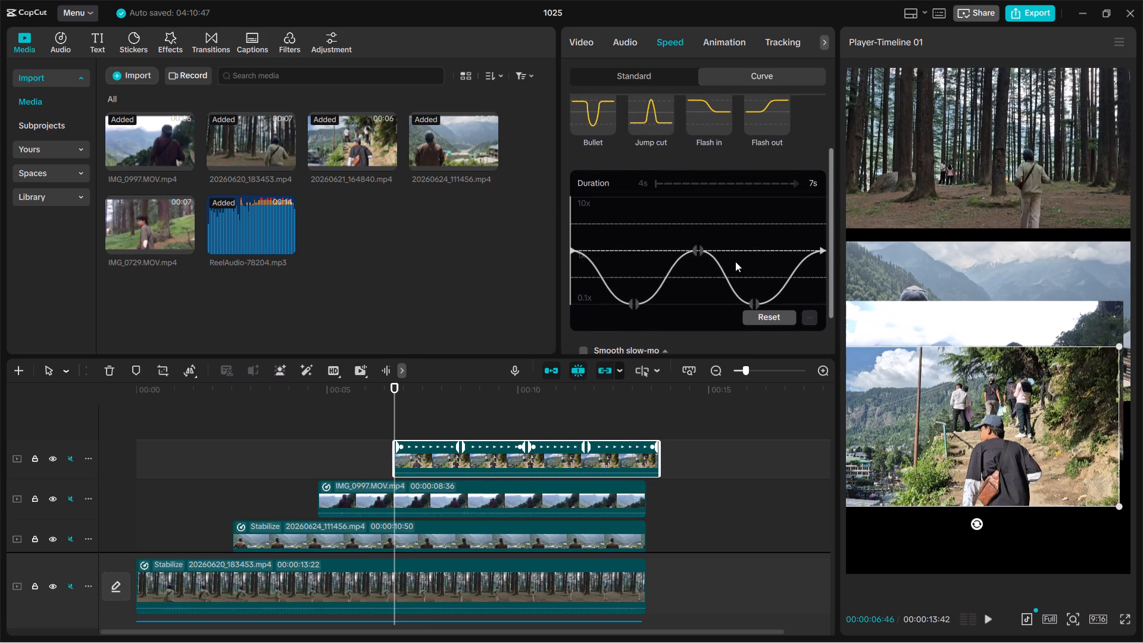
{"action": "key", "text": "space"}
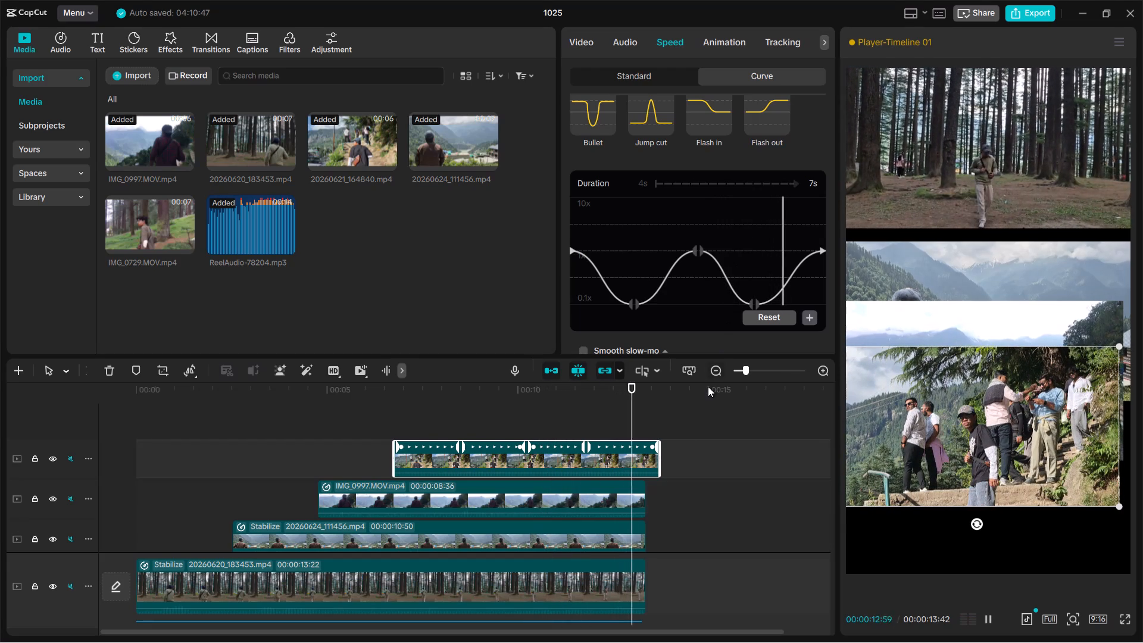
{"action": "key", "text": "space"}
{"action": "scroll", "coordinate": [686, 473], "scroll_direction": "down", "scroll_amount": 1}
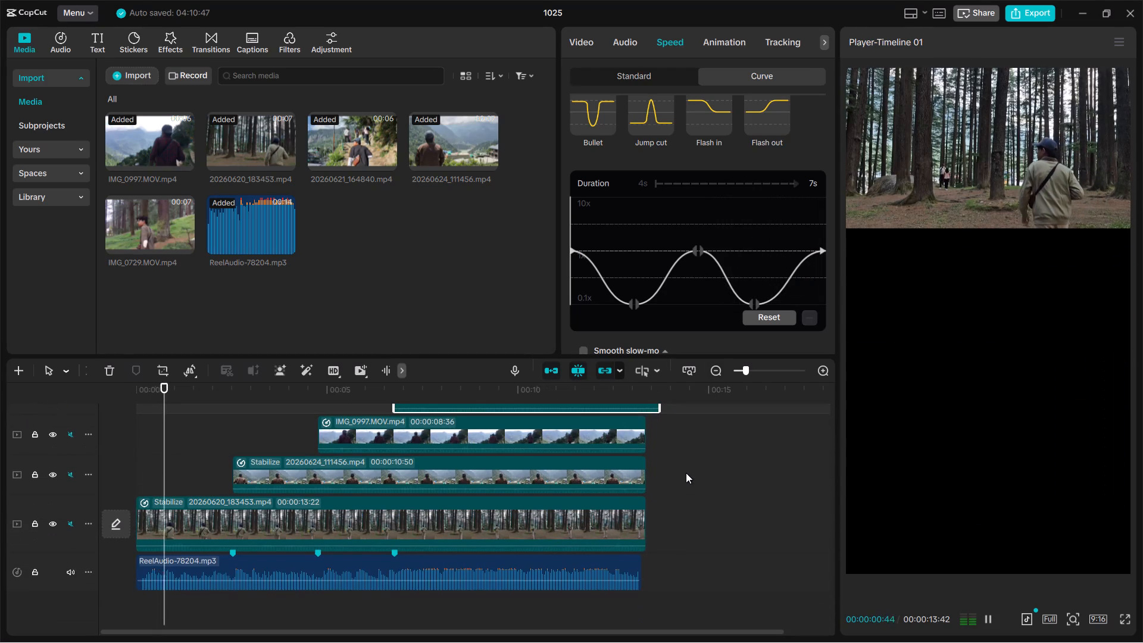
{"action": "key", "text": "space"}
{"action": "scroll", "coordinate": [691, 489], "scroll_direction": "up", "scroll_amount": 1}
{"action": "left_click_drag", "start_coordinate": [602, 401], "coordinate": [637, 392]}
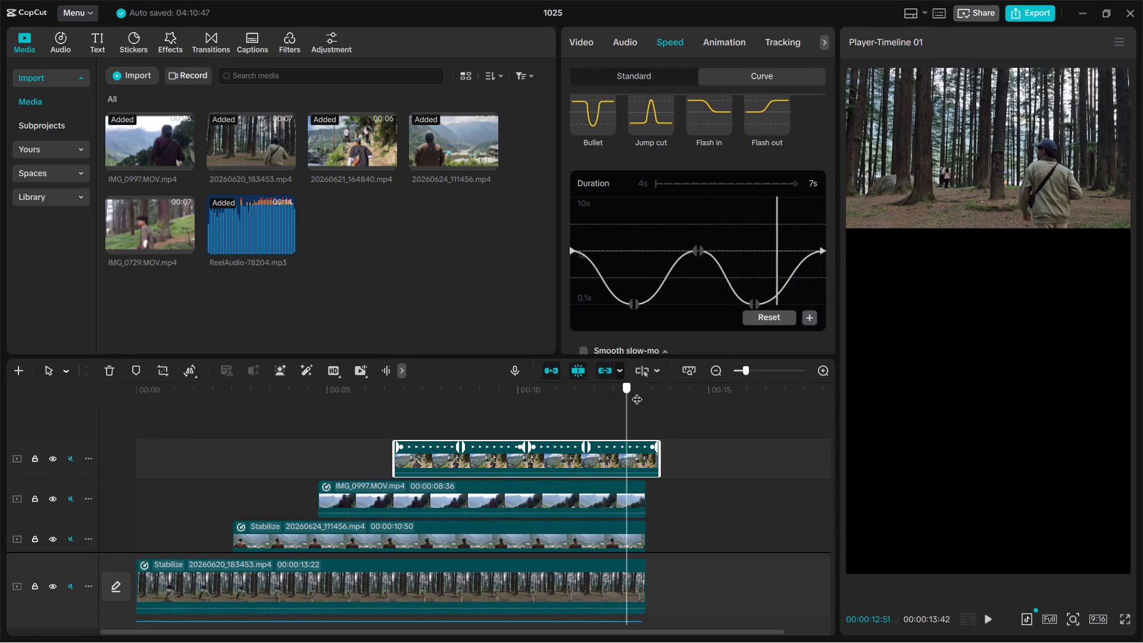
{"action": "left_click_drag", "start_coordinate": [637, 392], "coordinate": [642, 394]}
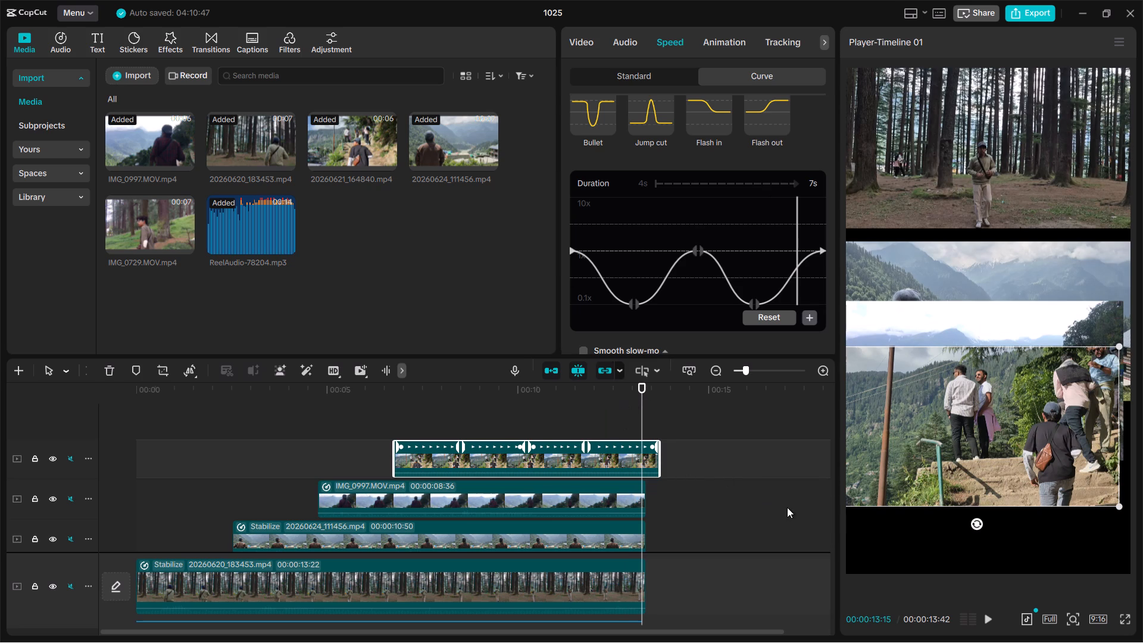
Open the Crop tool for the 20260620_183453 forest clip on the main track.
{"action": "scroll", "coordinate": [593, 525], "scroll_direction": "down", "scroll_amount": 2}
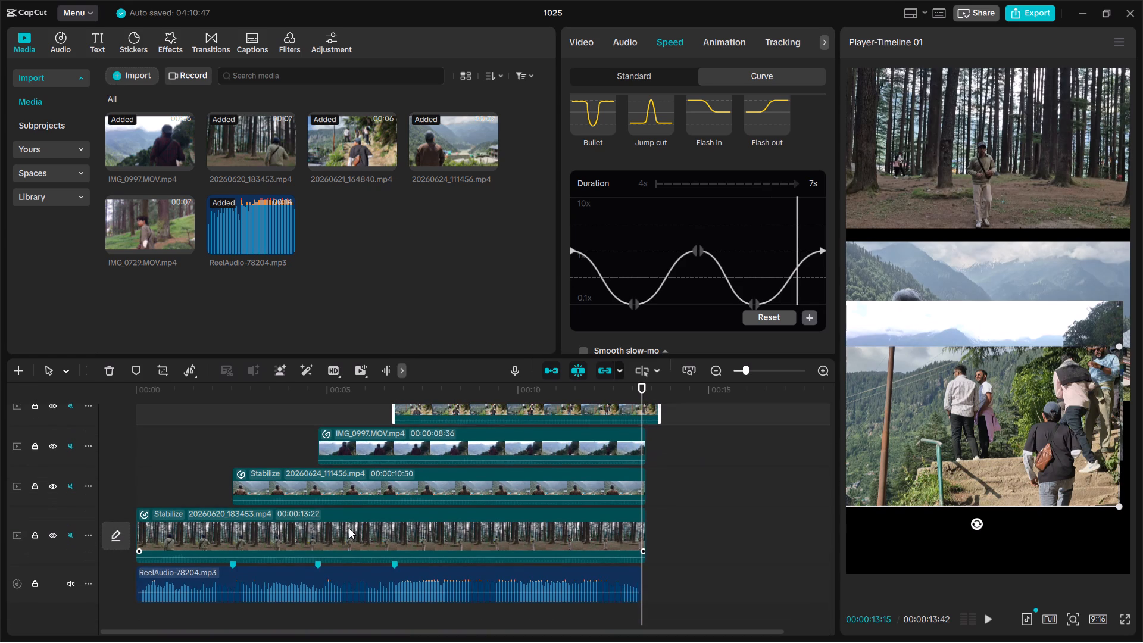
{"action": "left_click", "coordinate": [318, 531]}
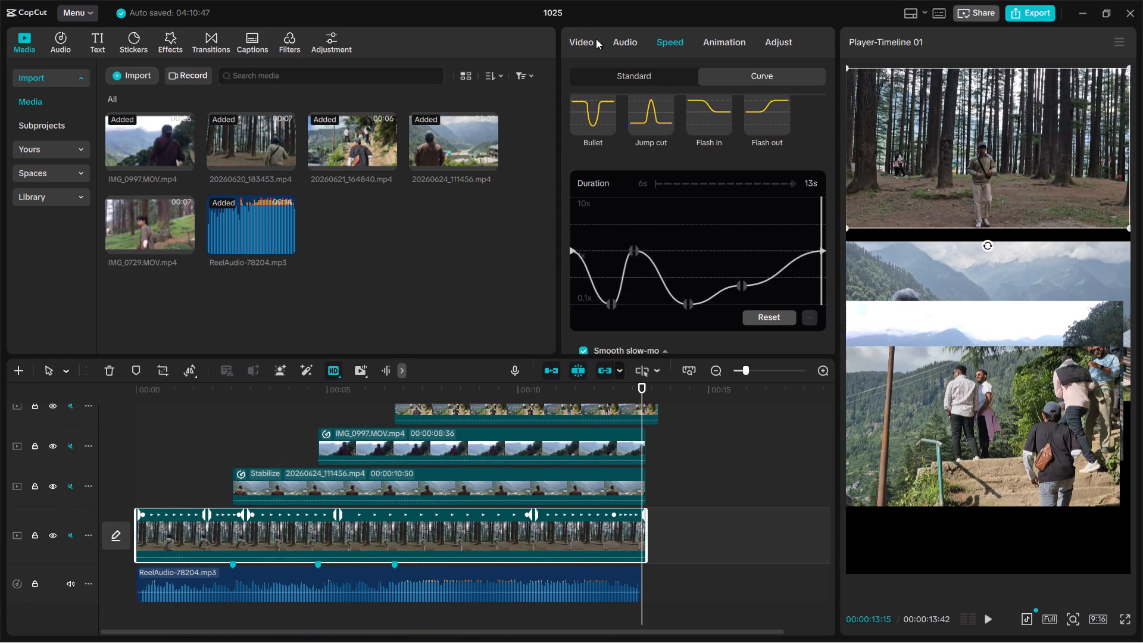
{"action": "left_click", "coordinate": [587, 35]}
{"action": "scroll", "coordinate": [672, 133], "scroll_direction": "down", "scroll_amount": 1}
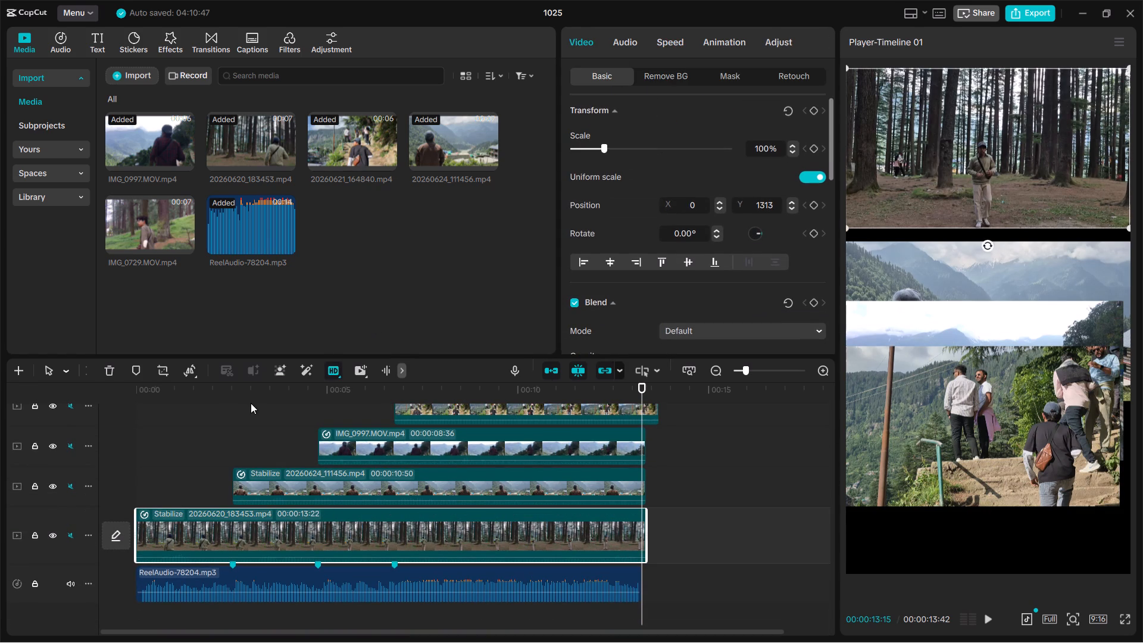
{"action": "left_click", "coordinate": [160, 371]}
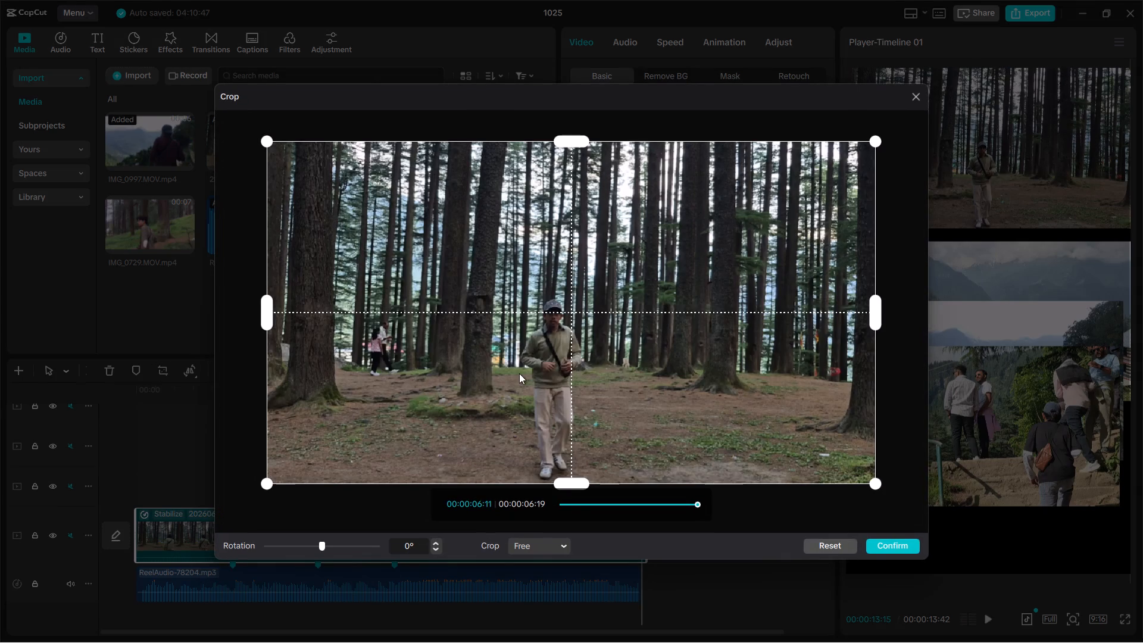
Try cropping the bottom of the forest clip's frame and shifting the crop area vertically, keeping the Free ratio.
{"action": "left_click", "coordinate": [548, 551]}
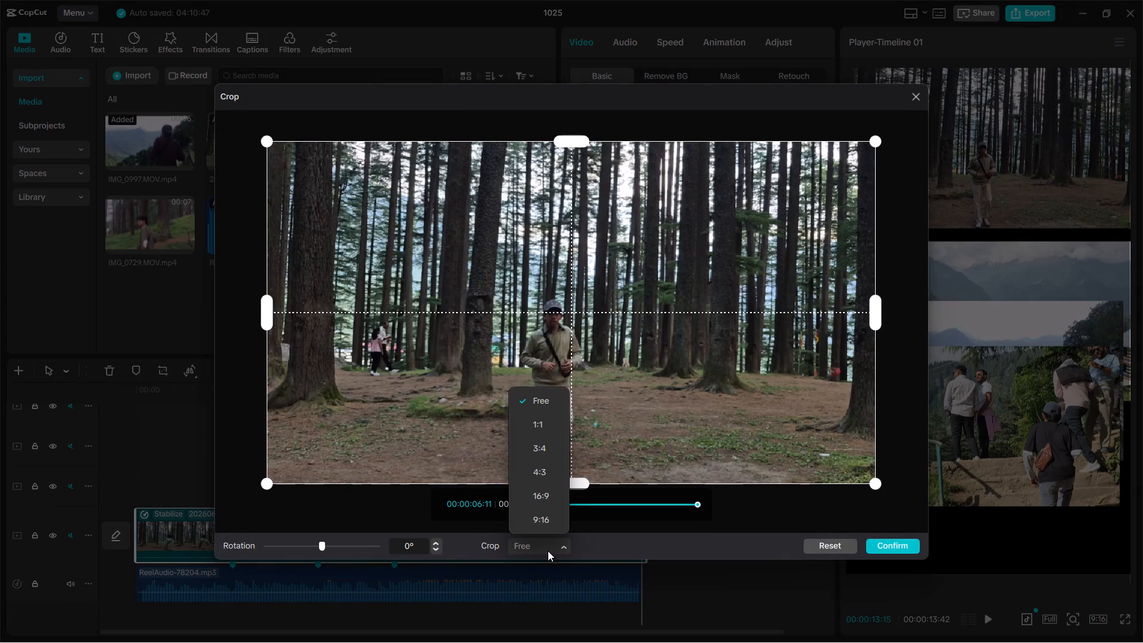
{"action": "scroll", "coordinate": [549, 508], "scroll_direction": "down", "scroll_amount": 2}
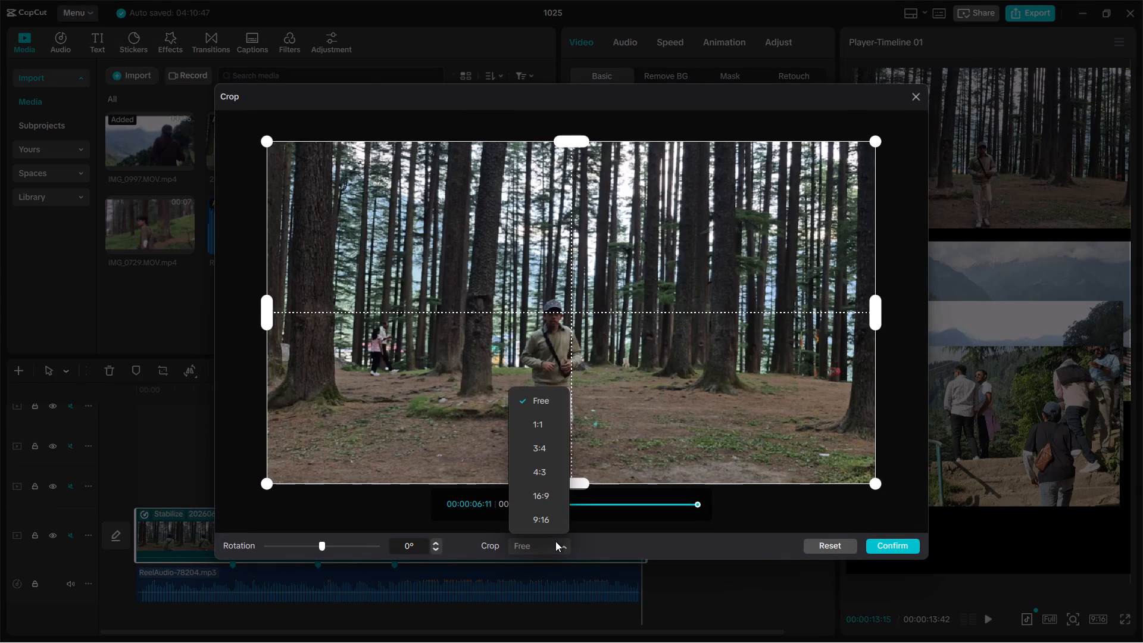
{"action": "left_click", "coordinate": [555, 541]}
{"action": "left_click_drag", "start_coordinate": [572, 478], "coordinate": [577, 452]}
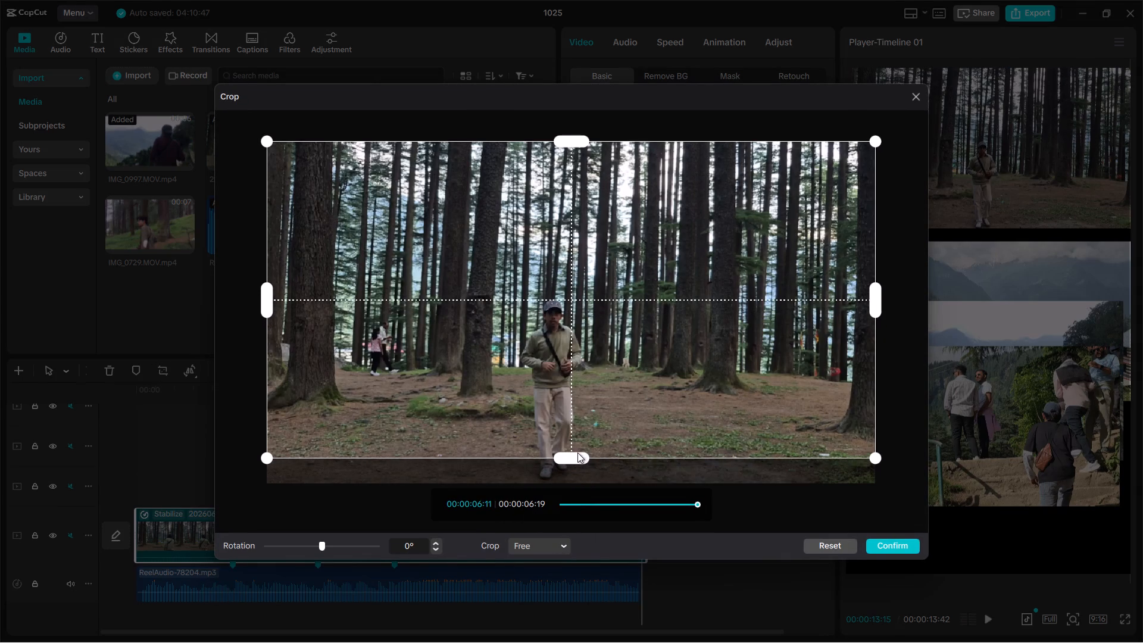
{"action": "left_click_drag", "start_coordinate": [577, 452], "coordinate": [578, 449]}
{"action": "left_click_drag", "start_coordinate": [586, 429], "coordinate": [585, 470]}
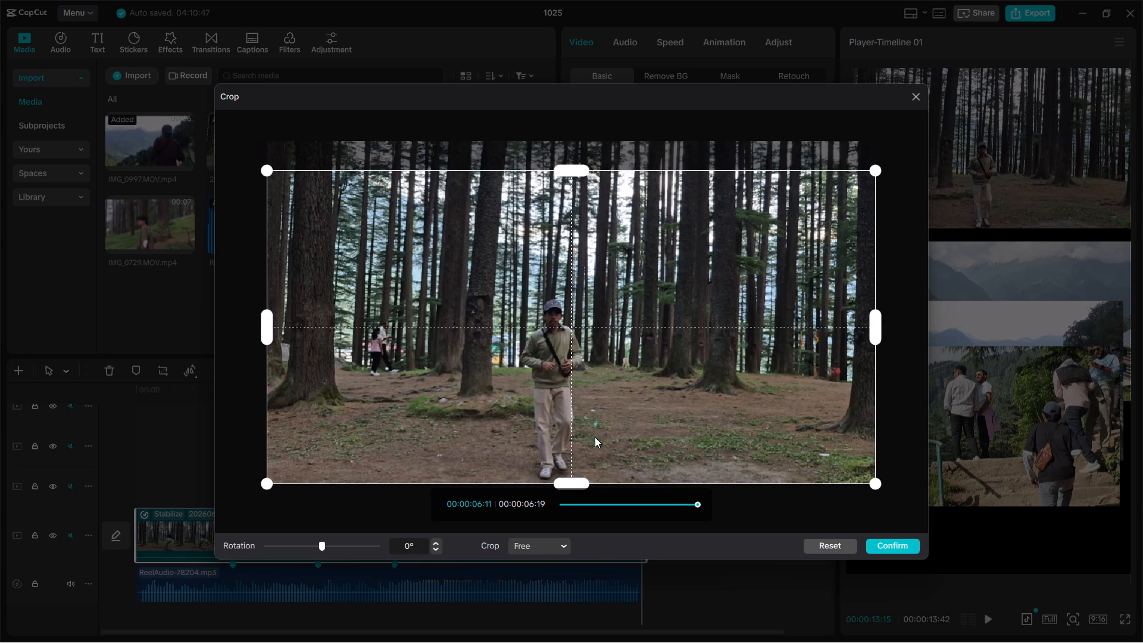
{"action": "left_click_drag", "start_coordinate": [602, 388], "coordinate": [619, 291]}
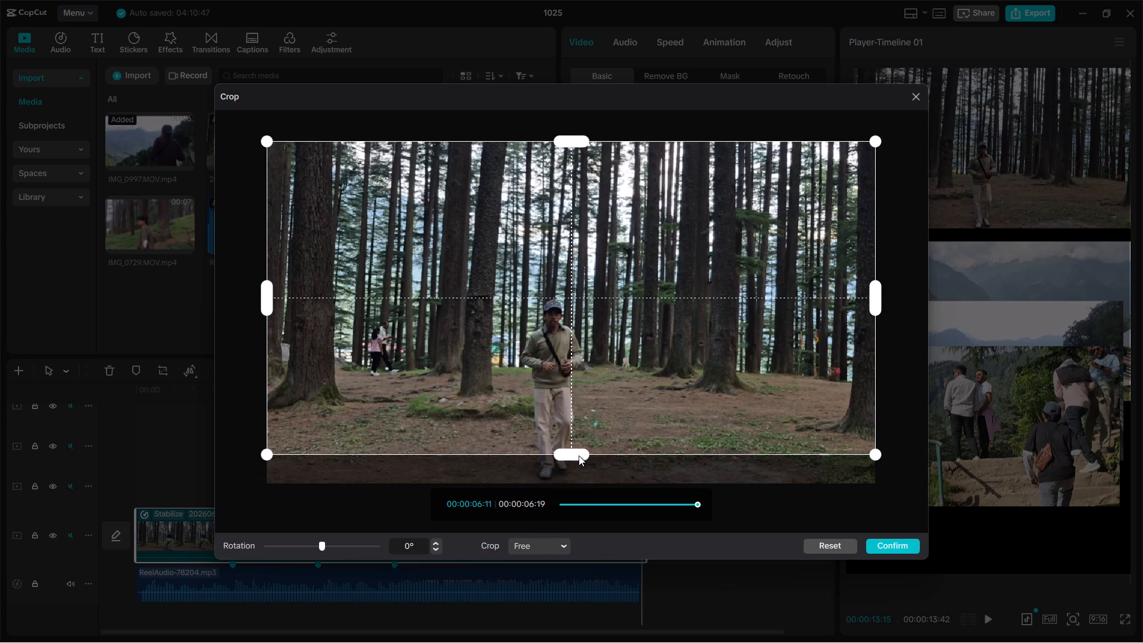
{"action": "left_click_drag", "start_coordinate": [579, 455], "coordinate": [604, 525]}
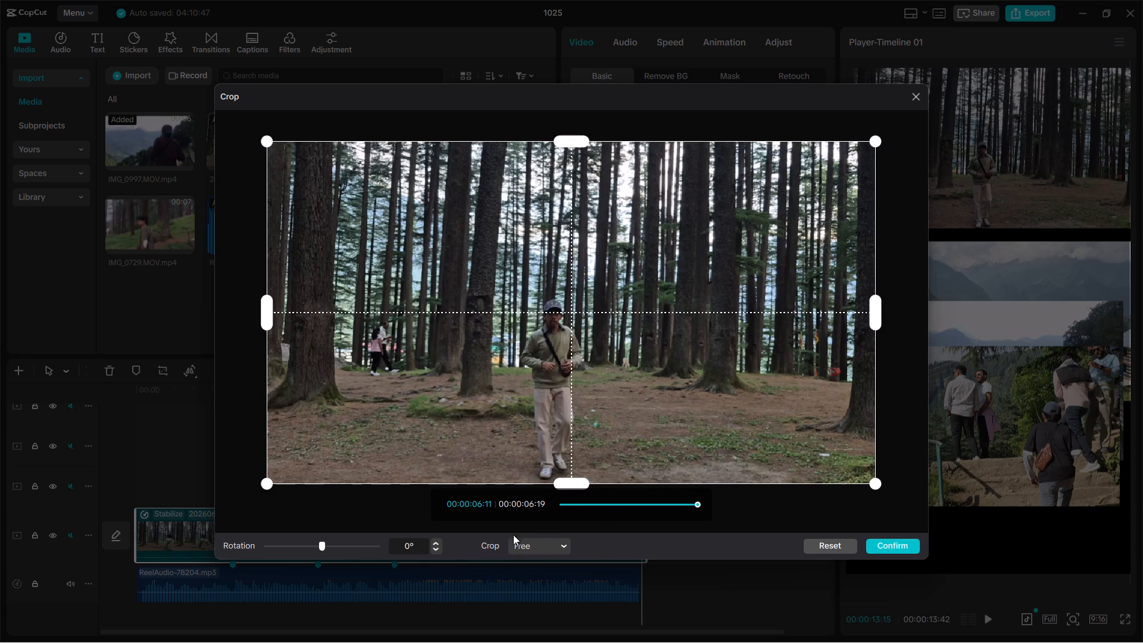
Crop roughly a tenth off the top of the forest clip's frame, checking it against the clip's first, middle and last frames.
{"action": "scroll", "coordinate": [574, 431], "scroll_direction": "right", "scroll_amount": 1}
{"action": "left_click_drag", "start_coordinate": [579, 504], "coordinate": [548, 512]}
{"action": "key", "text": "space"}
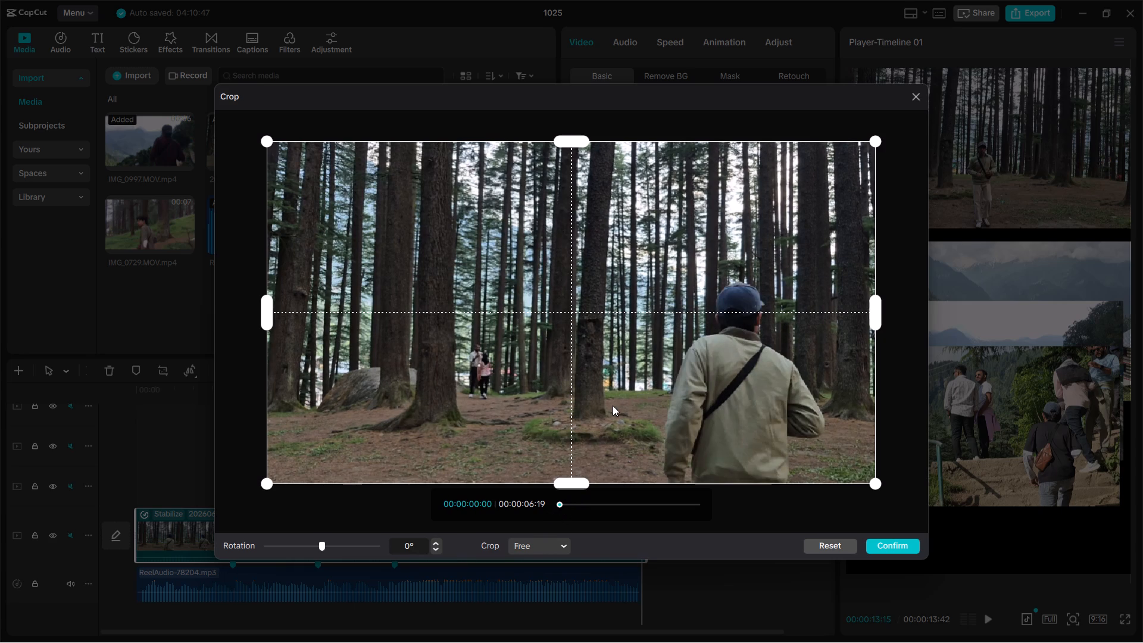
{"action": "key", "text": "space"}
{"action": "left_click_drag", "start_coordinate": [579, 142], "coordinate": [579, 178]}
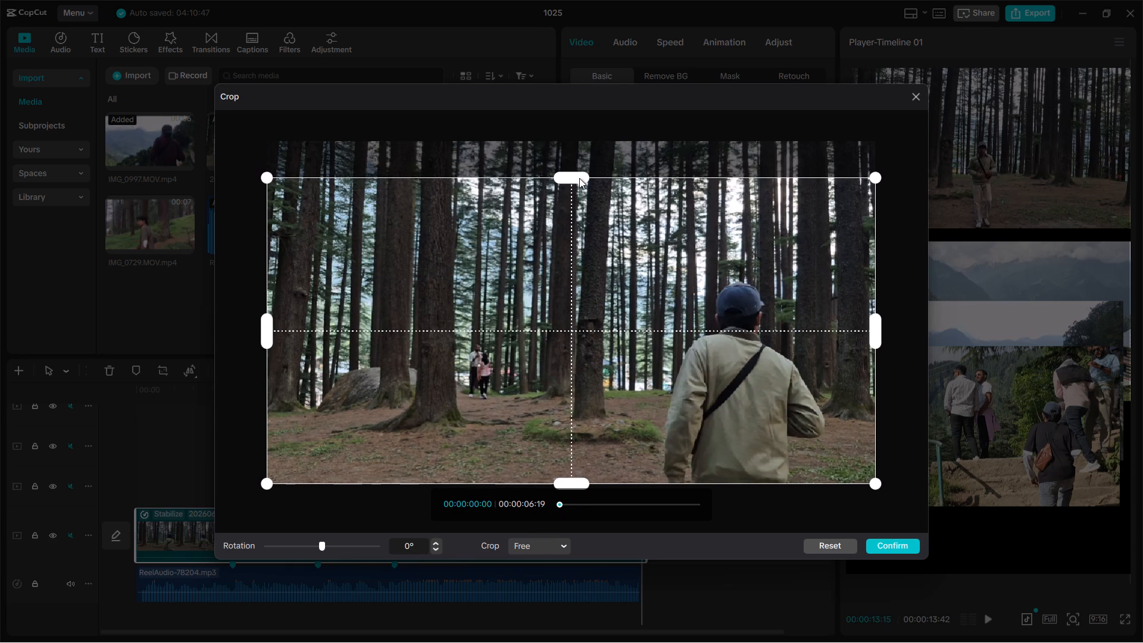
{"action": "key", "text": "space"}
{"action": "key", "text": "space"}
{"action": "left_click", "coordinate": [574, 504]}
{"action": "left_click_drag", "start_coordinate": [574, 502], "coordinate": [652, 503]}
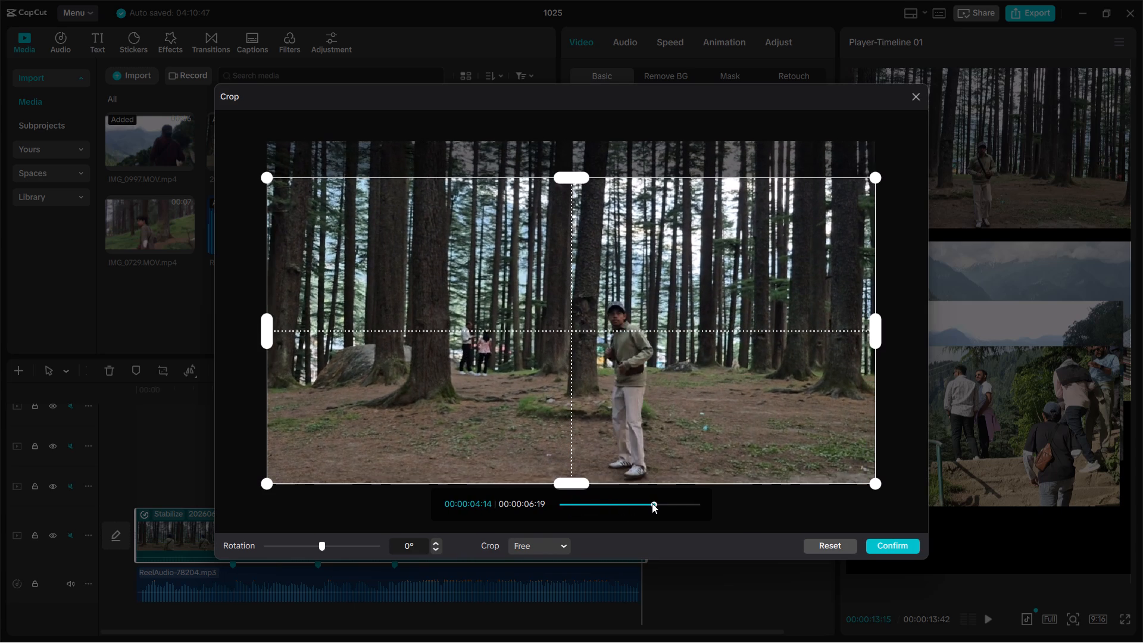
{"action": "left_click_drag", "start_coordinate": [652, 503], "coordinate": [710, 501]}
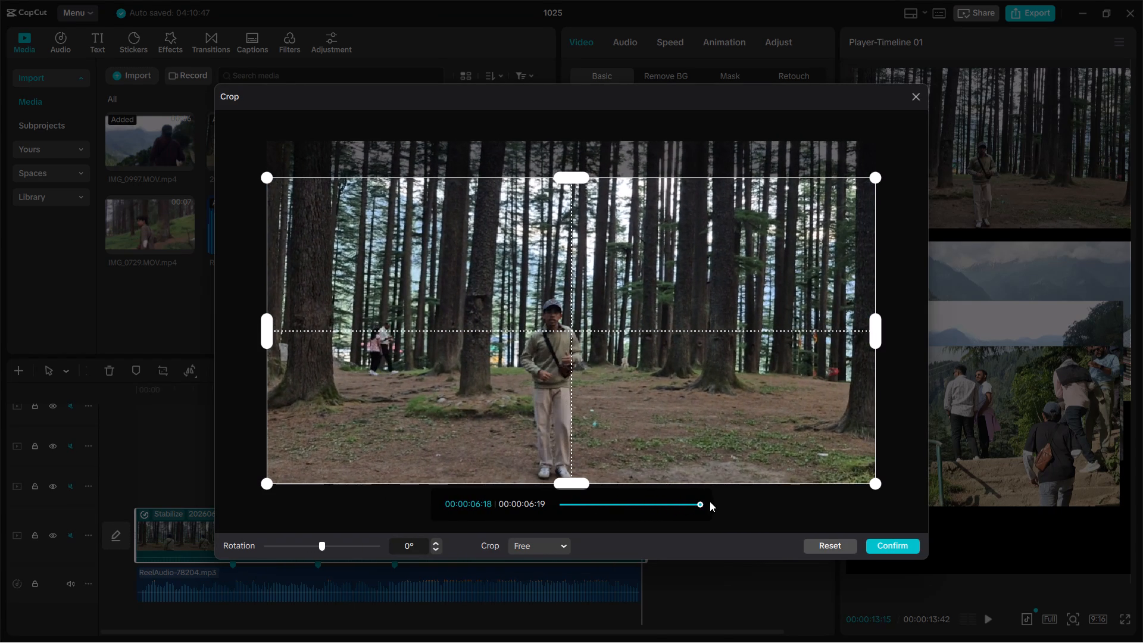
{"action": "left_click_drag", "start_coordinate": [710, 501], "coordinate": [727, 502]}
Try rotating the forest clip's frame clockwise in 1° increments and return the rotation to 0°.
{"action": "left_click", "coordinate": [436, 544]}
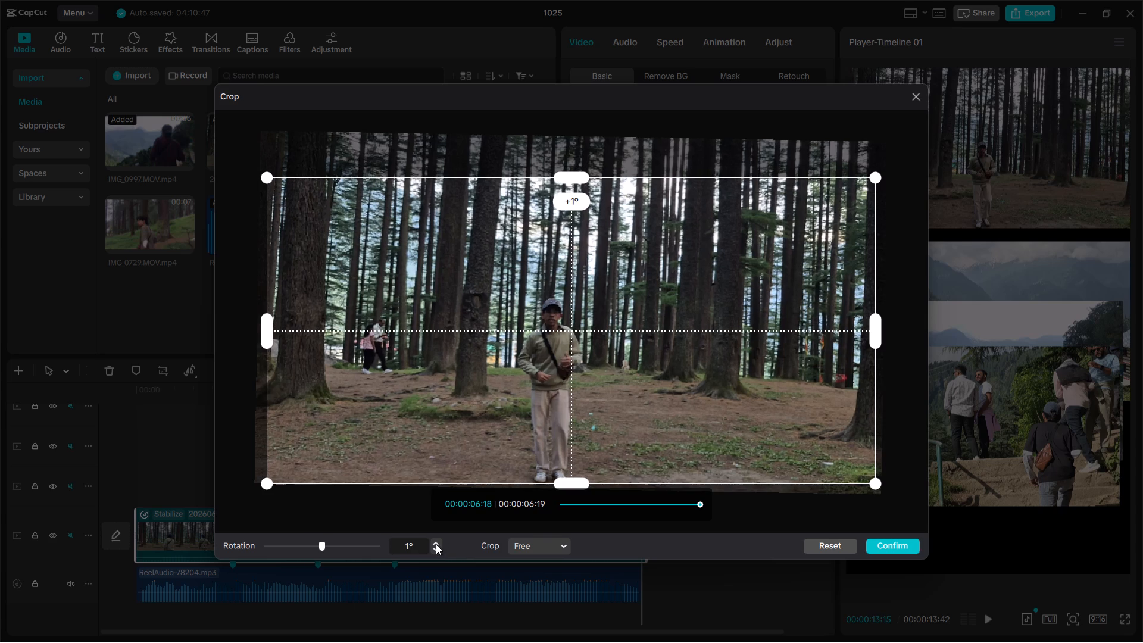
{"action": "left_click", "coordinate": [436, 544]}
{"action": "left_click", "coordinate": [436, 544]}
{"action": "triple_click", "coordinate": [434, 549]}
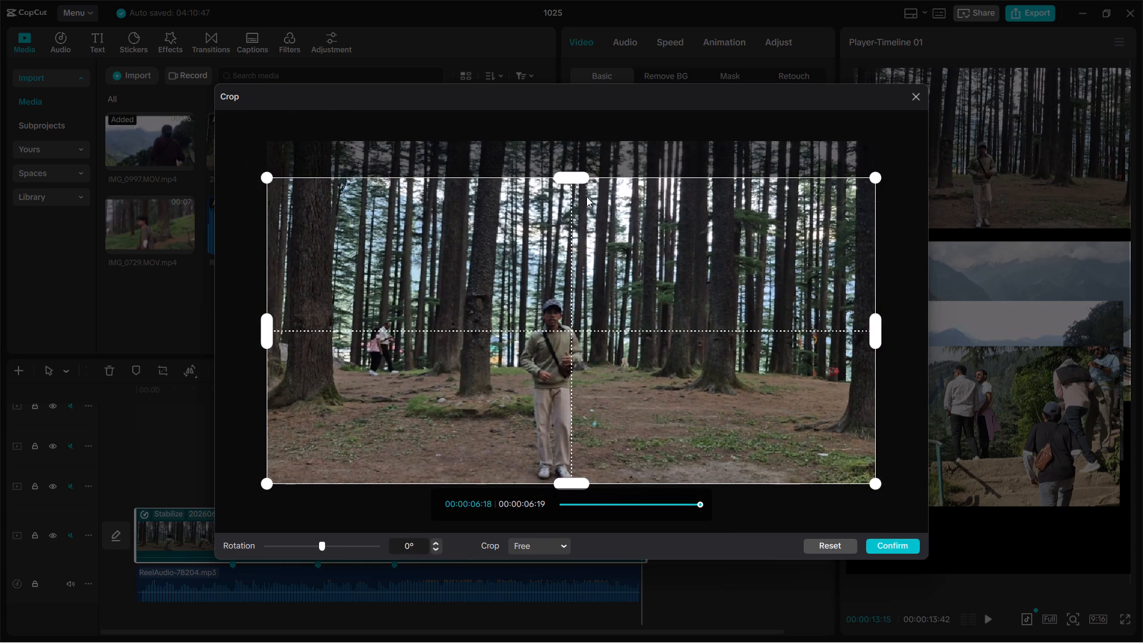
Trim slightly more off the top of the forest clip's frame and apply the crop.
{"action": "left_click_drag", "start_coordinate": [566, 174], "coordinate": [577, 178]}
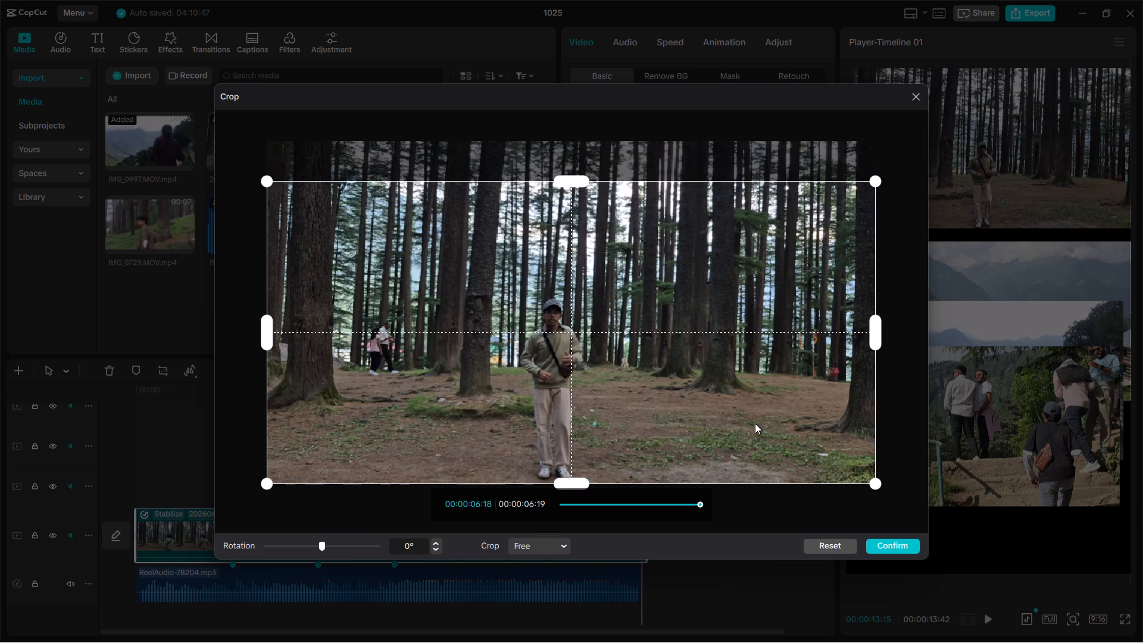
{"action": "left_click", "coordinate": [882, 546]}
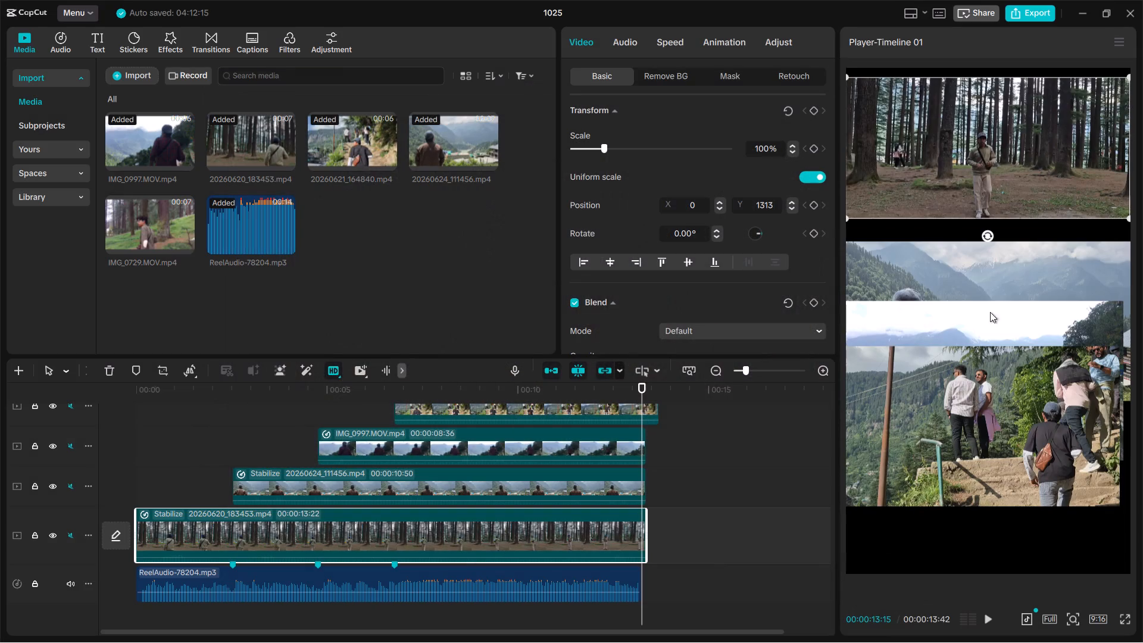
Move the cropped forest clip flush with the canvas's top edge, at position X 0, Y 1384.
{"action": "left_click_drag", "start_coordinate": [1026, 177], "coordinate": [1023, 171]}
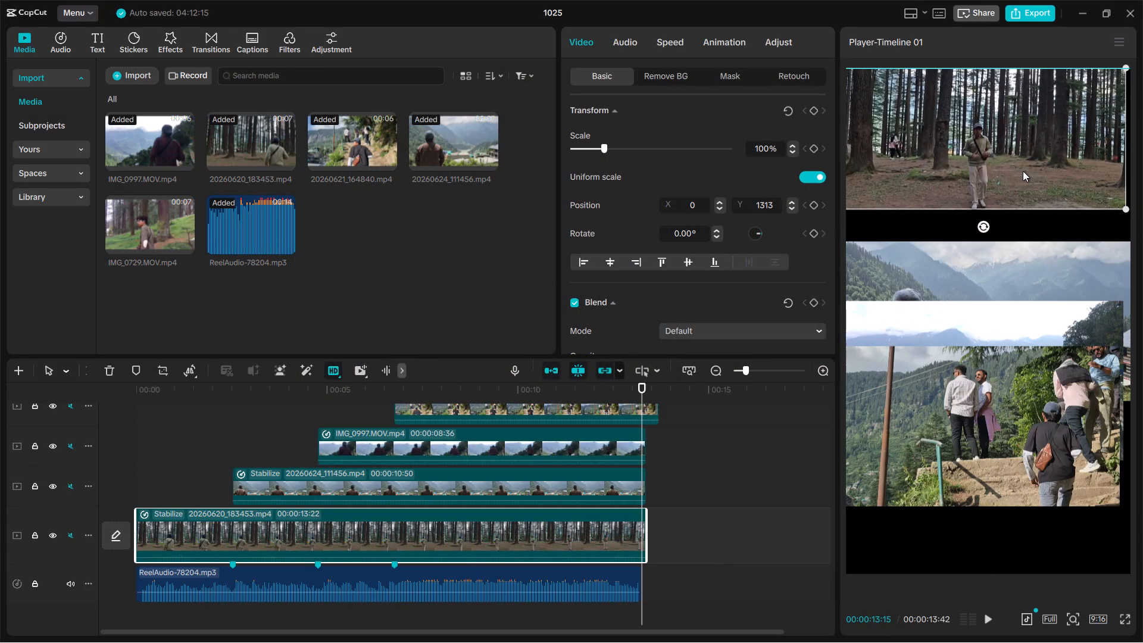
{"action": "left_click_drag", "start_coordinate": [1023, 171], "coordinate": [1025, 169]}
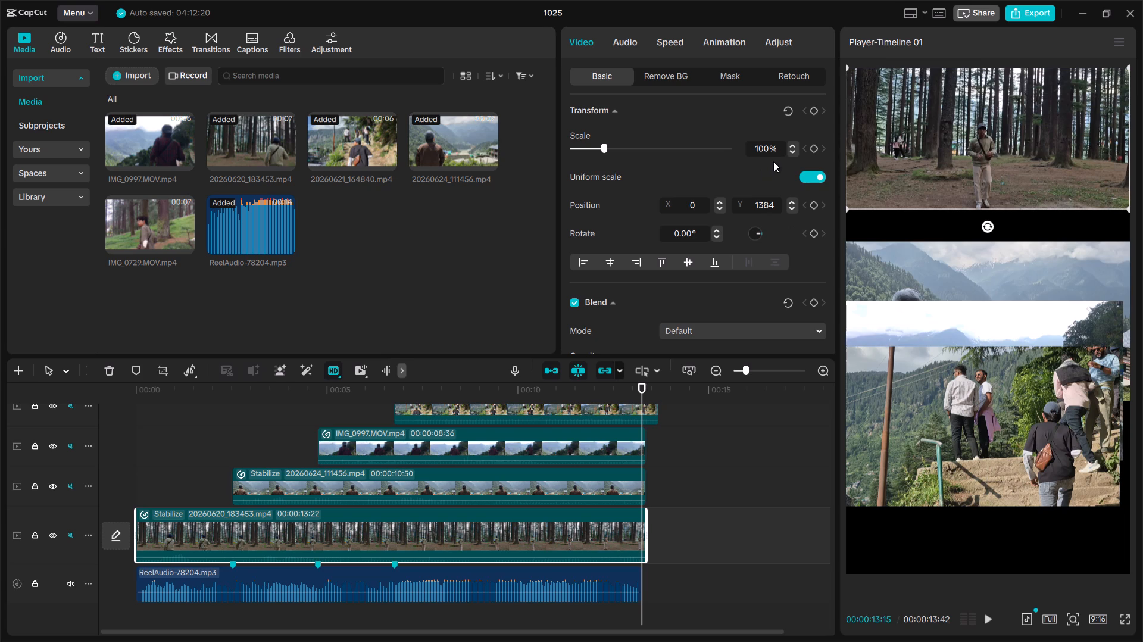
{"action": "left_click", "coordinate": [791, 199]}
{"action": "triple_click", "coordinate": [791, 199]}
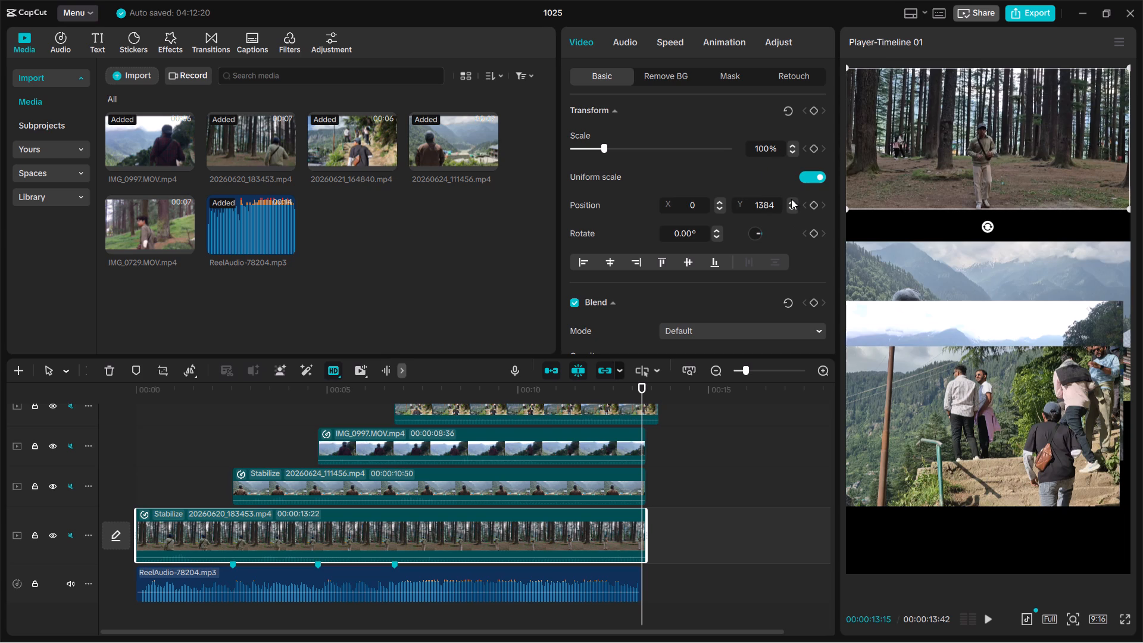
{"action": "left_click", "coordinate": [791, 199]}
Crop thin strips off the top and bottom of the 20260624_111456 clip, keeping the man's head and the mountains in frame.
{"action": "left_click", "coordinate": [920, 257]}
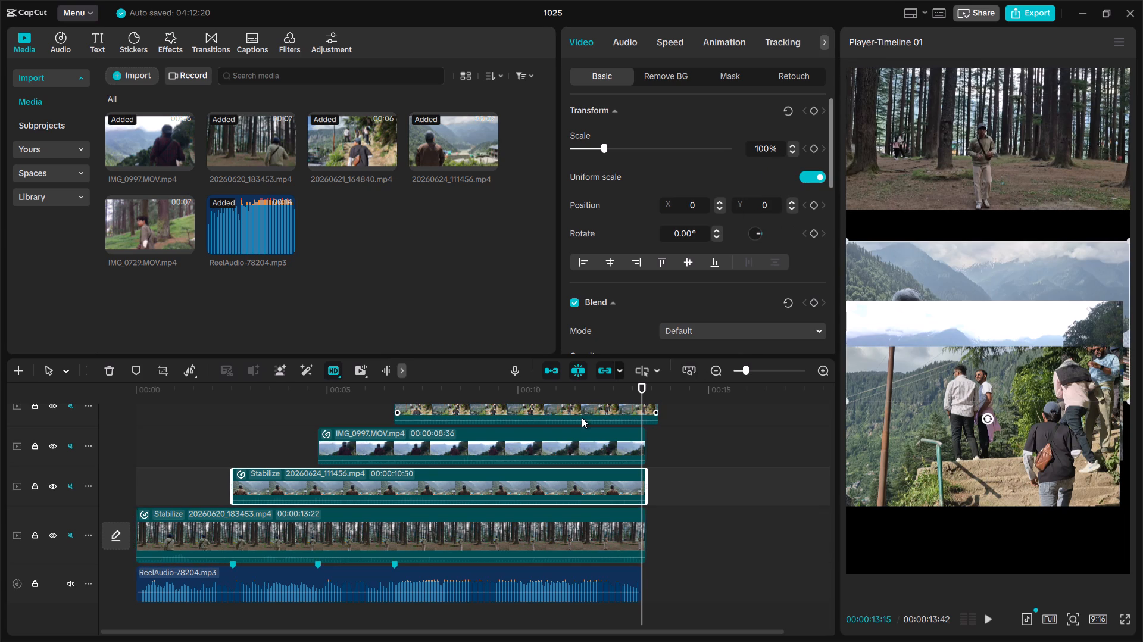
{"action": "left_click", "coordinate": [164, 366]}
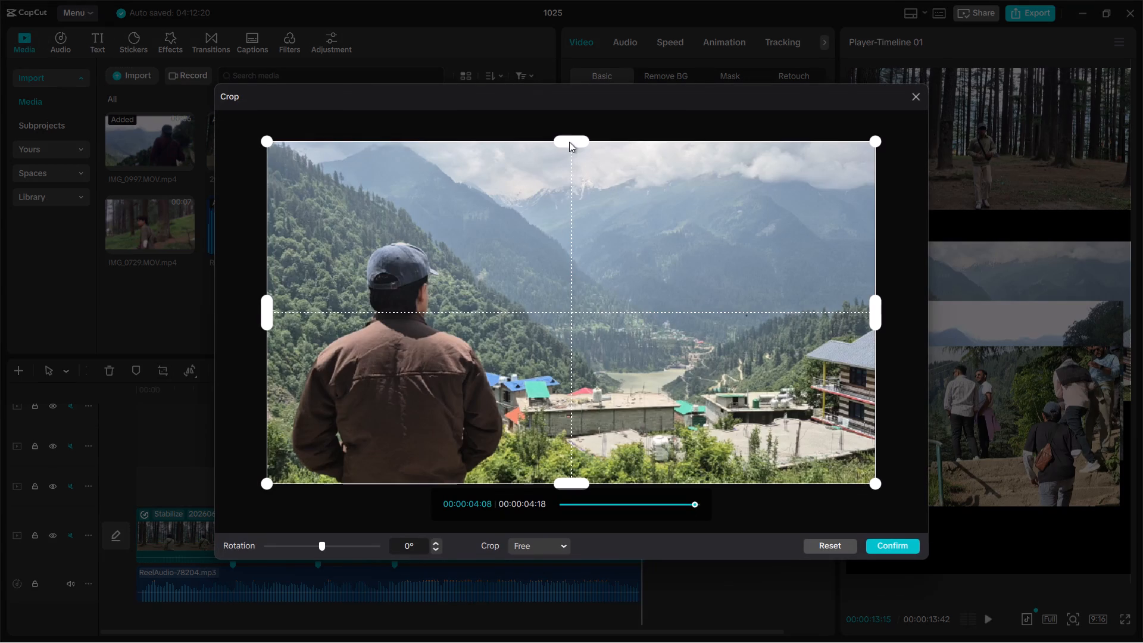
{"action": "left_click_drag", "start_coordinate": [563, 479], "coordinate": [566, 457]}
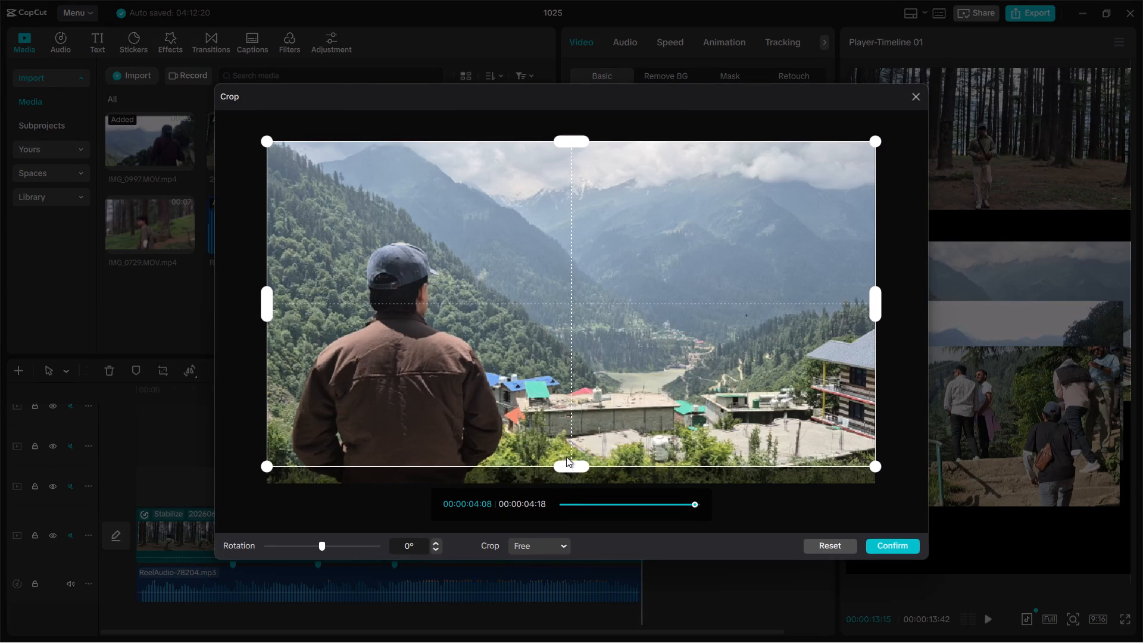
{"action": "left_click_drag", "start_coordinate": [566, 457], "coordinate": [567, 454]}
{"action": "left_click_drag", "start_coordinate": [573, 142], "coordinate": [573, 145]}
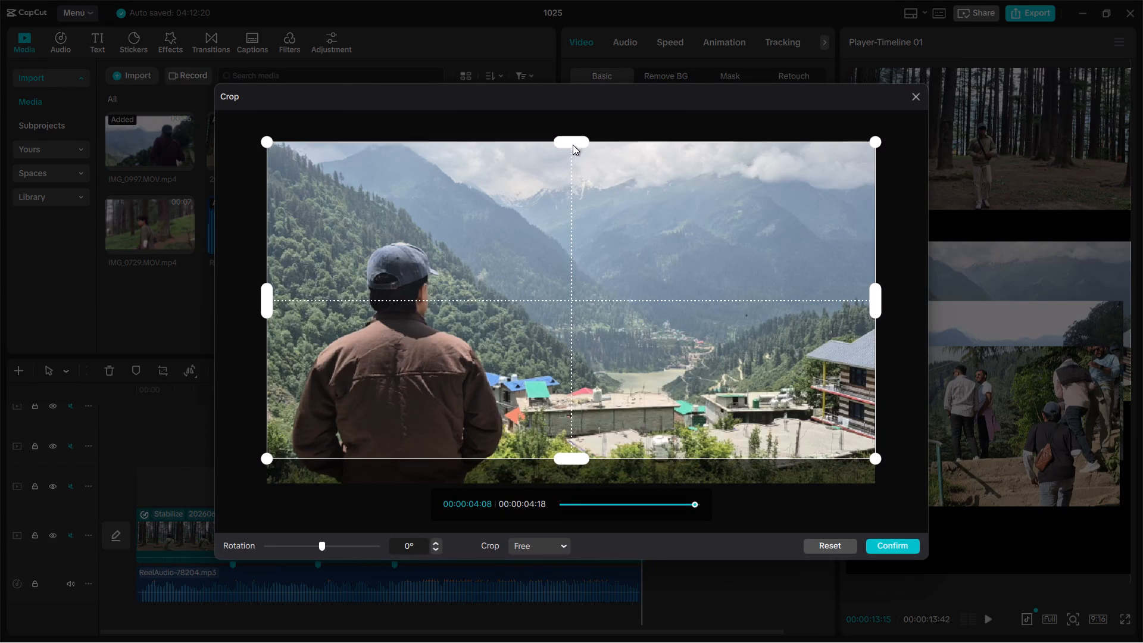
{"action": "left_click_drag", "start_coordinate": [573, 145], "coordinate": [573, 164]}
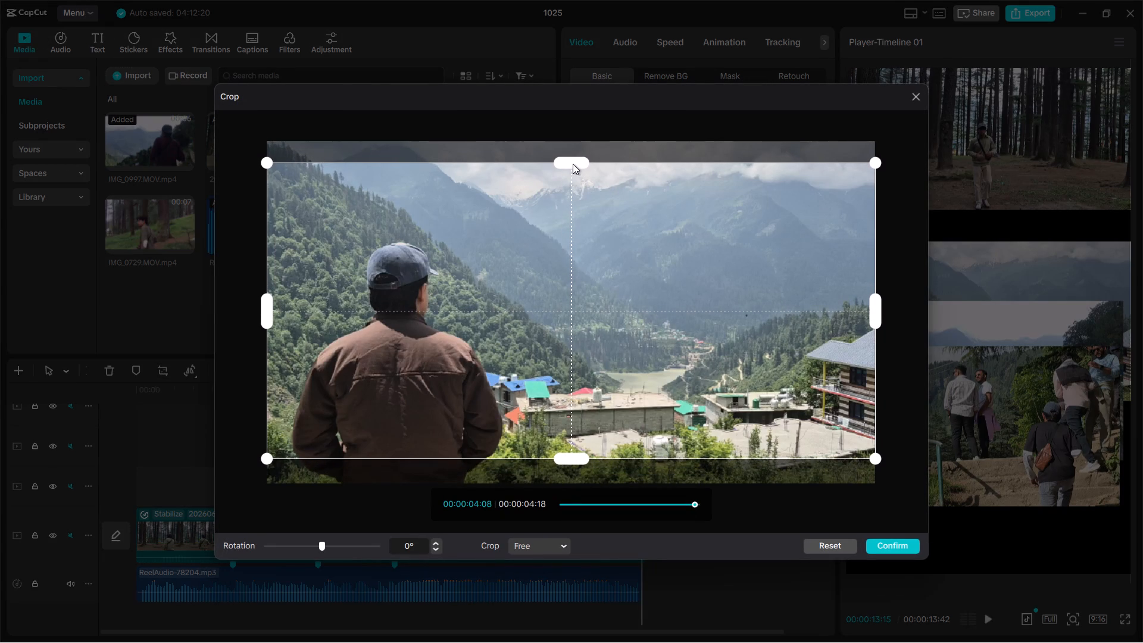
{"action": "left_click_drag", "start_coordinate": [573, 164], "coordinate": [573, 163]}
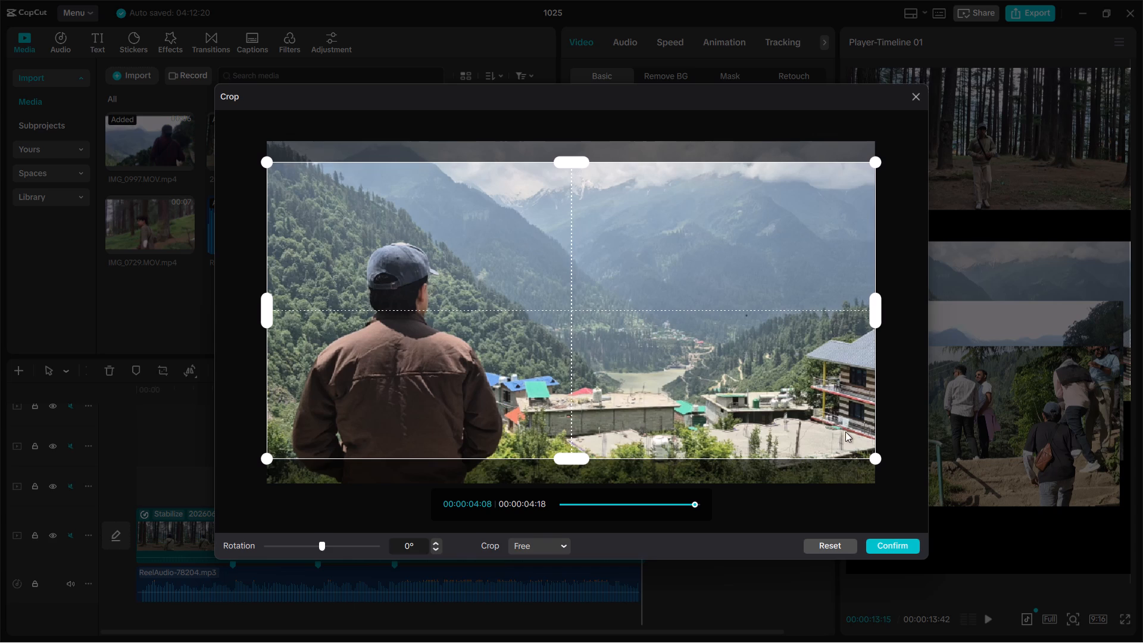
{"action": "left_click", "coordinate": [878, 541]}
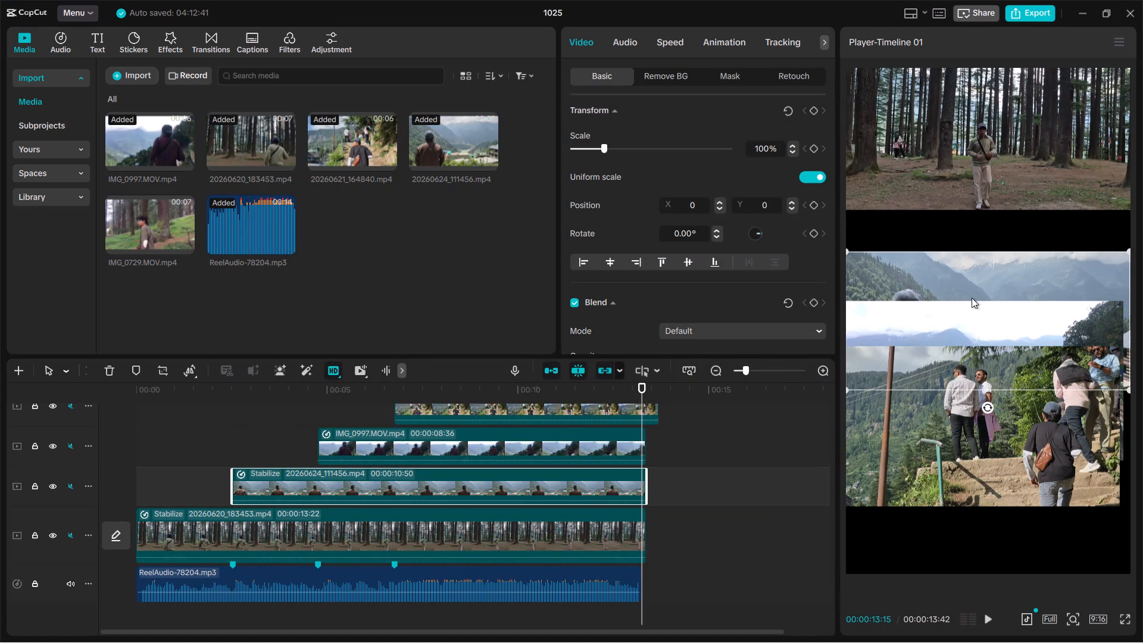
Move the cropped 20260624_111456 clip up so that it sits directly beneath the forest clip.
{"action": "left_click_drag", "start_coordinate": [972, 294], "coordinate": [975, 252]}
Move the 20260621_164840 stairway clip down to the canvas's bottom edge, at position X 0, Y -1313.
{"action": "left_click", "coordinate": [998, 416]}
{"action": "left_click_drag", "start_coordinate": [998, 416], "coordinate": [1013, 481]}
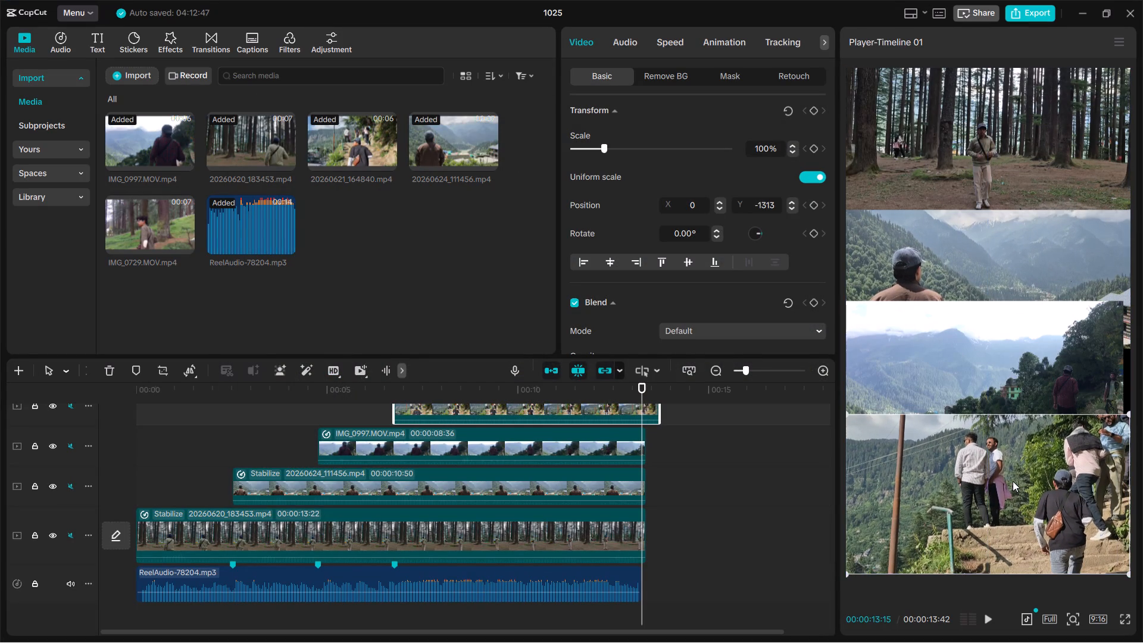
Move the IMG_0997 clip directly beneath the 20260624_111456 clip, centred horizontally at position X 0, Y -813.
{"action": "left_click", "coordinate": [1029, 367]}
{"action": "left_click_drag", "start_coordinate": [1029, 367], "coordinate": [1033, 422]}
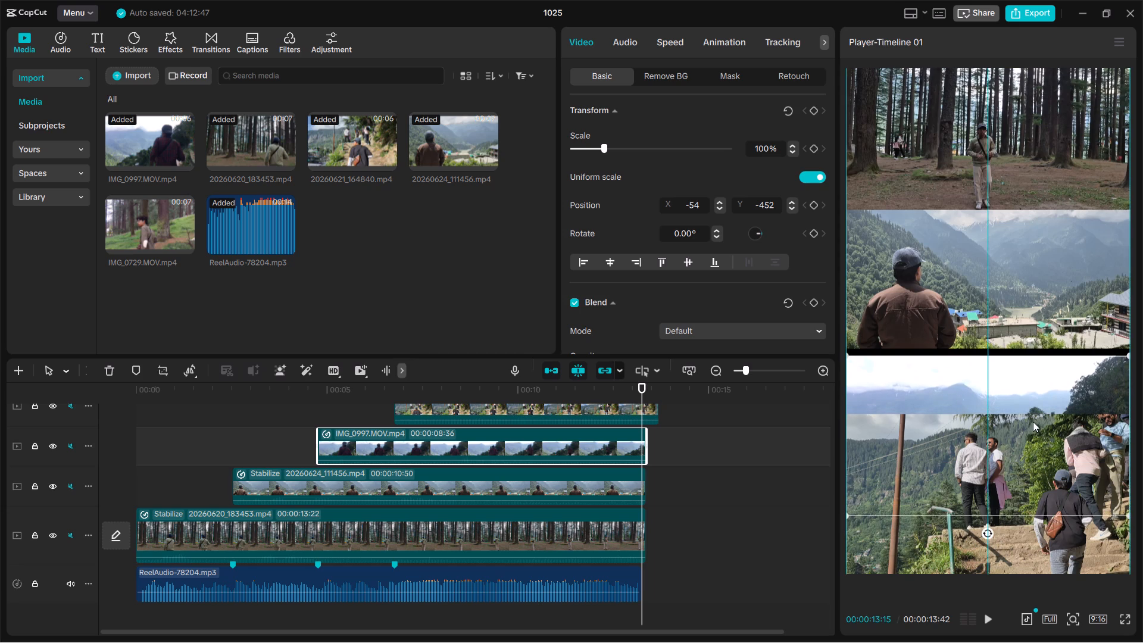
{"action": "left_click_drag", "start_coordinate": [1033, 422], "coordinate": [1033, 418]}
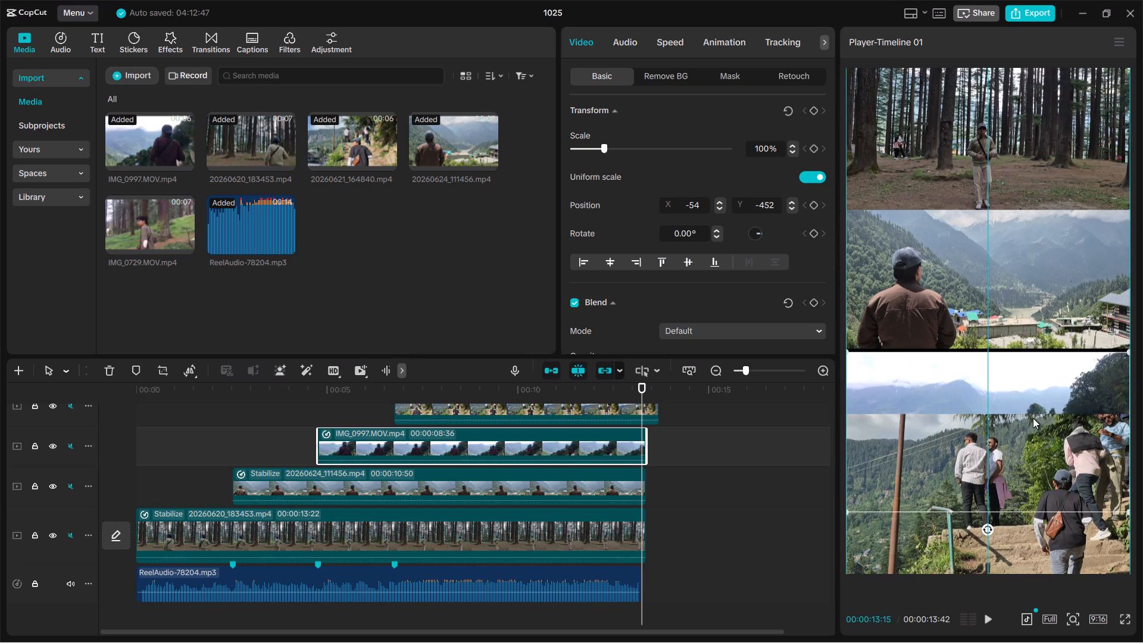
{"action": "left_click_drag", "start_coordinate": [1033, 418], "coordinate": [1038, 419]}
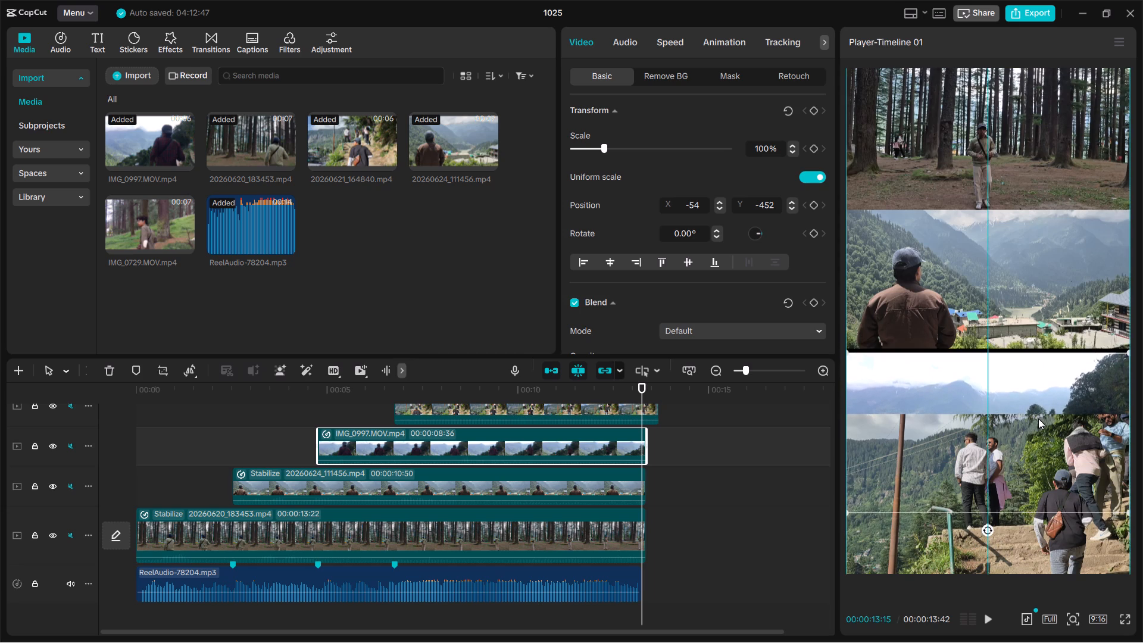
{"action": "left_click_drag", "start_coordinate": [1038, 419], "coordinate": [1038, 416]}
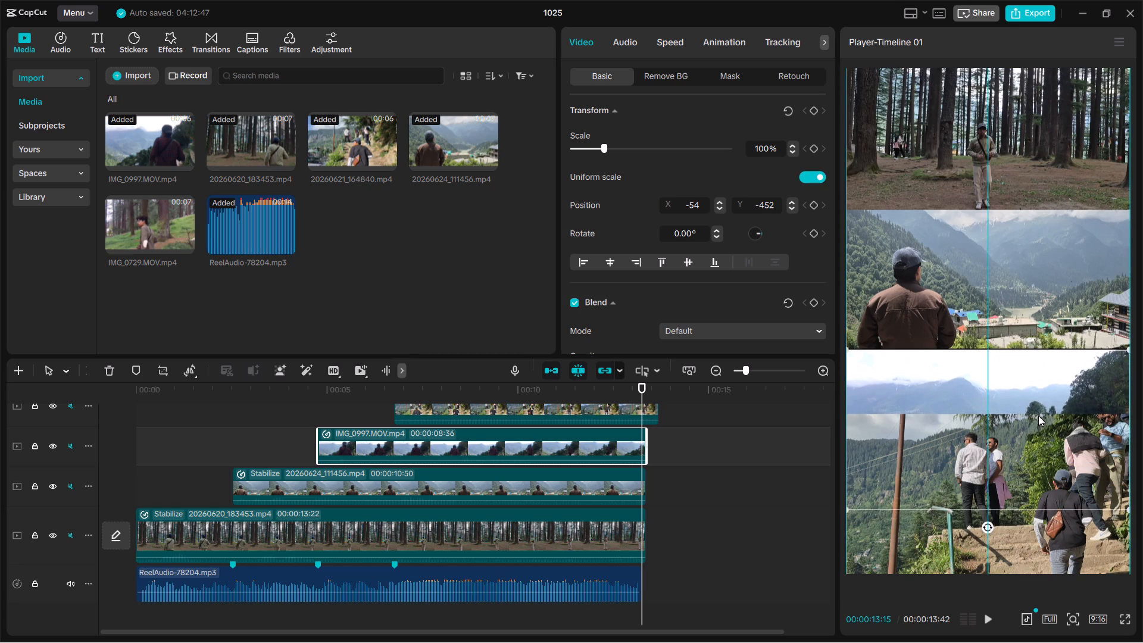
{"action": "left_click_drag", "start_coordinate": [1038, 416], "coordinate": [1039, 414]}
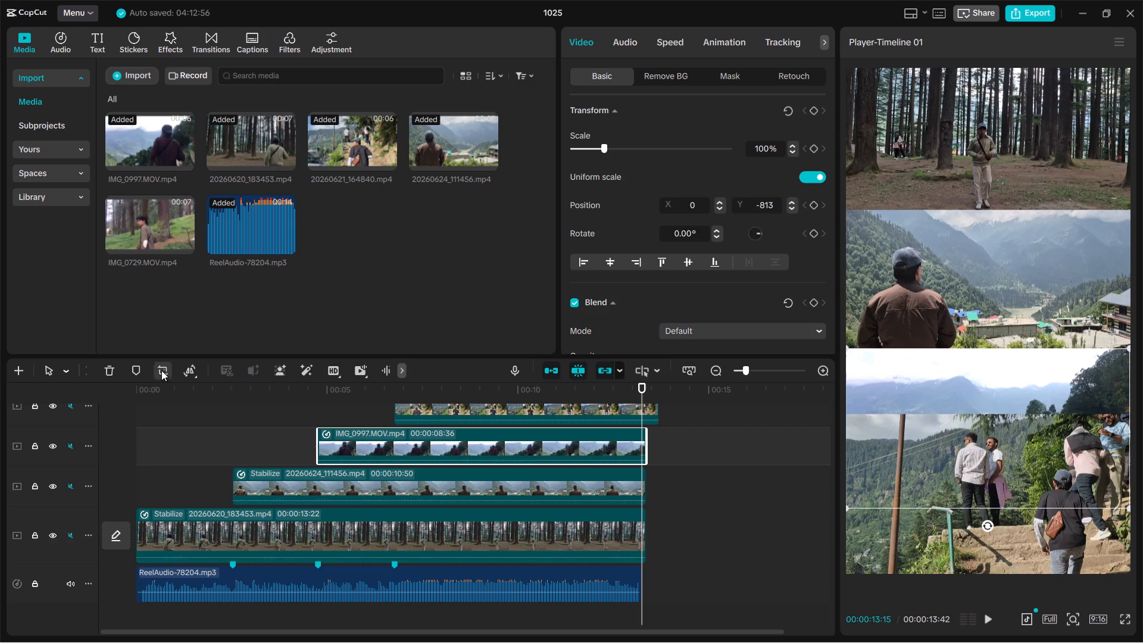
Crop thin strips off the top and bottom of the IMG_0997 clip, using its first frame as the reference.
{"action": "left_click", "coordinate": [161, 370]}
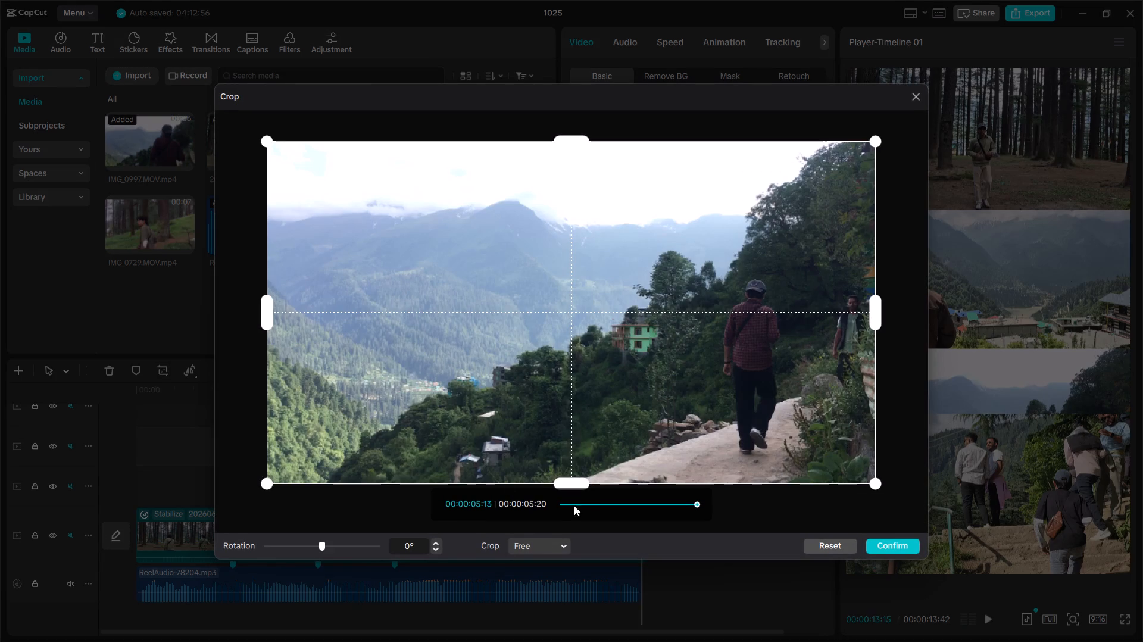
{"action": "left_click", "coordinate": [574, 497]}
{"action": "left_click_drag", "start_coordinate": [566, 503], "coordinate": [550, 507]}
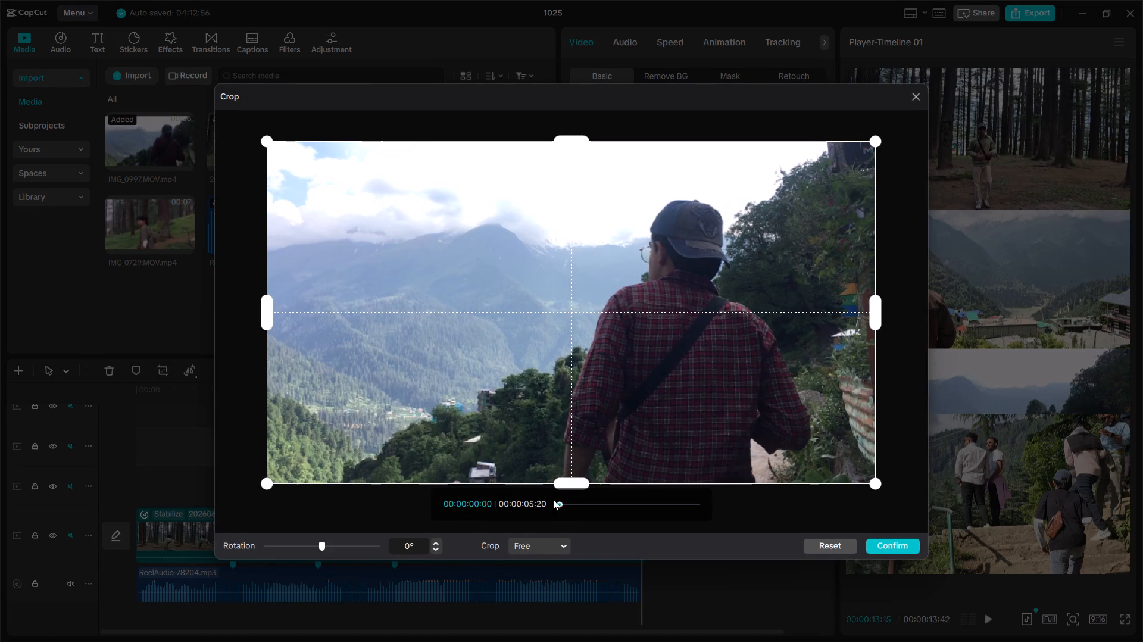
{"action": "left_click_drag", "start_coordinate": [572, 136], "coordinate": [571, 158]}
{"action": "left_click_drag", "start_coordinate": [573, 488], "coordinate": [585, 463]}
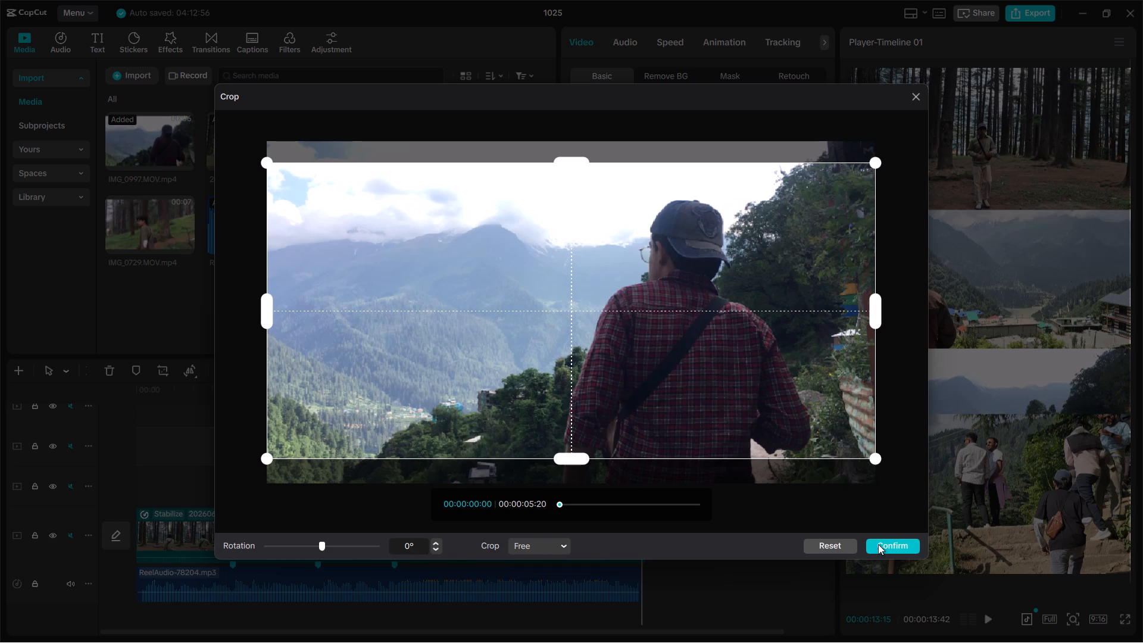
{"action": "left_click", "coordinate": [878, 544]}
Move the cropped IMG_0997 clip up against the 20260624_111456 clip, at position X 0, Y -723.
{"action": "left_click_drag", "start_coordinate": [985, 392], "coordinate": [988, 383]}
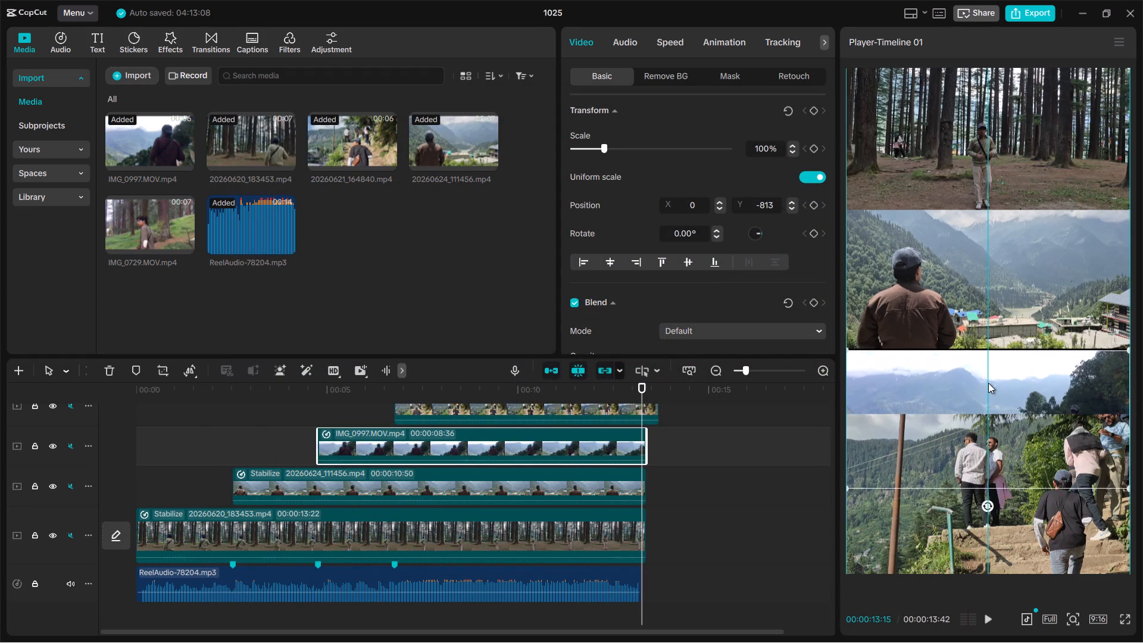
{"action": "left_click_drag", "start_coordinate": [988, 383], "coordinate": [987, 385]}
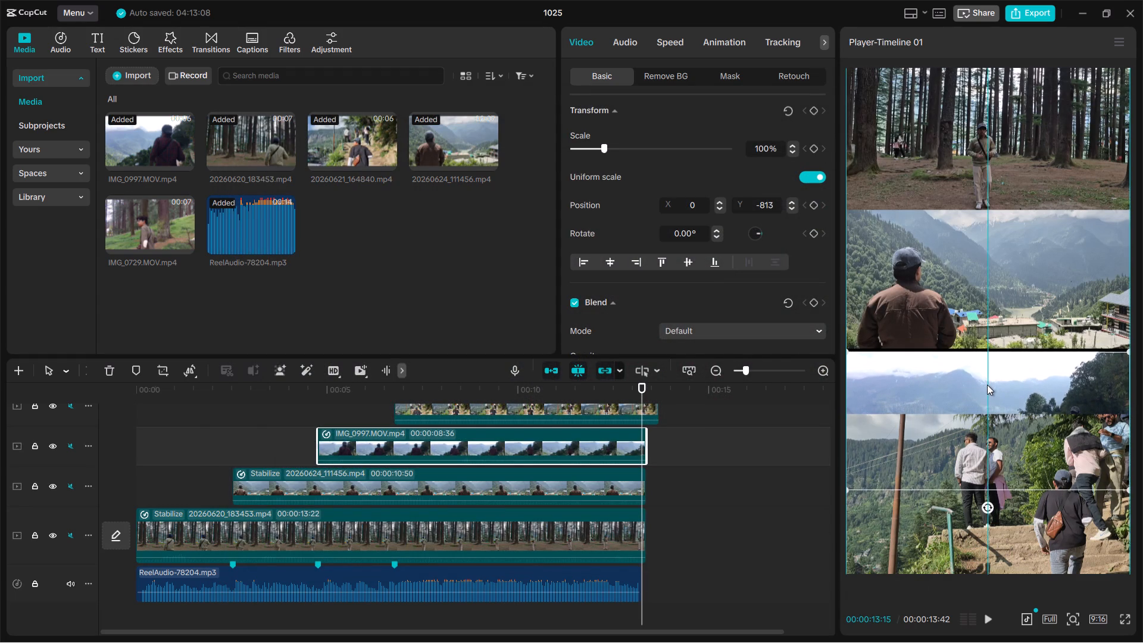
{"action": "left_click_drag", "start_coordinate": [987, 385], "coordinate": [987, 380]}
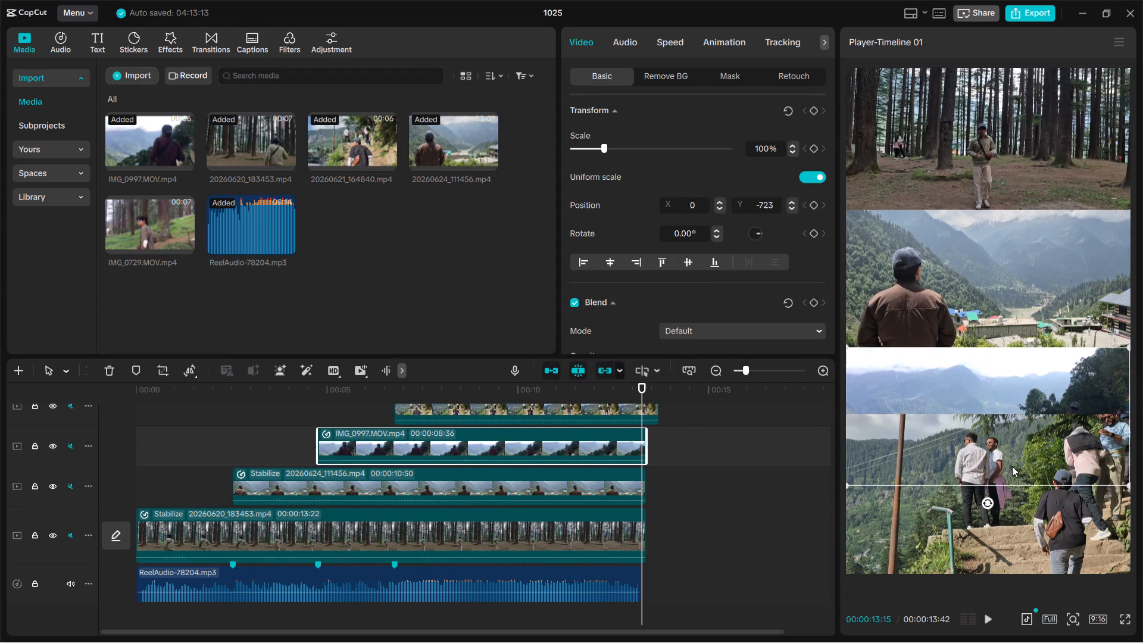
Crop strips off the top and bottom of the 20260621_164840 stairway clip, checking several frames and using its first frame as reference.
{"action": "left_click", "coordinate": [1019, 533]}
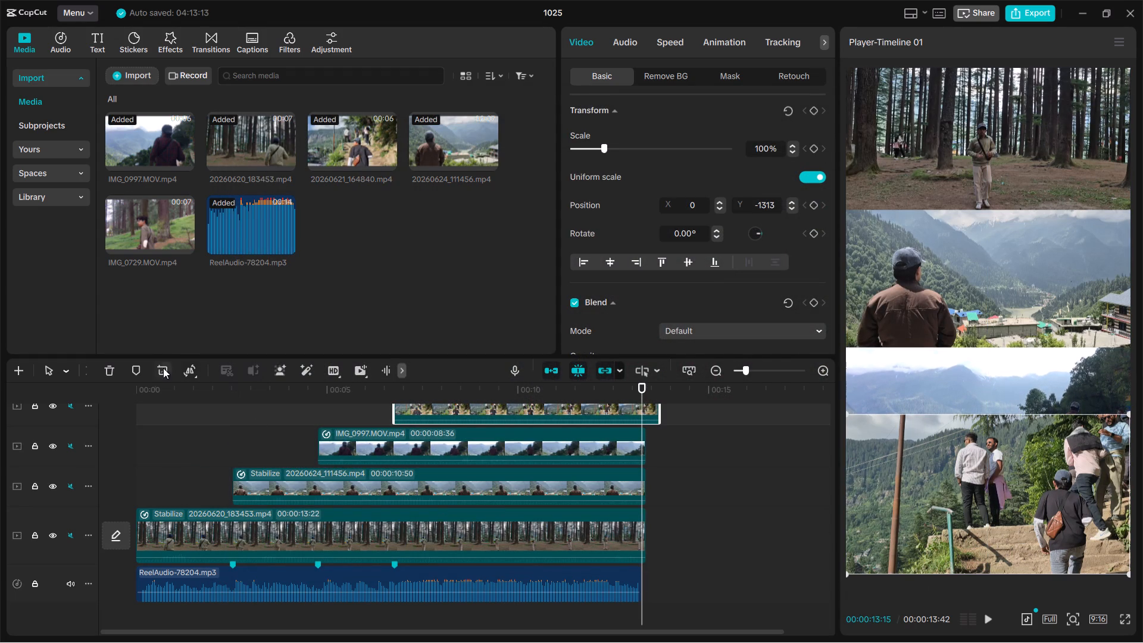
{"action": "left_click", "coordinate": [163, 368]}
{"action": "left_click_drag", "start_coordinate": [568, 500], "coordinate": [557, 501]}
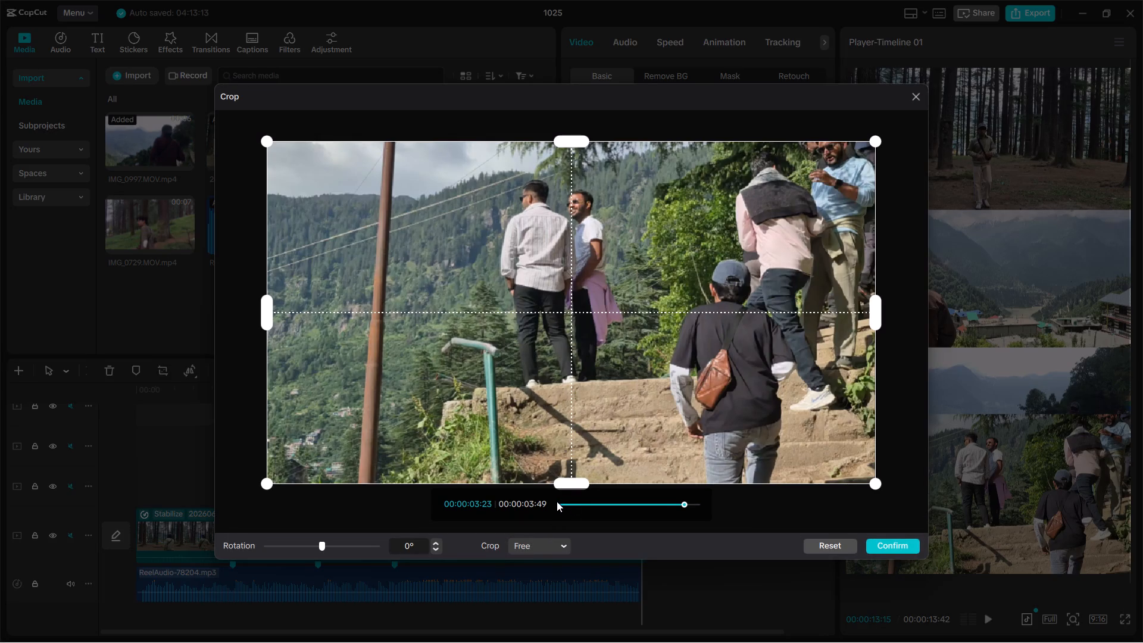
{"action": "left_click_drag", "start_coordinate": [557, 501], "coordinate": [555, 501]}
{"action": "left_click_drag", "start_coordinate": [565, 504], "coordinate": [610, 514]}
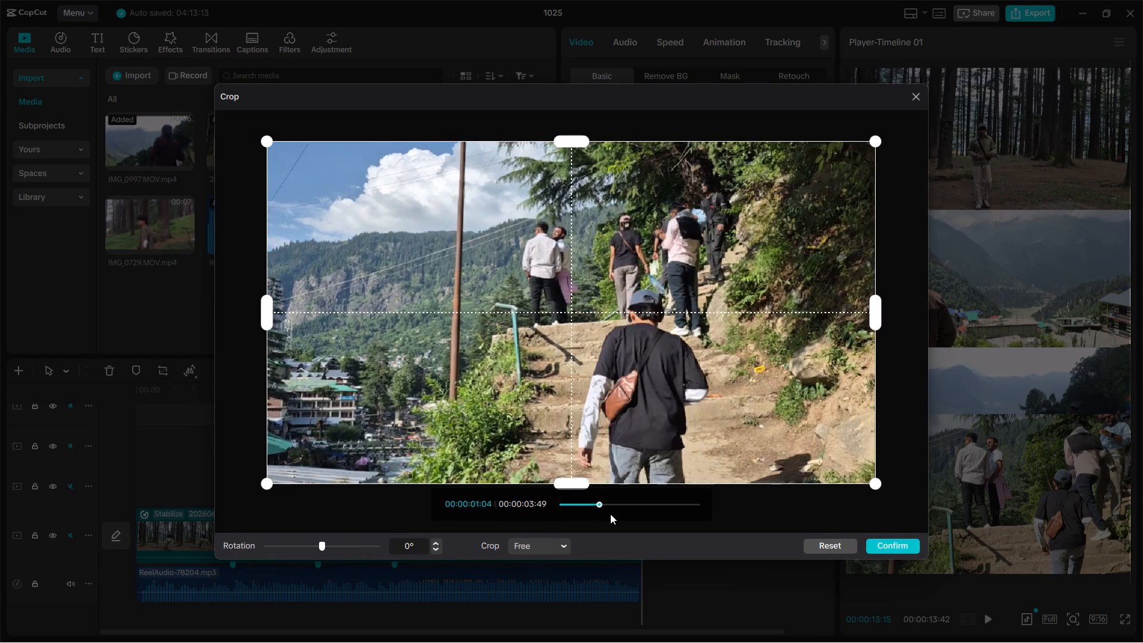
{"action": "left_click_drag", "start_coordinate": [610, 514], "coordinate": [690, 519]}
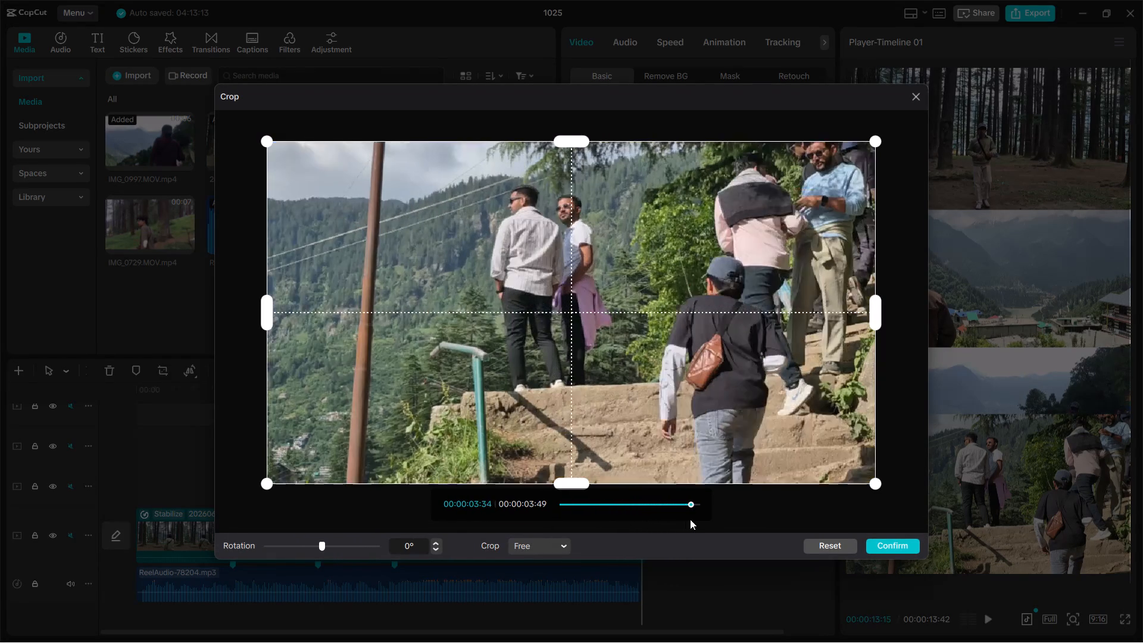
{"action": "left_click_drag", "start_coordinate": [690, 519], "coordinate": [726, 519]}
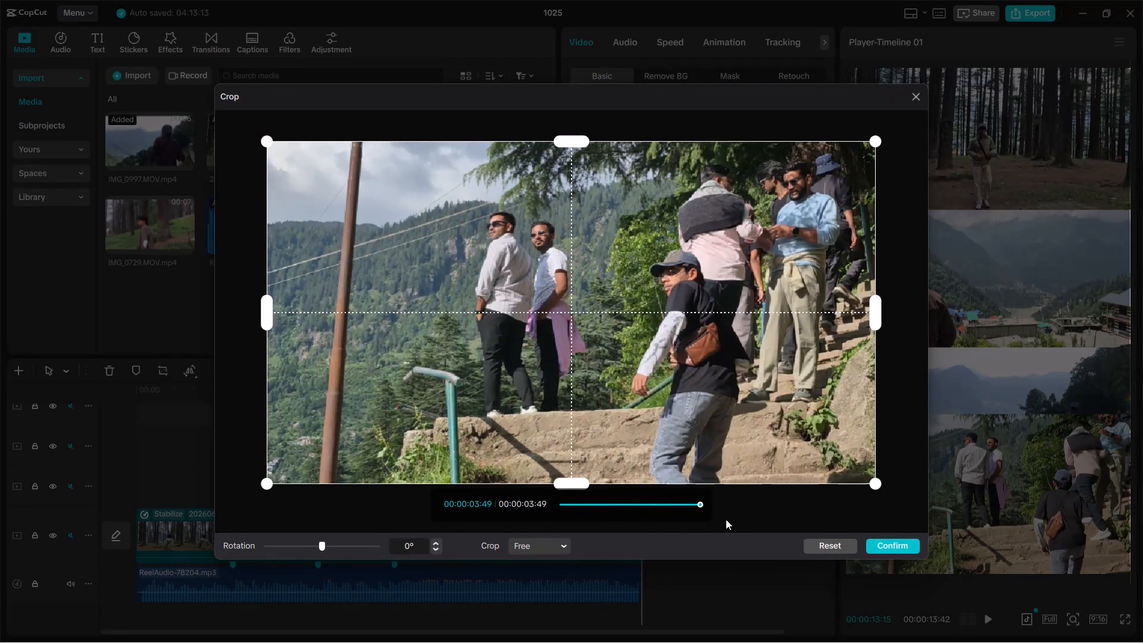
{"action": "left_click_drag", "start_coordinate": [726, 519], "coordinate": [587, 524]}
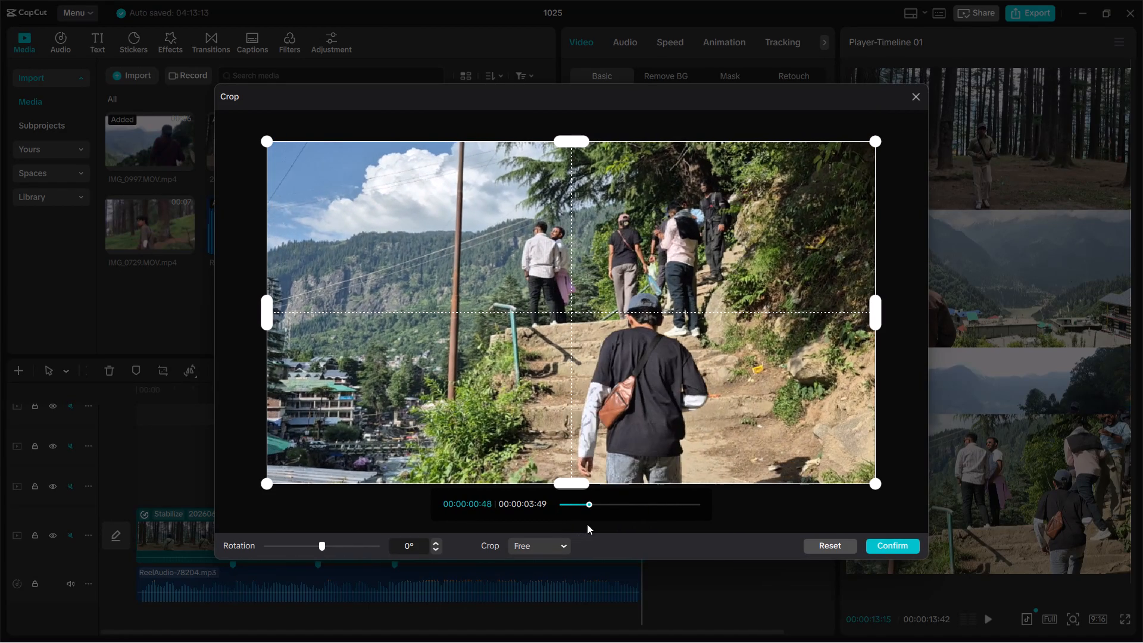
{"action": "left_click_drag", "start_coordinate": [587, 524], "coordinate": [632, 524]}
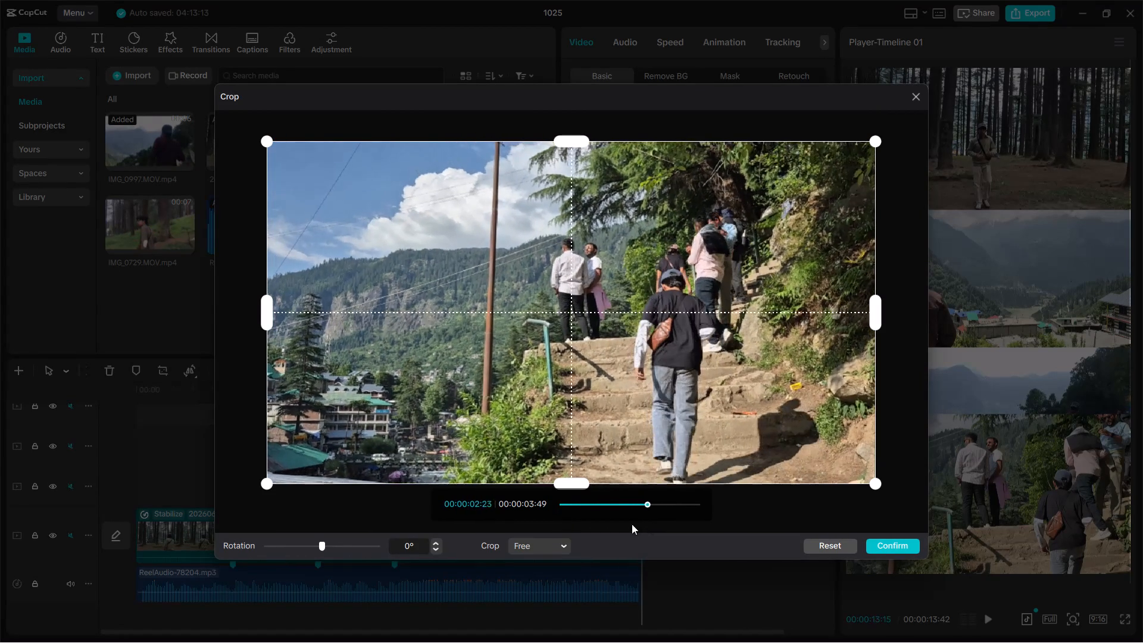
{"action": "left_click_drag", "start_coordinate": [632, 524], "coordinate": [511, 536]}
{"action": "left_click_drag", "start_coordinate": [566, 484], "coordinate": [569, 479]}
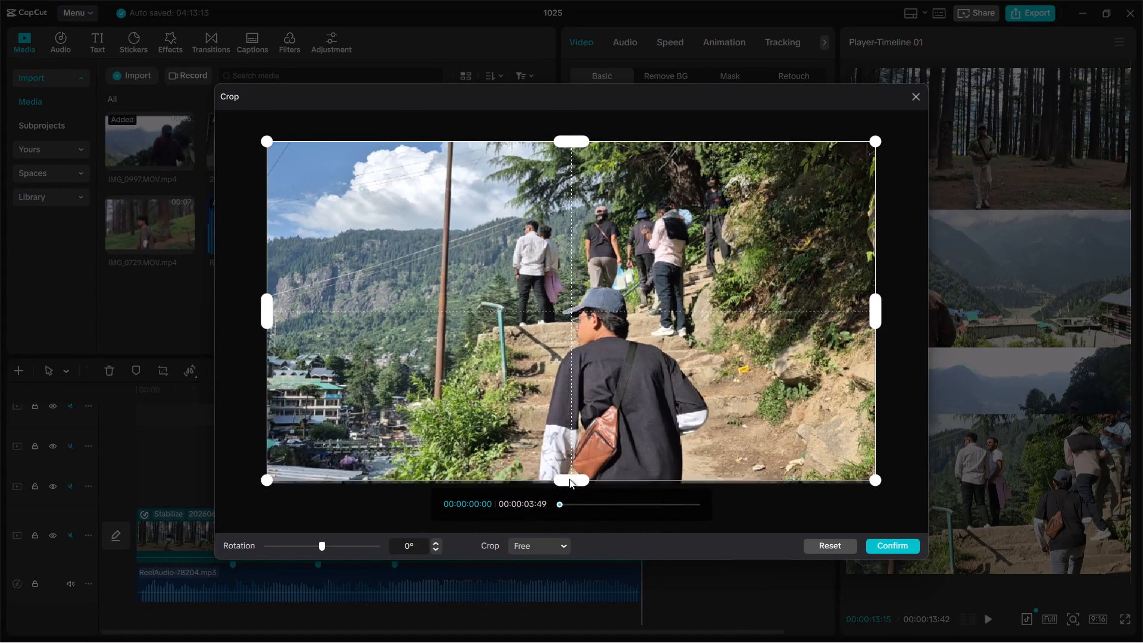
{"action": "left_click_drag", "start_coordinate": [569, 479], "coordinate": [574, 467]}
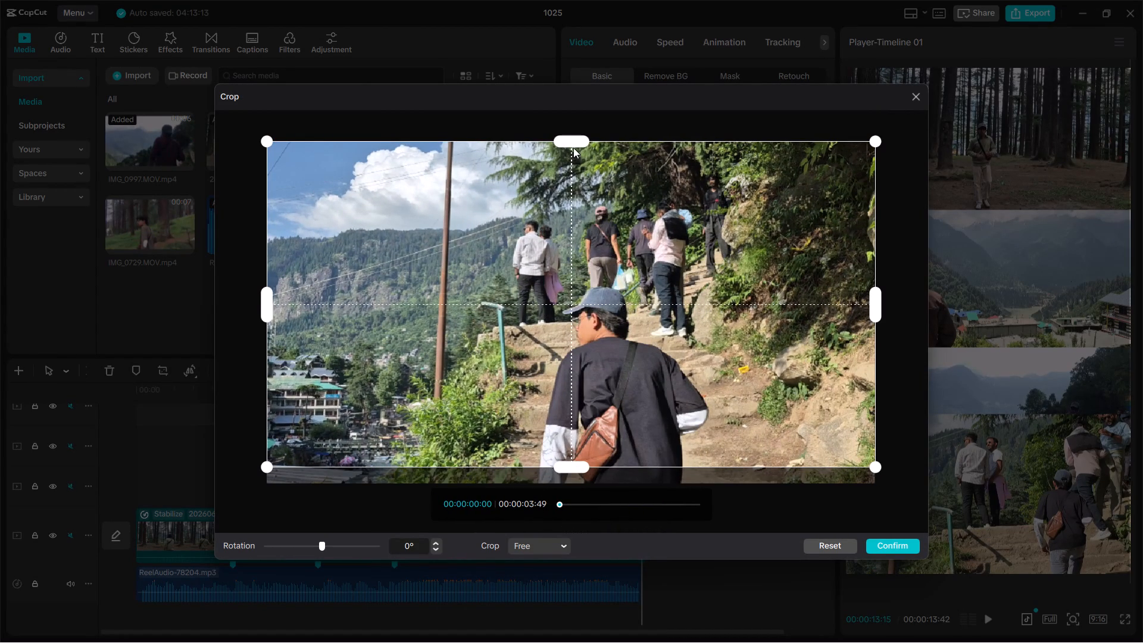
{"action": "left_click_drag", "start_coordinate": [576, 139], "coordinate": [585, 174]}
{"action": "left_click", "coordinate": [879, 547]}
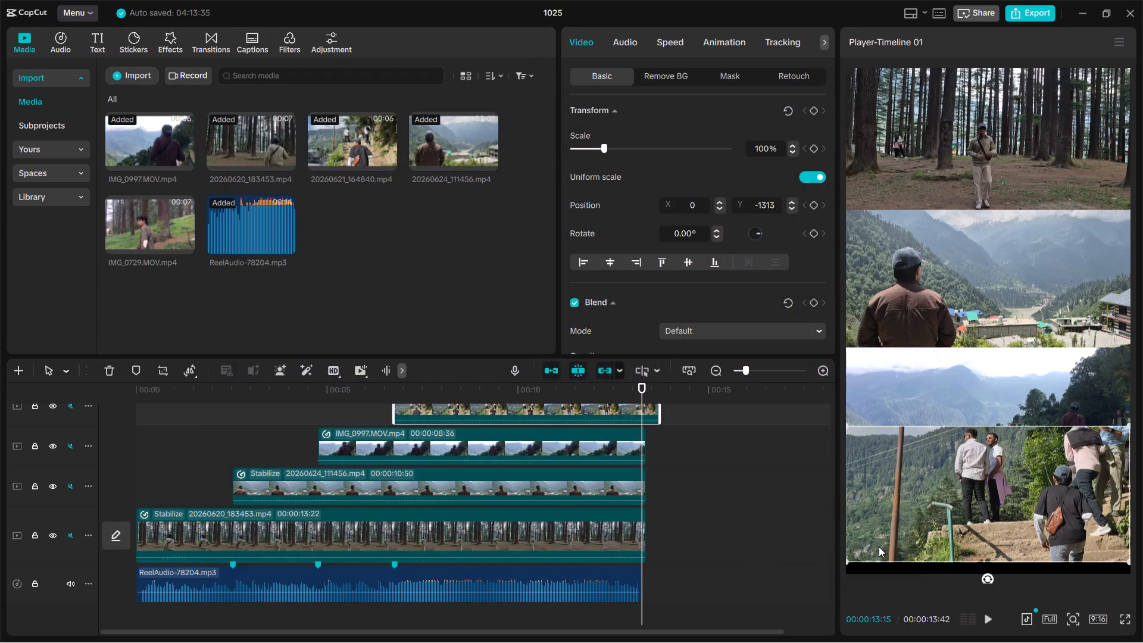
Move the 20260621_164840 stairway clip down to the bottom of the stacked frame, at position X 0, Y -1405.
{"action": "left_click_drag", "start_coordinate": [969, 504], "coordinate": [971, 516]}
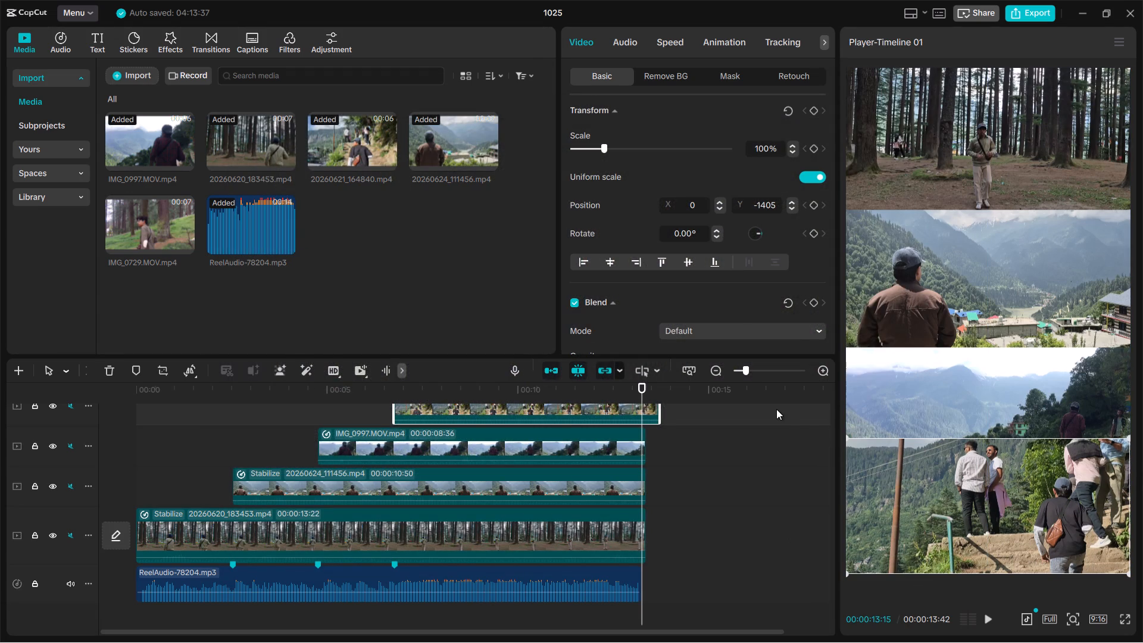
Switch to Chrome and review the saved Instagram reference reel's four-scene stacked layout, then return to CapCut.
{"action": "key", "text": "alt+Tab"}
{"action": "key", "text": "alt+Tab"}
{"action": "key", "text": "alt+Tab"}
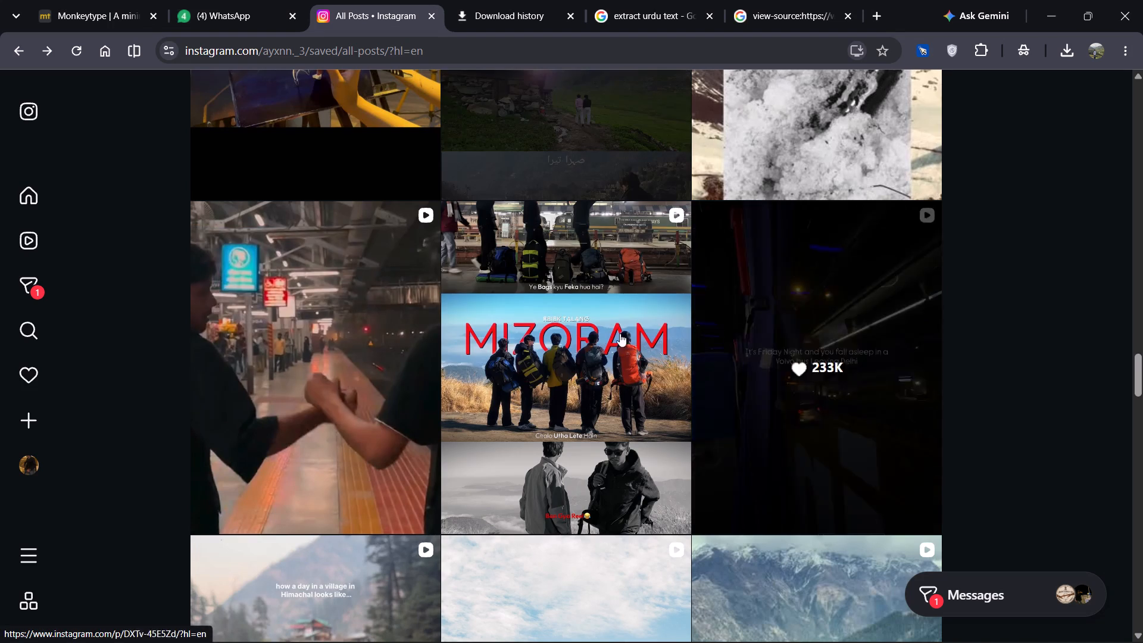
{"action": "scroll", "coordinate": [664, 411], "scroll_direction": "up", "scroll_amount": 1}
{"action": "left_click", "coordinate": [602, 223]}
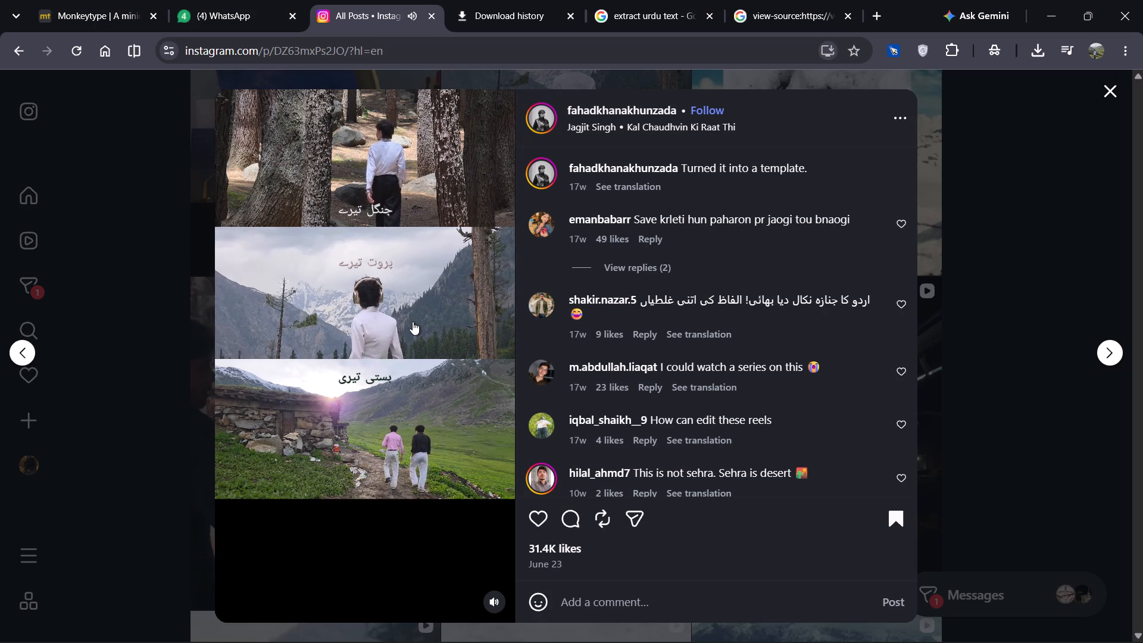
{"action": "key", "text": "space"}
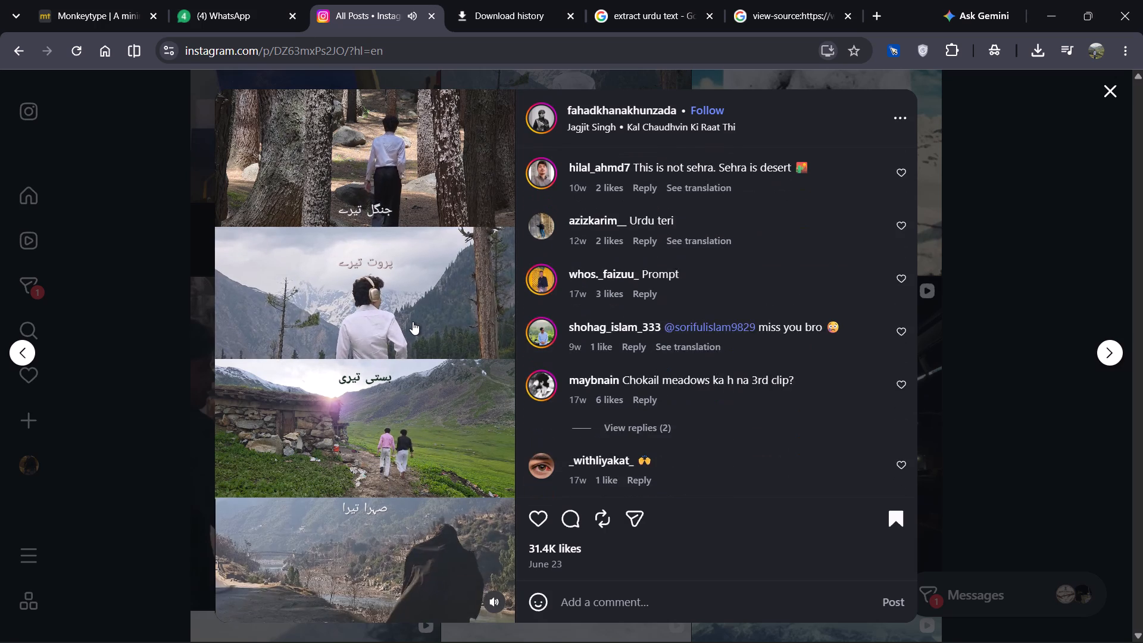
{"action": "key", "text": "alt+Tab"}
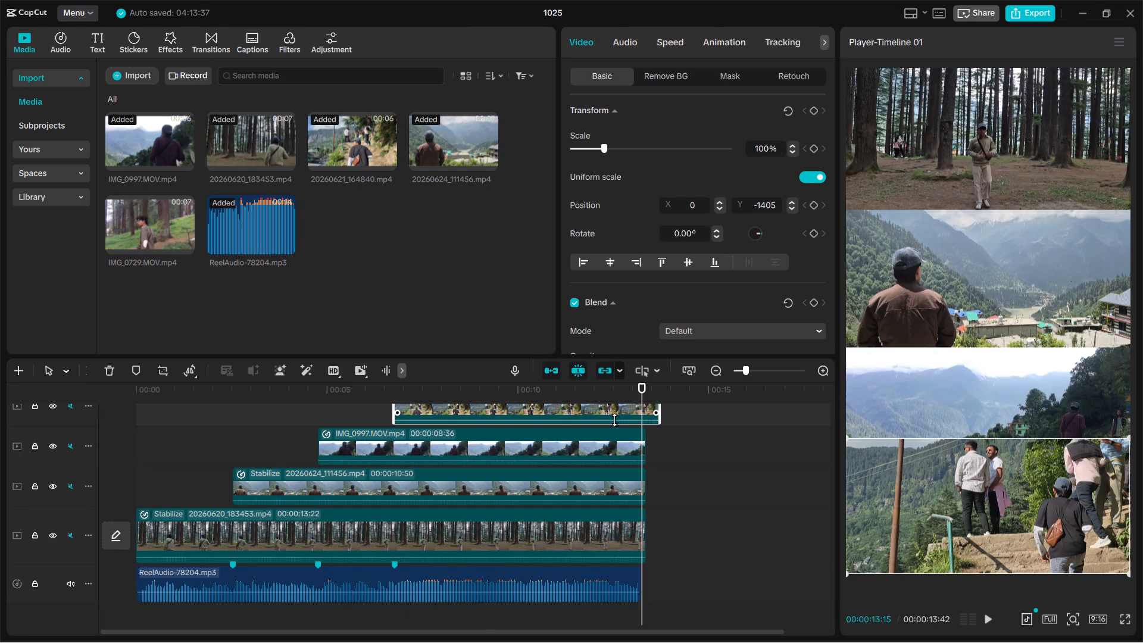
{"action": "key", "text": "alt+Tab"}
{"action": "left_click", "coordinate": [1110, 92]}
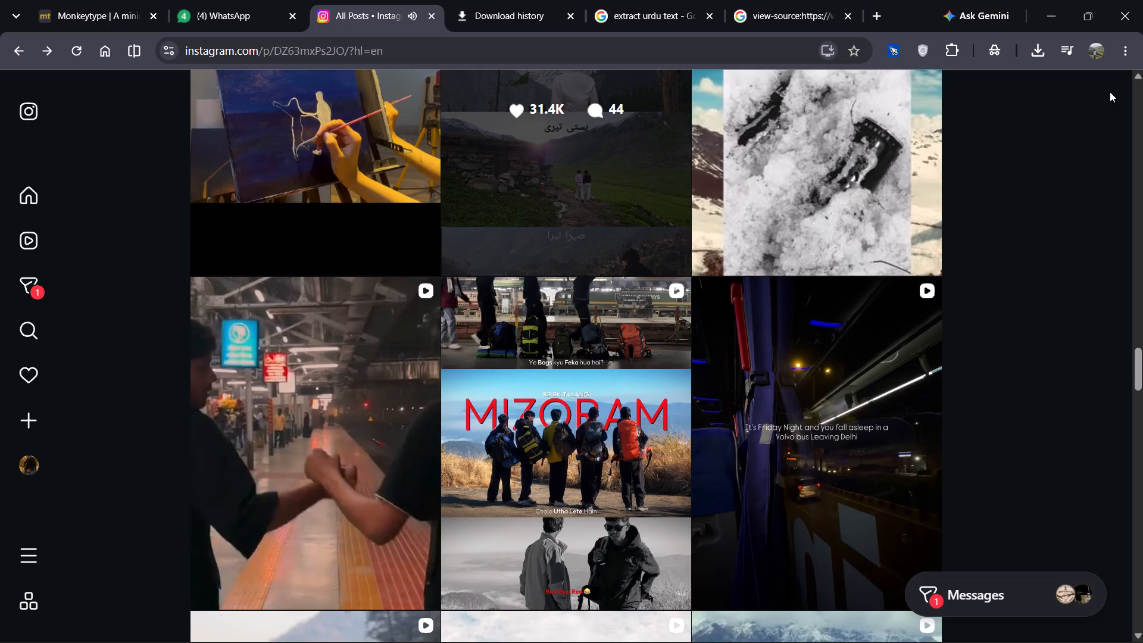
{"action": "key", "text": "alt+Tab"}
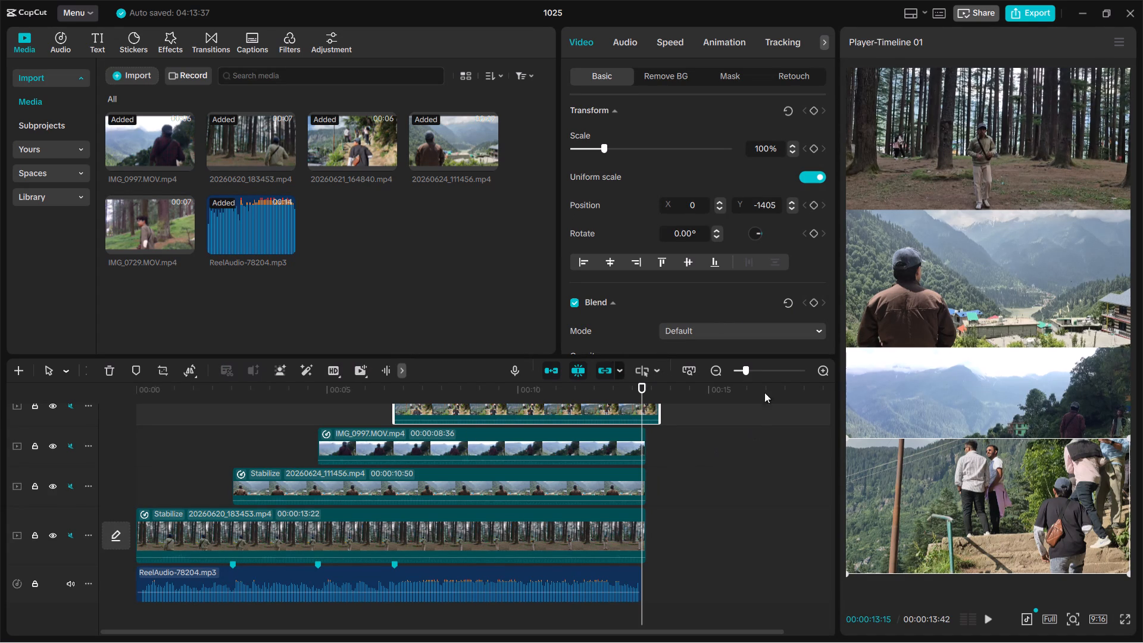
Enable Stabilize on the 20260621_164840 stairway clip with the level at Recommended.
{"action": "scroll", "coordinate": [654, 245], "scroll_direction": "down", "scroll_amount": 2}
{"action": "scroll", "coordinate": [654, 245], "scroll_direction": "up", "scroll_amount": 1}
{"action": "scroll", "coordinate": [654, 245], "scroll_direction": "down", "scroll_amount": 20}
{"action": "scroll", "coordinate": [654, 245], "scroll_direction": "down", "scroll_amount": 4}
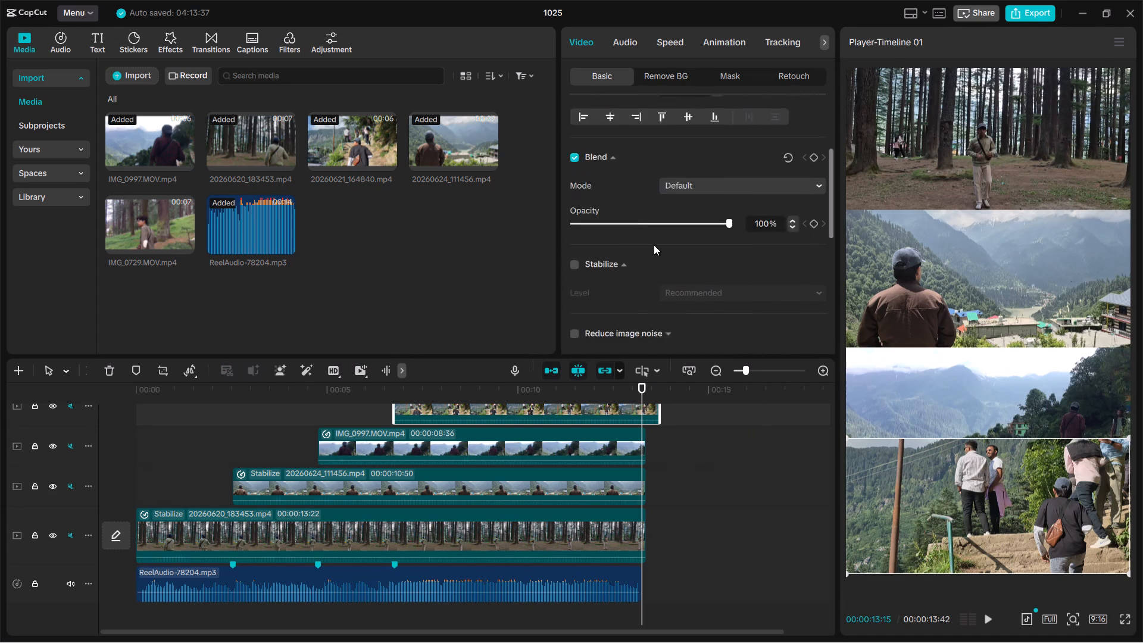
{"action": "scroll", "coordinate": [654, 245], "scroll_direction": "down", "scroll_amount": 4}
{"action": "left_click", "coordinate": [579, 149]}
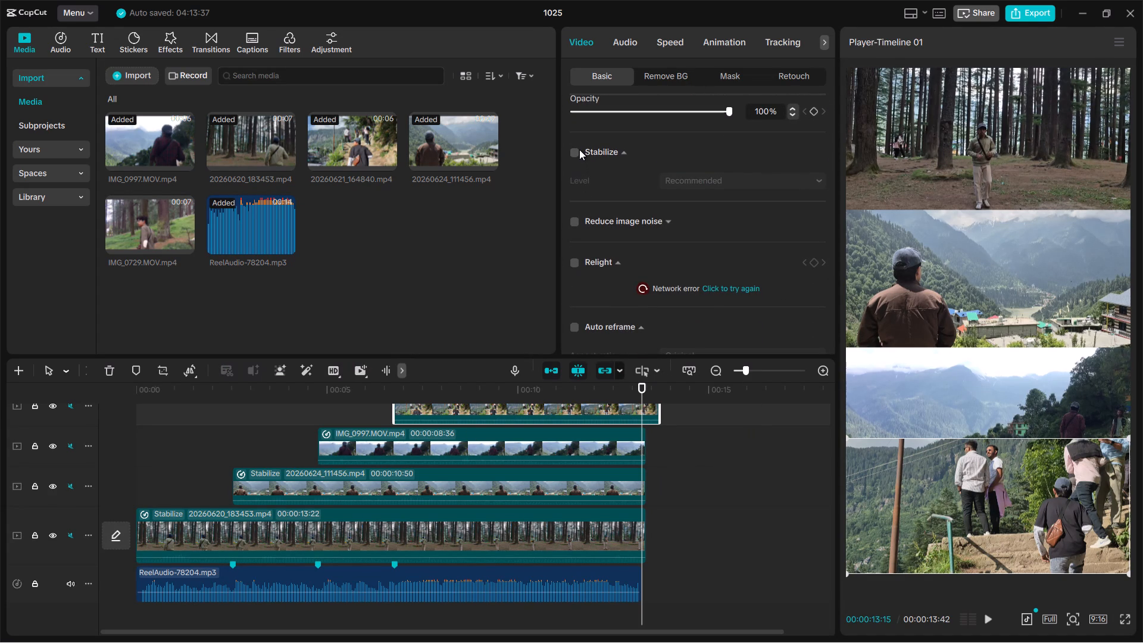
{"action": "left_click", "coordinate": [573, 149]}
{"action": "left_click", "coordinate": [670, 181]}
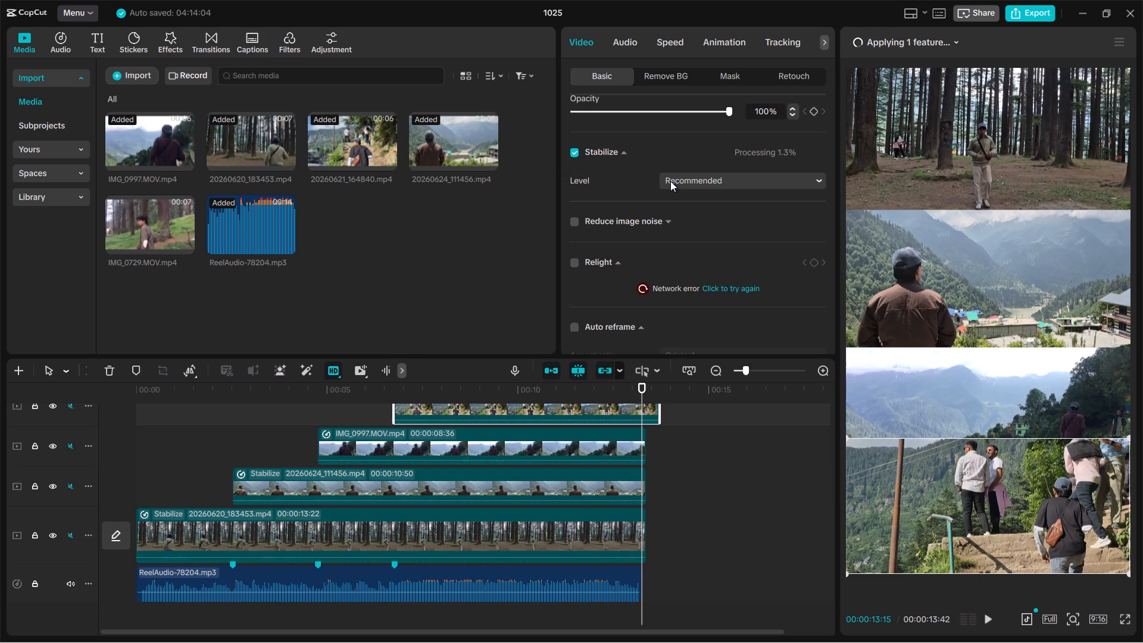
{"action": "left_click", "coordinate": [670, 181]}
Enable Stabilize at the Recommended level on the IMG_0997 clip.
{"action": "left_click", "coordinate": [930, 399]}
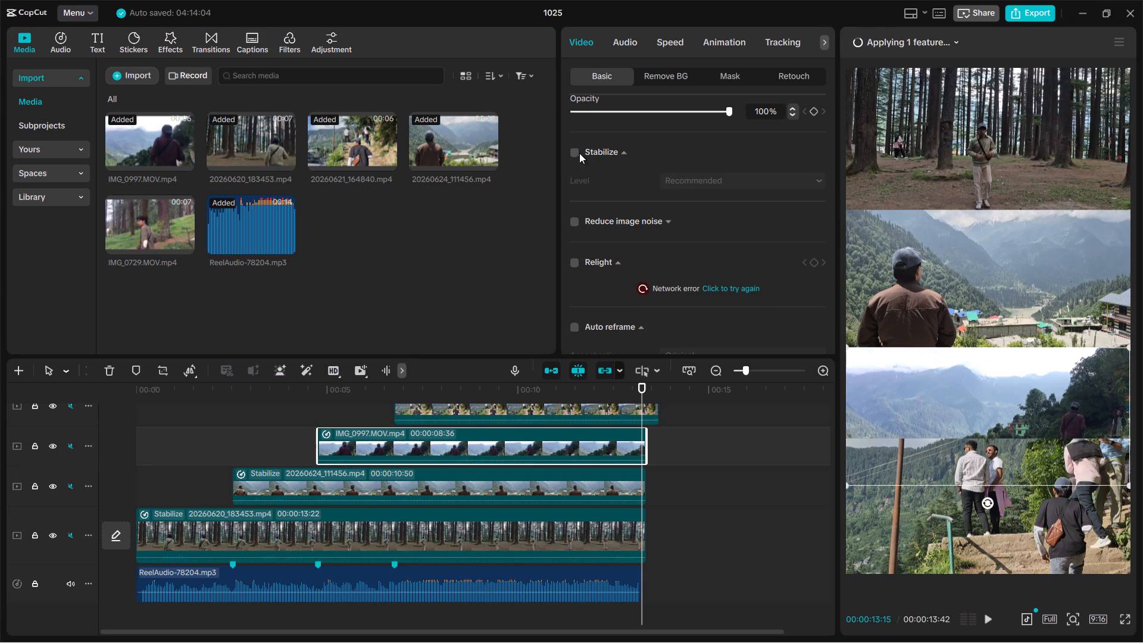
{"action": "left_click", "coordinate": [577, 153]}
Check the Stabilize settings of the 20260624_111456, 20260620_183453 and 20260621_164840 clips.
{"action": "left_click", "coordinate": [909, 280]}
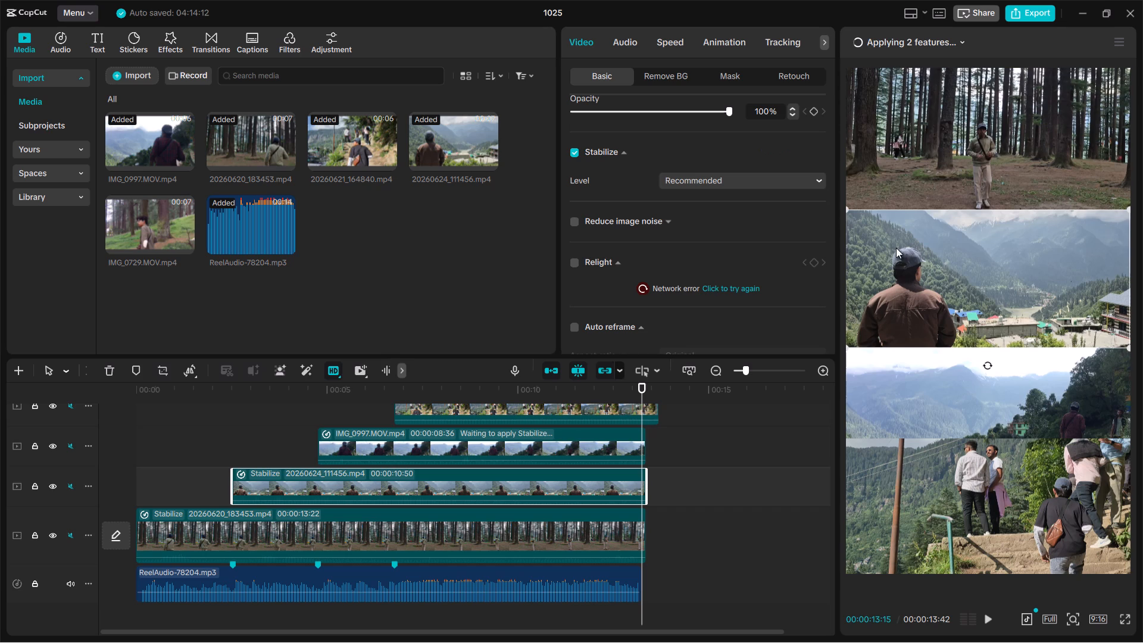
{"action": "left_click", "coordinate": [1037, 170]}
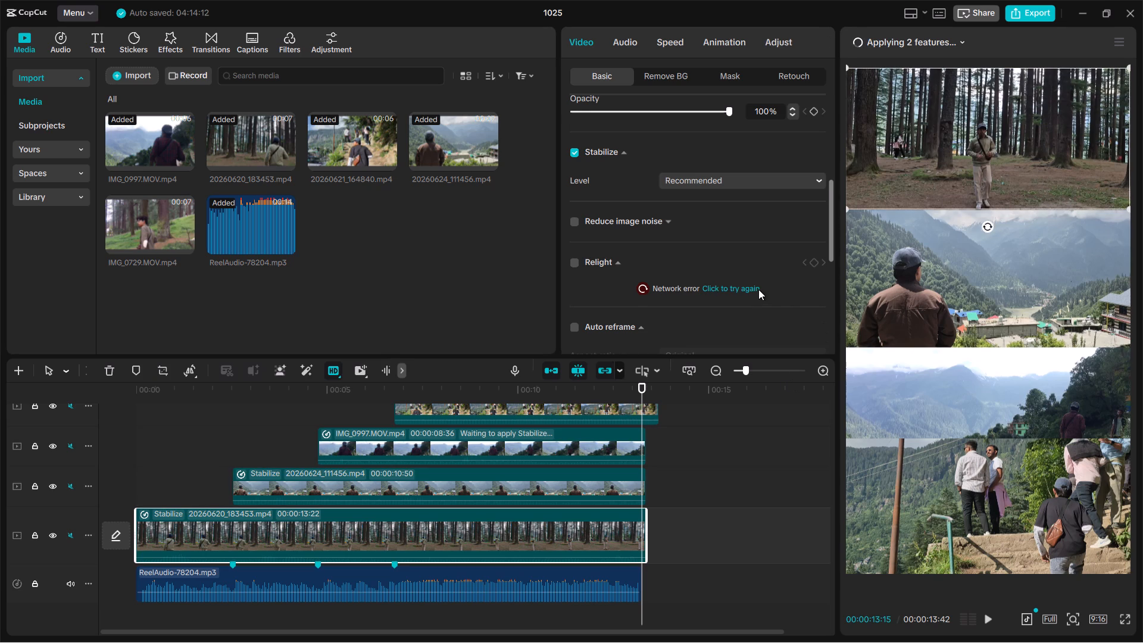
{"action": "scroll", "coordinate": [758, 289], "scroll_direction": "down", "scroll_amount": 4}
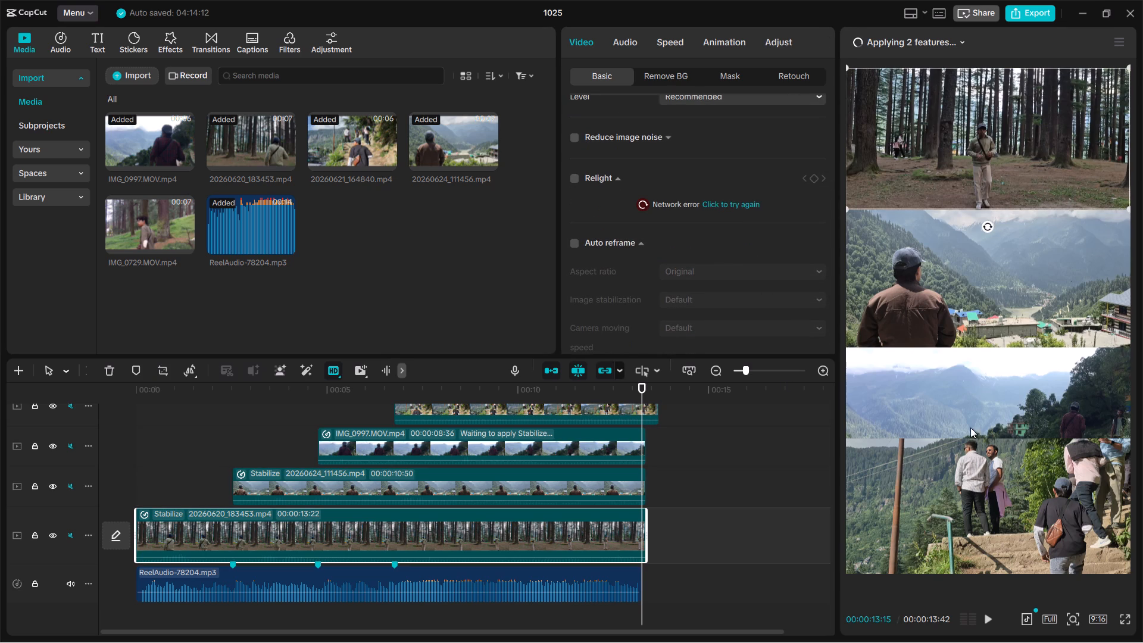
{"action": "left_click", "coordinate": [964, 468]}
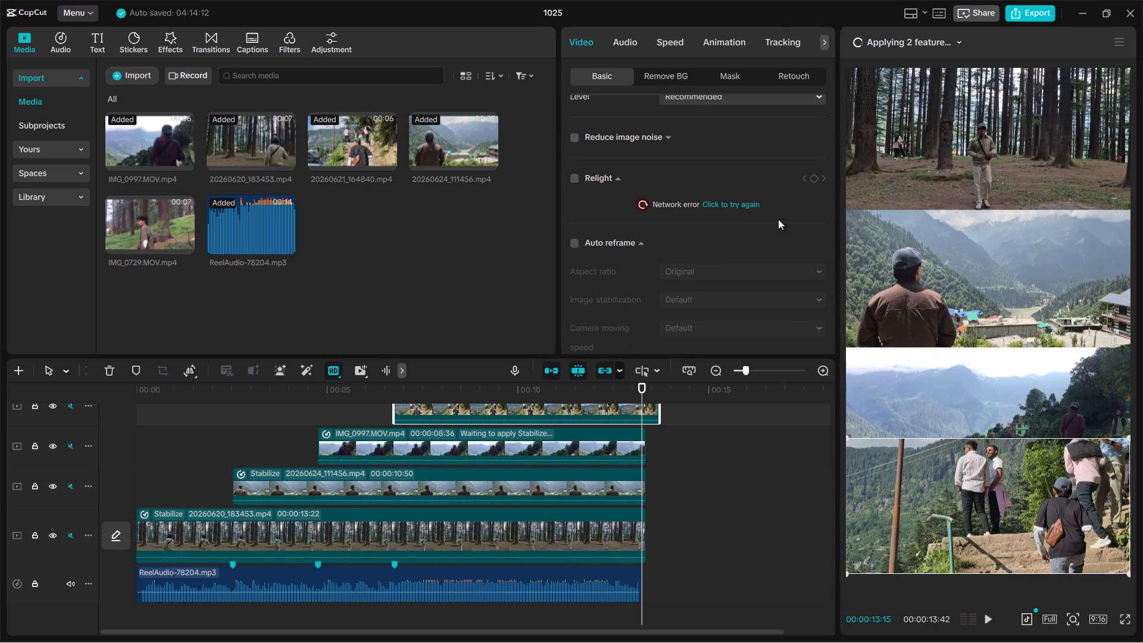
{"action": "scroll", "coordinate": [778, 219], "scroll_direction": "up", "scroll_amount": 9}
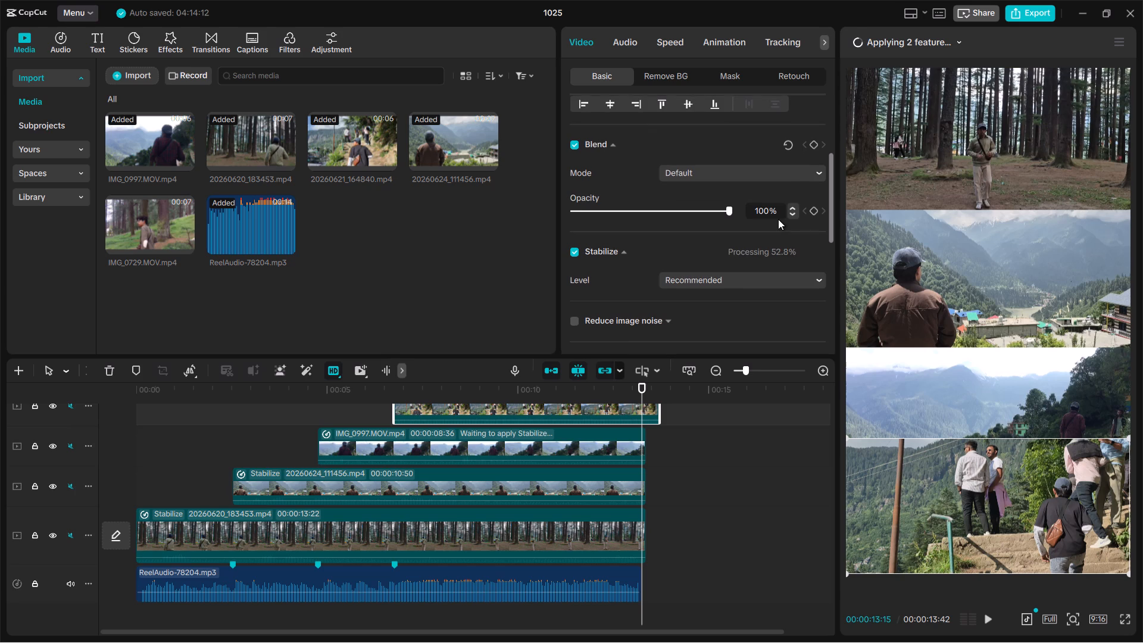
{"action": "left_click", "coordinate": [956, 159]}
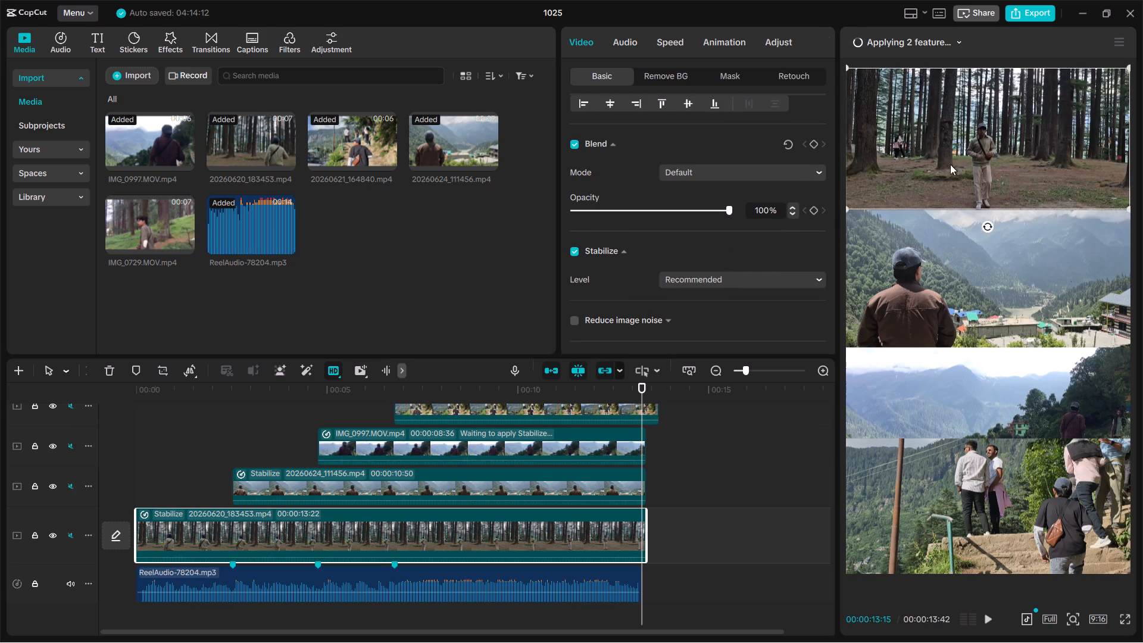
{"action": "left_click", "coordinate": [988, 457]}
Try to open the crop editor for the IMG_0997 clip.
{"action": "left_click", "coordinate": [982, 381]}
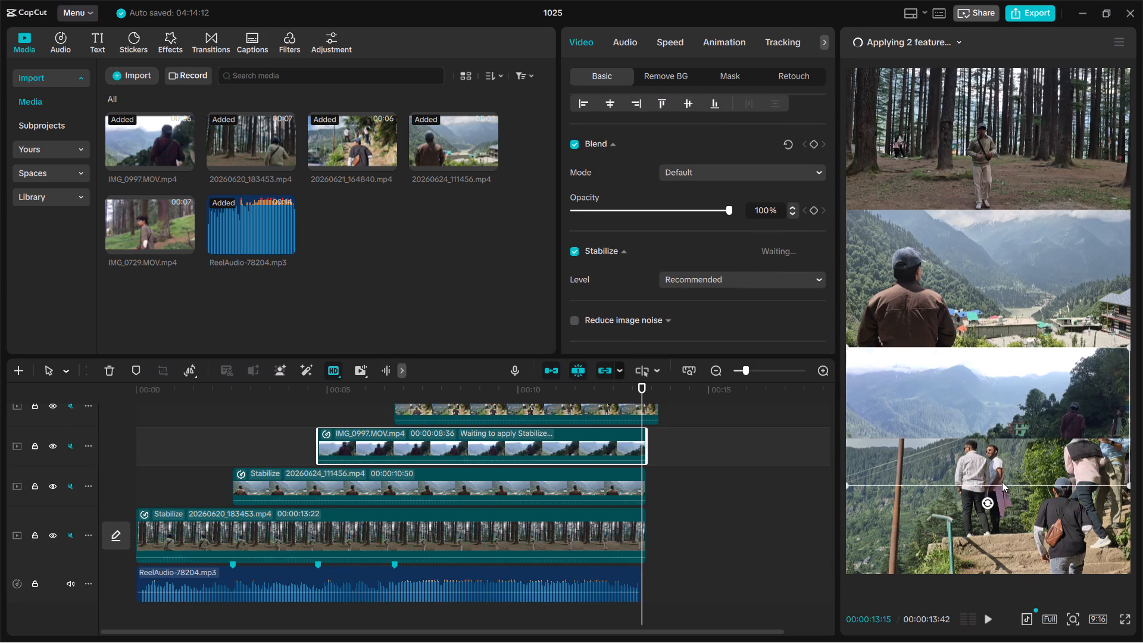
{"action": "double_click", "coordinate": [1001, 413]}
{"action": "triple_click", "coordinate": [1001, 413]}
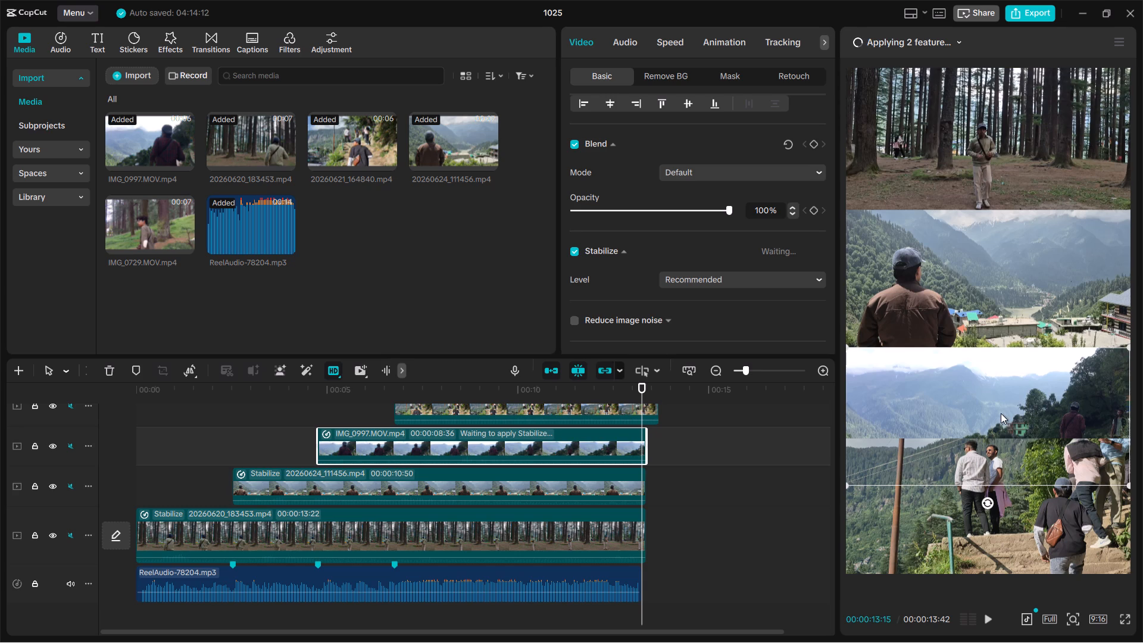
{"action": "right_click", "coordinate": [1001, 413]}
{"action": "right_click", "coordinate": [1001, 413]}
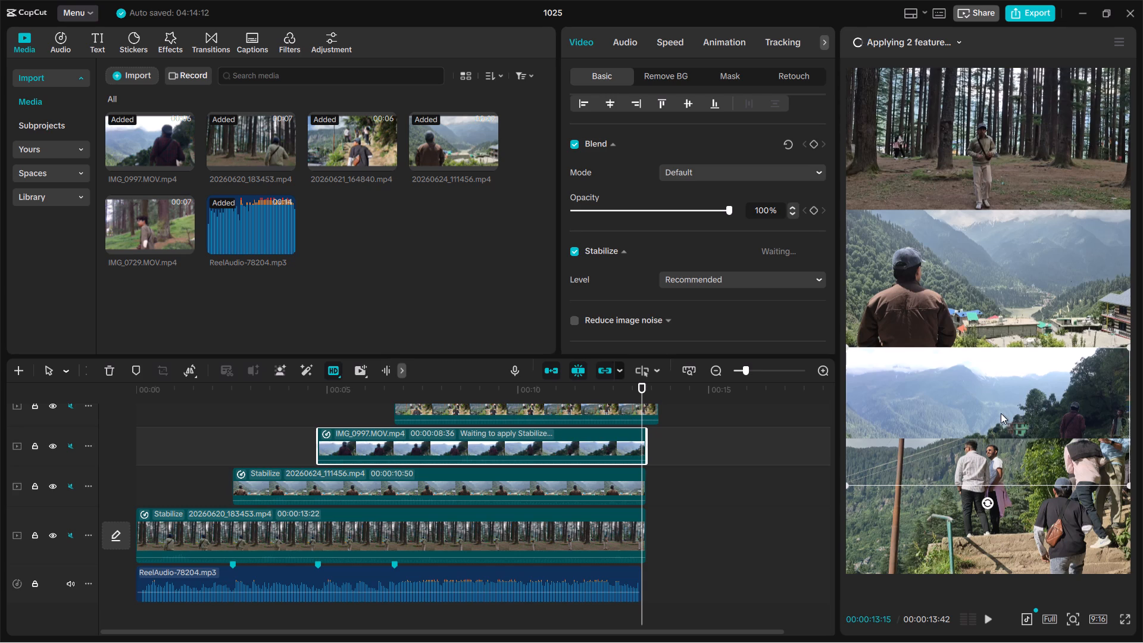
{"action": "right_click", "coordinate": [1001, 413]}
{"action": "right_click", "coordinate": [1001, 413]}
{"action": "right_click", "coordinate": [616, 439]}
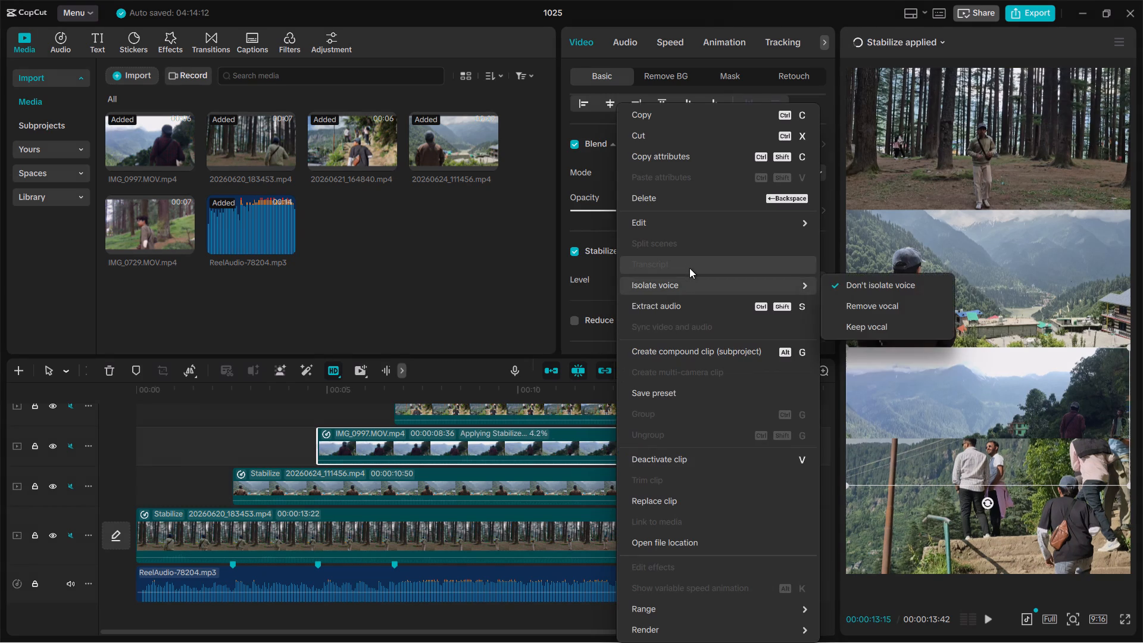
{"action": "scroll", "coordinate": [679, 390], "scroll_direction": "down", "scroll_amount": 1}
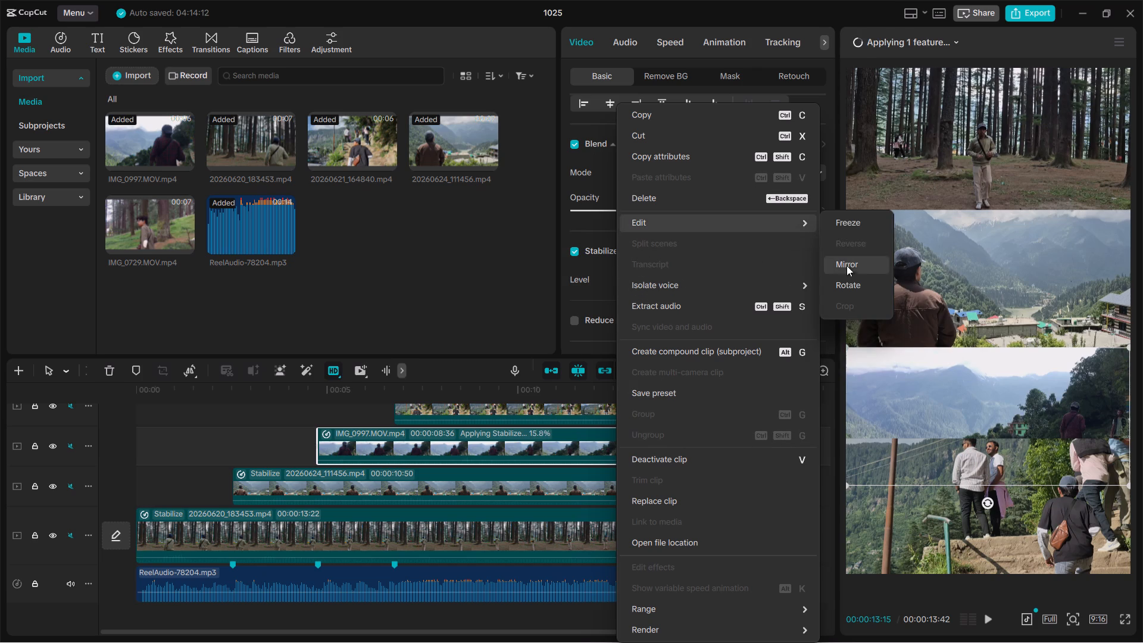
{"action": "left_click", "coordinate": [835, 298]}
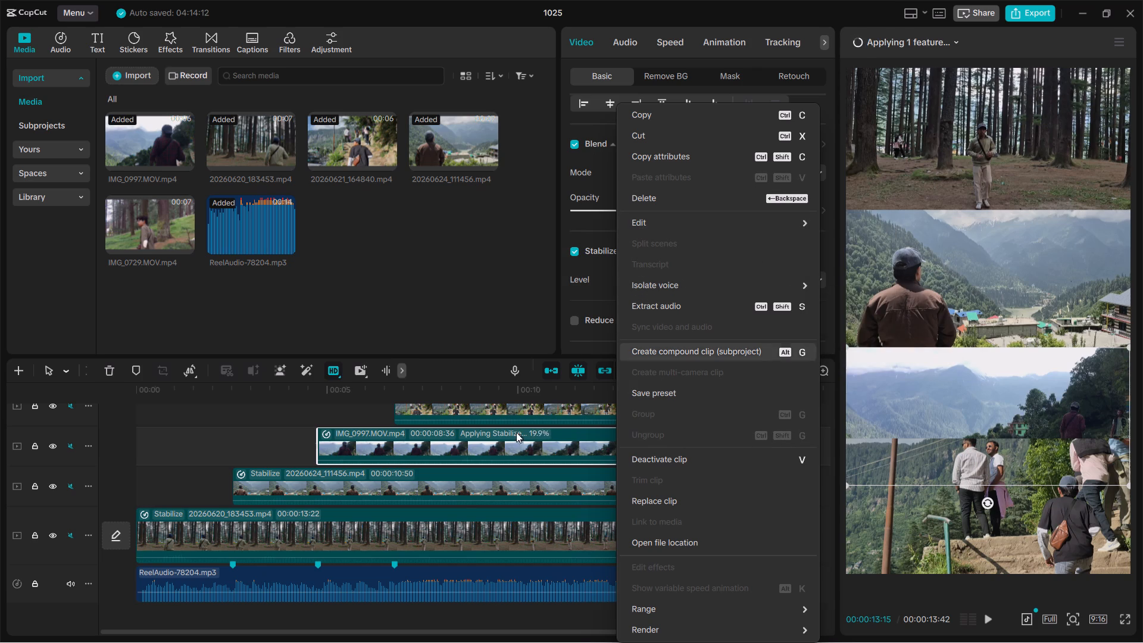
Crop the 20260620_183453 forest clip tighter, trimming a strip off its bottom and slightly more off its top.
{"action": "left_click", "coordinate": [471, 522]}
{"action": "left_click", "coordinate": [471, 522]}
{"action": "right_click", "coordinate": [471, 522]}
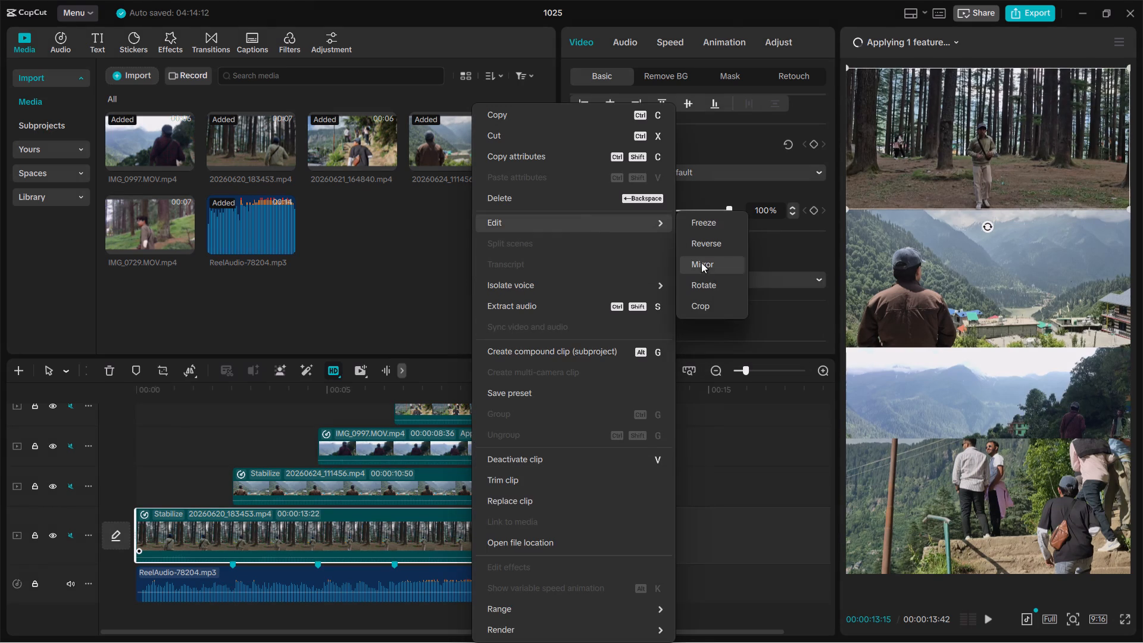
{"action": "left_click", "coordinate": [697, 310]}
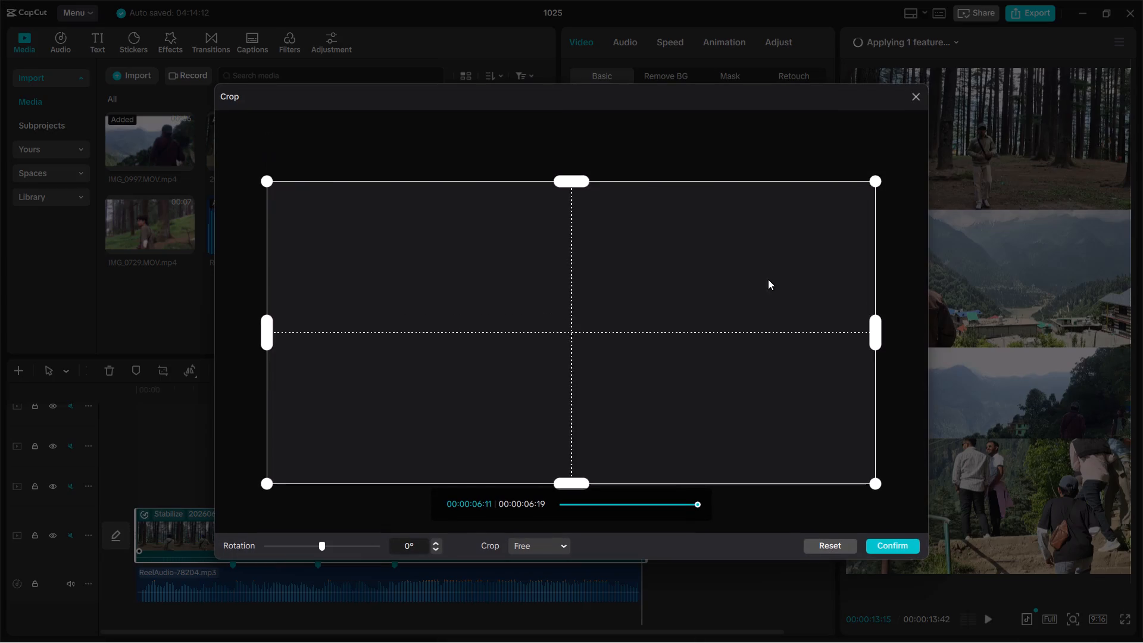
{"action": "left_click_drag", "start_coordinate": [623, 413], "coordinate": [623, 355]}
{"action": "left_click_drag", "start_coordinate": [623, 355], "coordinate": [623, 465]}
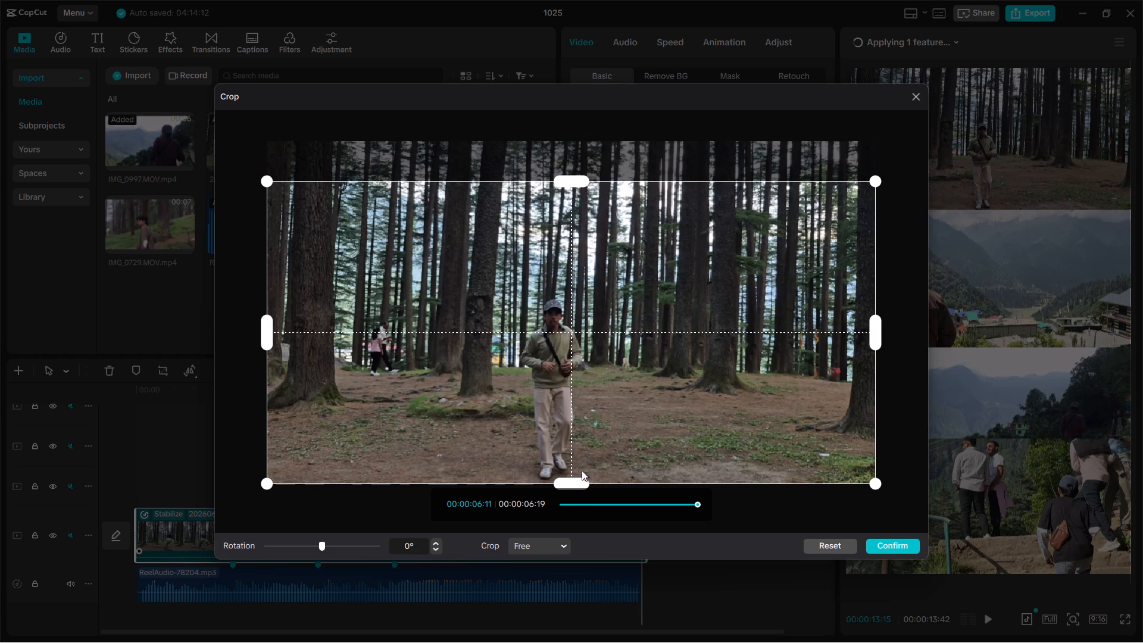
{"action": "left_click_drag", "start_coordinate": [574, 479], "coordinate": [583, 448]}
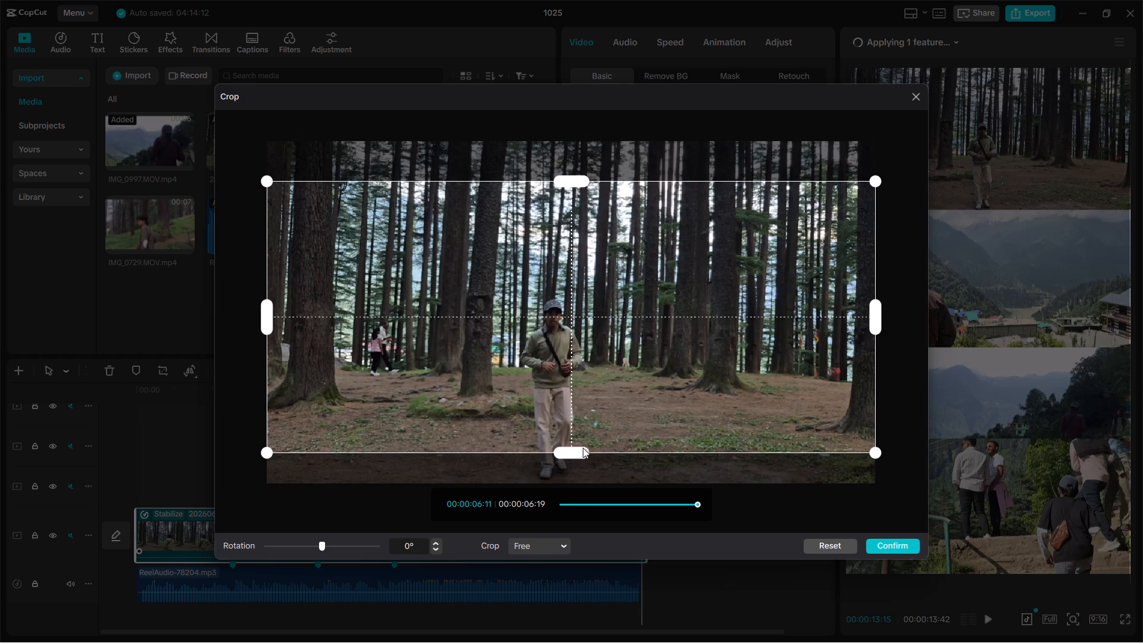
{"action": "left_click_drag", "start_coordinate": [583, 448], "coordinate": [586, 442]}
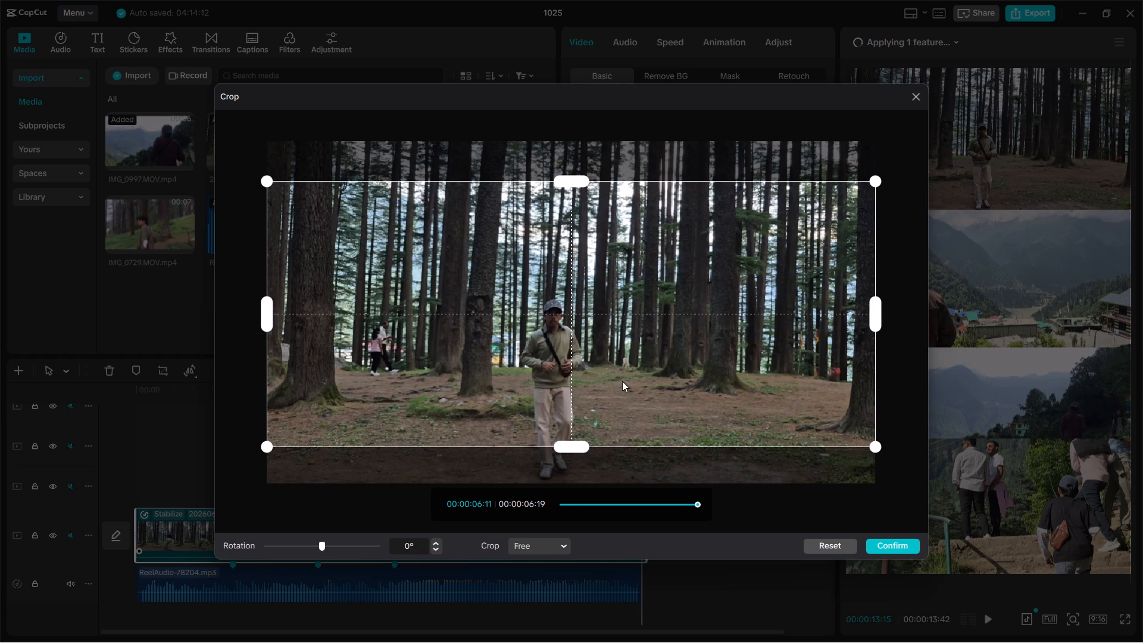
{"action": "left_click_drag", "start_coordinate": [623, 379], "coordinate": [624, 286]}
{"action": "left_click_drag", "start_coordinate": [624, 286], "coordinate": [630, 319]}
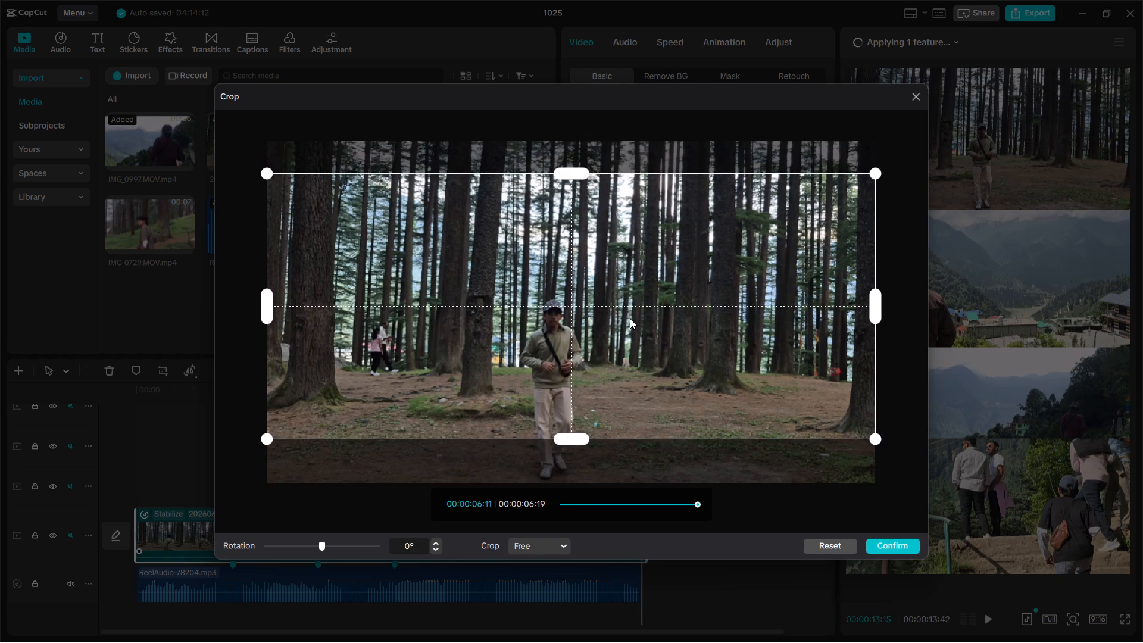
{"action": "left_click_drag", "start_coordinate": [630, 319], "coordinate": [635, 331]}
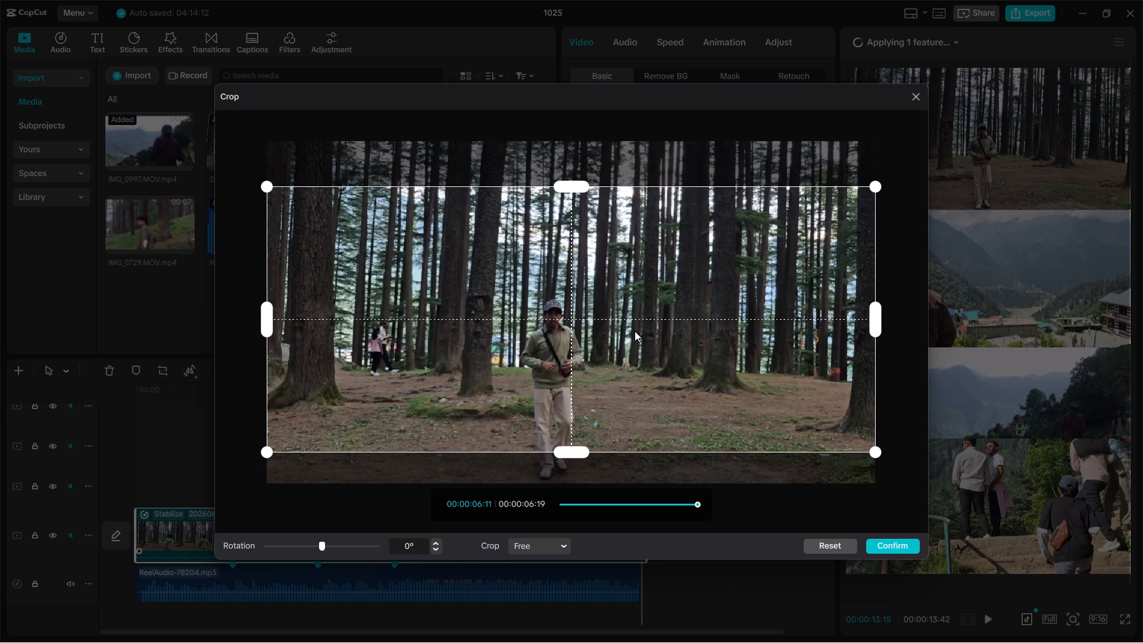
{"action": "left_click_drag", "start_coordinate": [635, 331], "coordinate": [635, 334]}
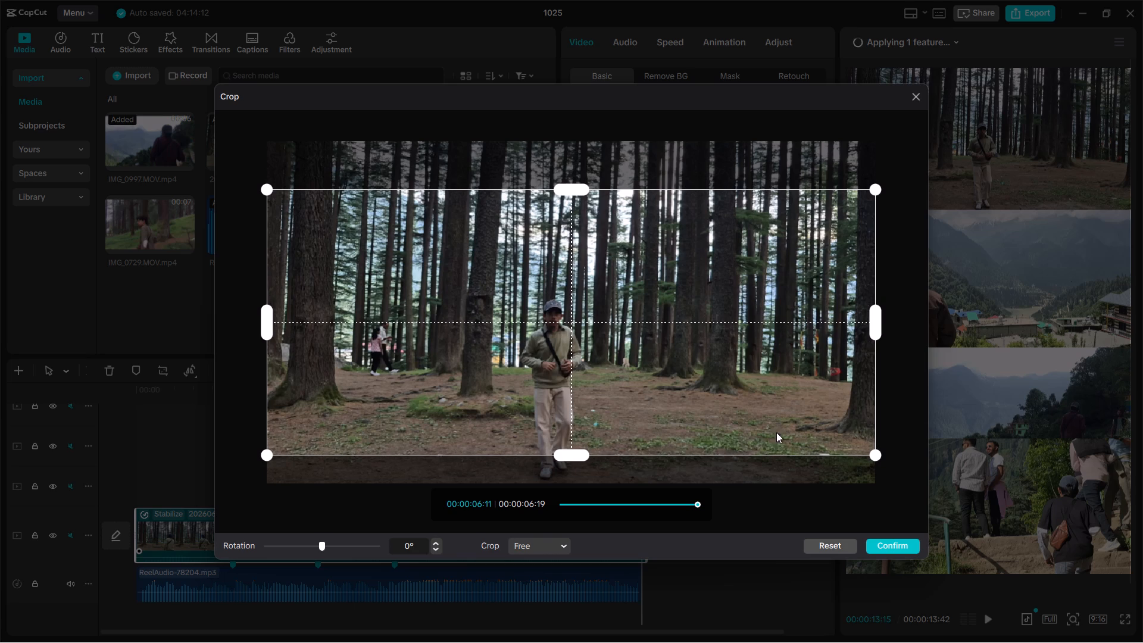
{"action": "left_click", "coordinate": [890, 543]}
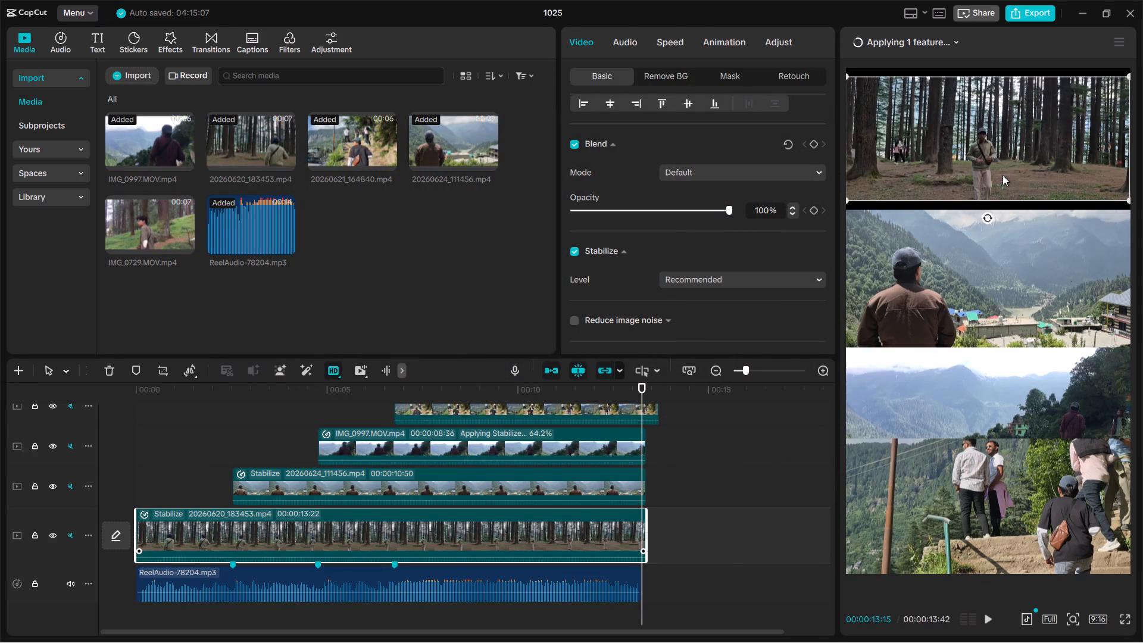
Raise the 20260620_183453 forest clip to the top of the frame, setting its position to X 0, Y 1438.
{"action": "scroll", "coordinate": [738, 241], "scroll_direction": "up", "scroll_amount": 11}
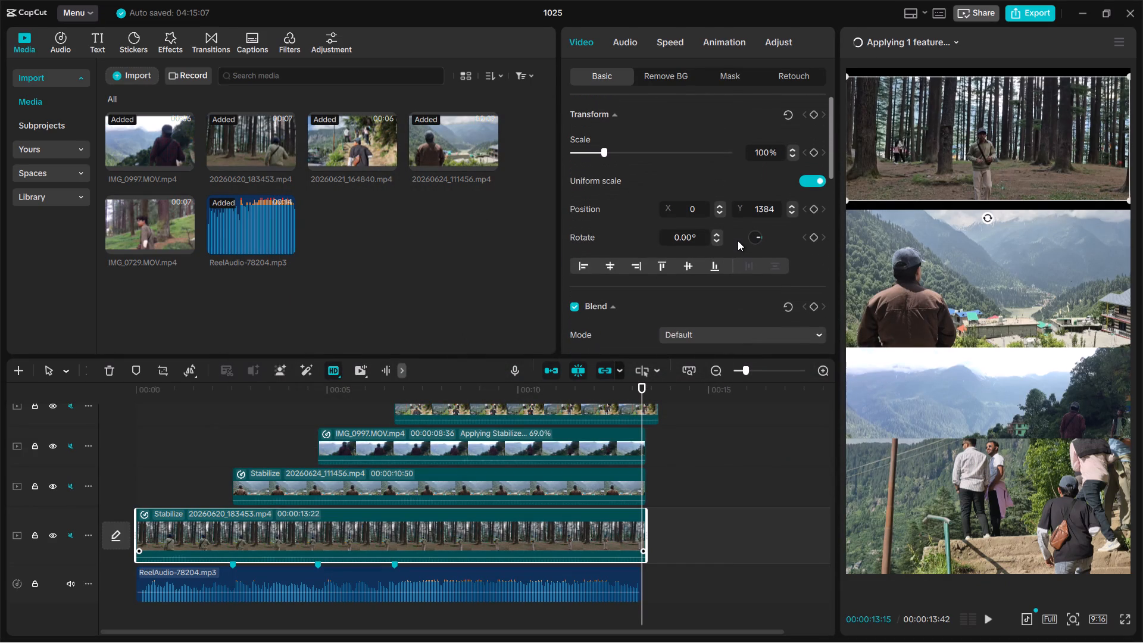
{"action": "scroll", "coordinate": [738, 241], "scroll_direction": "up", "scroll_amount": 5}
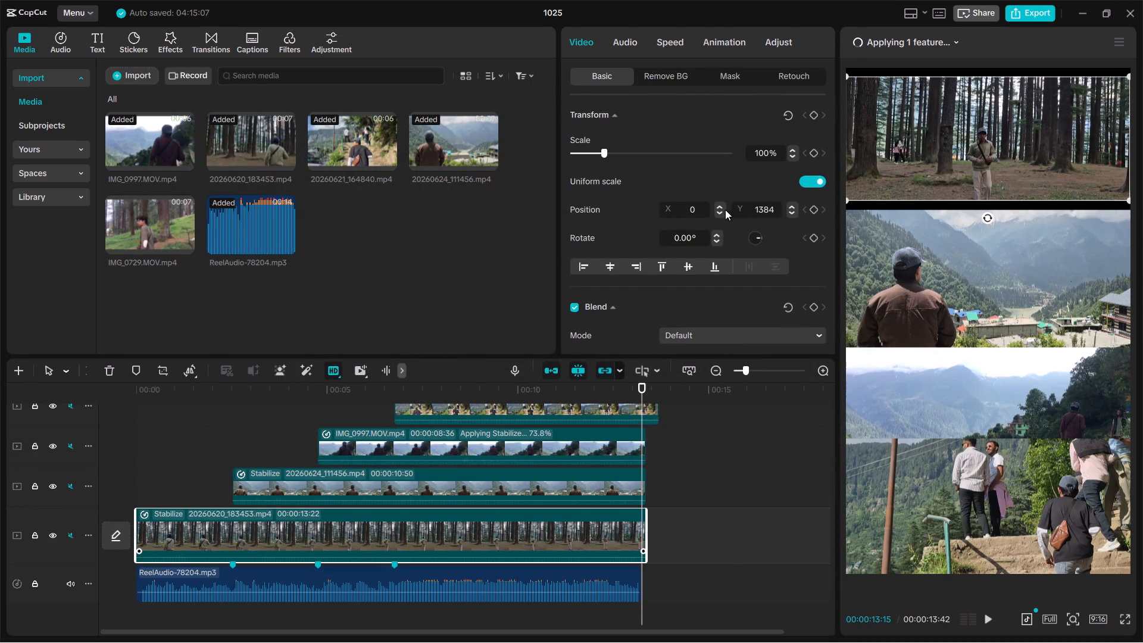
{"action": "left_click", "coordinate": [720, 205]}
{"action": "left_click", "coordinate": [720, 205]}
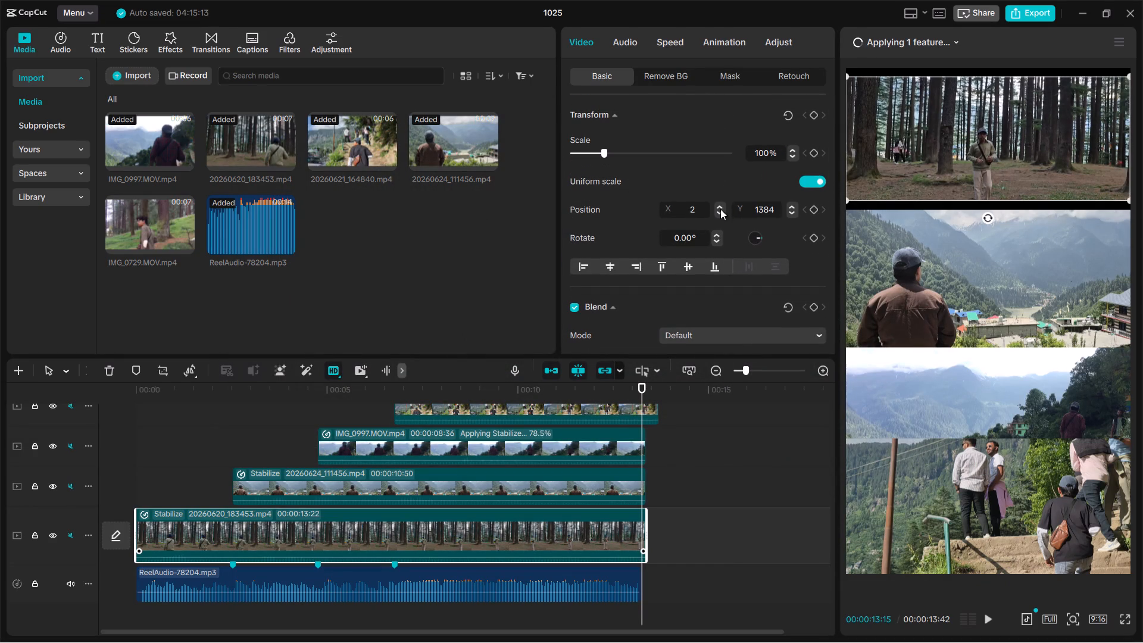
{"action": "double_click", "coordinate": [720, 209]}
{"action": "triple_click", "coordinate": [720, 211]}
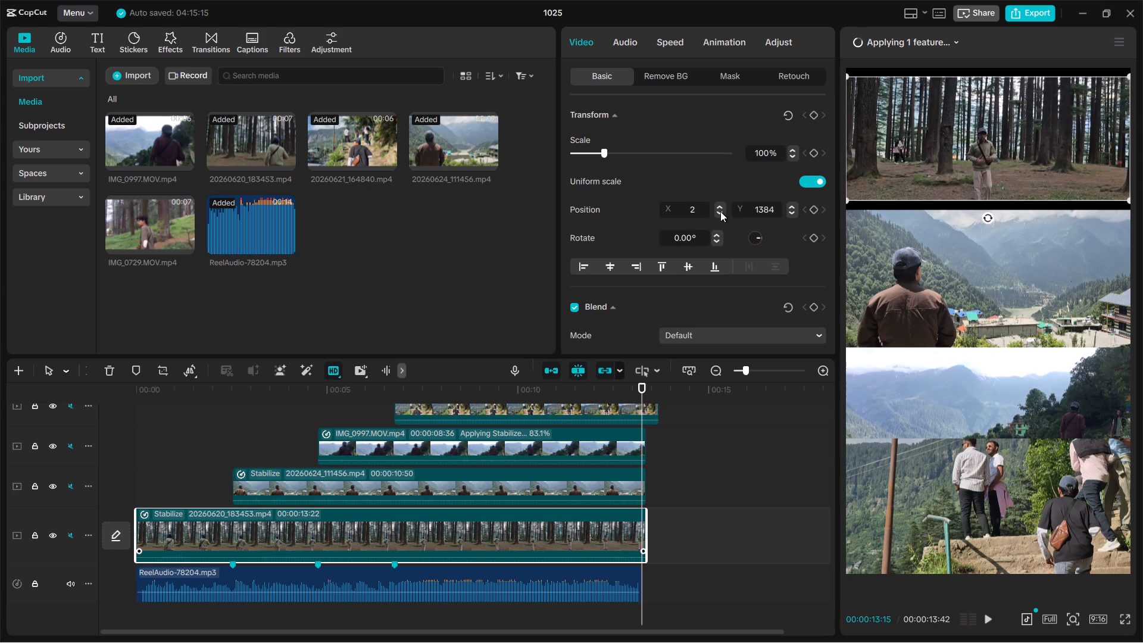
{"action": "left_click", "coordinate": [720, 211]}
{"action": "left_click", "coordinate": [794, 207]}
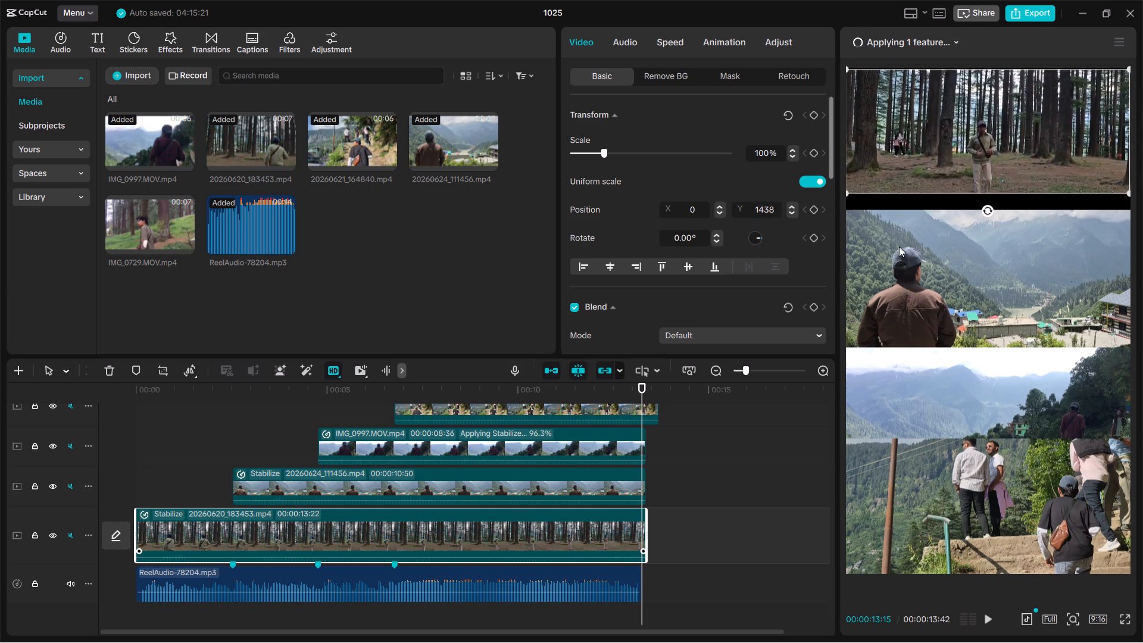
Crop a strip off the bottom of the 20260624_111456 clip and move it up beneath the forest clip, at about Y 511.
{"action": "left_click", "coordinate": [932, 251]}
{"action": "left_click_drag", "start_coordinate": [932, 251], "coordinate": [932, 232]}
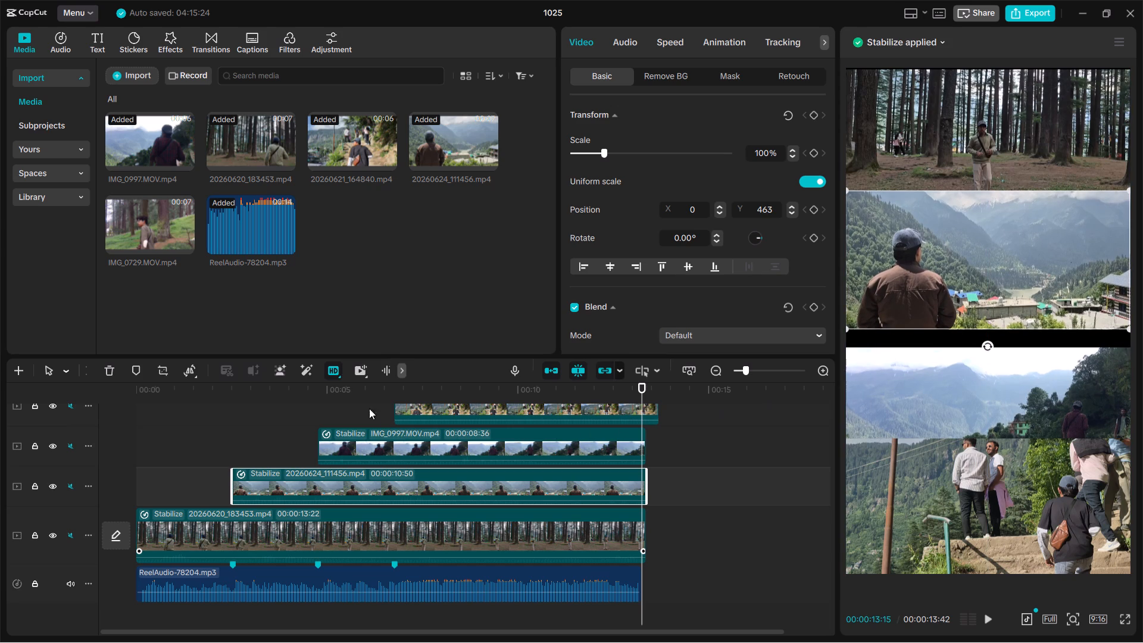
{"action": "left_click", "coordinate": [164, 370]}
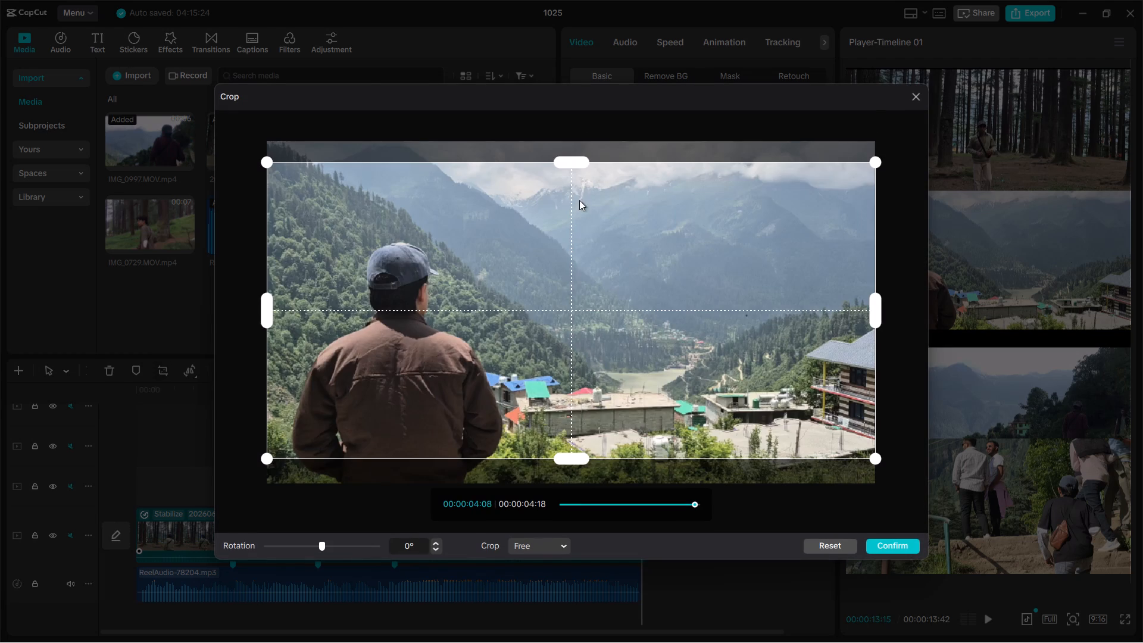
{"action": "left_click_drag", "start_coordinate": [574, 458], "coordinate": [577, 438]}
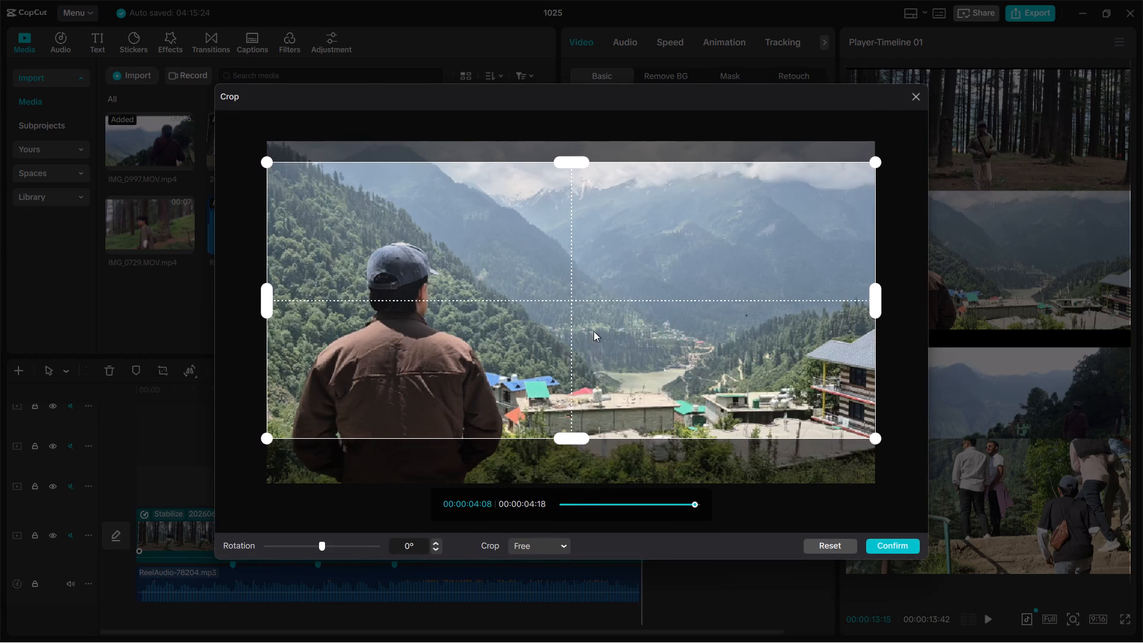
{"action": "left_click_drag", "start_coordinate": [569, 434], "coordinate": [573, 420]}
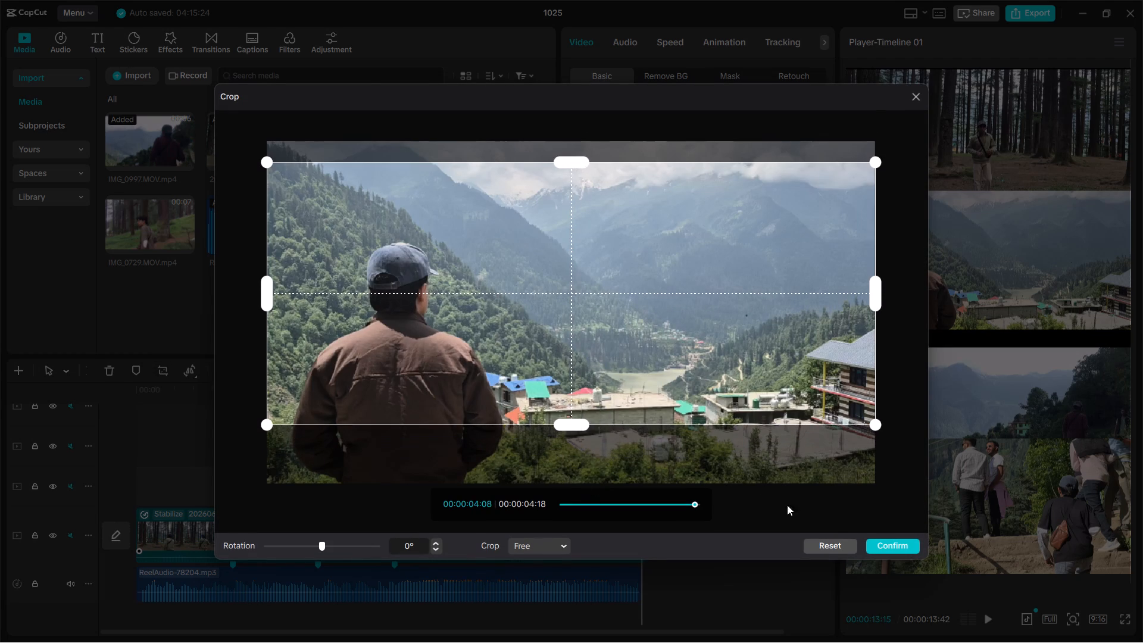
{"action": "left_click", "coordinate": [879, 542]}
{"action": "left_click_drag", "start_coordinate": [972, 312], "coordinate": [975, 306]}
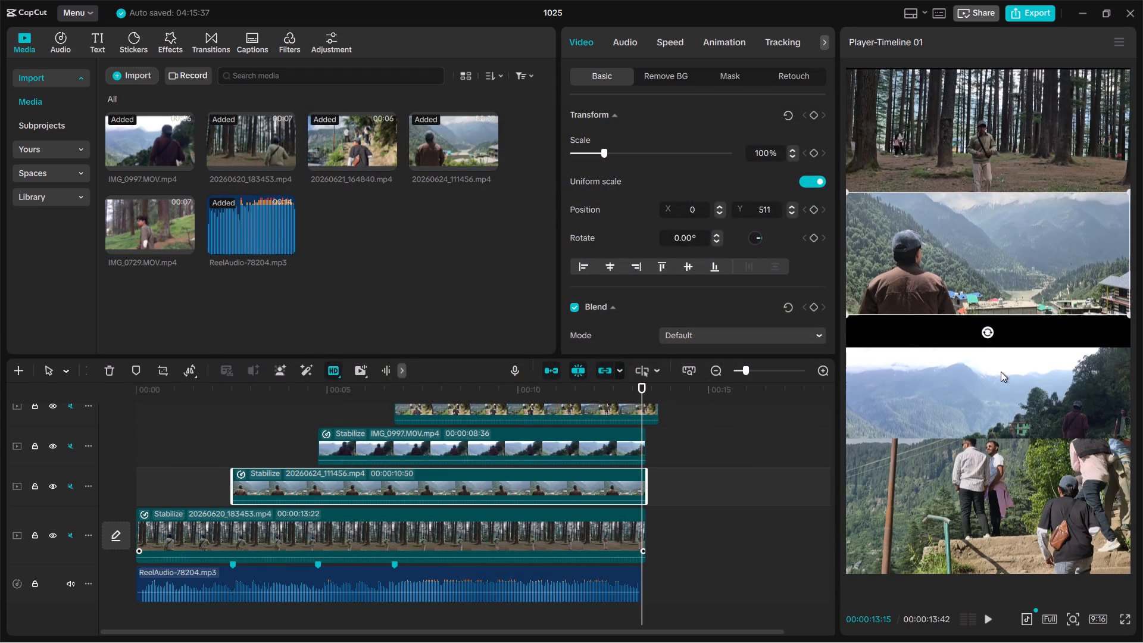
Move the IMG_0997 clip up beneath the 20260624_111456 clip, at X 0 and about Y -491.
{"action": "left_click", "coordinate": [993, 397]}
{"action": "left_click_drag", "start_coordinate": [993, 397], "coordinate": [993, 367]}
{"action": "left_click_drag", "start_coordinate": [1005, 376], "coordinate": [1005, 337]}
{"action": "left_click_drag", "start_coordinate": [1031, 353], "coordinate": [1034, 342]}
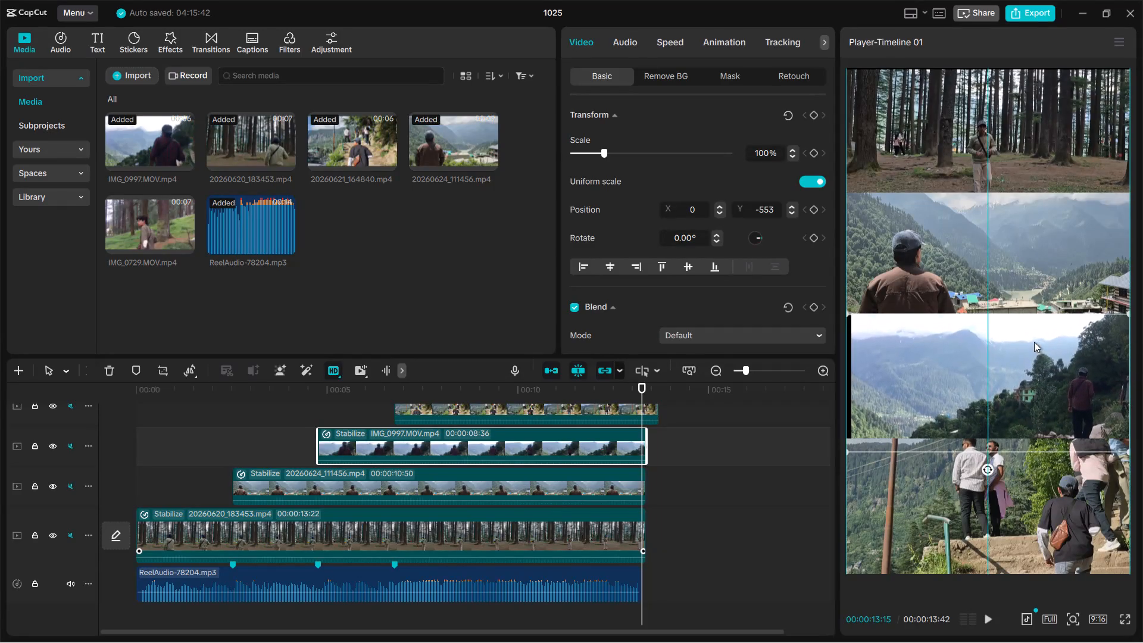
{"action": "left_click_drag", "start_coordinate": [1034, 342], "coordinate": [1030, 345]}
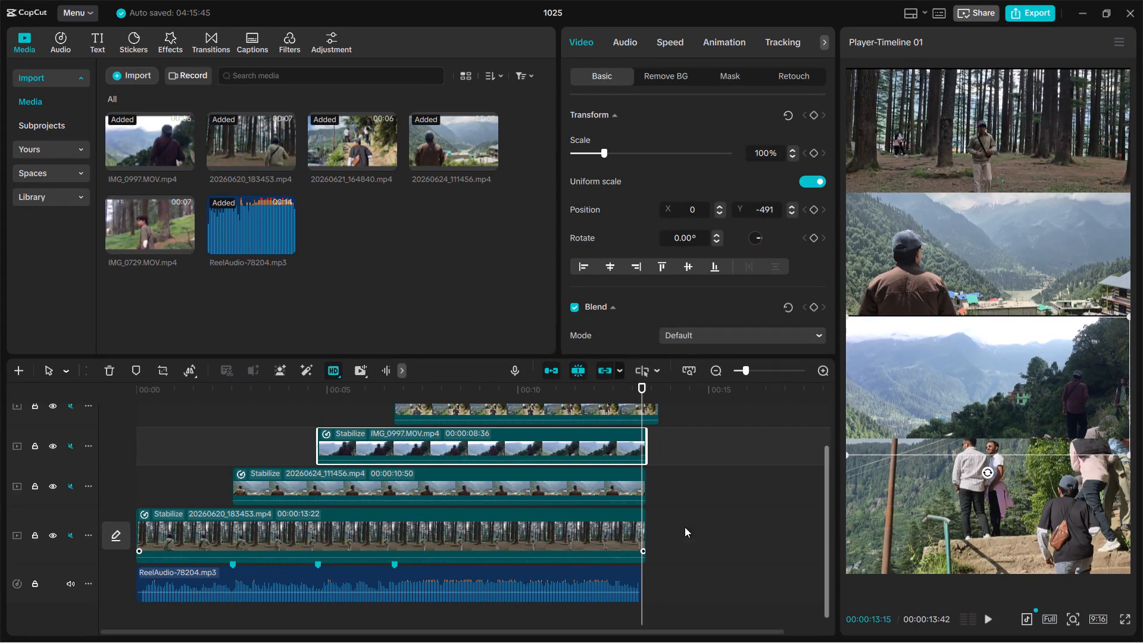
Crop a strip off the top and a sliver off the bottom of the IMG_0997 clip, and raise it to about Y -443.
{"action": "left_click", "coordinate": [165, 374]}
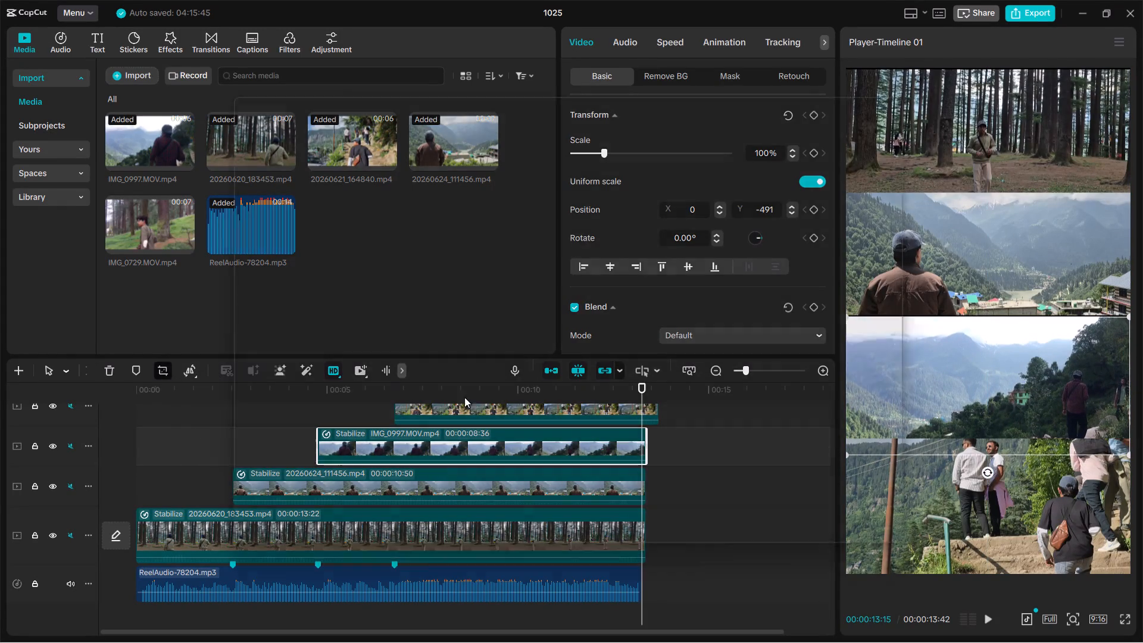
{"action": "left_click_drag", "start_coordinate": [582, 165], "coordinate": [582, 164]}
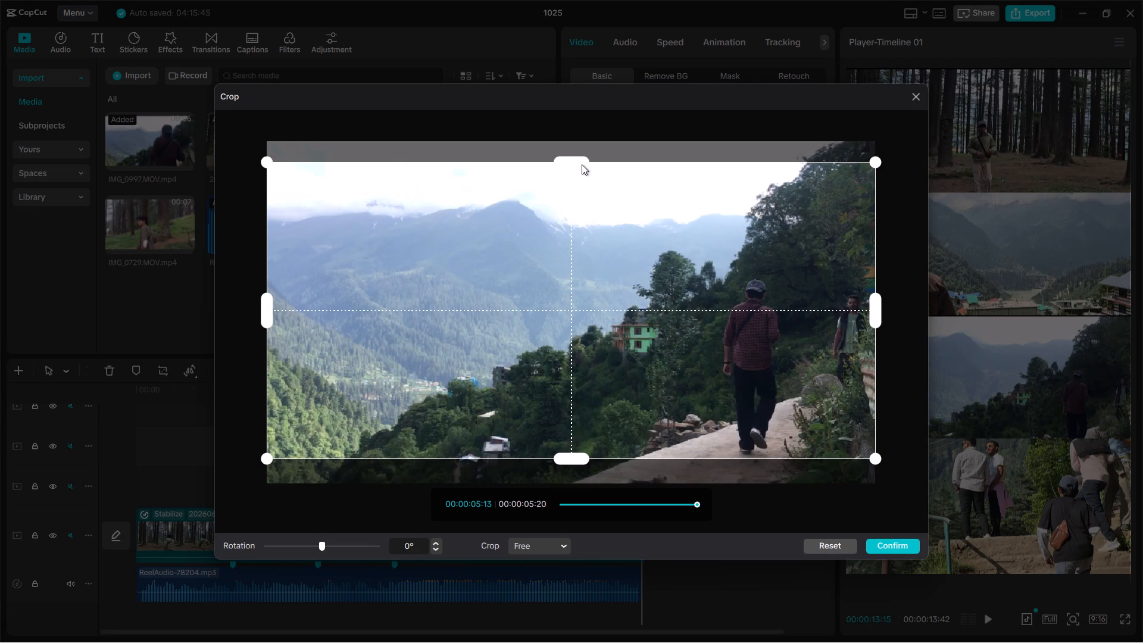
{"action": "left_click_drag", "start_coordinate": [582, 164], "coordinate": [582, 186]}
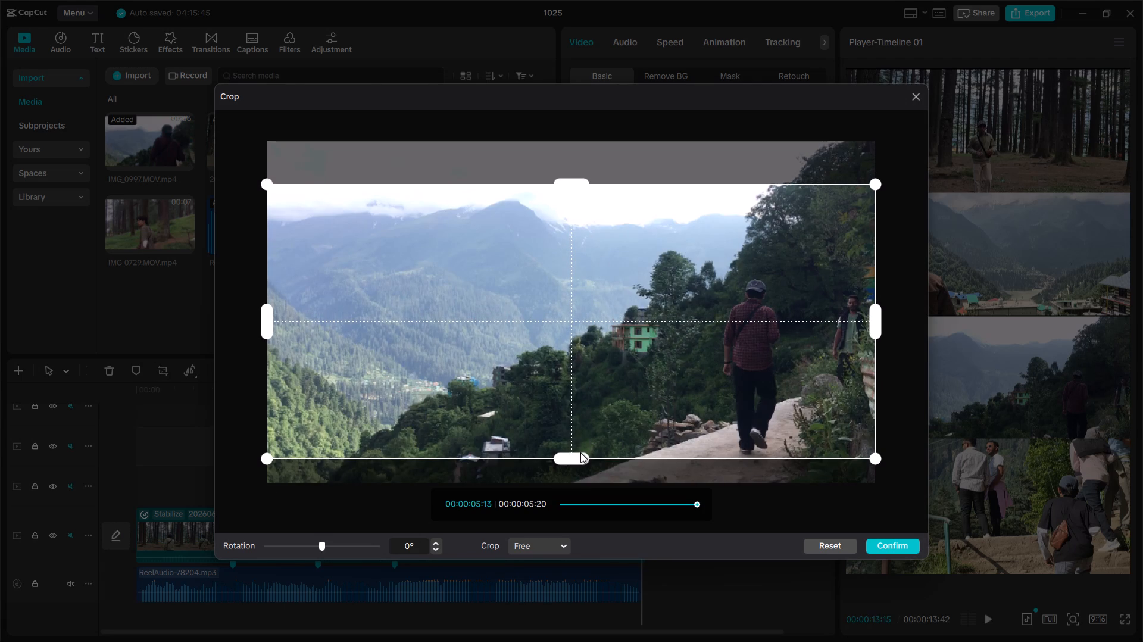
{"action": "left_click_drag", "start_coordinate": [579, 453], "coordinate": [581, 448]}
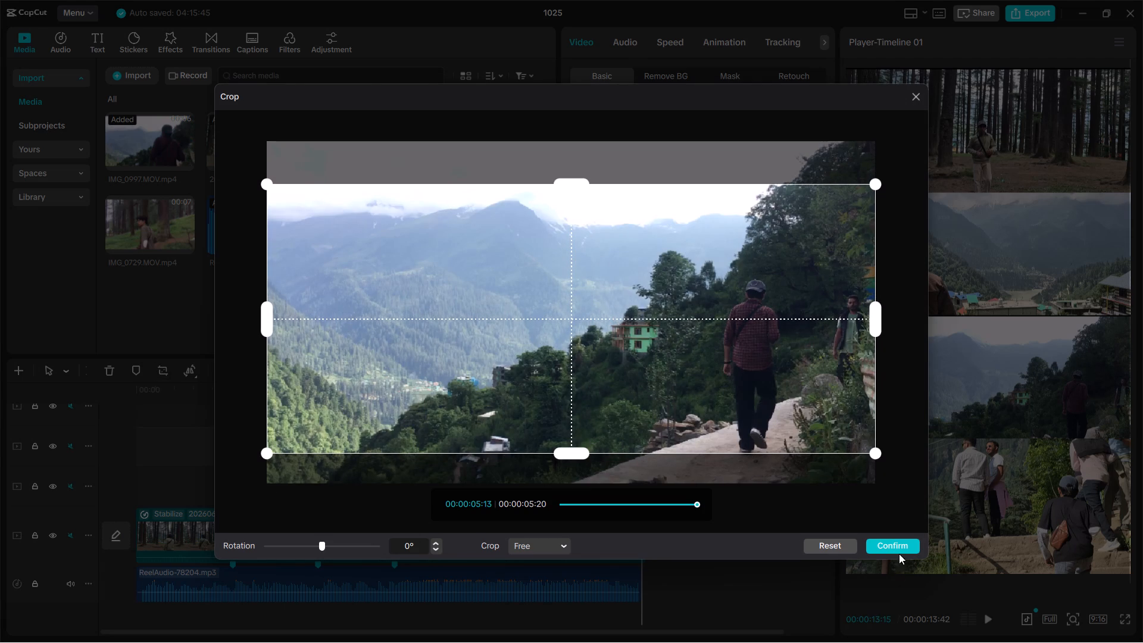
{"action": "left_click", "coordinate": [899, 540]}
{"action": "left_click_drag", "start_coordinate": [1031, 397], "coordinate": [1033, 395]}
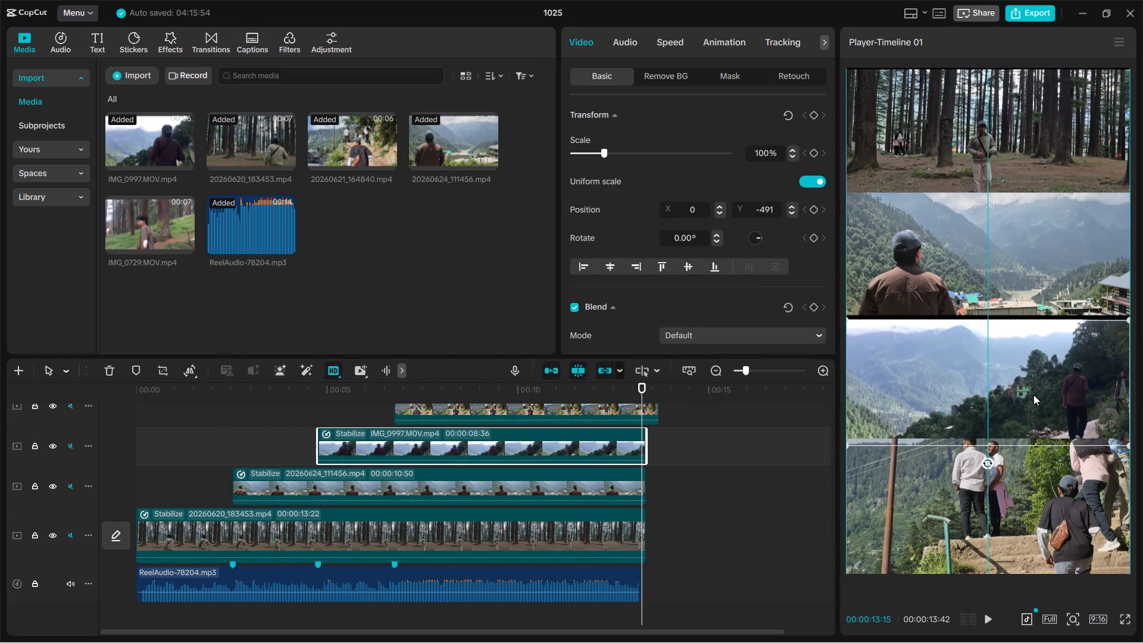
{"action": "left_click_drag", "start_coordinate": [1033, 395], "coordinate": [1033, 391]}
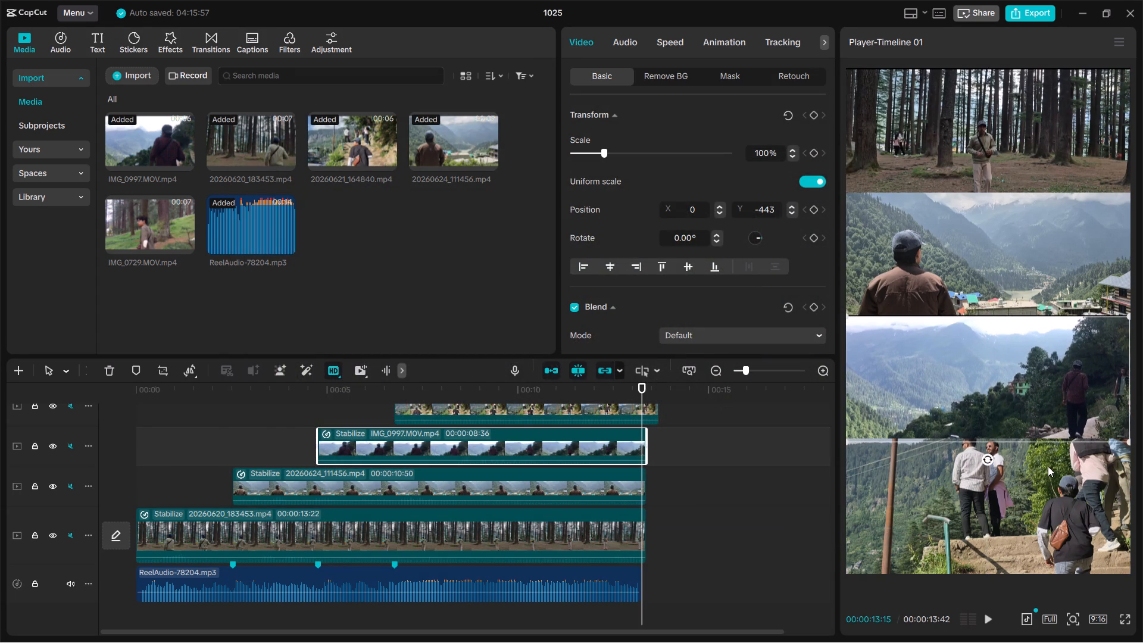
Crop the top and slightly the bottom of the 20260621_164840 stairs clip, and align it to the frame's bottom at about Y -1445.
{"action": "left_click", "coordinate": [1045, 477]}
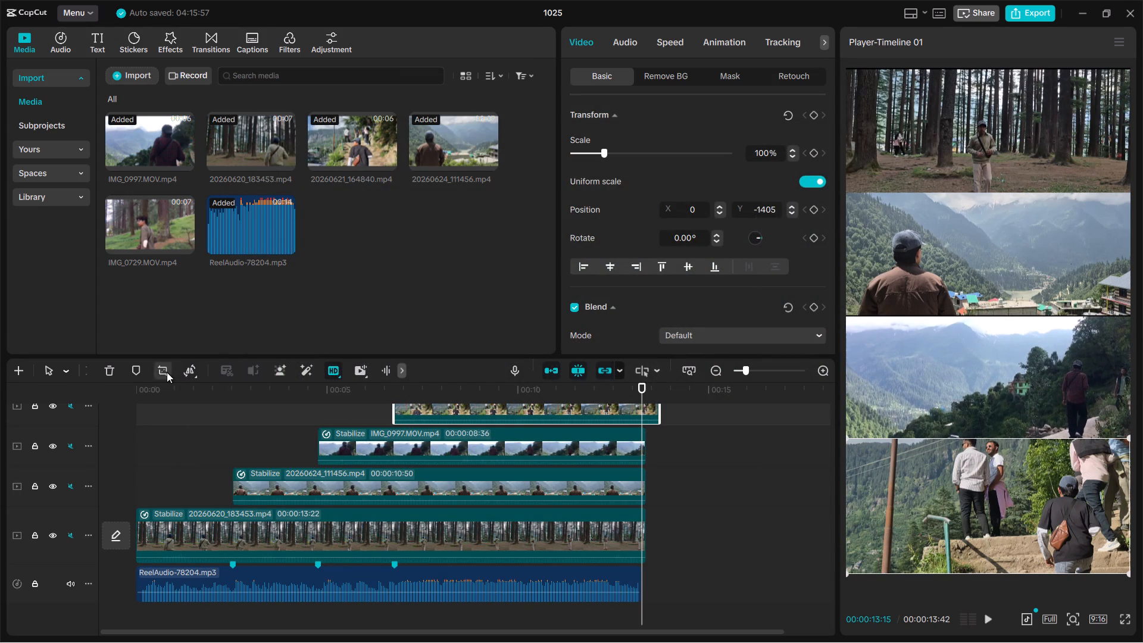
{"action": "left_click", "coordinate": [167, 372]}
{"action": "left_click_drag", "start_coordinate": [584, 173], "coordinate": [592, 186]}
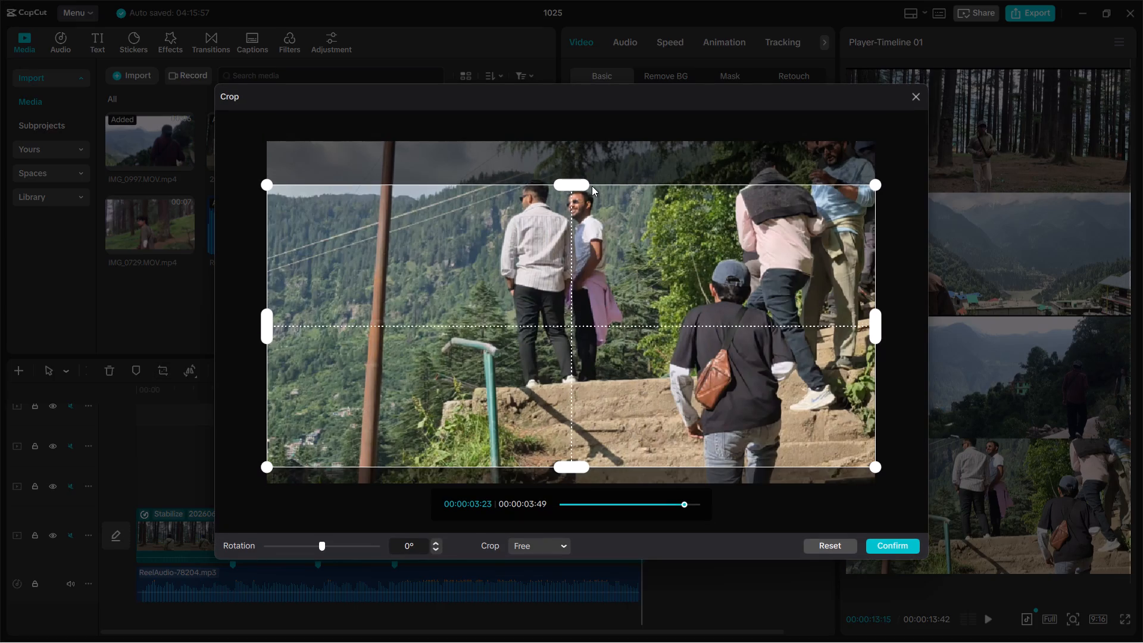
{"action": "left_click_drag", "start_coordinate": [592, 186], "coordinate": [592, 188]}
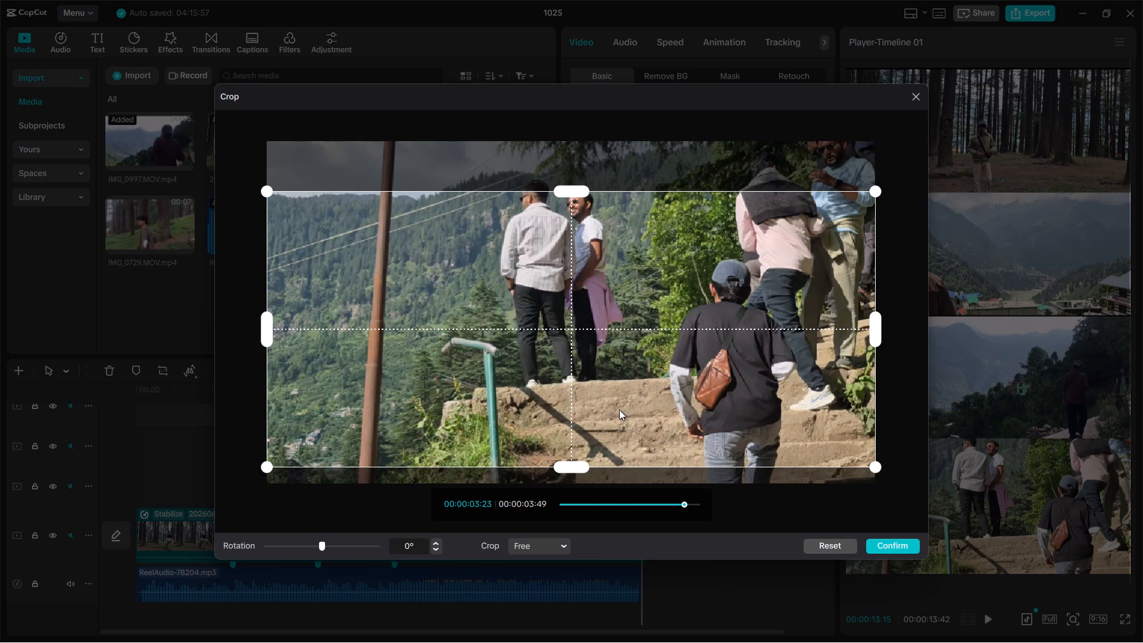
{"action": "left_click_drag", "start_coordinate": [590, 502], "coordinate": [567, 516]}
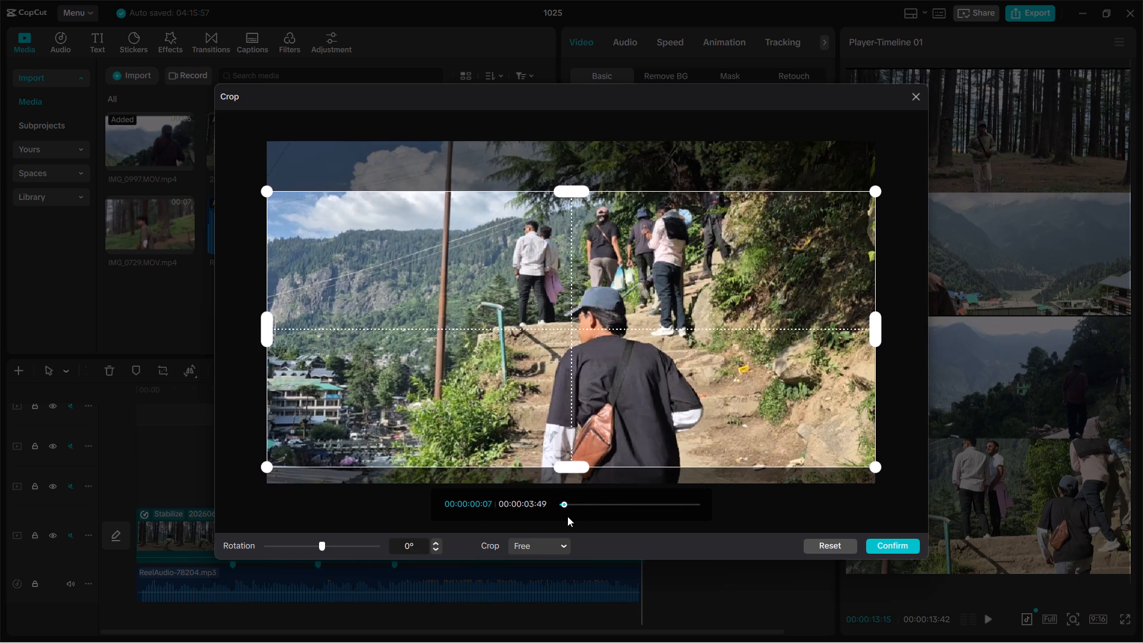
{"action": "left_click_drag", "start_coordinate": [567, 516], "coordinate": [656, 513]}
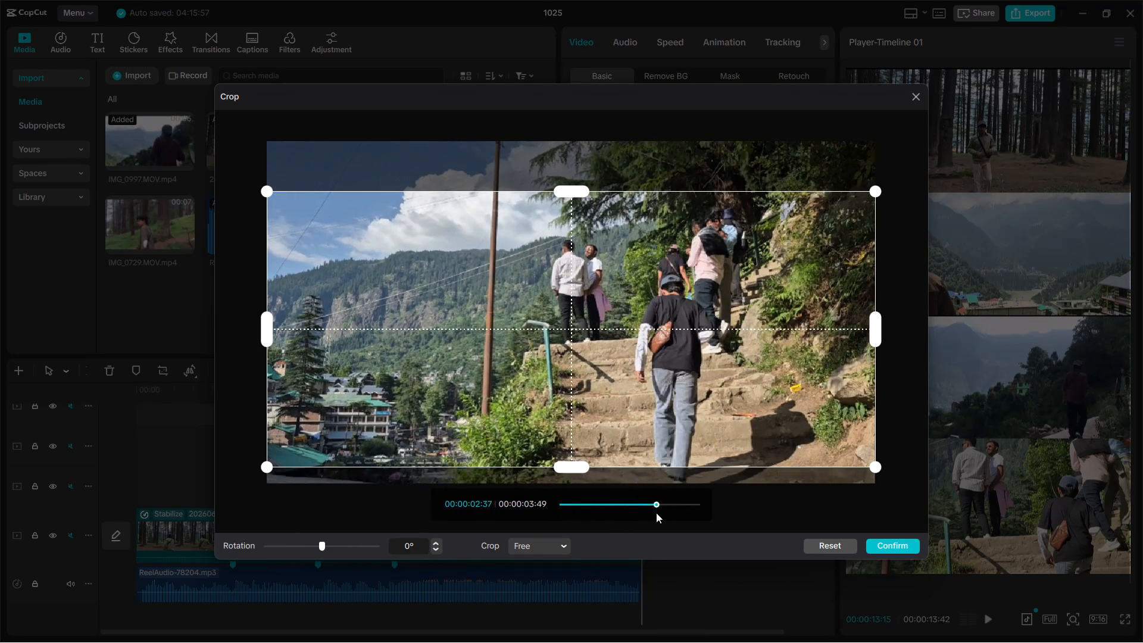
{"action": "left_click_drag", "start_coordinate": [656, 513], "coordinate": [657, 513]}
{"action": "left_click_drag", "start_coordinate": [573, 462], "coordinate": [577, 454]}
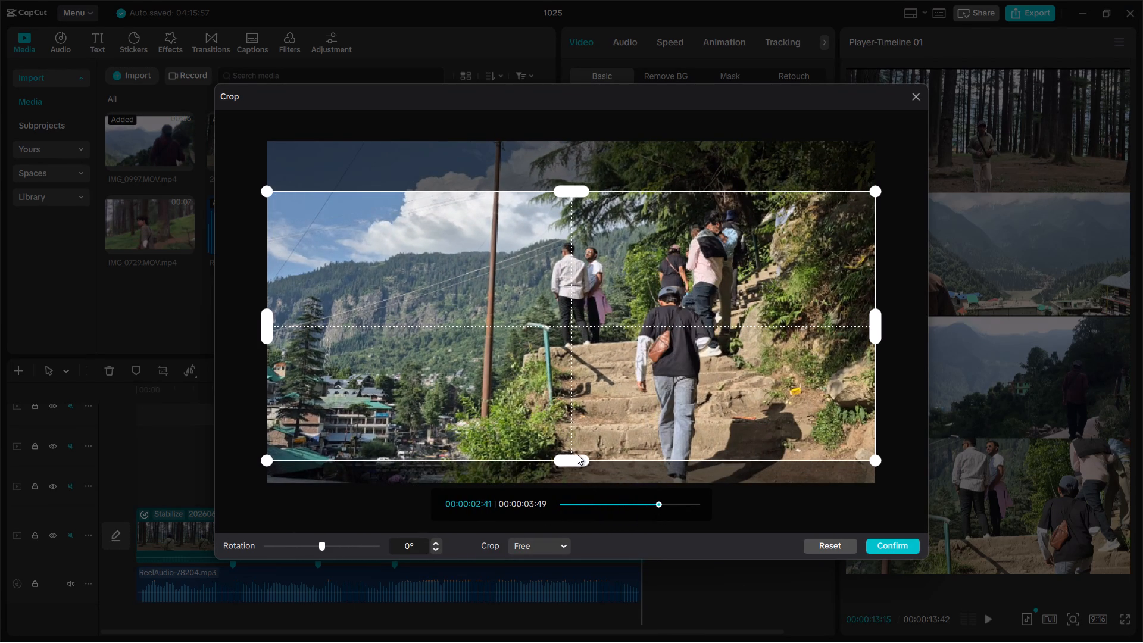
{"action": "left_click", "coordinate": [881, 542]}
{"action": "left_click", "coordinate": [983, 520]}
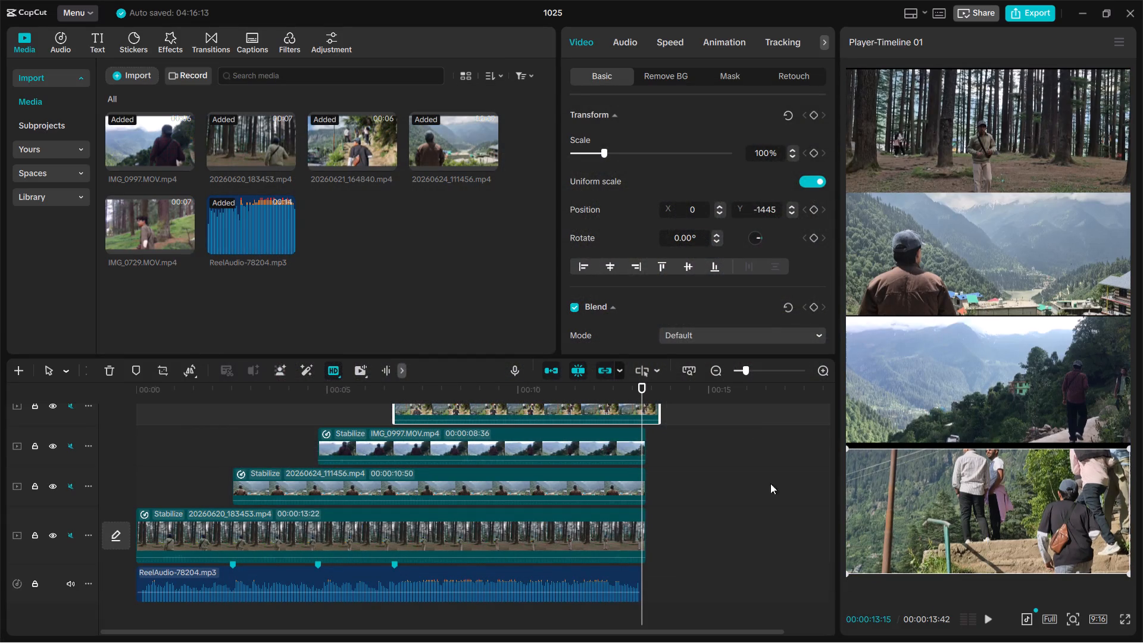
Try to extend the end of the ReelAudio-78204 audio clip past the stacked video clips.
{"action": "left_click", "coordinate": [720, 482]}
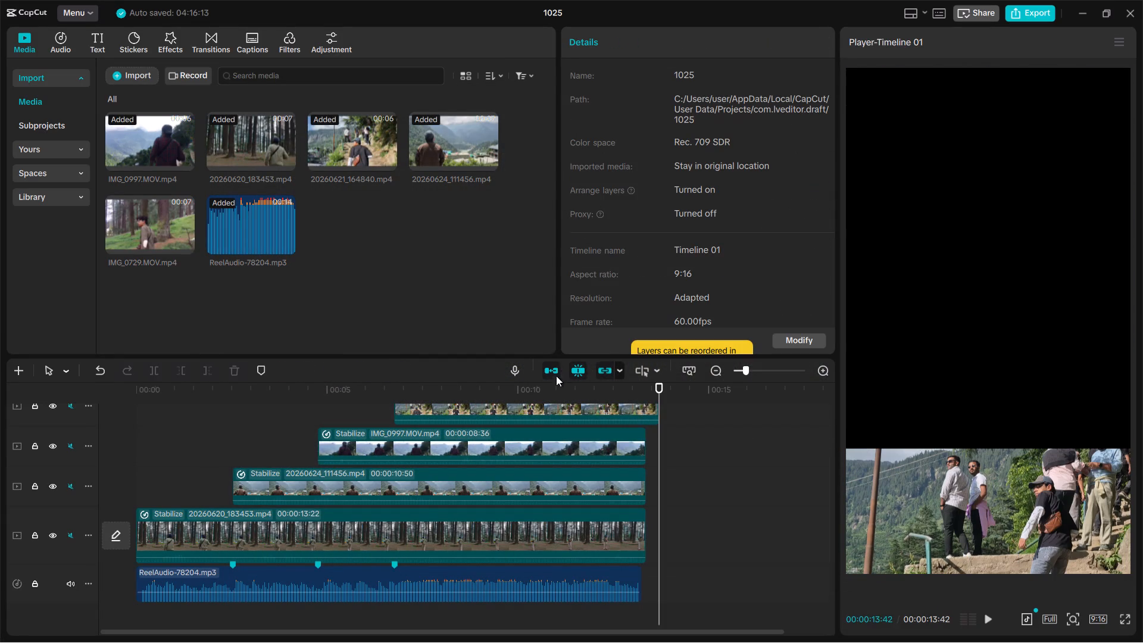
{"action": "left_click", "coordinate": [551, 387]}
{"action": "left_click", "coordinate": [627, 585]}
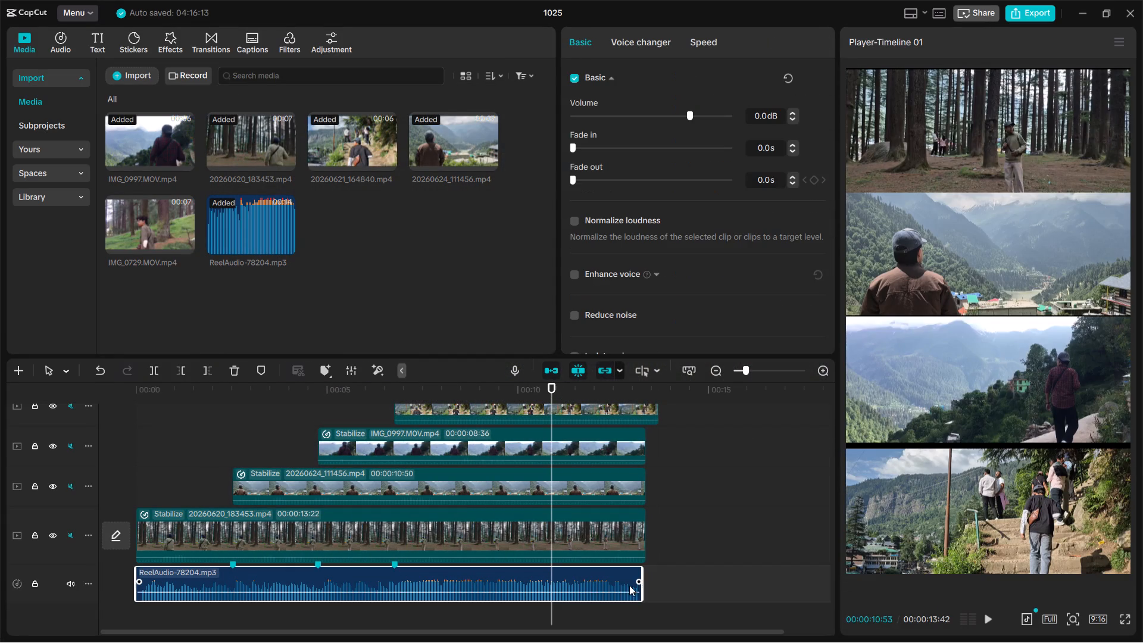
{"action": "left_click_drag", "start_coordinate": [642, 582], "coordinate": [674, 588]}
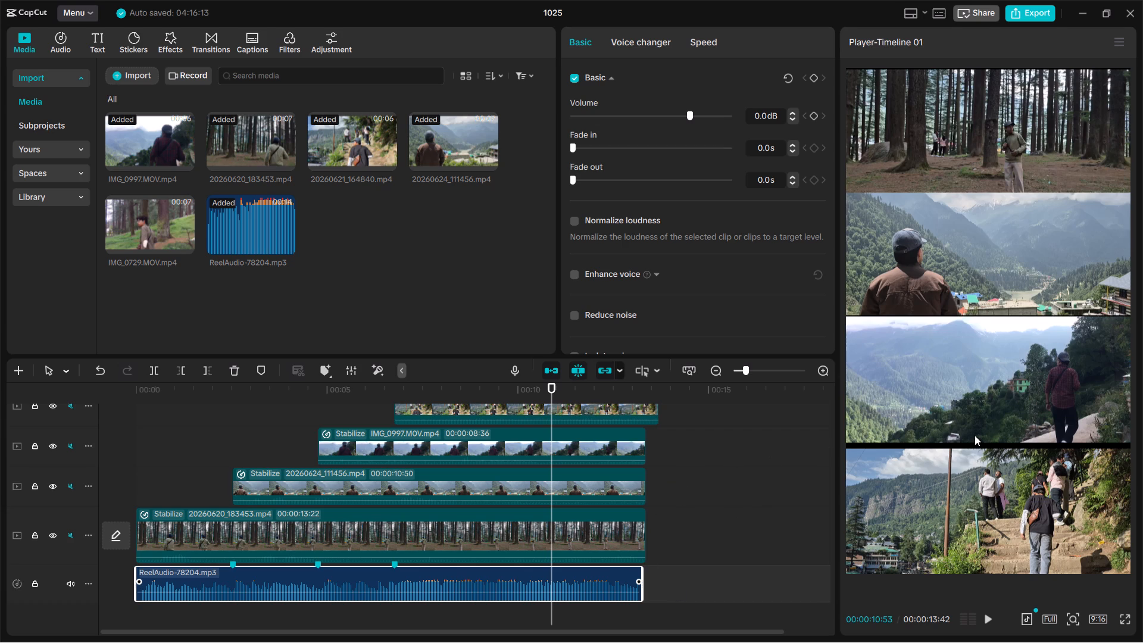
Lower the IMG_0997 clip to Y -483 to close the gap above the stairs clip, and return the playhead to about 00:00:09:40.
{"action": "left_click", "coordinate": [987, 390]}
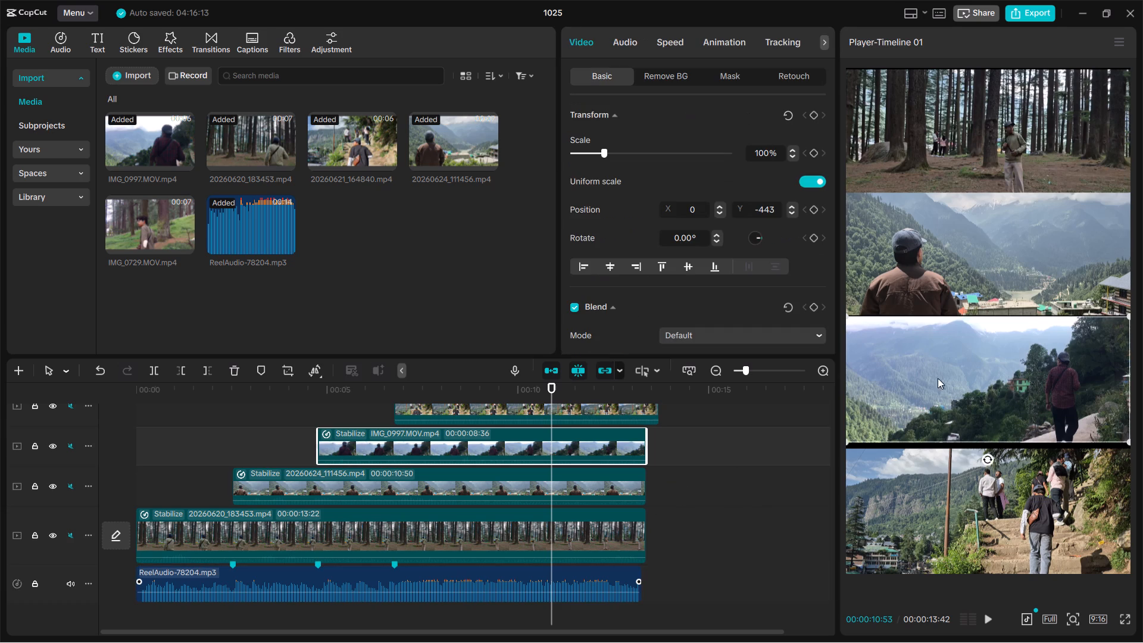
{"action": "triple_click", "coordinate": [786, 211]}
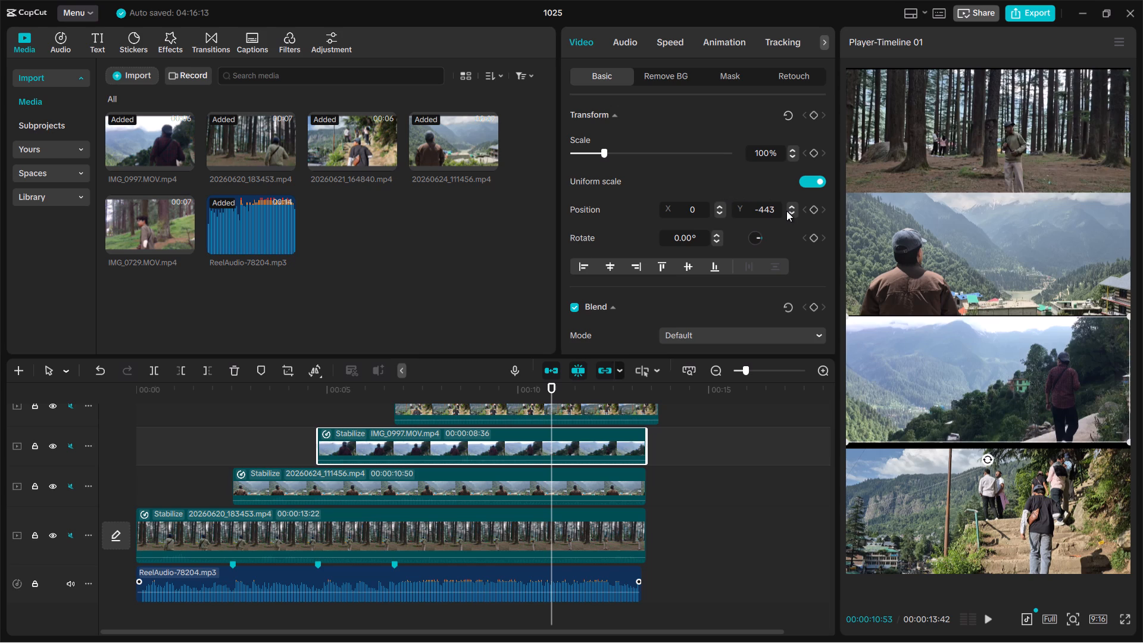
{"action": "double_click", "coordinate": [794, 211]}
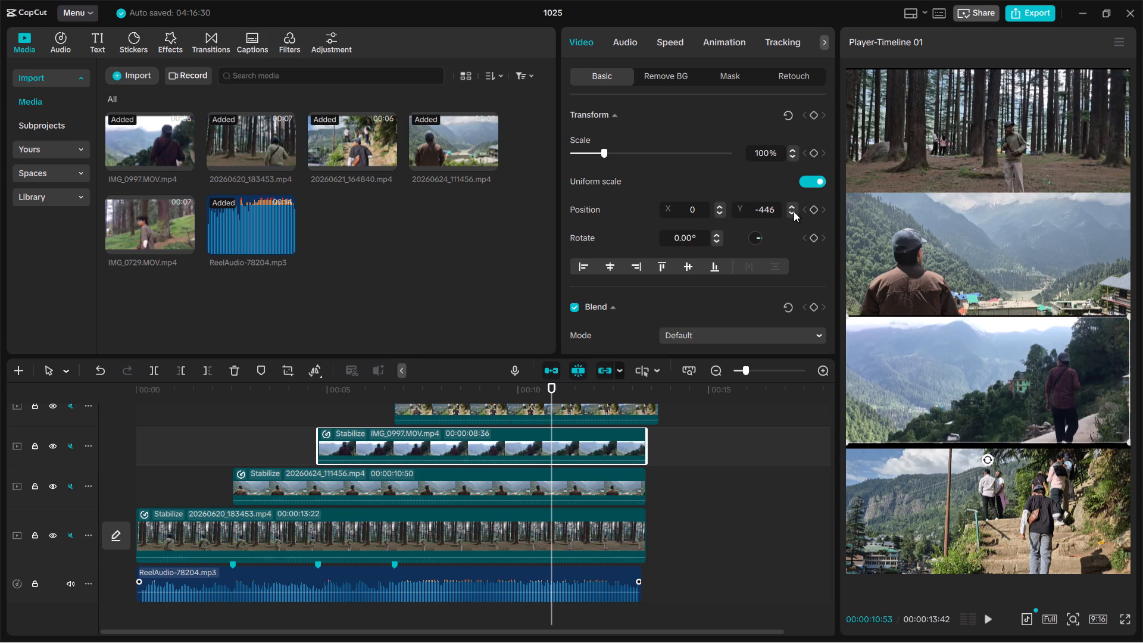
{"action": "left_click", "coordinate": [794, 211]}
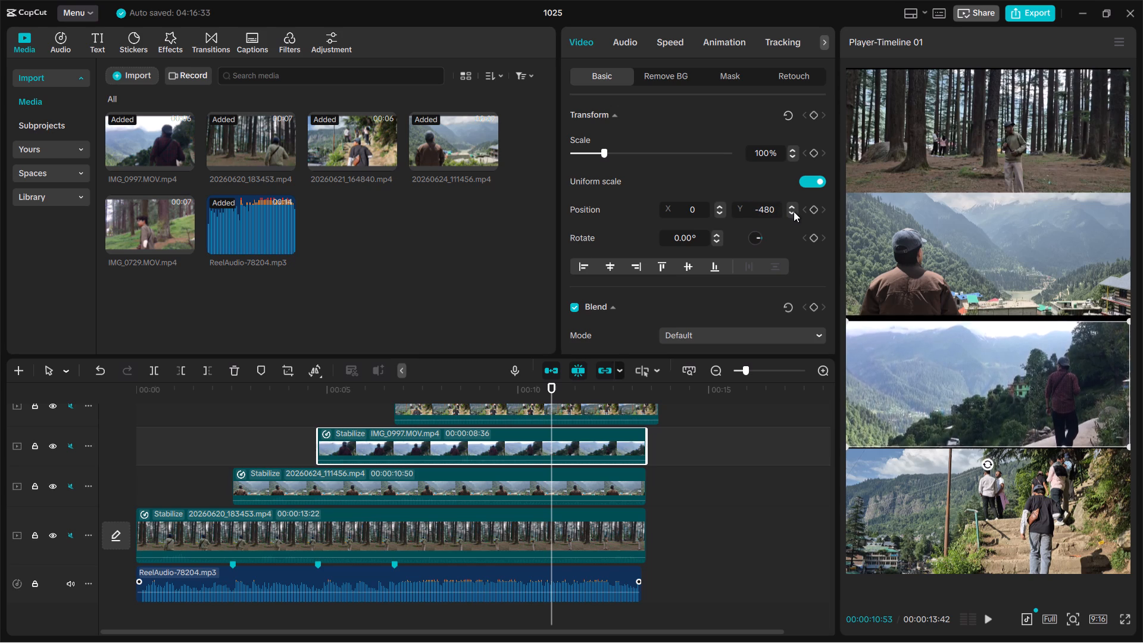
{"action": "triple_click", "coordinate": [794, 211]}
{"action": "key", "text": "Down"}
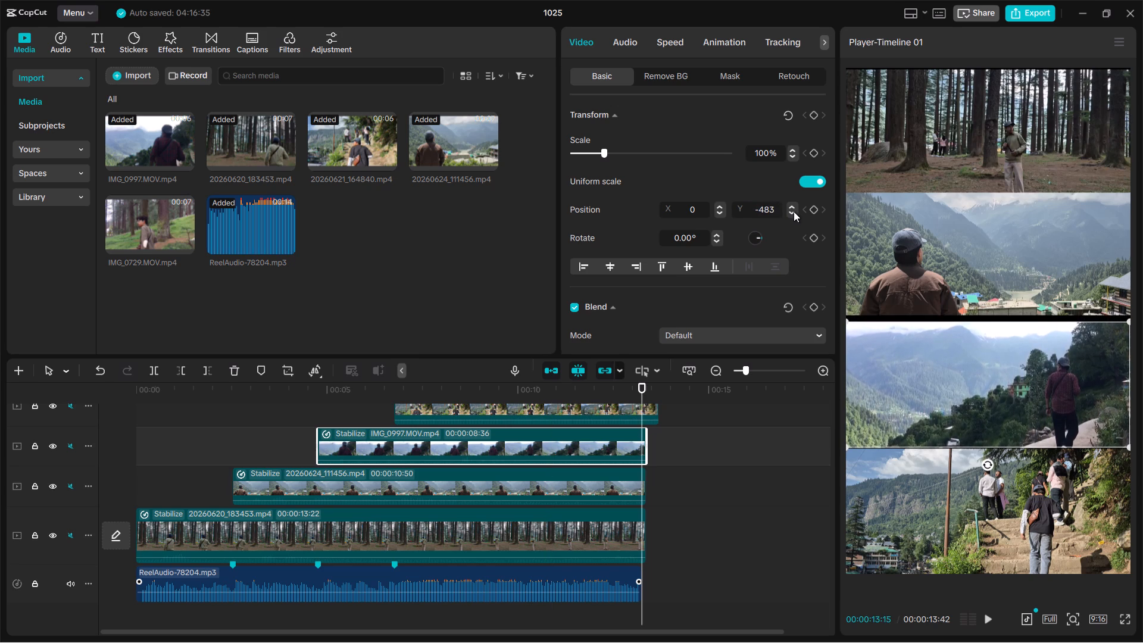
{"action": "key", "text": "Down"}
{"action": "key", "text": "Up"}
{"action": "key", "text": "Up"}
{"action": "key", "text": "Up"}
{"action": "key", "text": "Up"}
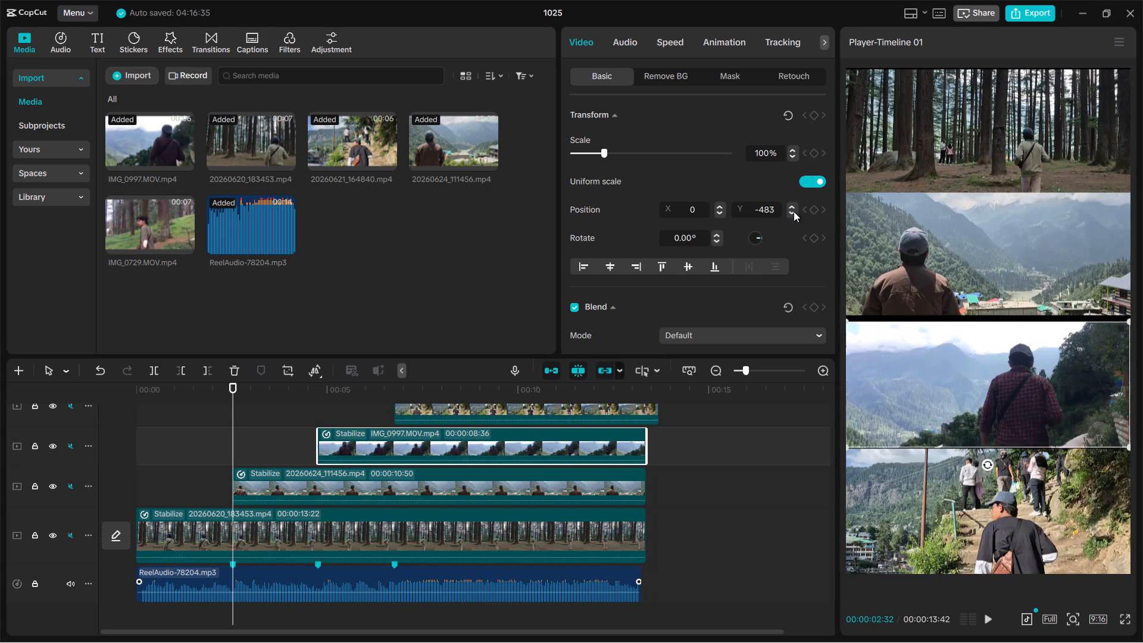
{"action": "left_click", "coordinate": [505, 395]}
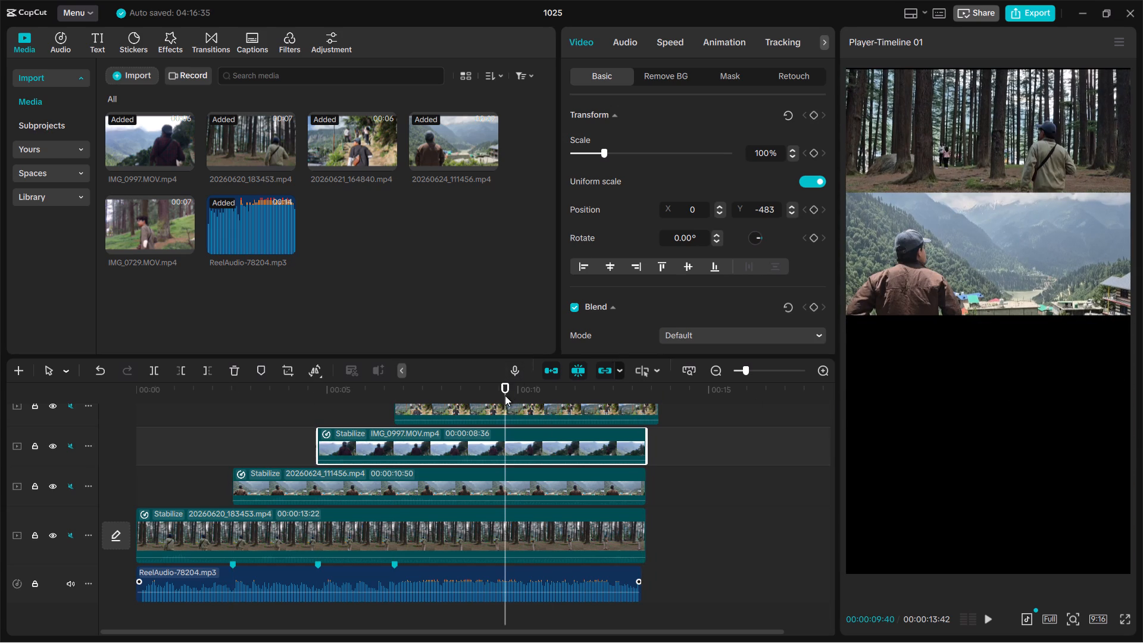
Trim the end of the 20260620_183453 forest clip to the end of the audio, for a duration of 00:00:13:15.
{"action": "left_click", "coordinate": [1007, 385]}
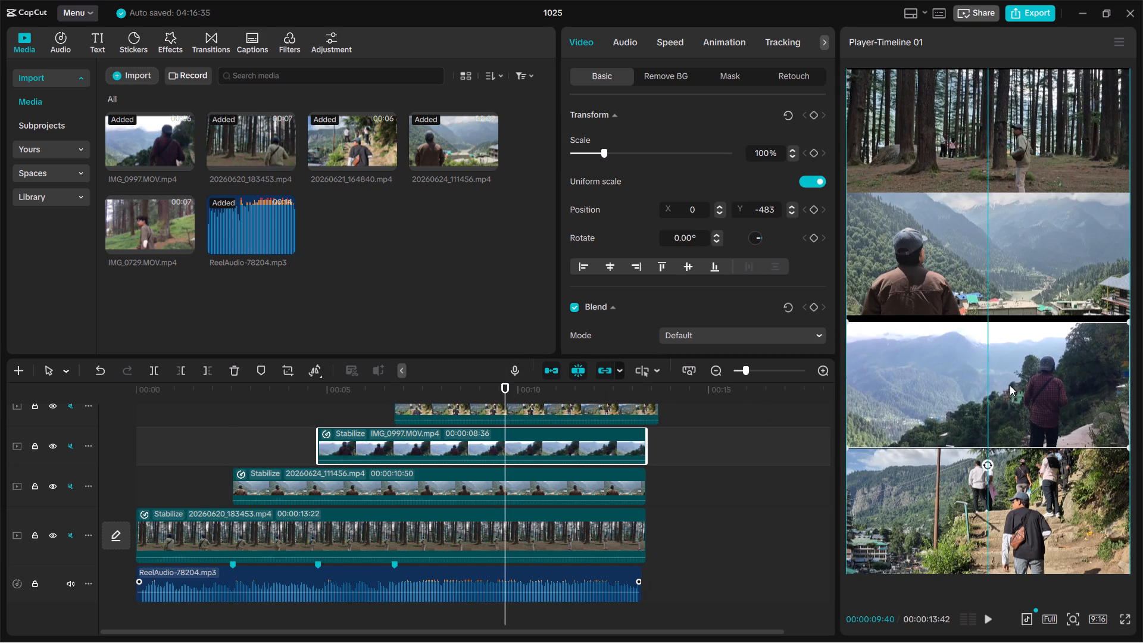
{"action": "left_click", "coordinate": [754, 523]}
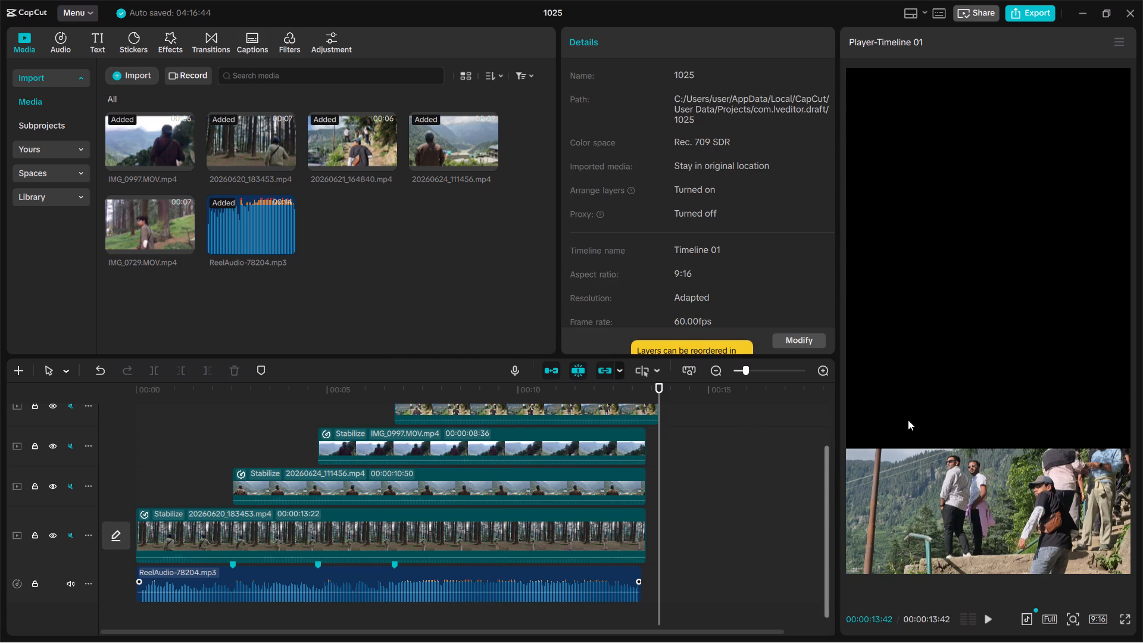
{"action": "left_click", "coordinate": [591, 388]}
{"action": "scroll", "coordinate": [599, 488], "scroll_direction": "up", "scroll_amount": 2}
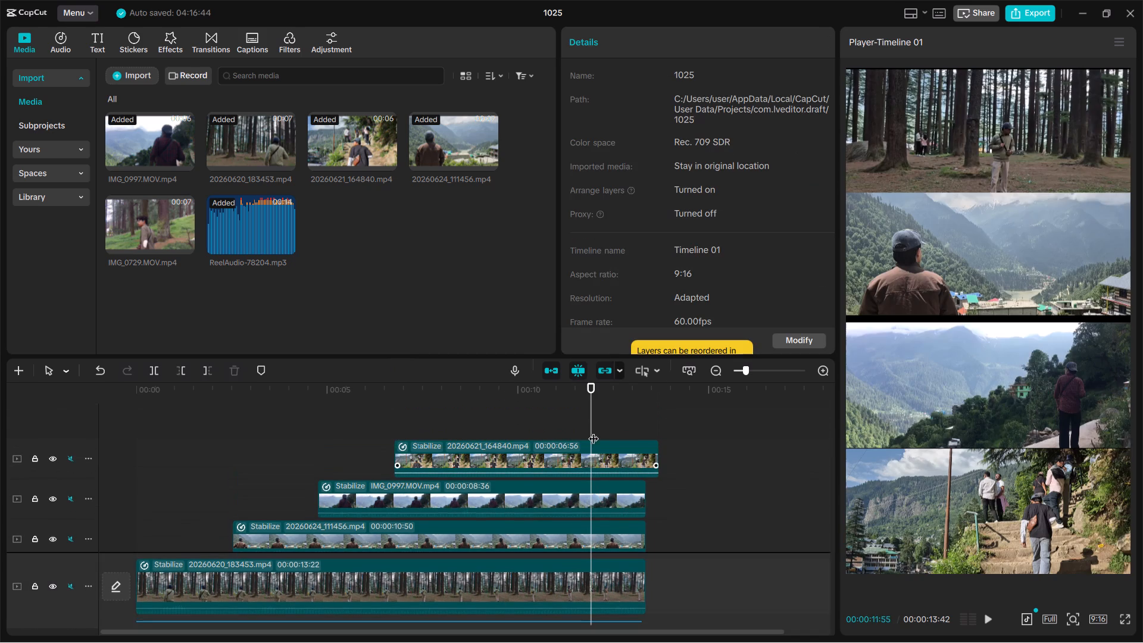
{"action": "left_click", "coordinate": [524, 388]}
{"action": "scroll", "coordinate": [654, 448], "scroll_direction": "down", "scroll_amount": 1}
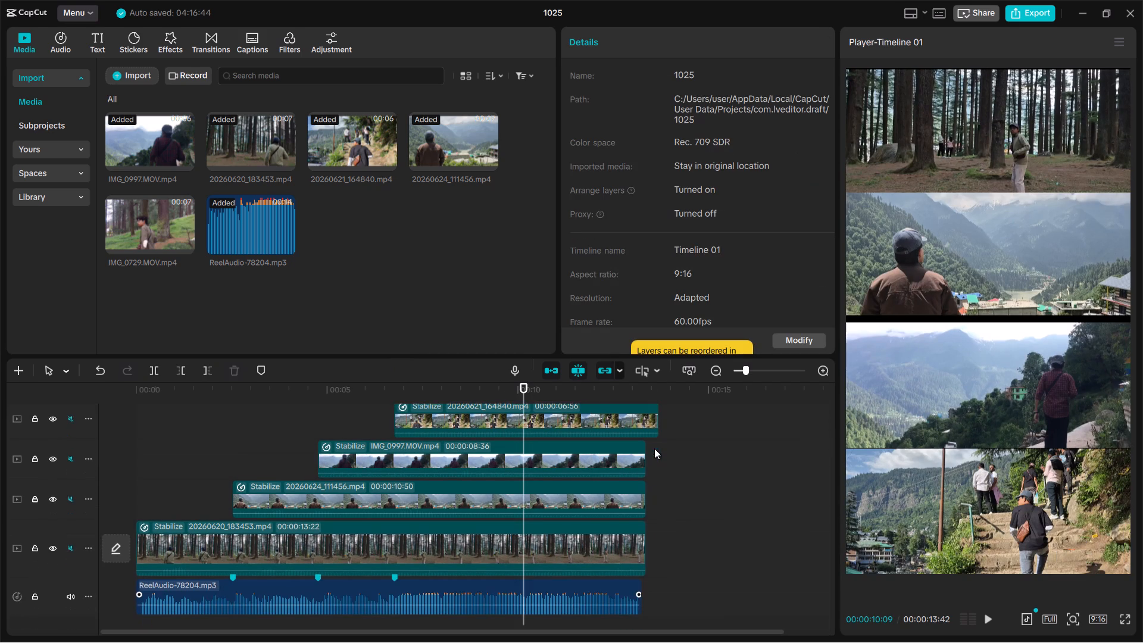
{"action": "scroll", "coordinate": [654, 448], "scroll_direction": "down", "scroll_amount": 1}
{"action": "left_click_drag", "start_coordinate": [645, 516], "coordinate": [644, 519]}
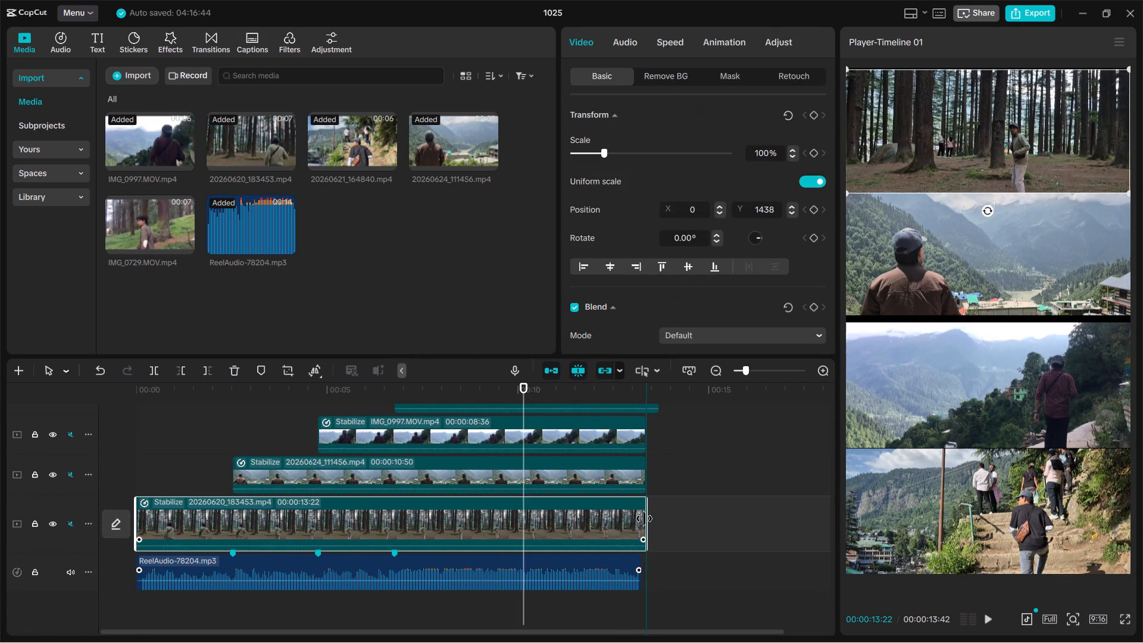
{"action": "left_click_drag", "start_coordinate": [644, 519], "coordinate": [641, 544]}
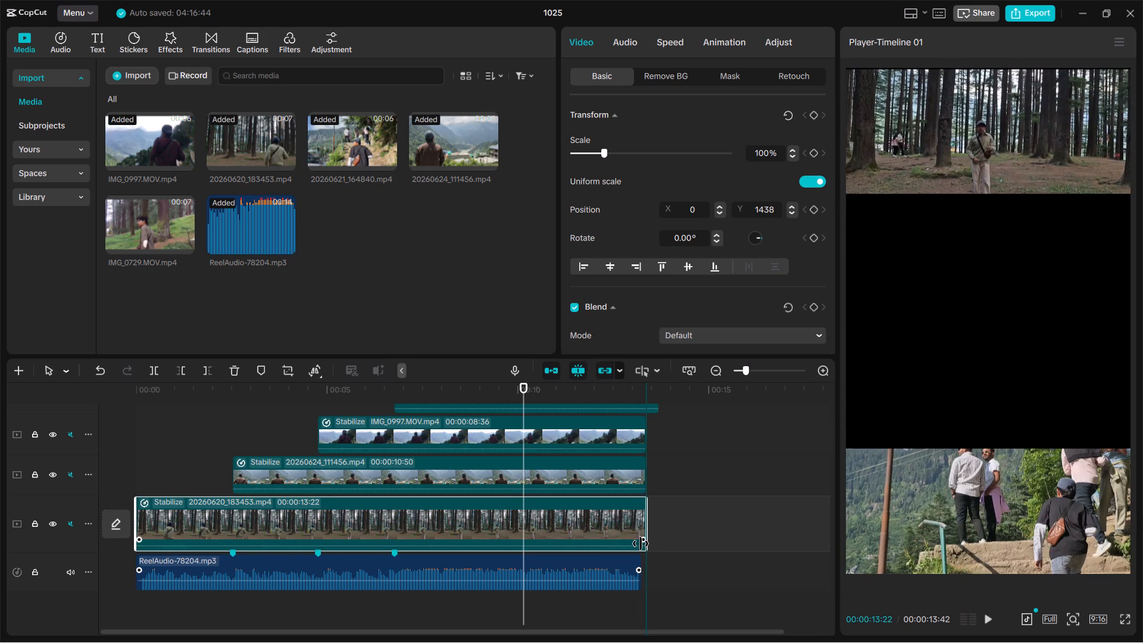
{"action": "left_click_drag", "start_coordinate": [641, 544], "coordinate": [639, 545]}
Trim the end of the 20260624_111456 clip to line up with the forest clip's end, for a duration of 00:00:10:44.
{"action": "left_click", "coordinate": [620, 480]}
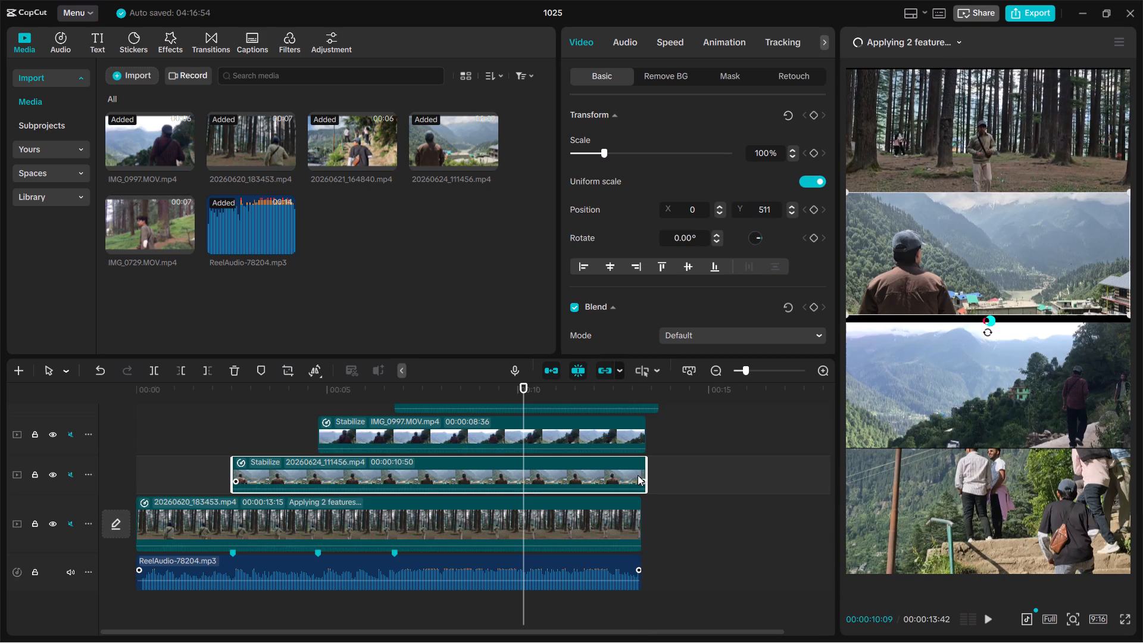
{"action": "left_click_drag", "start_coordinate": [647, 461], "coordinate": [638, 480]}
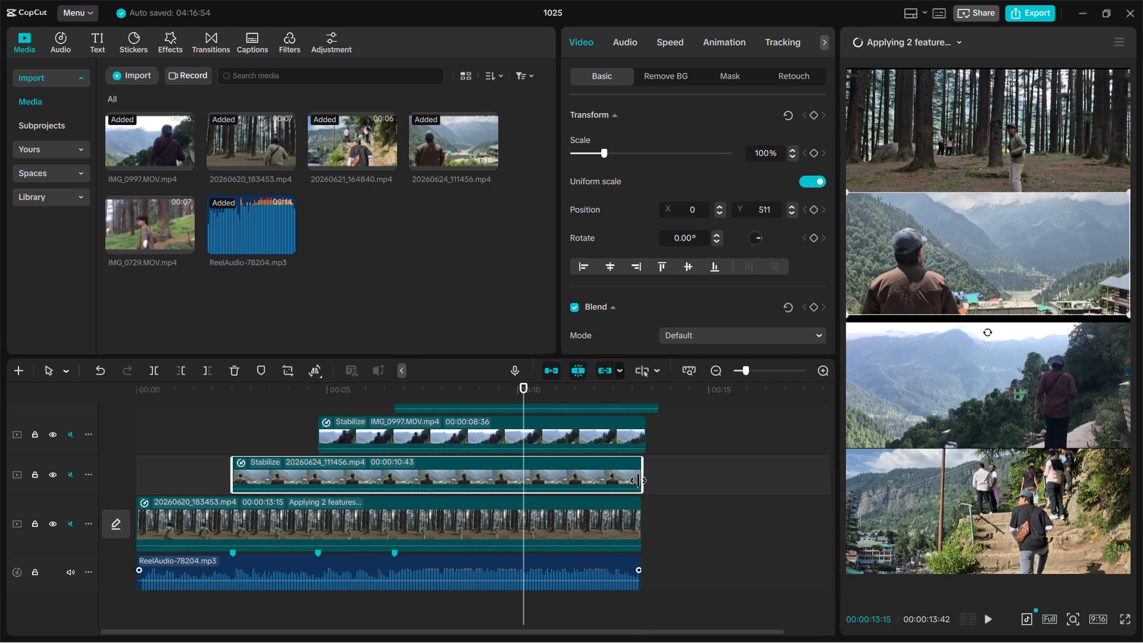
{"action": "left_click_drag", "start_coordinate": [638, 480], "coordinate": [639, 490]}
Open the speed curve of the 20260621_164840 stairs clip and briefly play the reel from that clip's start.
{"action": "scroll", "coordinate": [676, 480], "scroll_direction": "up", "scroll_amount": 1}
{"action": "left_click", "coordinate": [639, 501]}
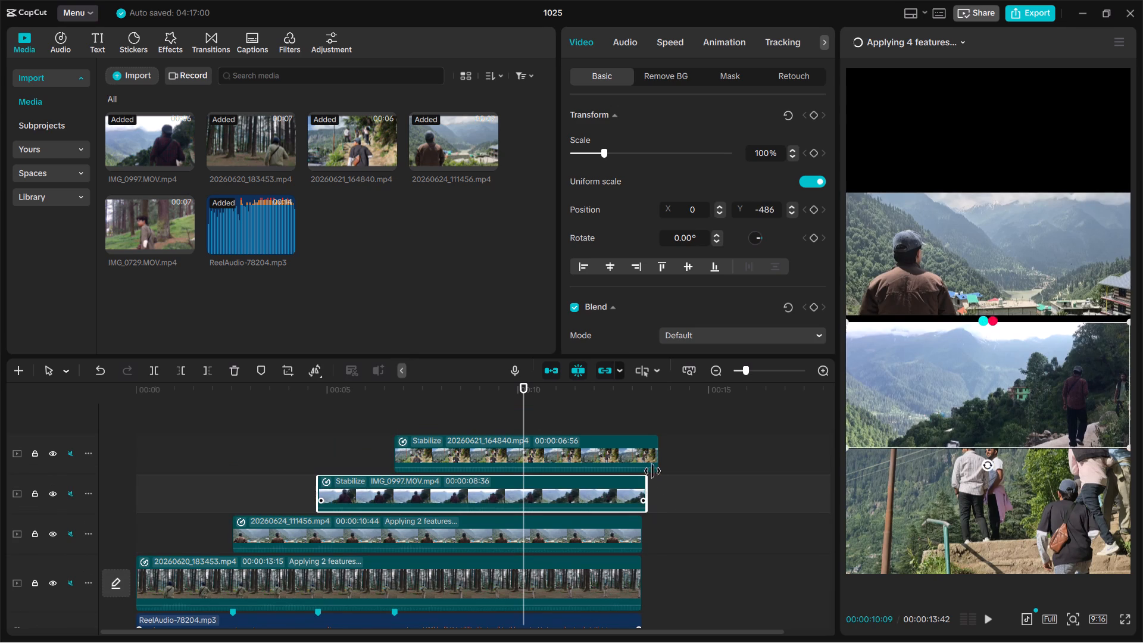
{"action": "left_click", "coordinate": [654, 452]}
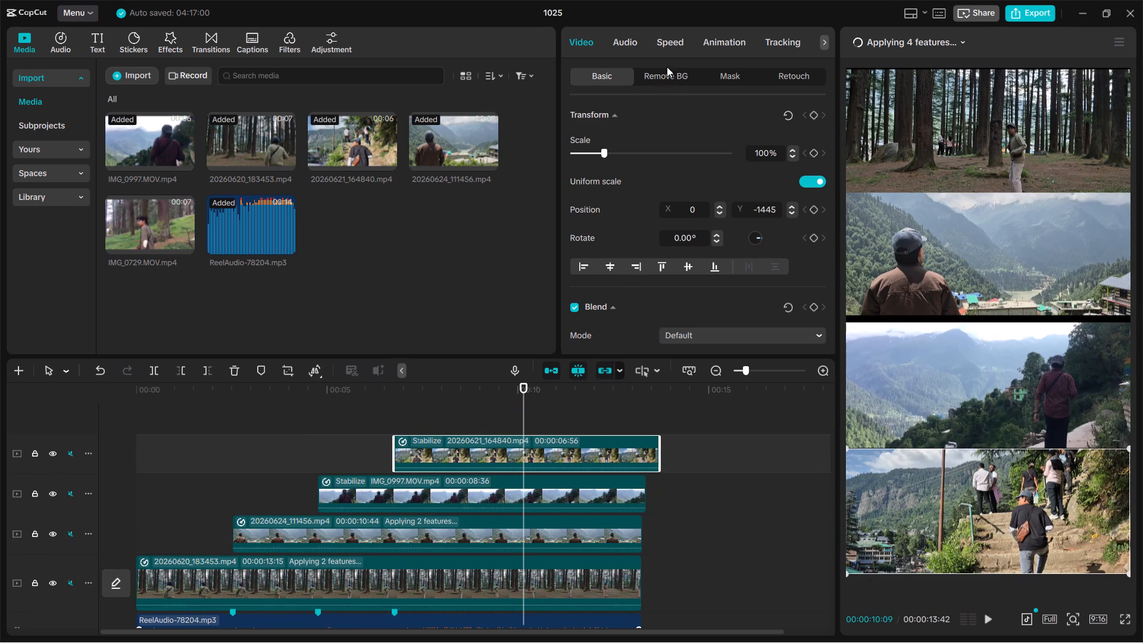
{"action": "left_click", "coordinate": [677, 45]}
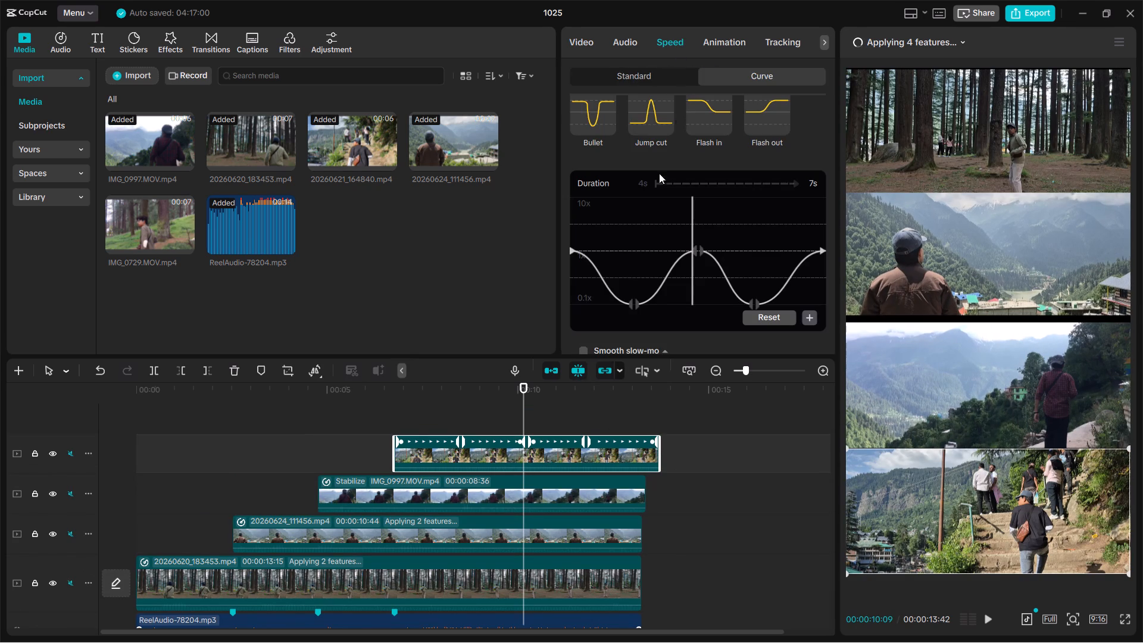
{"action": "left_click_drag", "start_coordinate": [692, 198], "coordinate": [569, 219]}
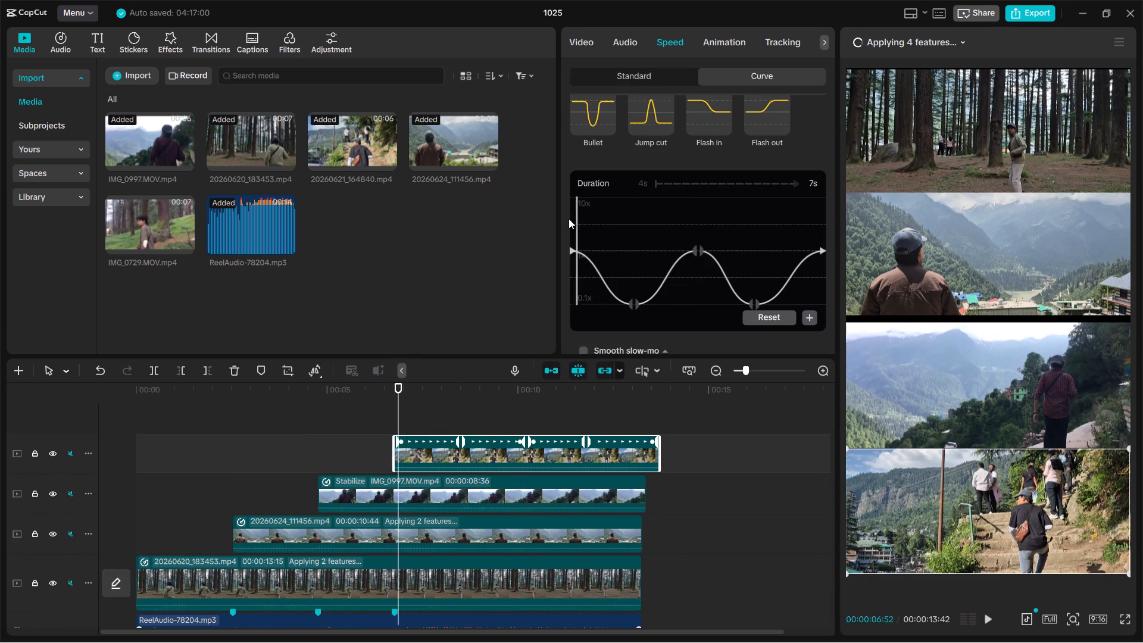
{"action": "left_click_drag", "start_coordinate": [569, 219], "coordinate": [567, 220]}
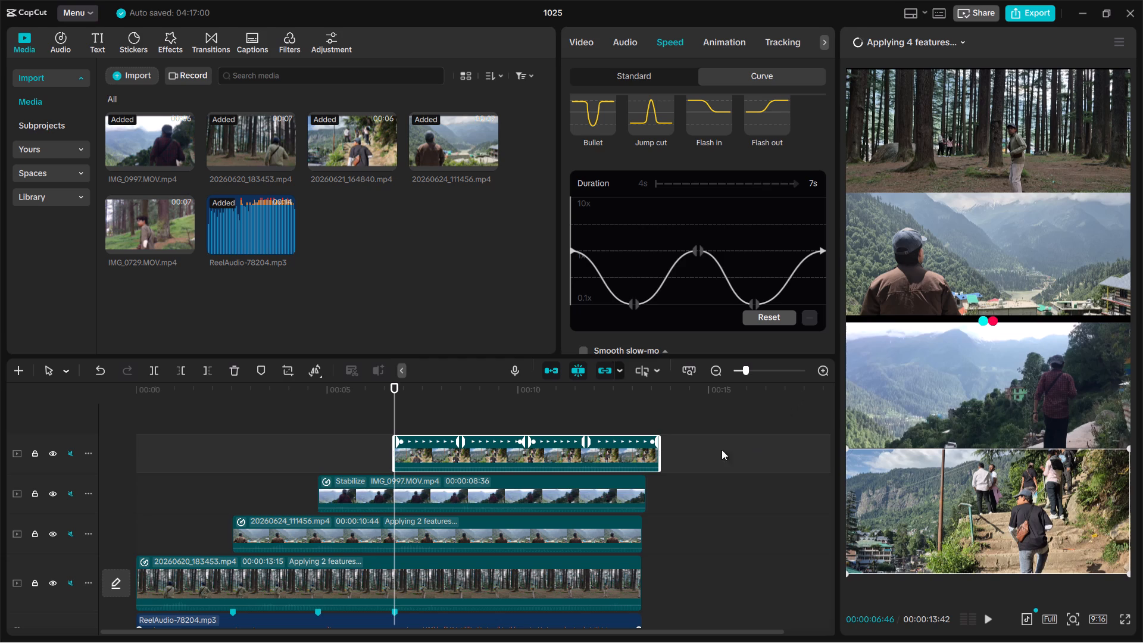
{"action": "key", "text": "space"}
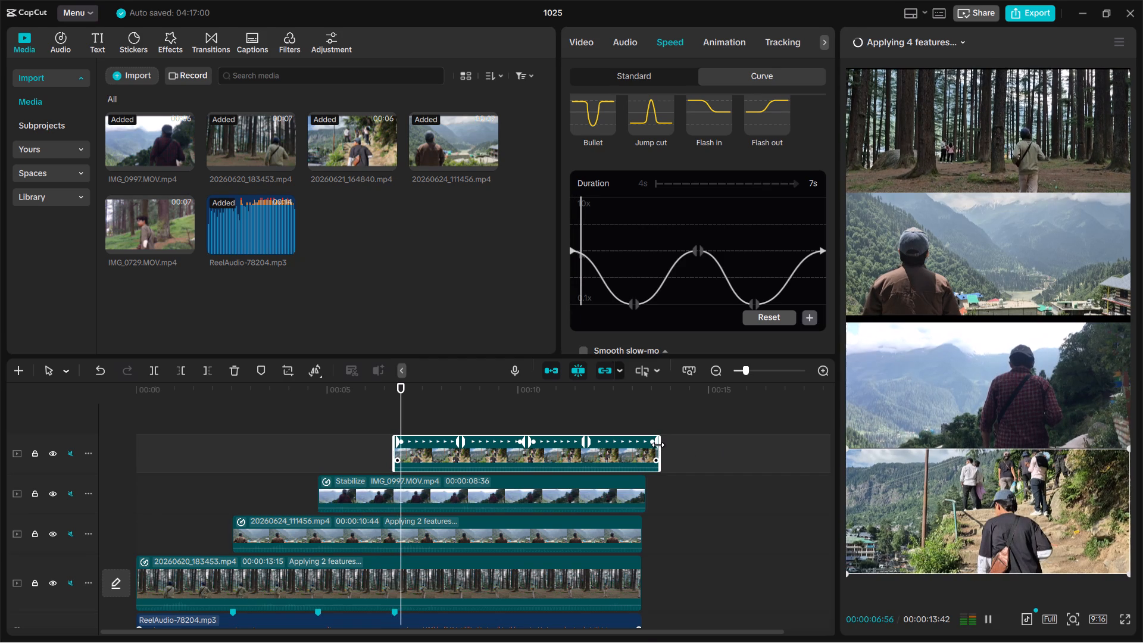
{"action": "key", "text": "space"}
Set the player's preview quality to Medium.
{"action": "left_click", "coordinate": [1050, 617]}
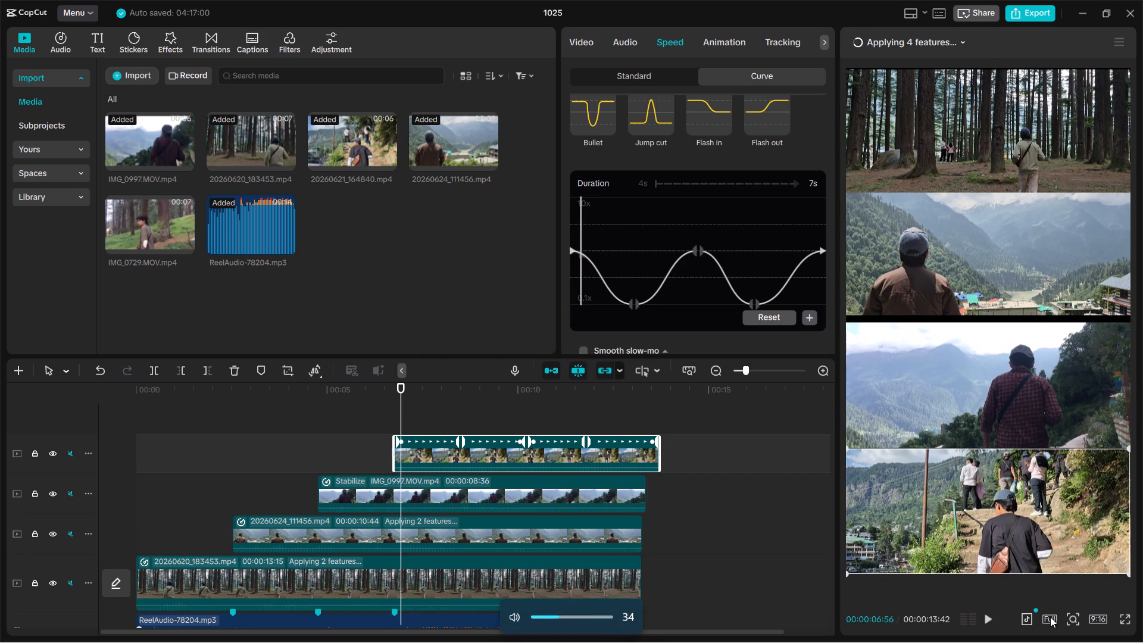
{"action": "left_click", "coordinate": [1004, 587]}
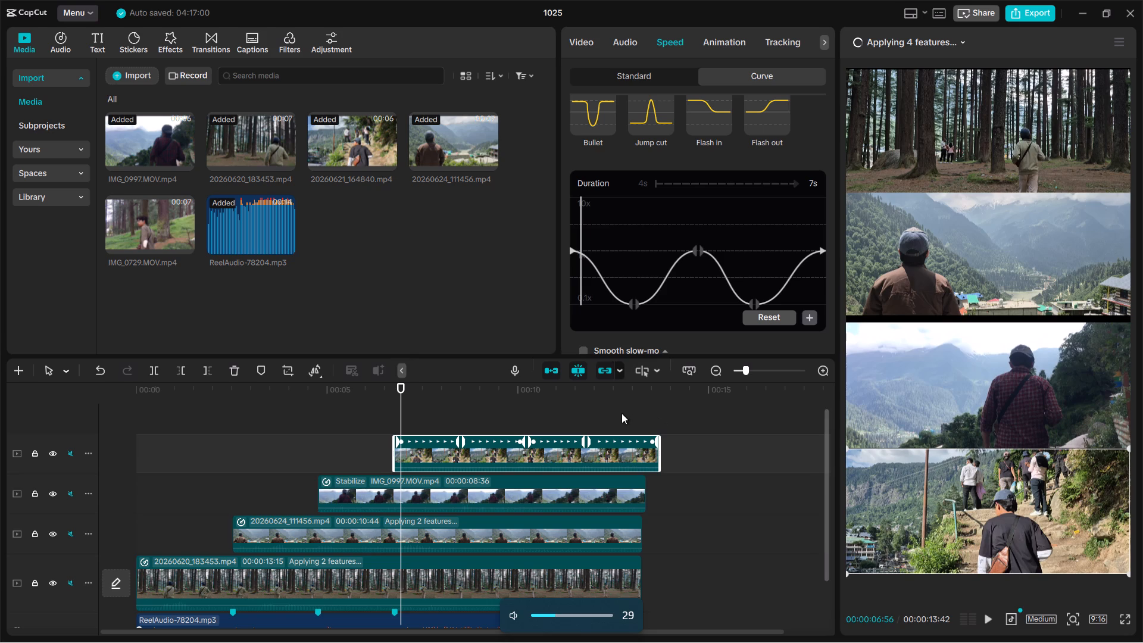
Play the reel on from 00:00:06:56 to check the stacked clips, and dismiss the performance reminder.
{"action": "key", "text": "space"}
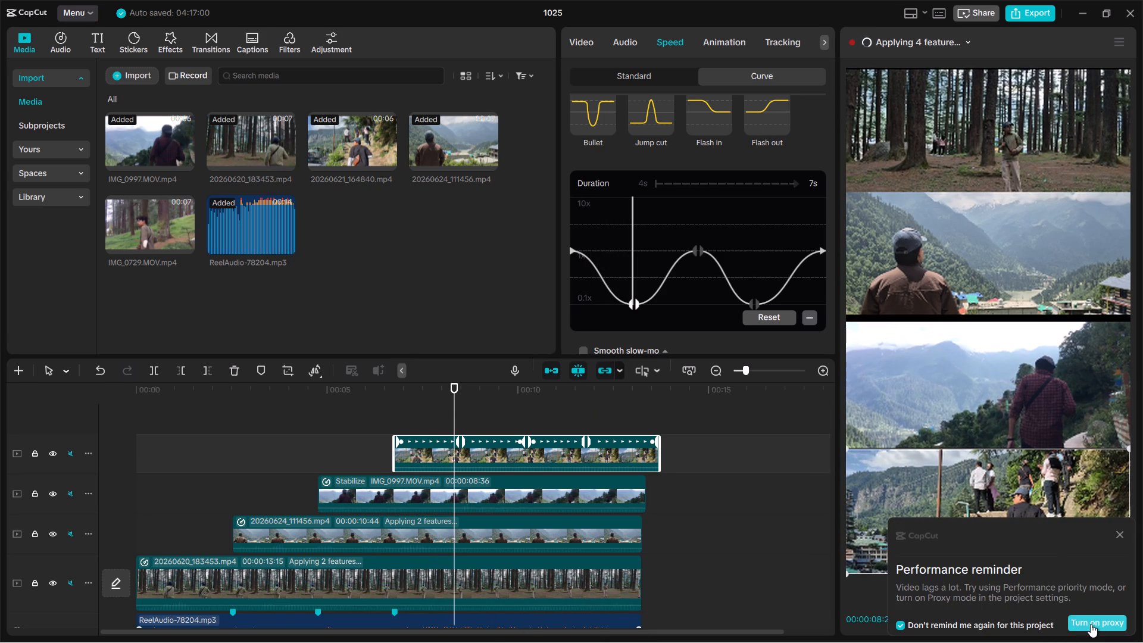
{"action": "left_click", "coordinate": [1120, 532]}
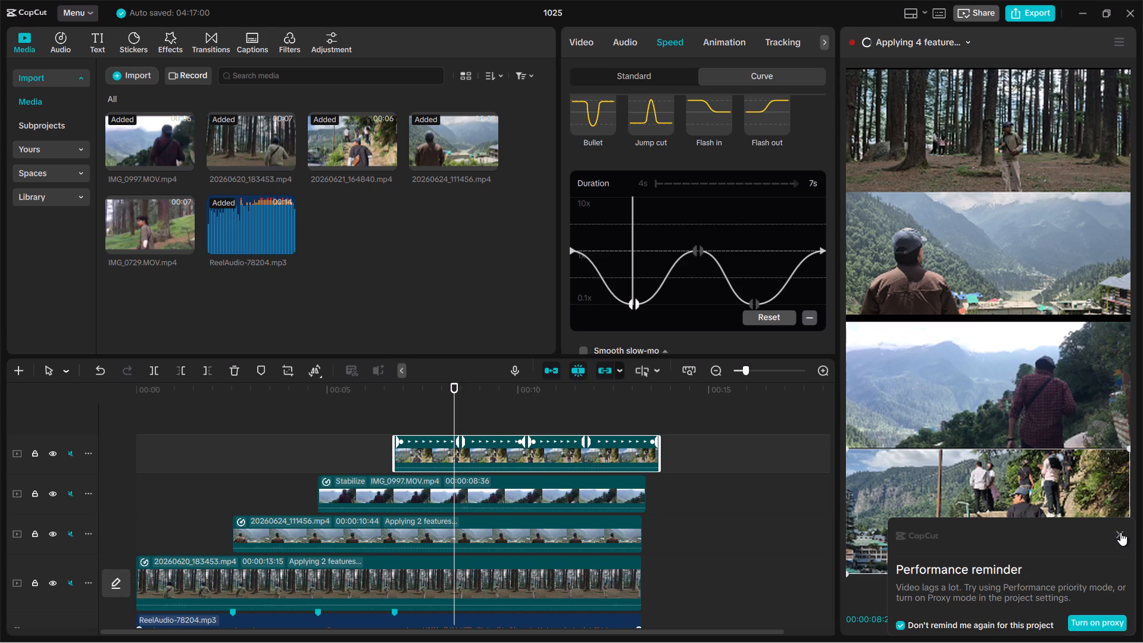
{"action": "left_click", "coordinate": [569, 386]}
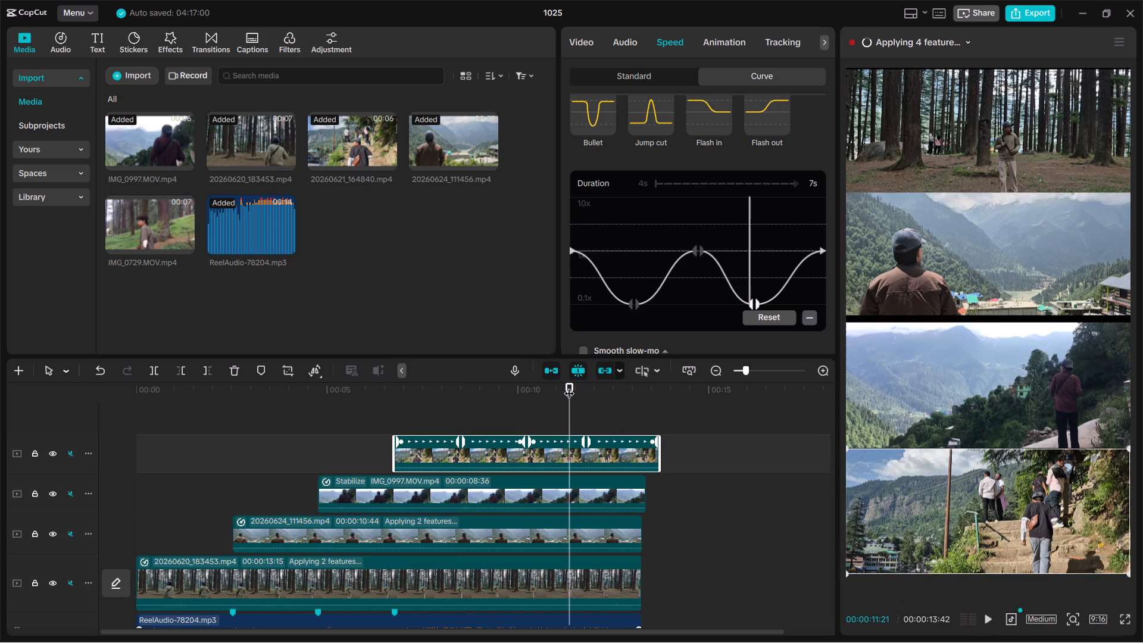
Play the reel's ending, then replay from about 00:00:11 to check the four stacked clips.
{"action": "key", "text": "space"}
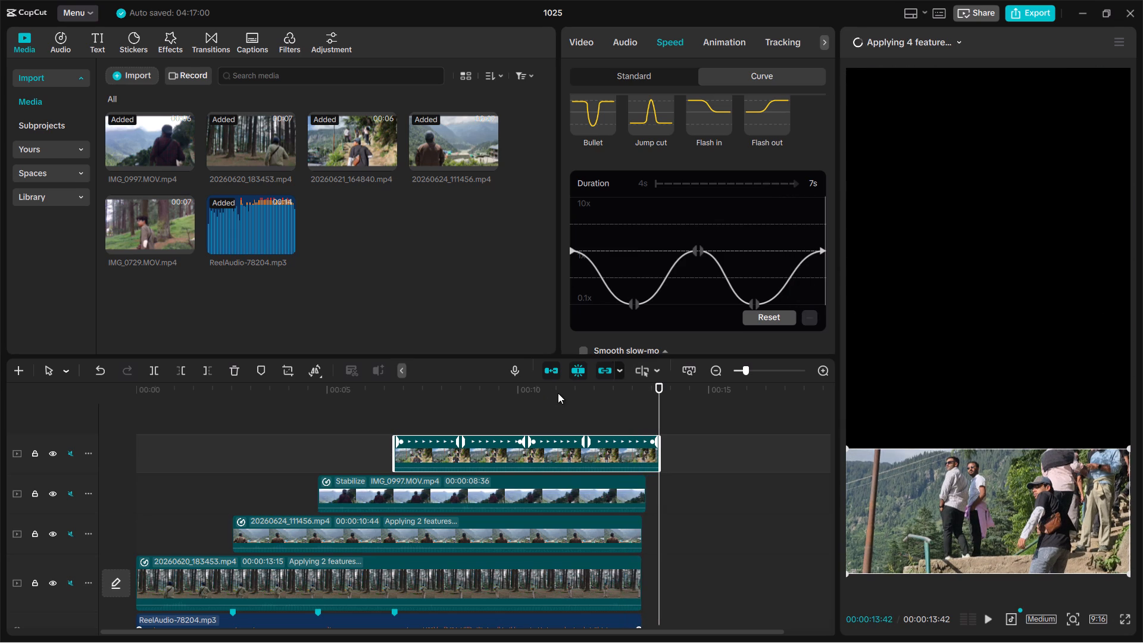
{"action": "left_click", "coordinate": [554, 387]}
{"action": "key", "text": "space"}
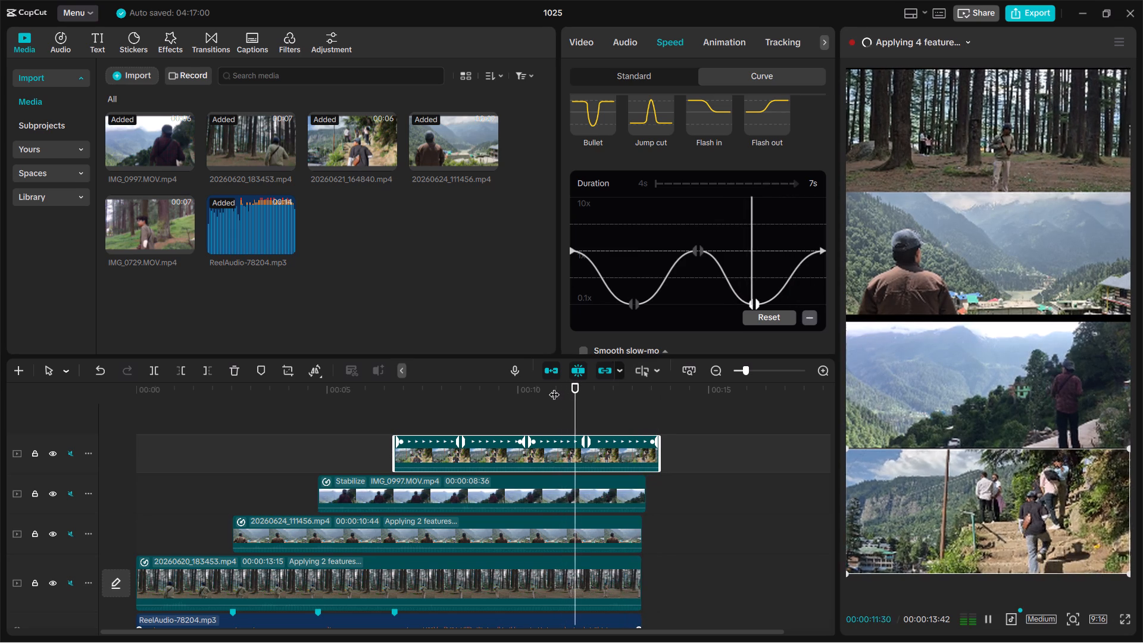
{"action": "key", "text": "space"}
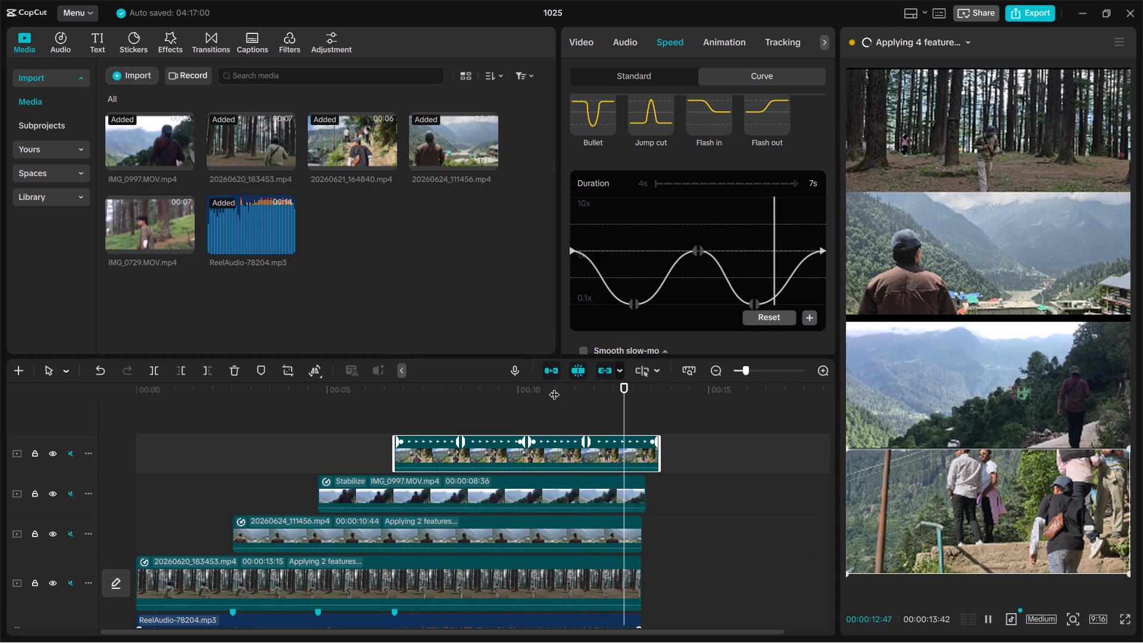
{"action": "scroll", "coordinate": [648, 496], "scroll_direction": "down", "scroll_amount": 7}
Switch to File Explorer and close the Local Disk (D:) window.
{"action": "key", "text": "alt+Tab"}
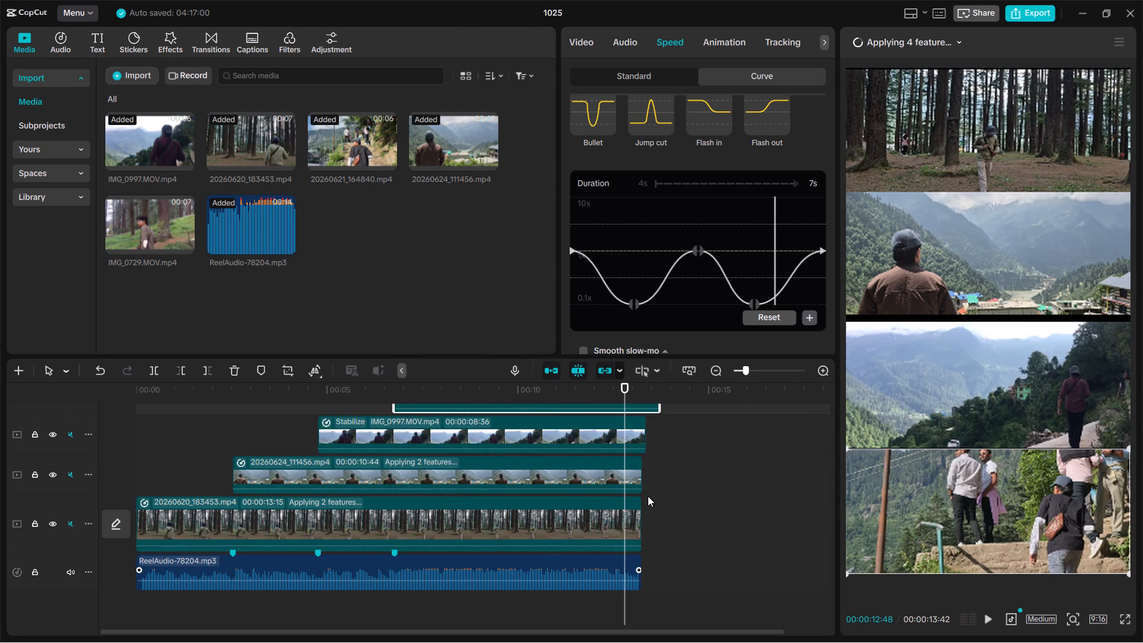
{"action": "key", "text": "alt+Tab"}
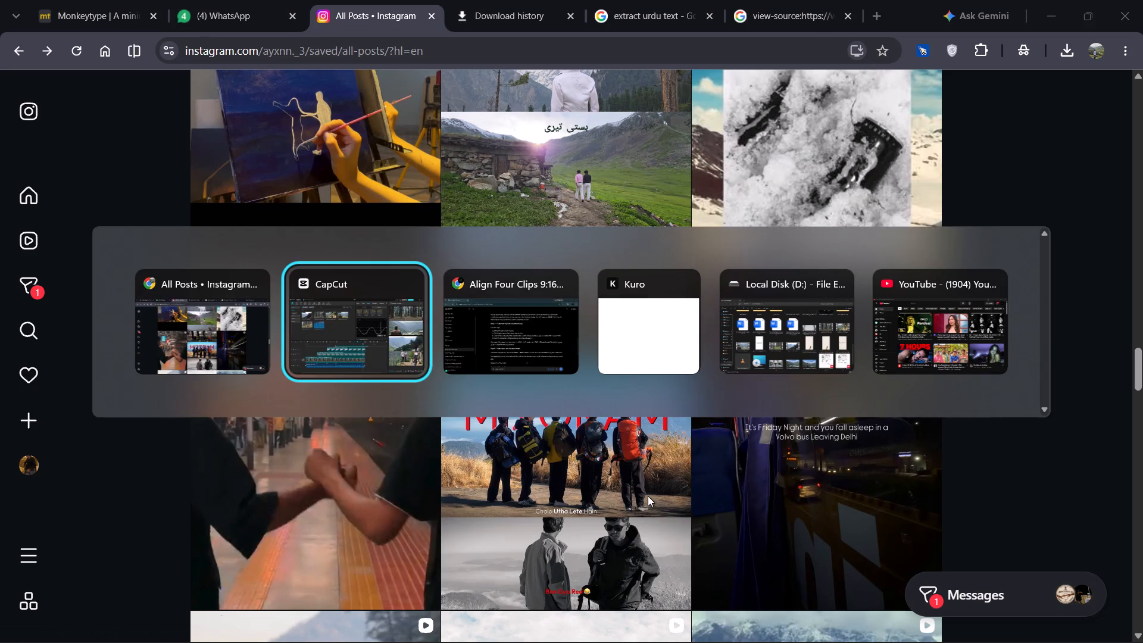
{"action": "key", "text": "alt+Tab"}
{"action": "key", "text": "alt+Tab"}
{"action": "key", "text": "alt+Tab"}
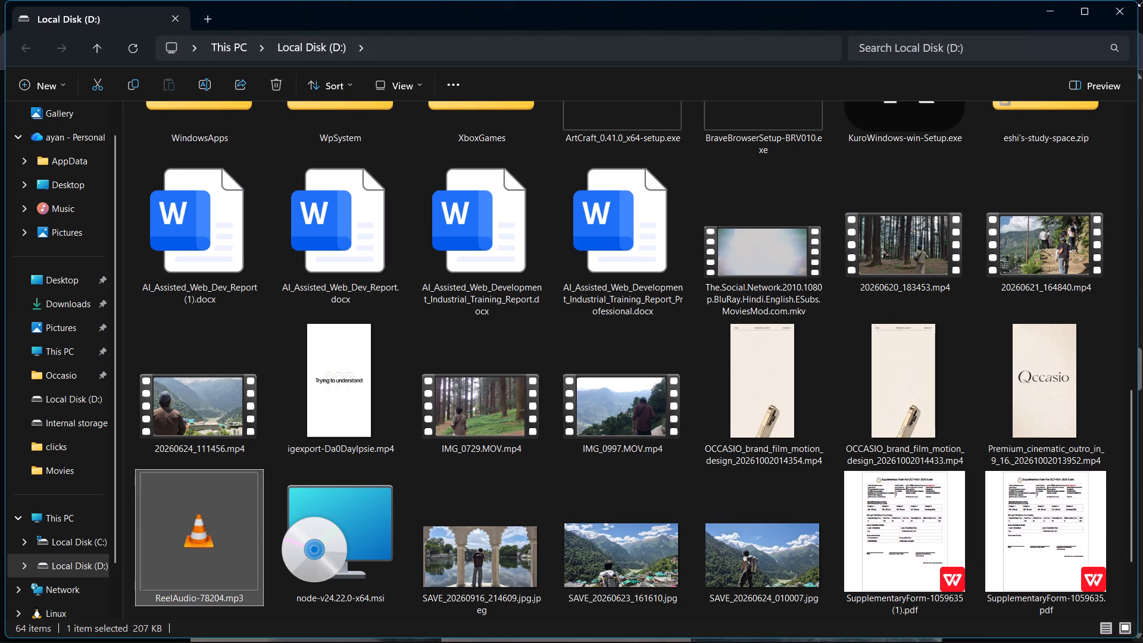
{"action": "left_click", "coordinate": [1123, 7]}
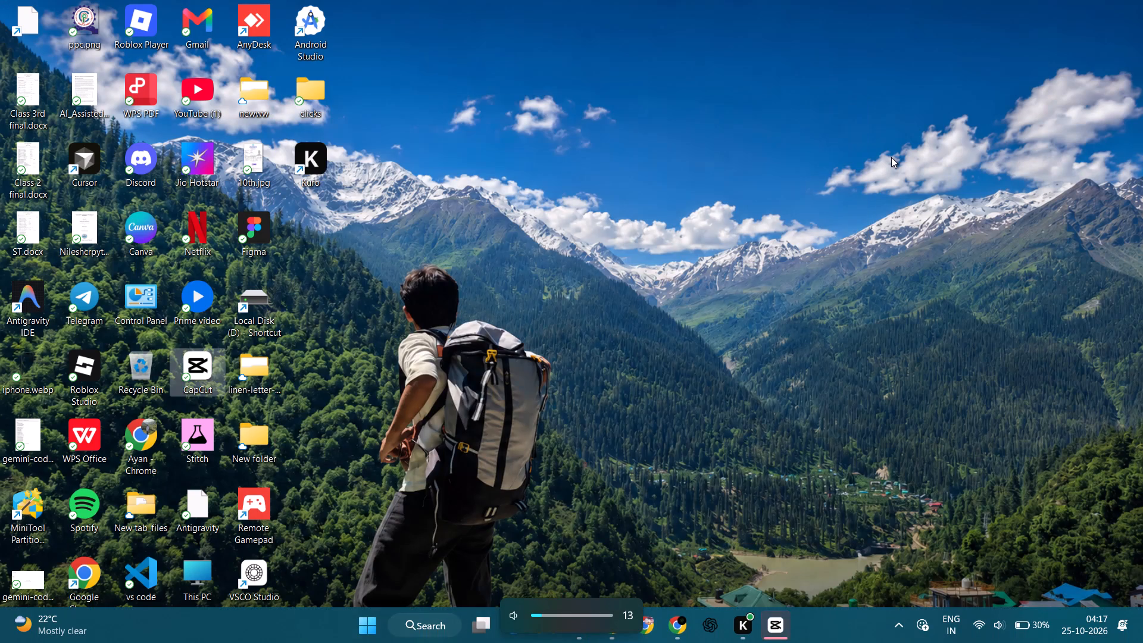
Refresh the Windows desktop.
{"action": "right_click", "coordinate": [891, 157]}
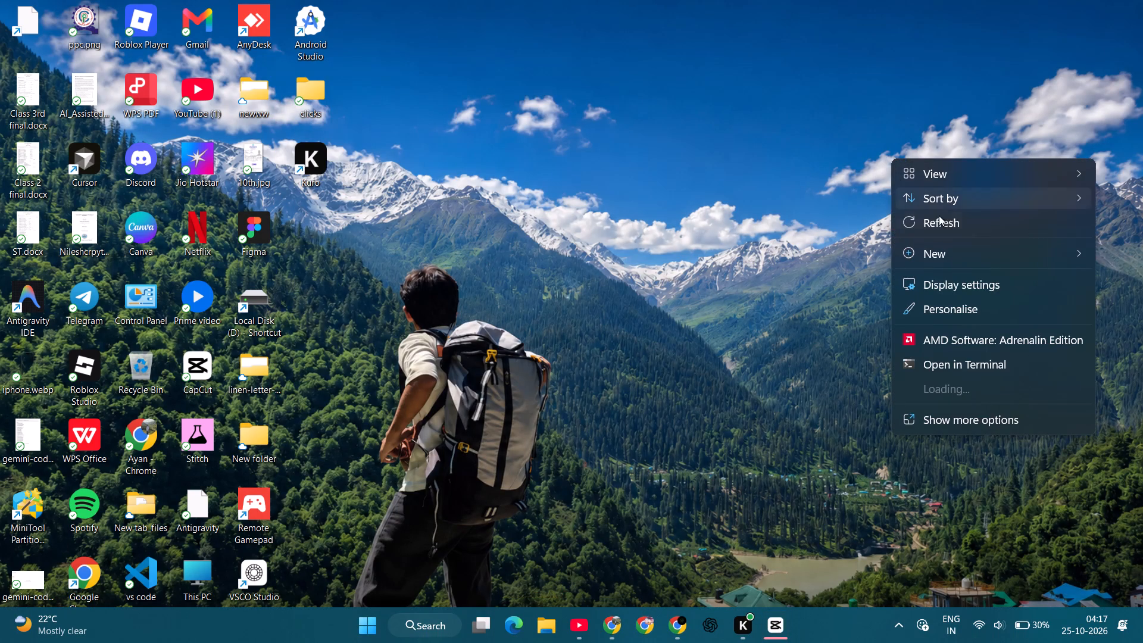
{"action": "left_click", "coordinate": [935, 219]}
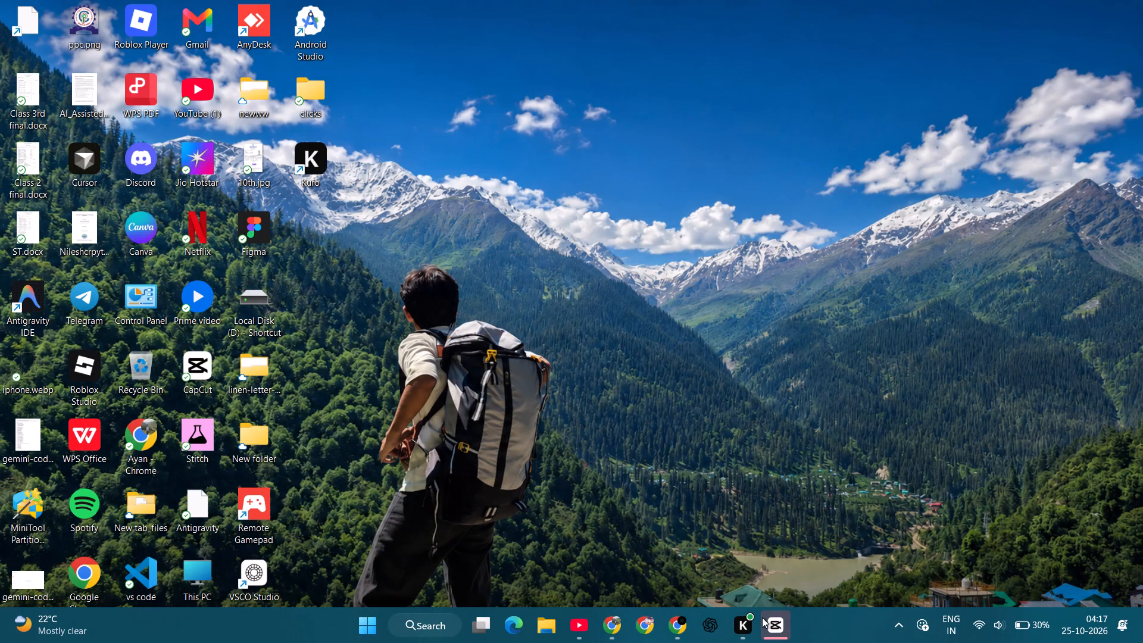
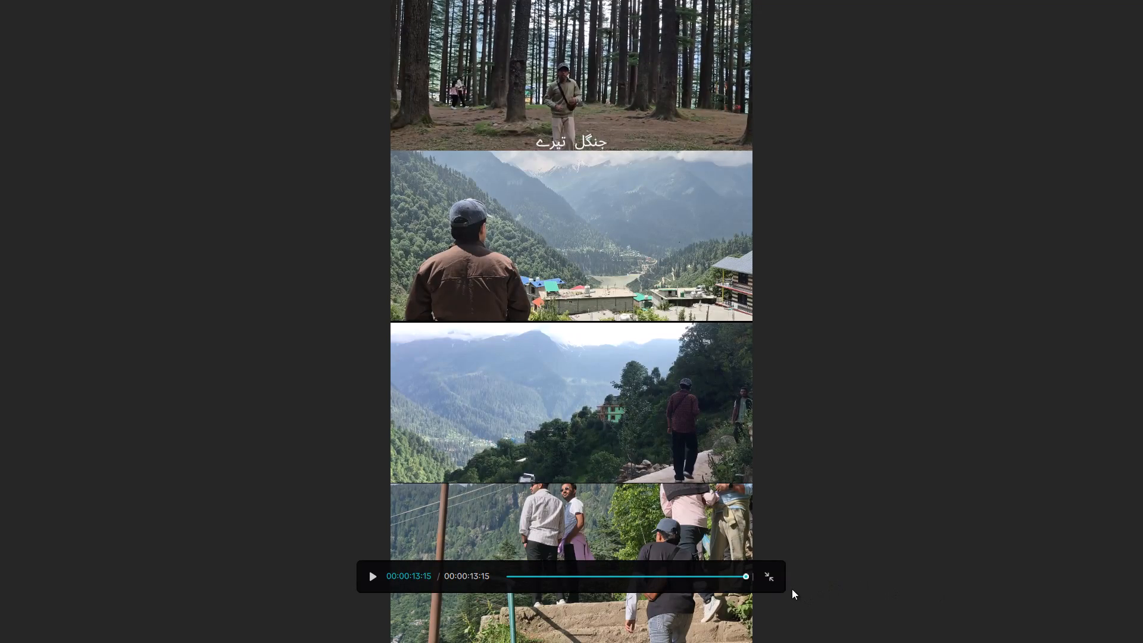
Leave the full-screen preview and extend the top edge of the 20260624_111456 clip's crop slightly upward to reveal more sky.
{"action": "left_click", "coordinate": [769, 570]}
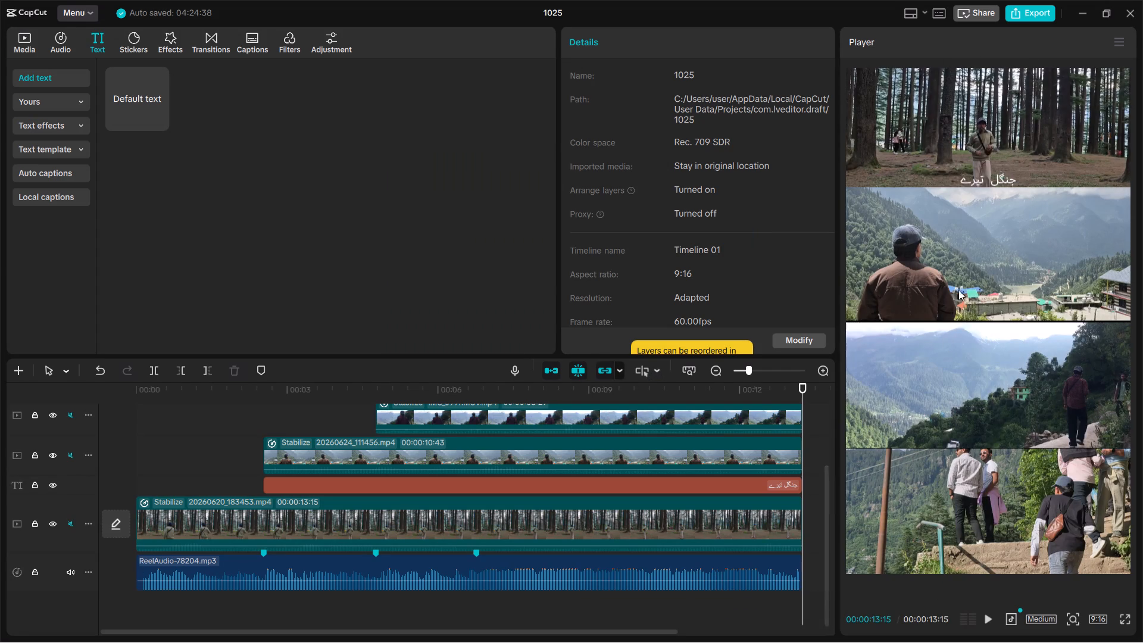
{"action": "left_click", "coordinate": [964, 281]}
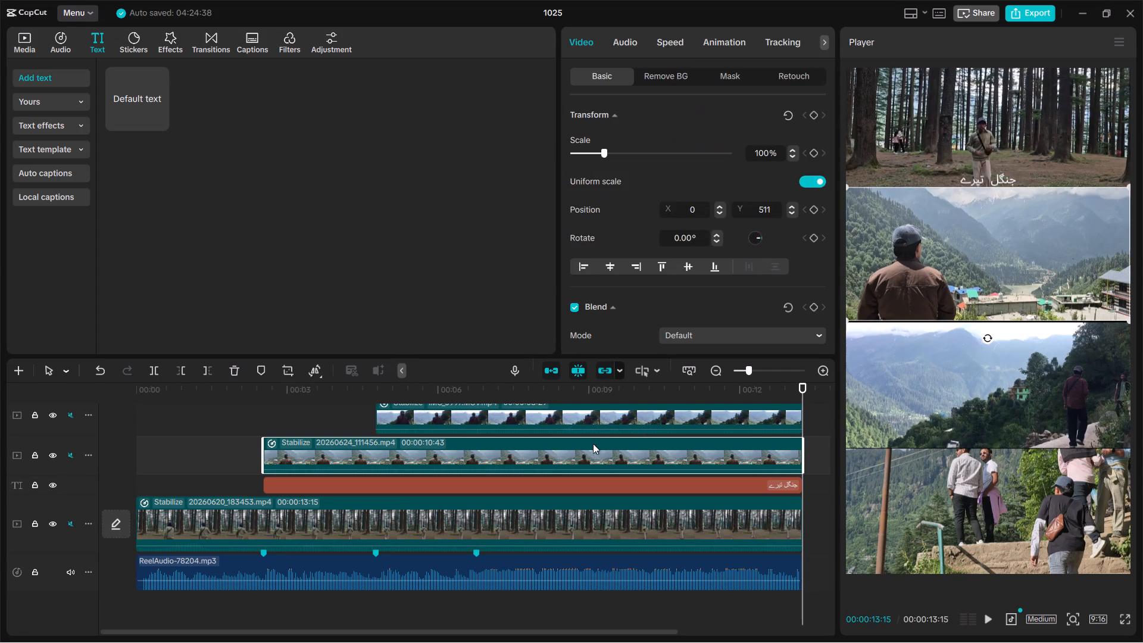
{"action": "left_click", "coordinate": [286, 370]}
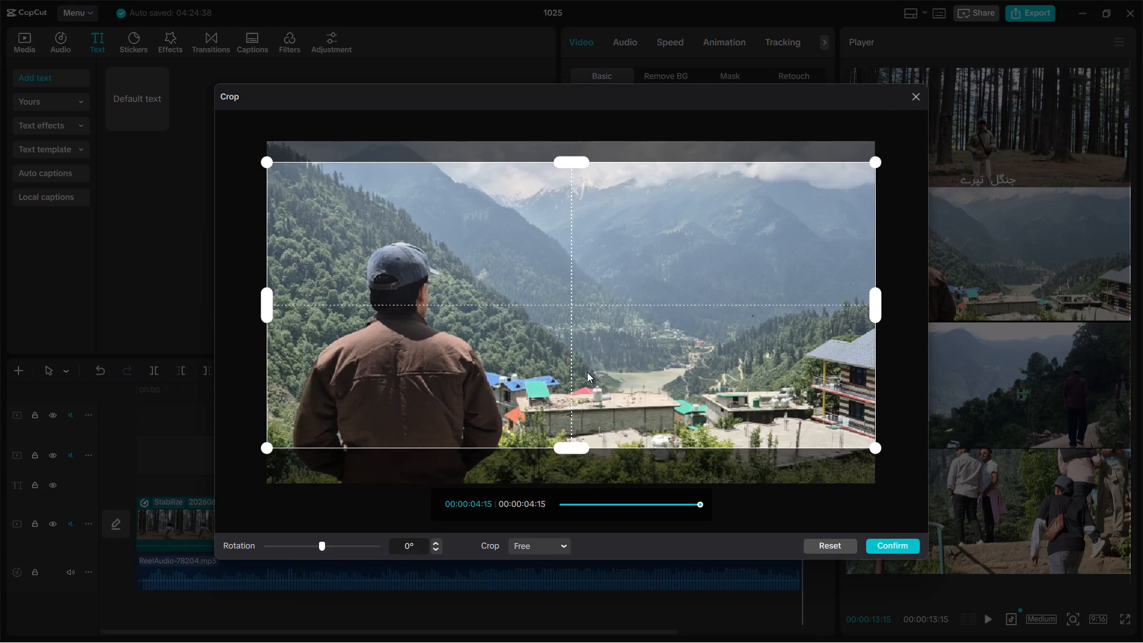
{"action": "left_click_drag", "start_coordinate": [579, 162], "coordinate": [583, 152]}
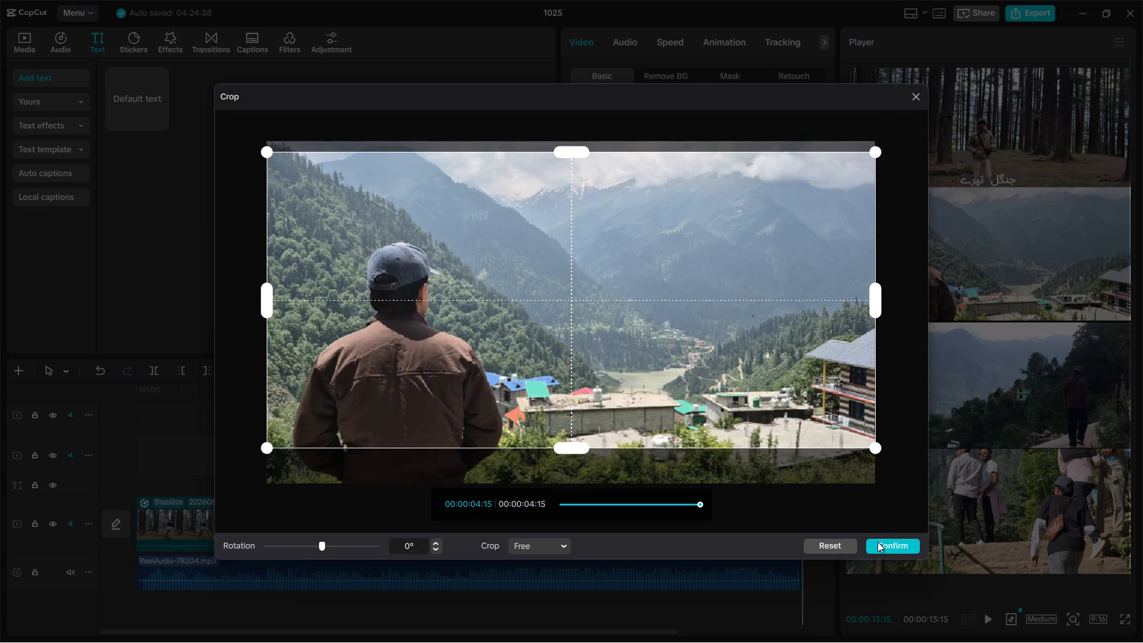
{"action": "left_click", "coordinate": [877, 542]}
Set the vertical position of the IMG_0997 mountain path clip to -485.
{"action": "left_click", "coordinate": [984, 408]}
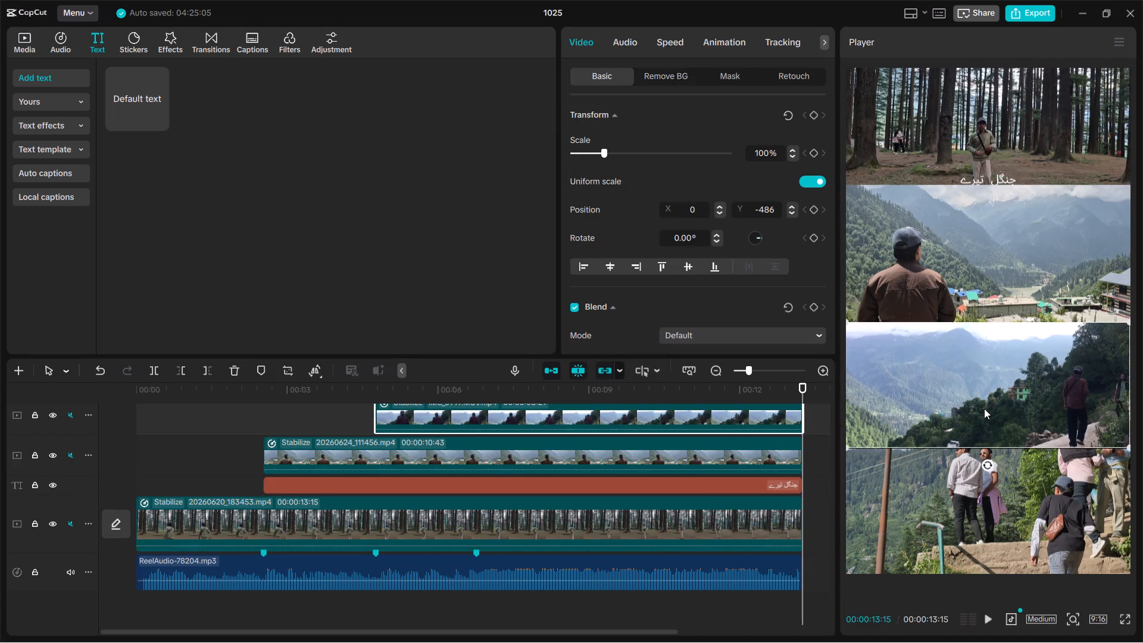
{"action": "left_click", "coordinate": [969, 306]}
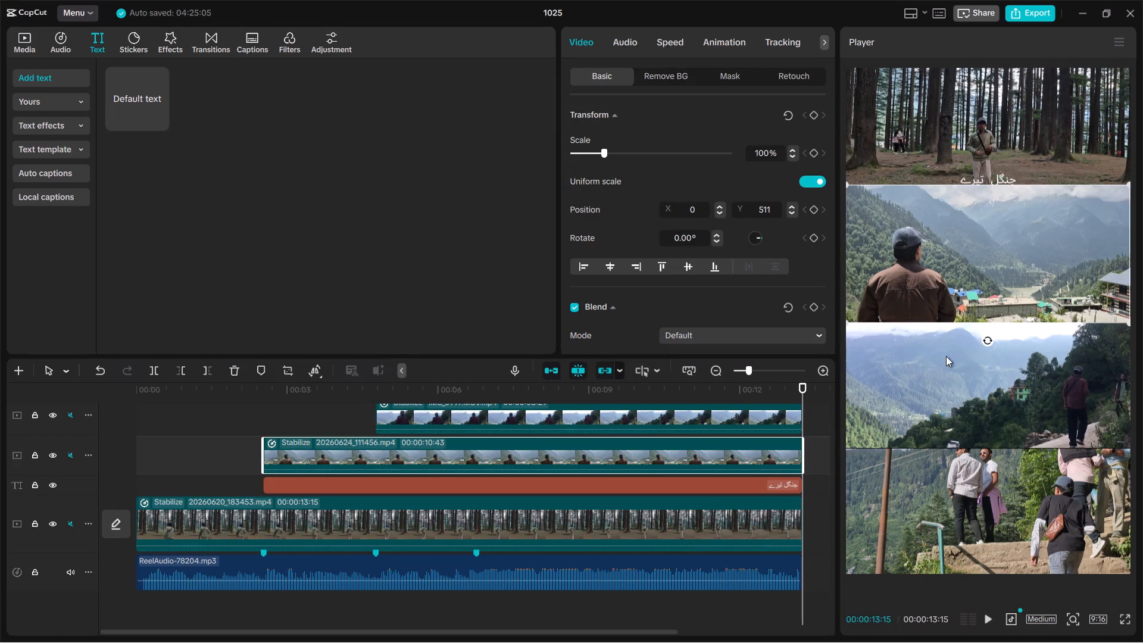
{"action": "left_click", "coordinate": [939, 374]}
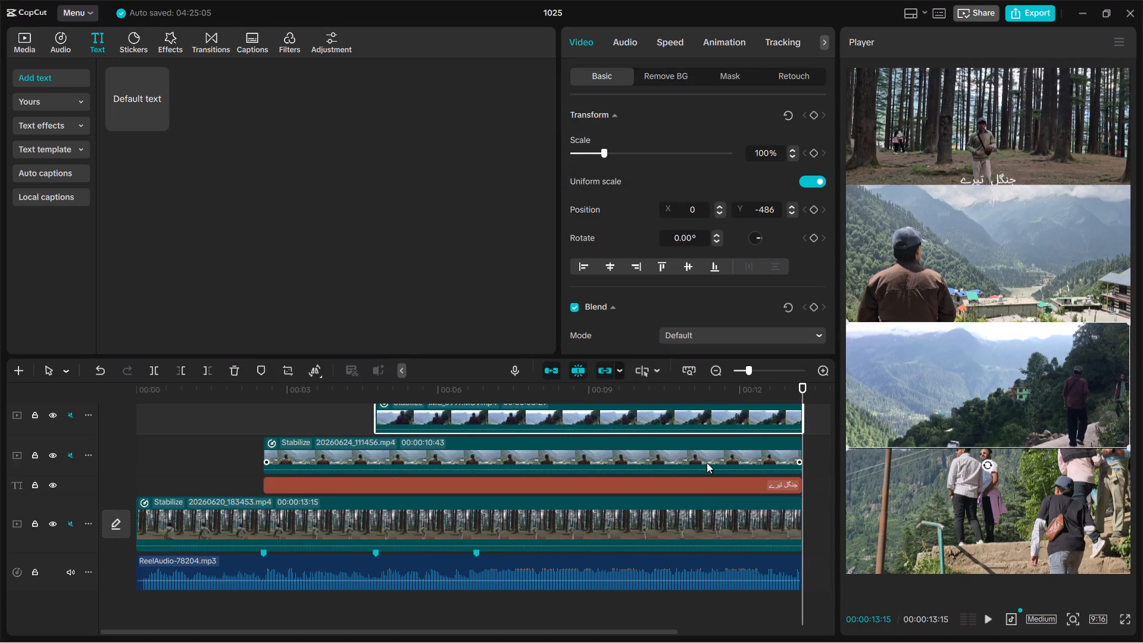
{"action": "left_click", "coordinate": [890, 520]}
{"action": "left_click", "coordinate": [919, 392]}
{"action": "left_click", "coordinate": [792, 205]}
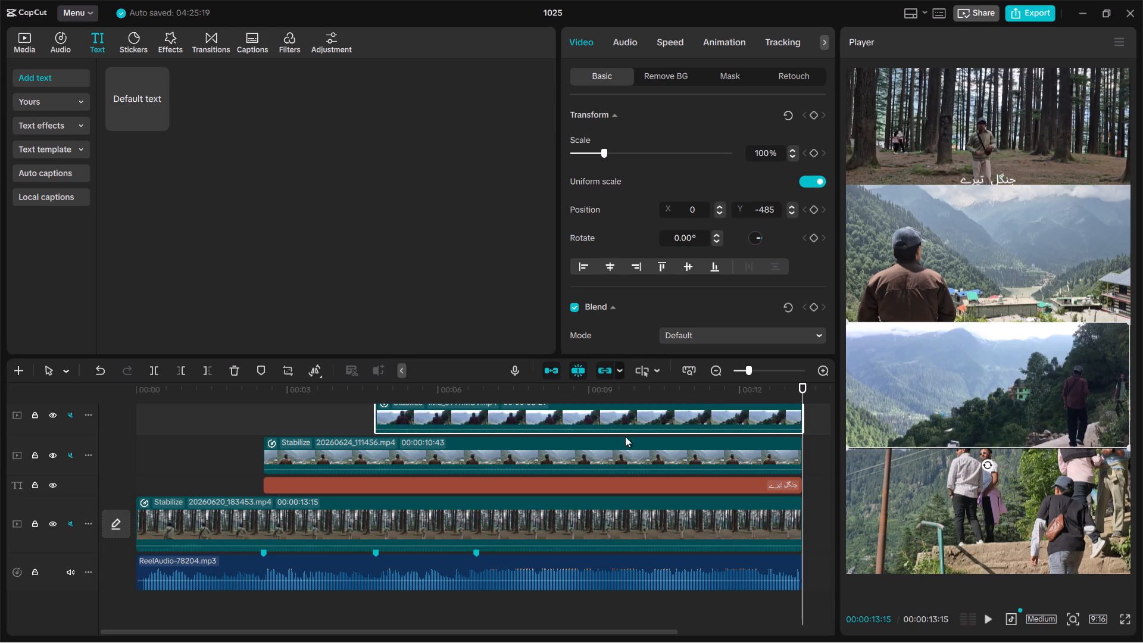
Extend the bottom edge of the IMG_0997 clip's crop slightly downward to close the gap above the stairs clip.
{"action": "left_click", "coordinate": [286, 370]}
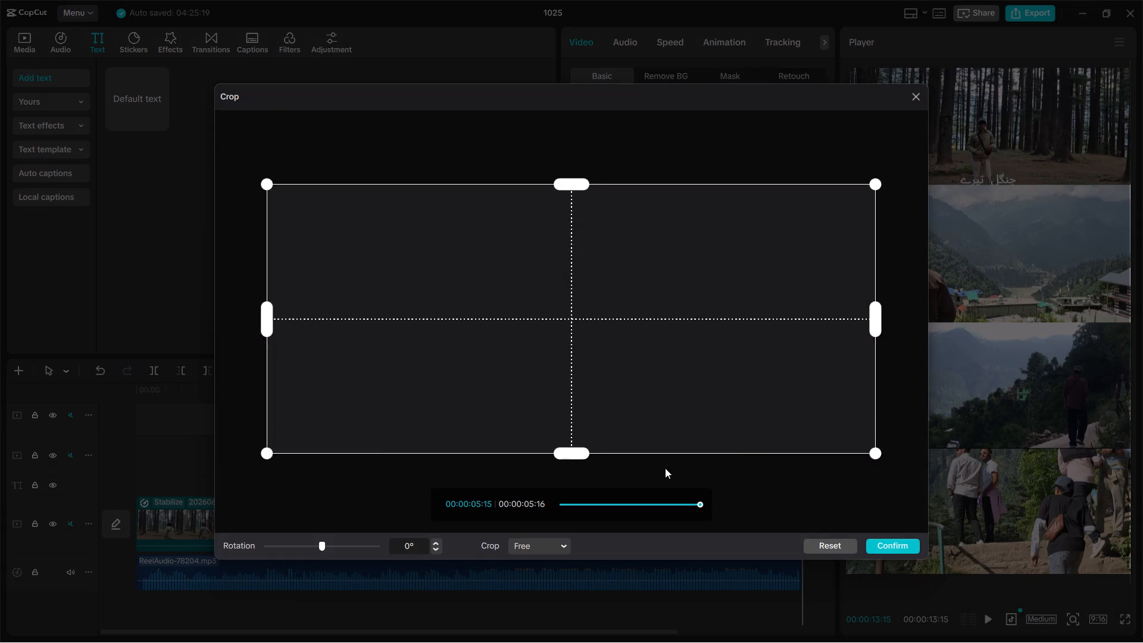
{"action": "left_click", "coordinate": [581, 451]}
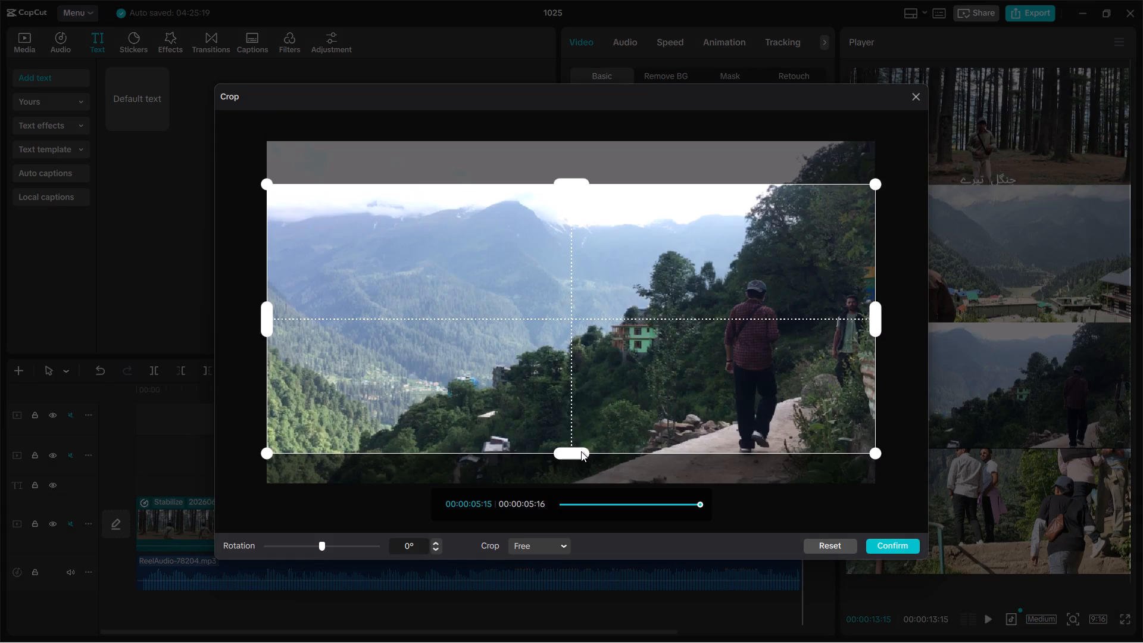
{"action": "left_click", "coordinate": [885, 541]}
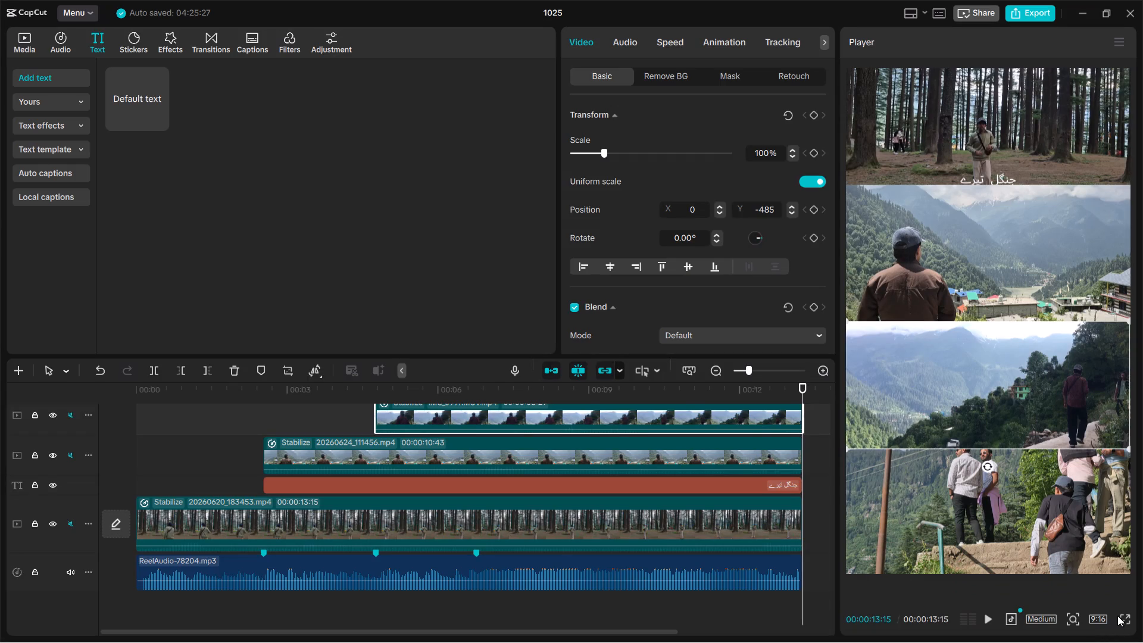
Inspect the seams between the stacked clips in the full-screen preview and play the reel through the first three clips.
{"action": "left_click", "coordinate": [1125, 616]}
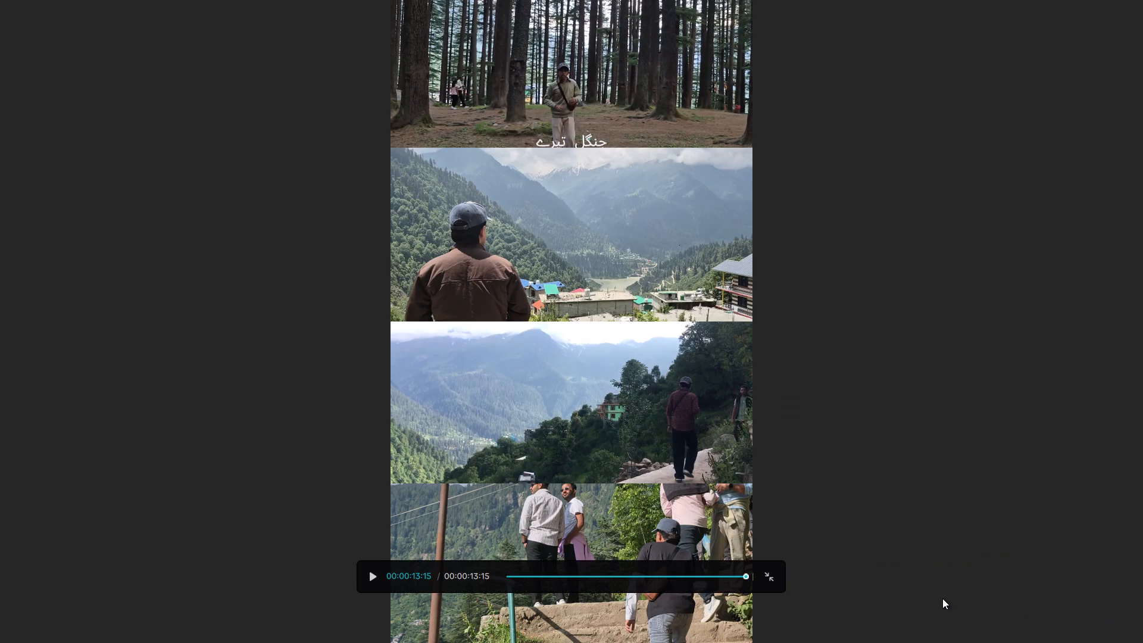
{"action": "scroll", "coordinate": [613, 486], "scroll_direction": "up", "scroll_amount": 10, "text": "ctrl"}
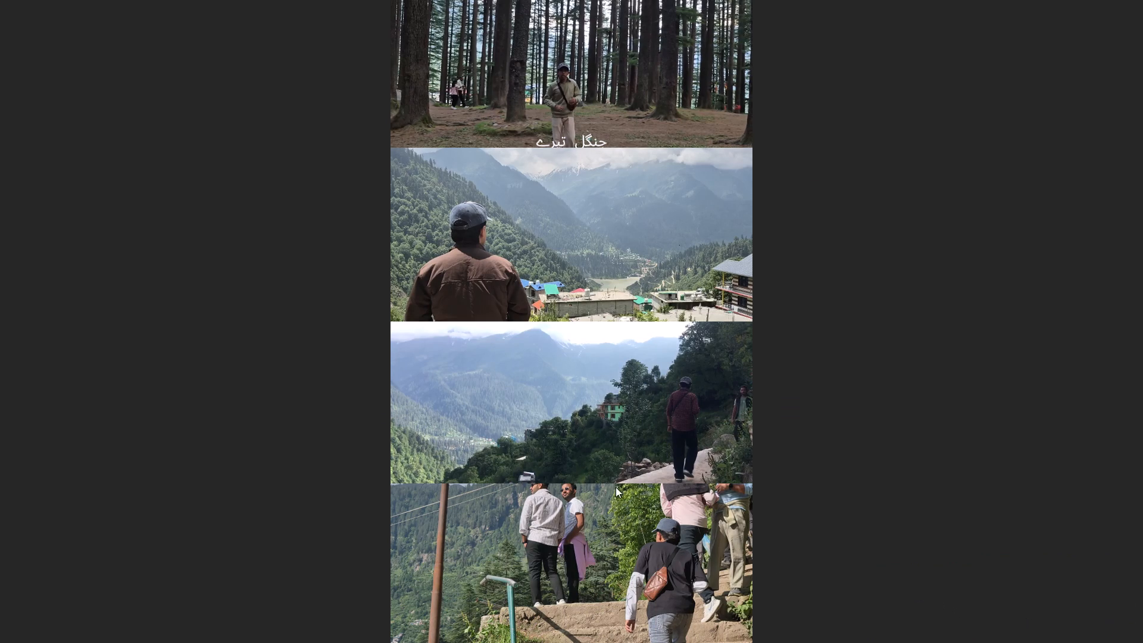
{"action": "key", "text": "space"}
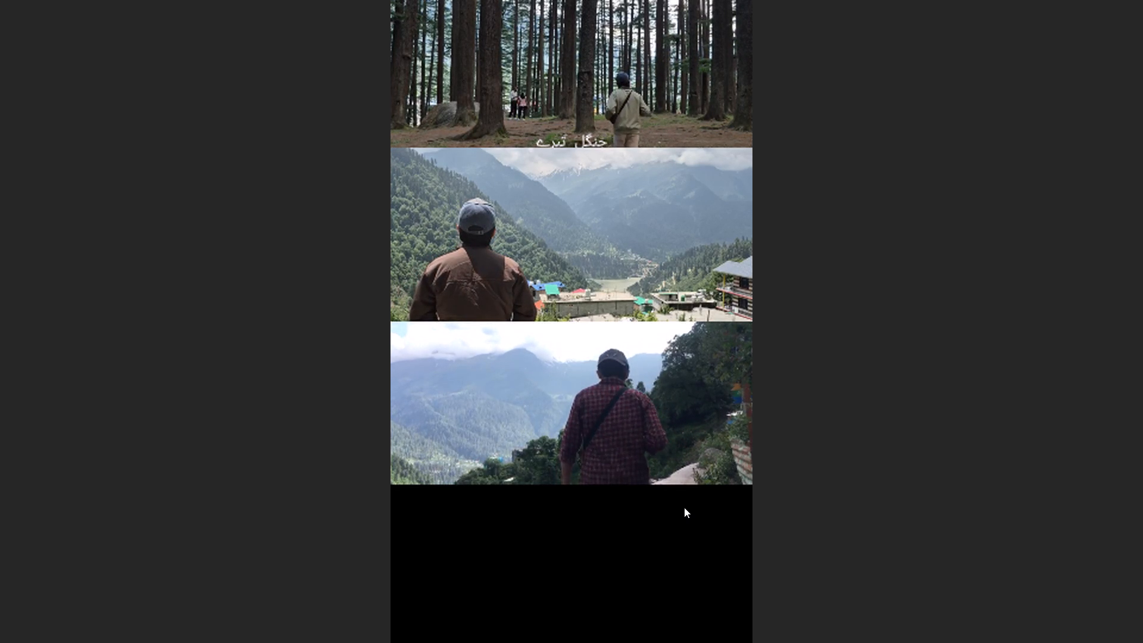
{"action": "key", "text": "space"}
{"action": "key", "text": "Escape"}
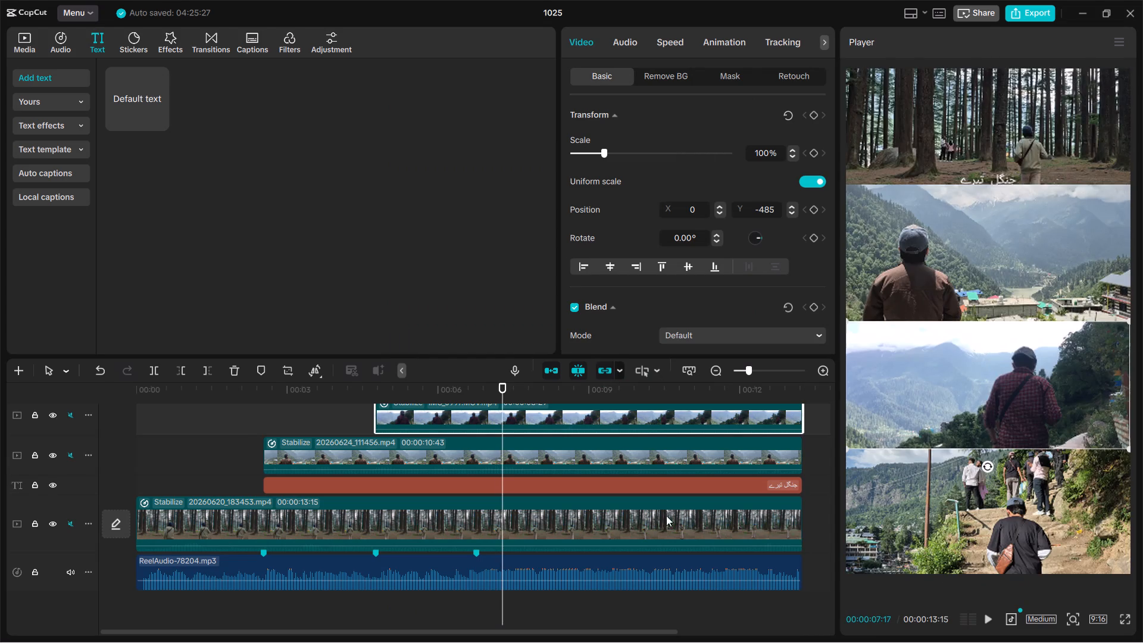
Scrub across the start of each stacked clip to check it against the audio beat markers, and briefly play the reel's opening.
{"action": "scroll", "coordinate": [645, 523], "scroll_direction": "down", "scroll_amount": 8, "text": "ctrl"}
{"action": "scroll", "coordinate": [645, 523], "scroll_direction": "up", "scroll_amount": 2}
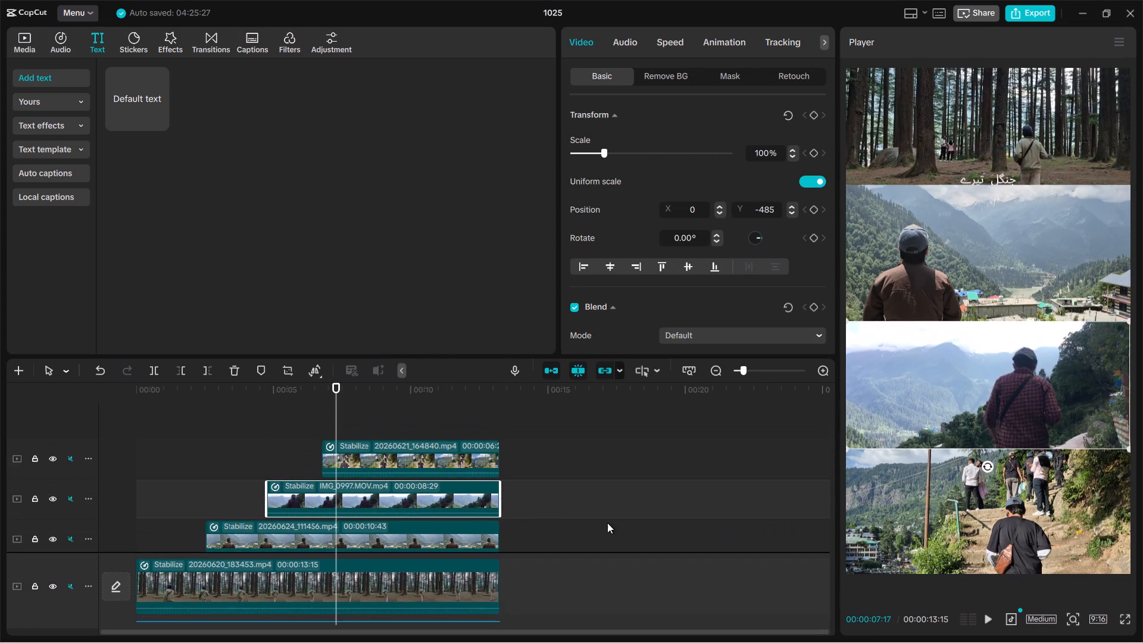
{"action": "scroll", "coordinate": [497, 508], "scroll_direction": "right", "scroll_amount": 1}
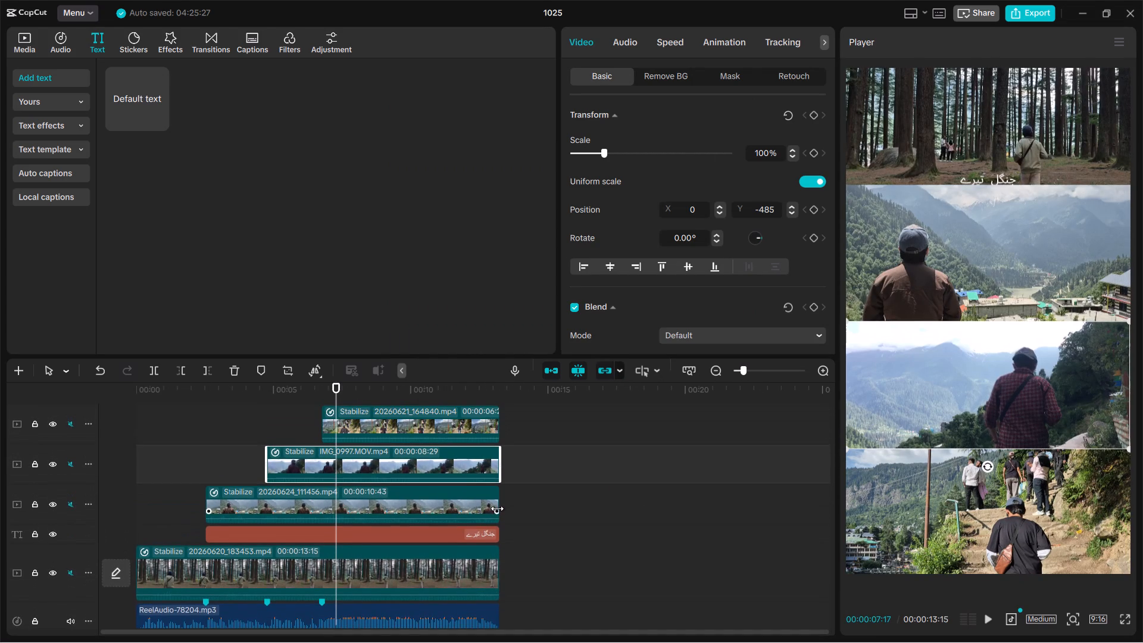
{"action": "left_click_drag", "start_coordinate": [230, 395], "coordinate": [272, 399]}
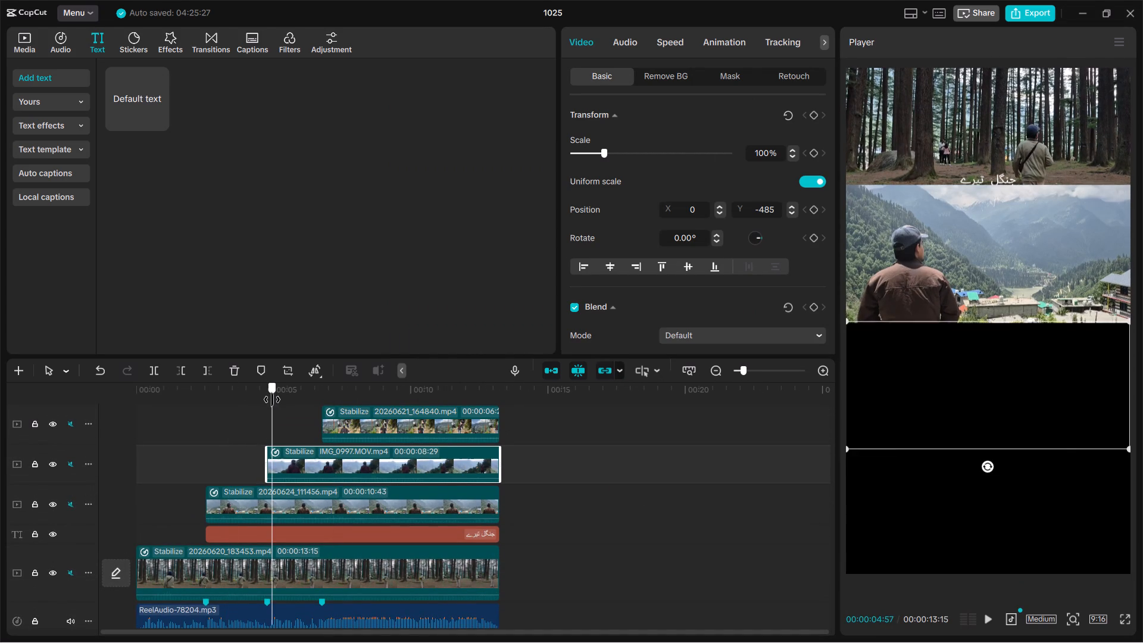
{"action": "left_click_drag", "start_coordinate": [272, 399], "coordinate": [263, 404]}
{"action": "left_click_drag", "start_coordinate": [280, 400], "coordinate": [330, 397]}
{"action": "left_click_drag", "start_coordinate": [321, 402], "coordinate": [323, 415]}
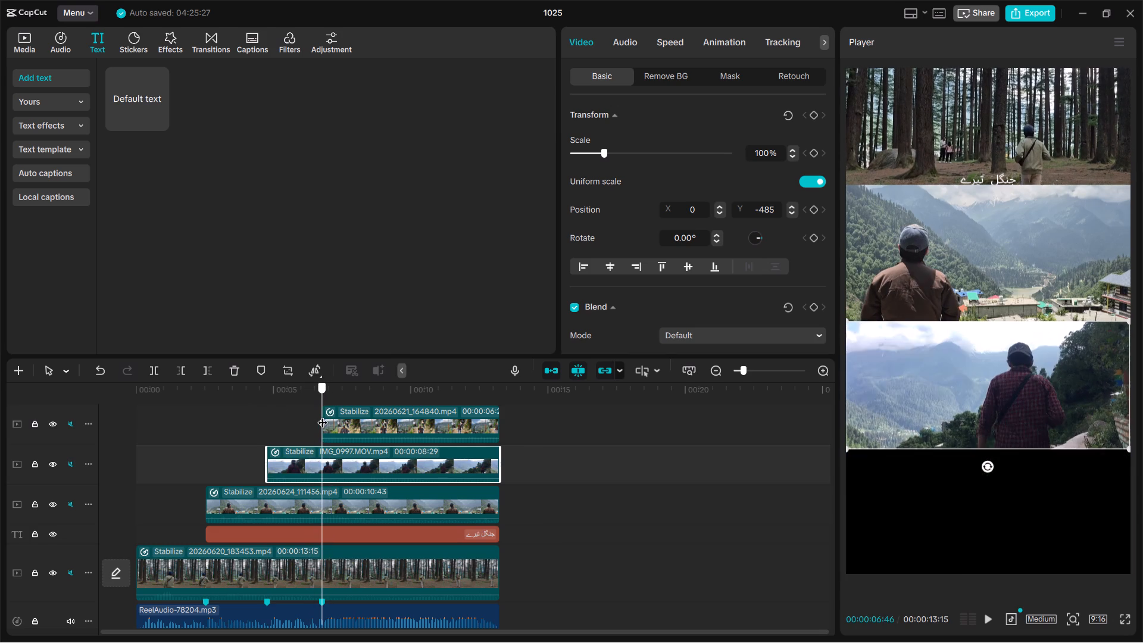
{"action": "left_click_drag", "start_coordinate": [323, 415], "coordinate": [310, 423]}
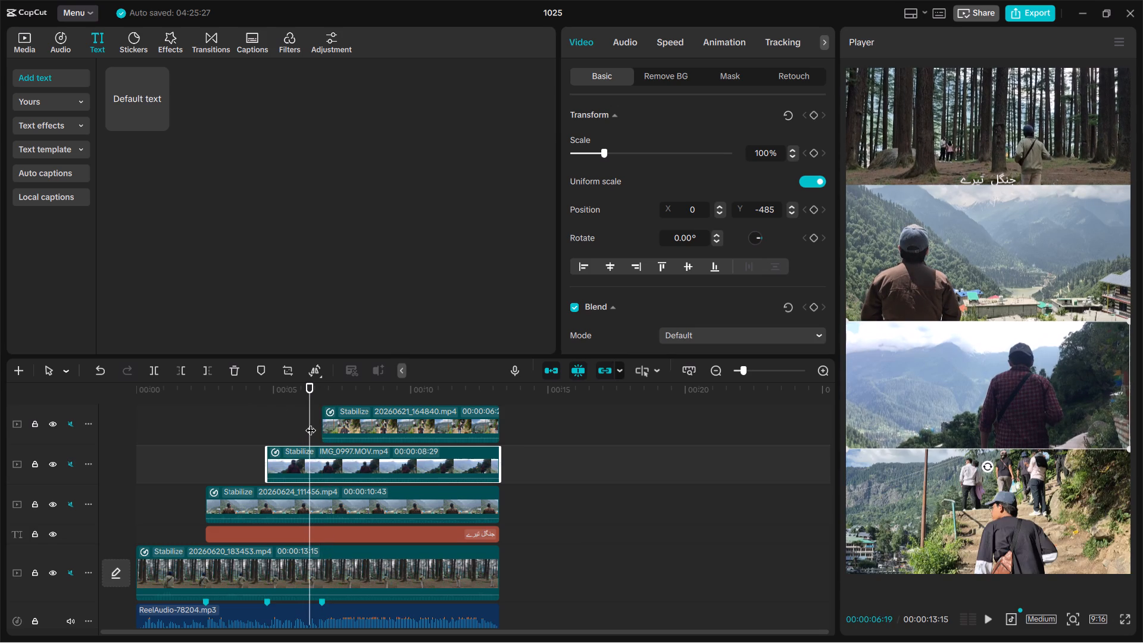
{"action": "left_click_drag", "start_coordinate": [312, 424], "coordinate": [327, 430]}
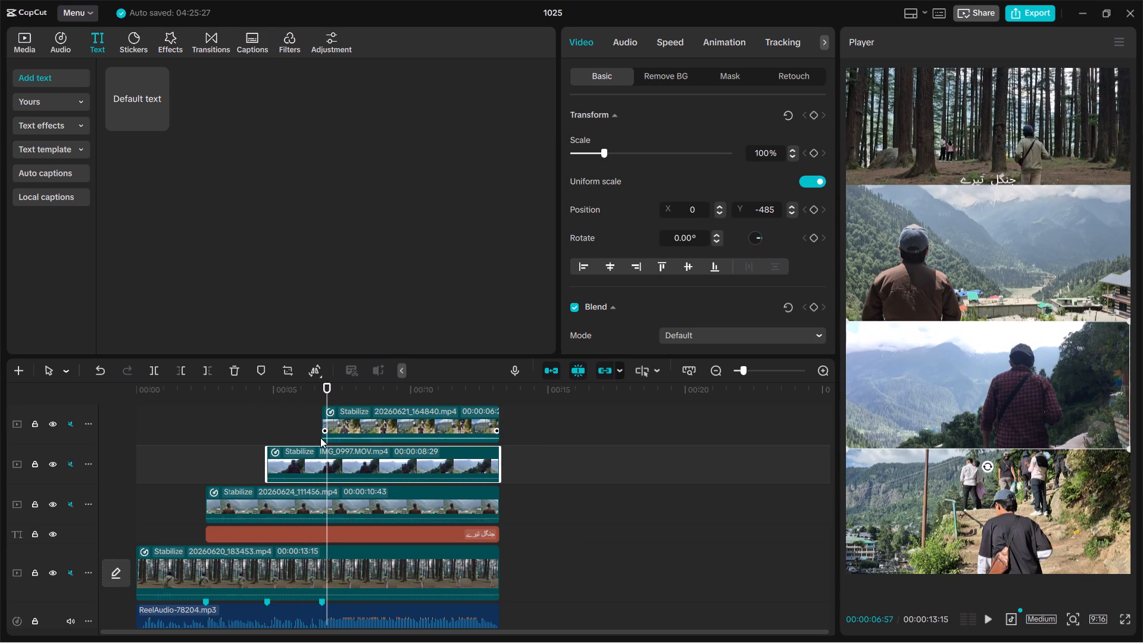
{"action": "left_click_drag", "start_coordinate": [258, 454], "coordinate": [210, 460]}
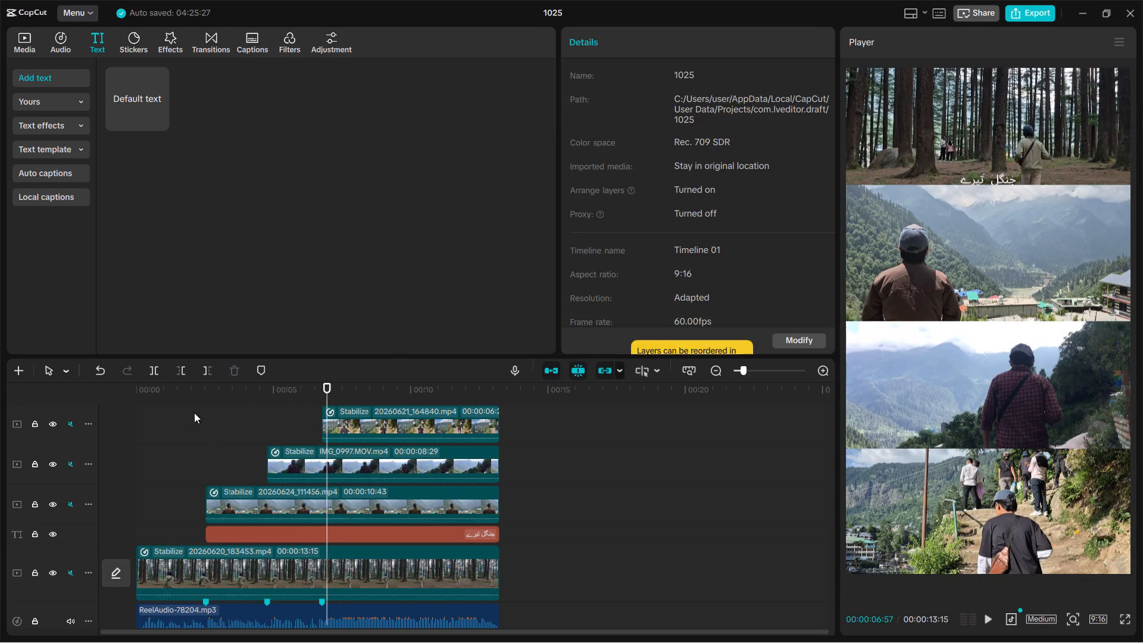
{"action": "left_click_drag", "start_coordinate": [170, 391], "coordinate": [123, 397]}
{"action": "key", "text": "space"}
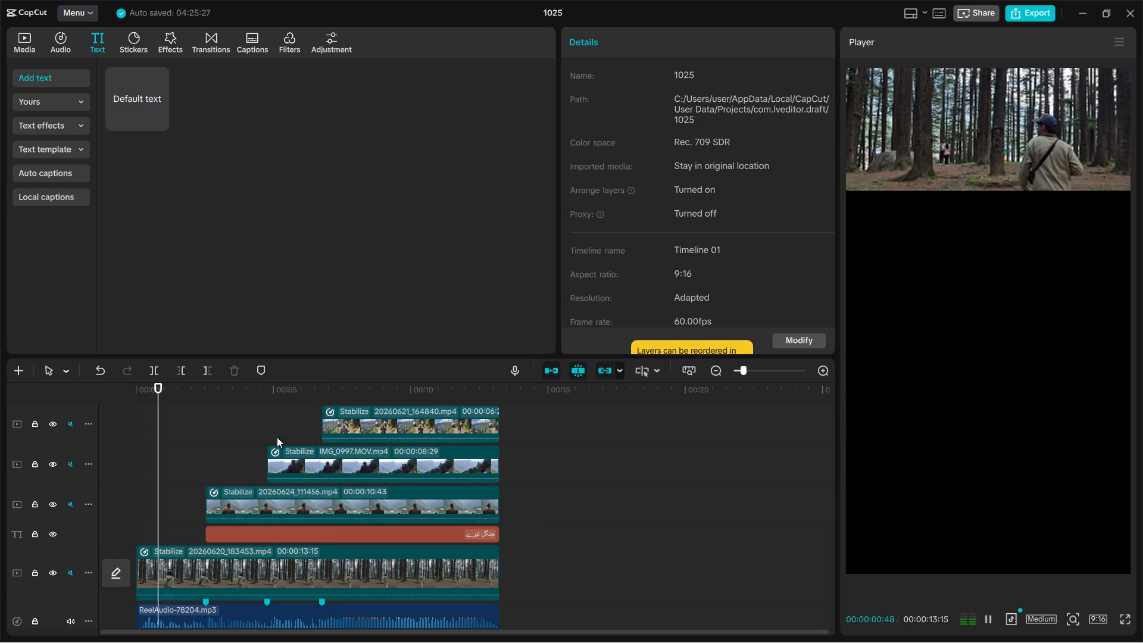
{"action": "key", "text": "space"}
Move the جنگل تیرے caption to the start of the timeline and extend its end to line up with the forest clip's end.
{"action": "scroll", "coordinate": [535, 501], "scroll_direction": "down", "scroll_amount": 1}
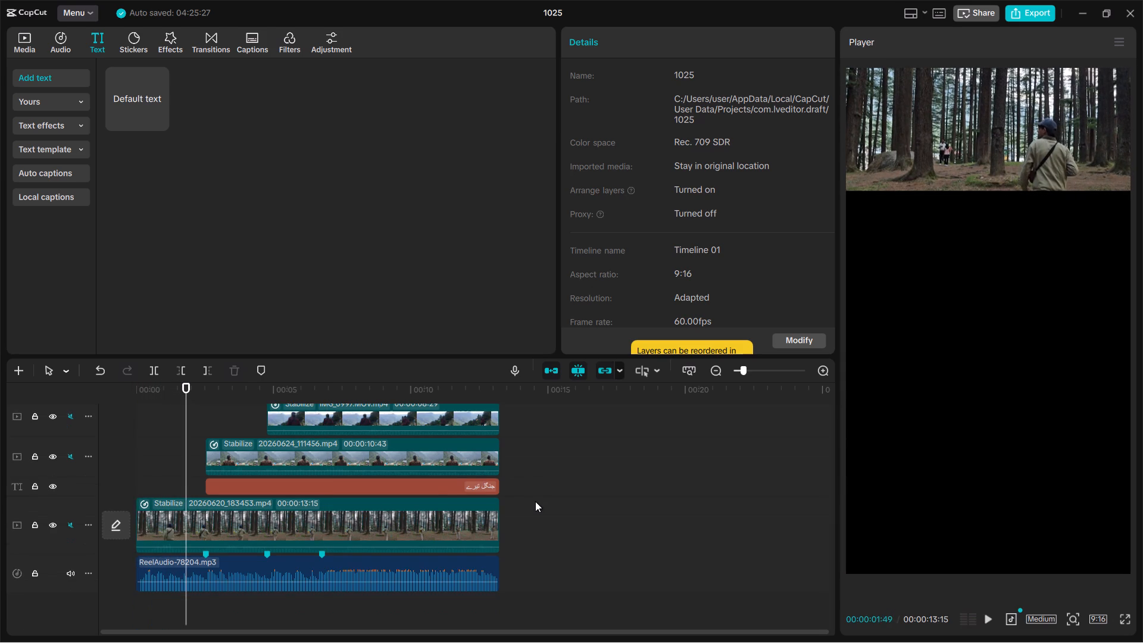
{"action": "left_click", "coordinate": [444, 485]}
{"action": "left_click_drag", "start_coordinate": [444, 485], "coordinate": [406, 489]}
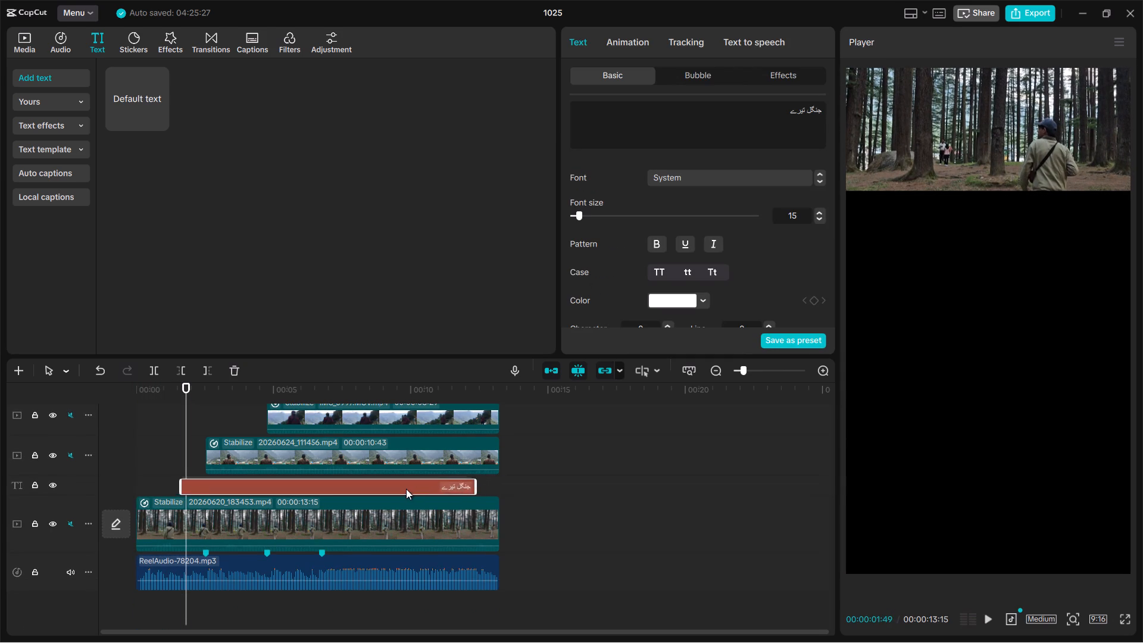
{"action": "left_click_drag", "start_coordinate": [406, 489], "coordinate": [372, 488]}
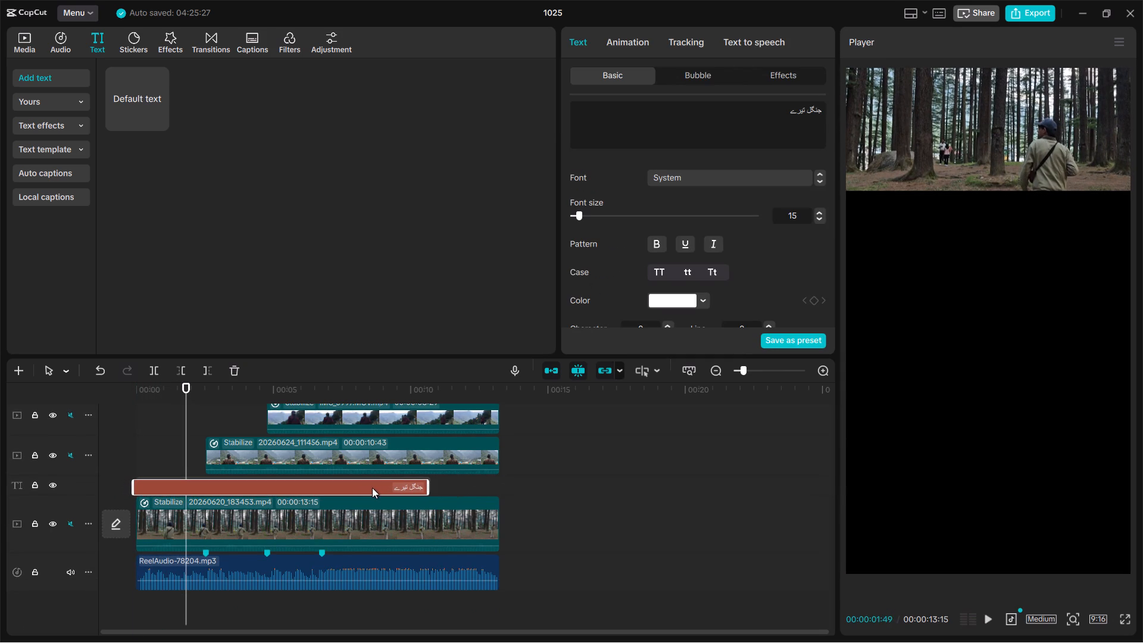
{"action": "left_click_drag", "start_coordinate": [372, 488], "coordinate": [376, 486]}
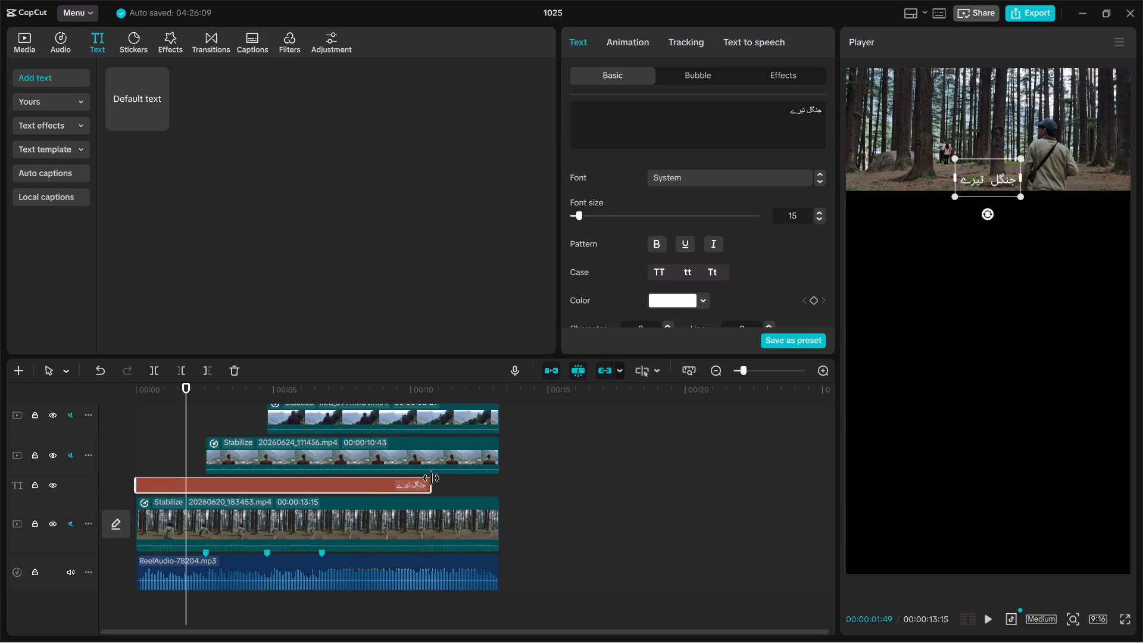
{"action": "left_click_drag", "start_coordinate": [431, 478], "coordinate": [503, 488]}
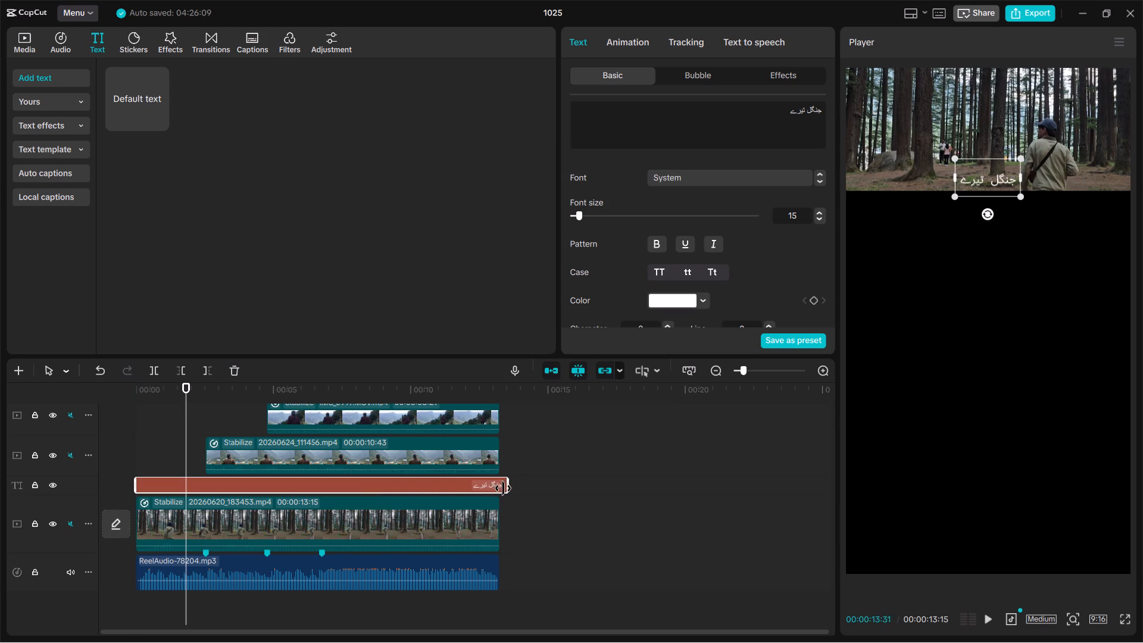
{"action": "left_click_drag", "start_coordinate": [503, 488], "coordinate": [498, 495]}
Play the reel from the beginning to about 00:00:05:14 to check the caption over the clips.
{"action": "left_click_drag", "start_coordinate": [165, 394], "coordinate": [143, 392]}
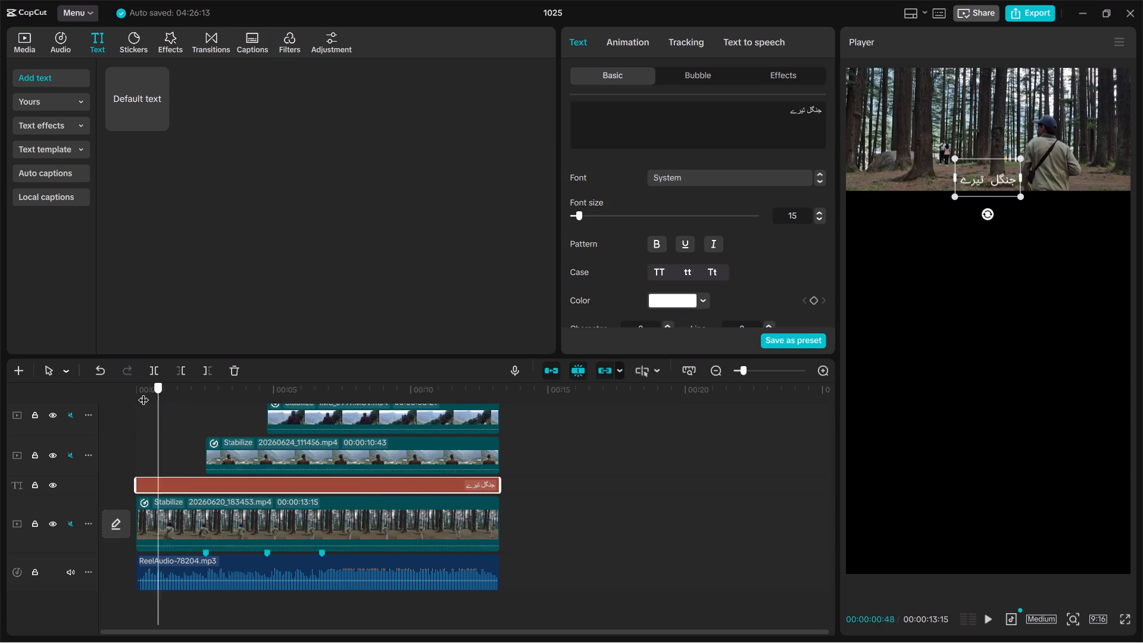
{"action": "left_click_drag", "start_coordinate": [143, 392], "coordinate": [132, 394]}
{"action": "key", "text": "space"}
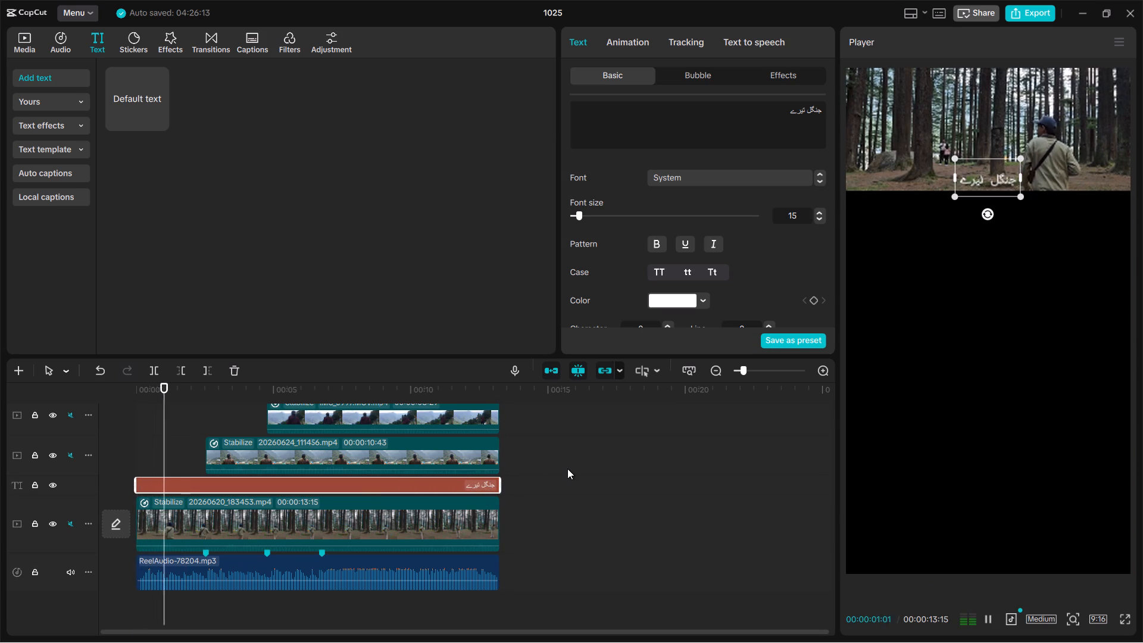
{"action": "scroll", "coordinate": [567, 469], "scroll_direction": "up", "scroll_amount": 1}
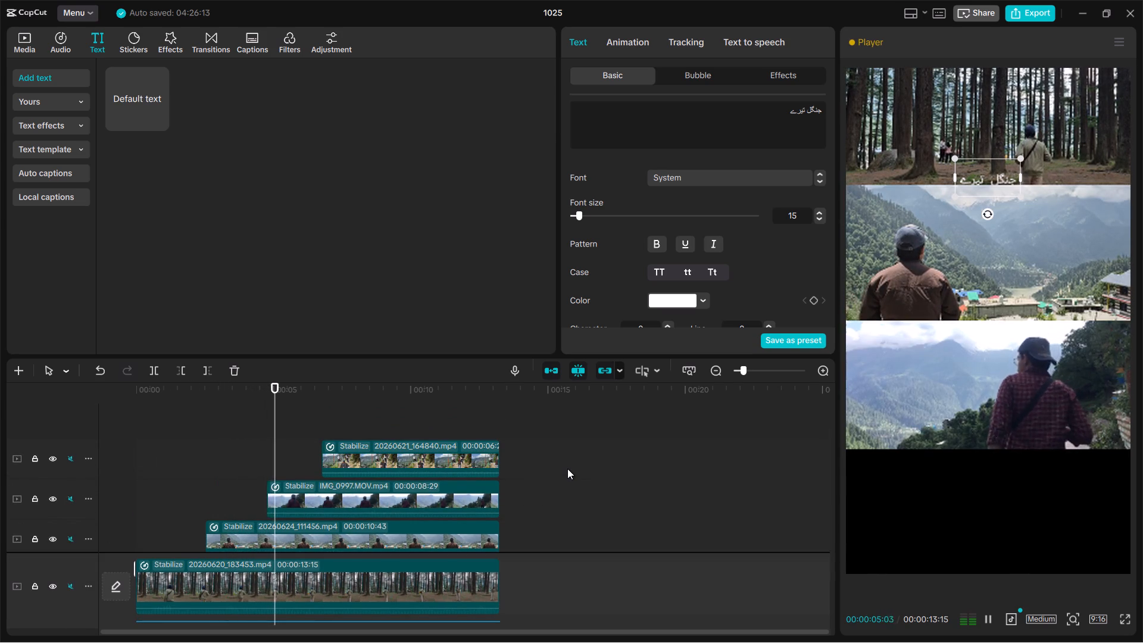
{"action": "key", "text": "space"}
{"action": "scroll", "coordinate": [567, 469], "scroll_direction": "down", "scroll_amount": 2}
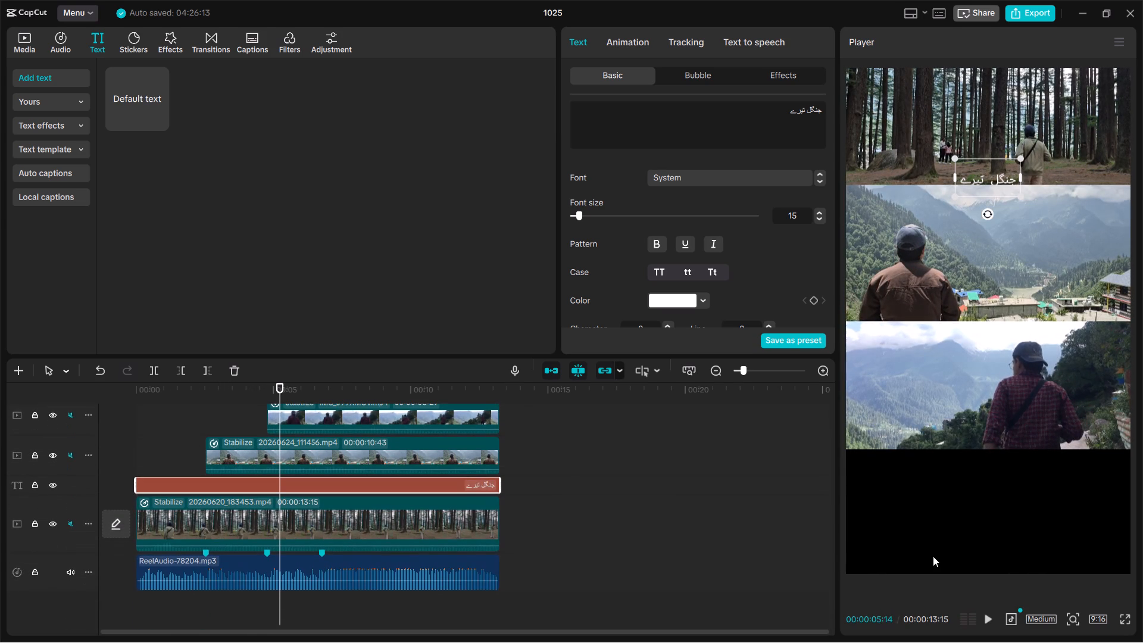
Set the player's preview quality to Low.
{"action": "left_click", "coordinate": [1031, 621]}
{"action": "left_click", "coordinate": [983, 626]}
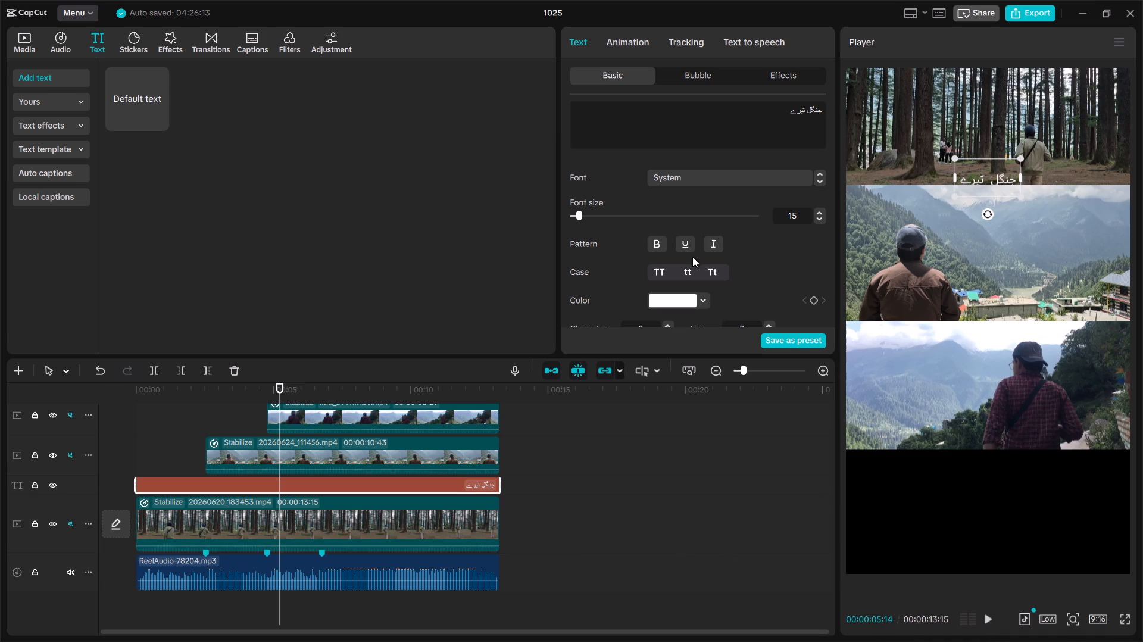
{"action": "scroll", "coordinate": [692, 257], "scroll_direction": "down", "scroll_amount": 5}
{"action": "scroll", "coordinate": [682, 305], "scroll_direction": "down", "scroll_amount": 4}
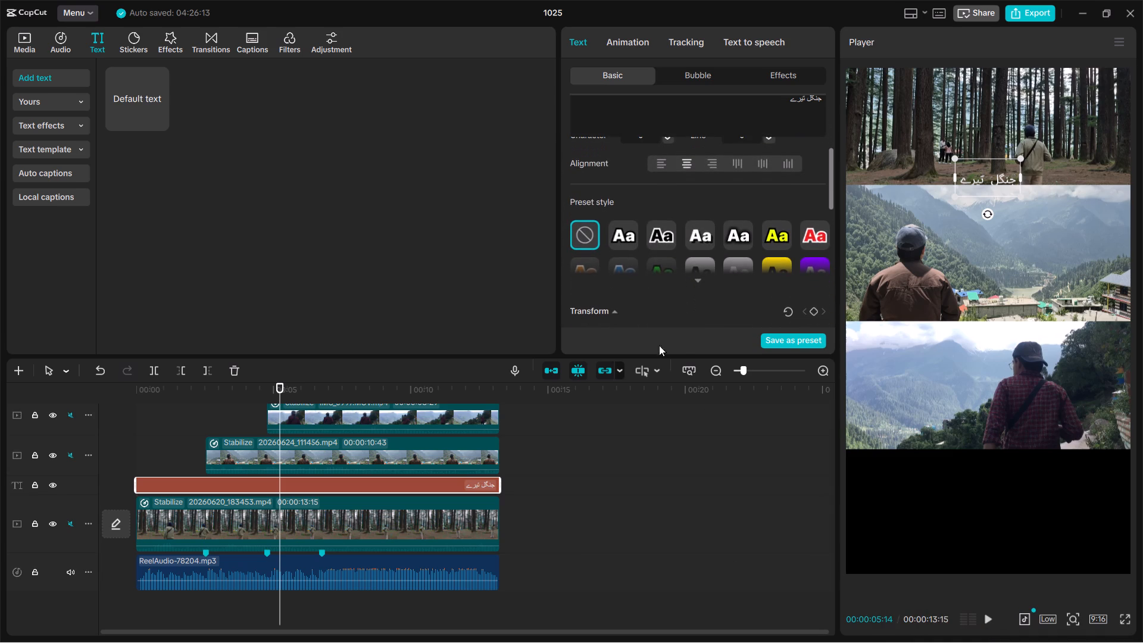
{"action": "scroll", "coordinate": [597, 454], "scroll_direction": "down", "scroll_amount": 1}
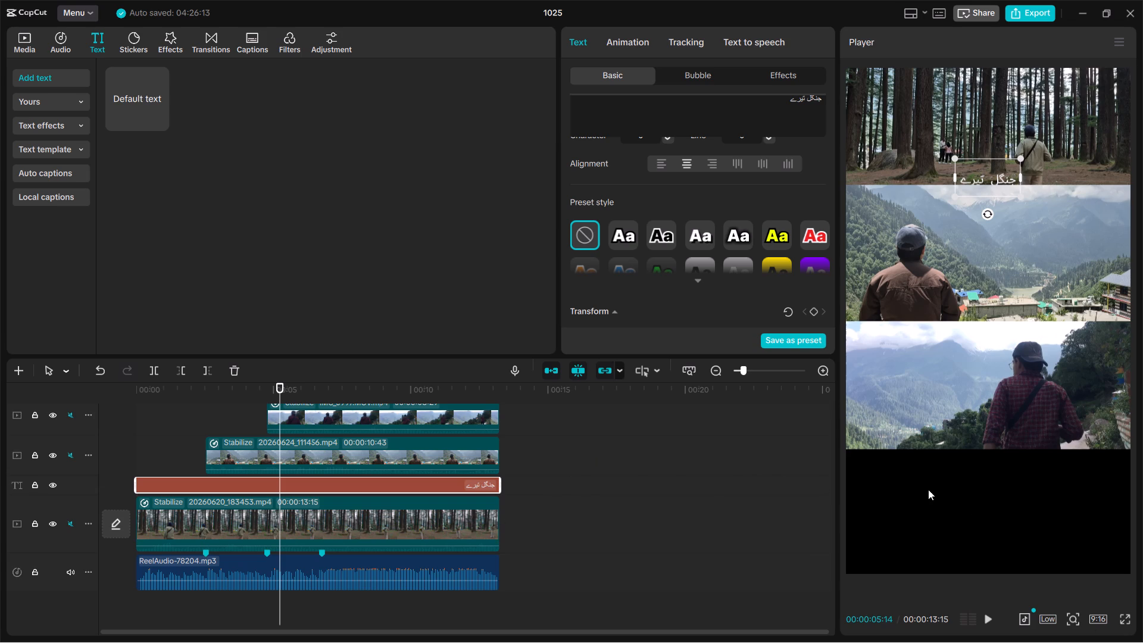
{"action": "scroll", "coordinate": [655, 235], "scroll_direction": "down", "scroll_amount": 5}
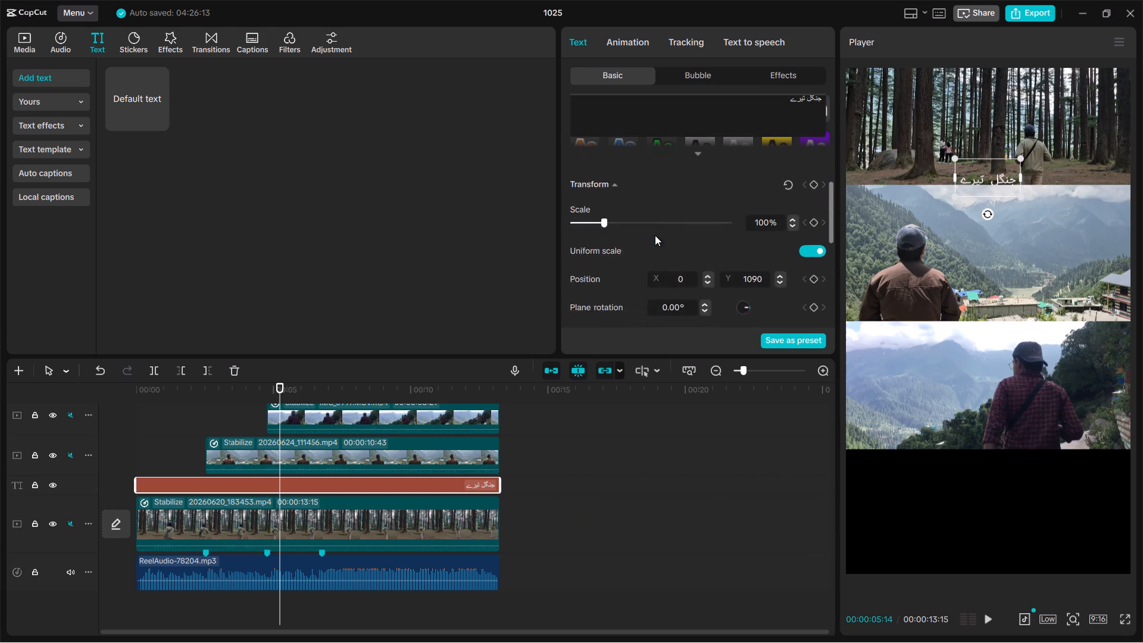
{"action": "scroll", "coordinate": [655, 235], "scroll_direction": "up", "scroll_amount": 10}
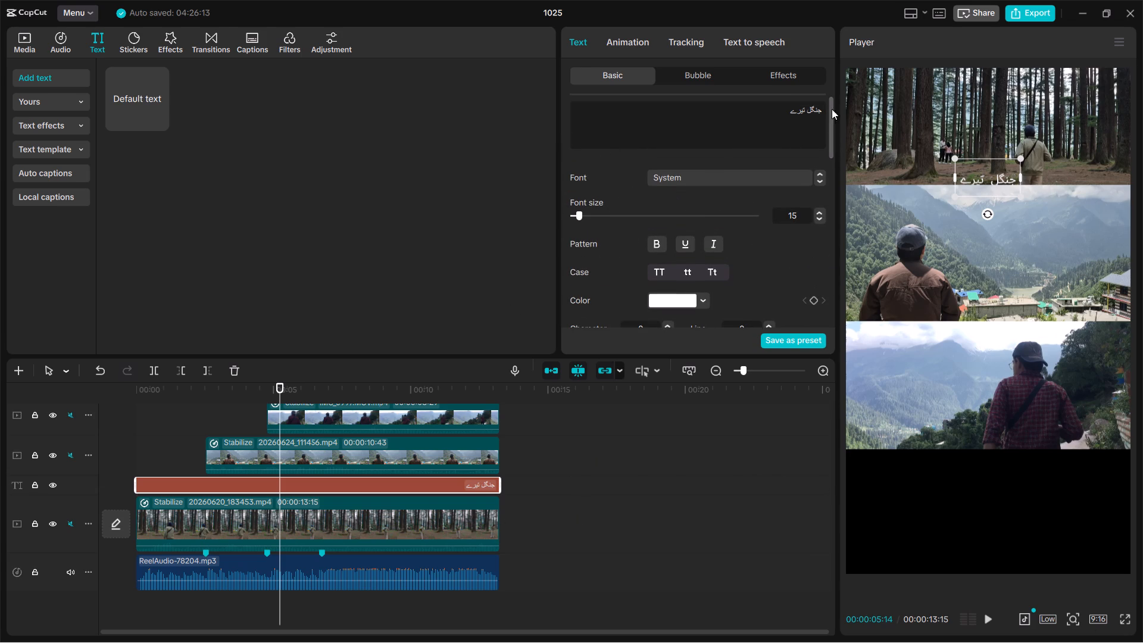
Move the جنگل تیرے caption slightly higher over the forest clip, to about Y 1124, and shrink it to about 89% scale.
{"action": "left_click_drag", "start_coordinate": [992, 172], "coordinate": [992, 161]}
{"action": "left_click_drag", "start_coordinate": [1000, 177], "coordinate": [1000, 164]}
{"action": "left_click", "coordinate": [1000, 177]}
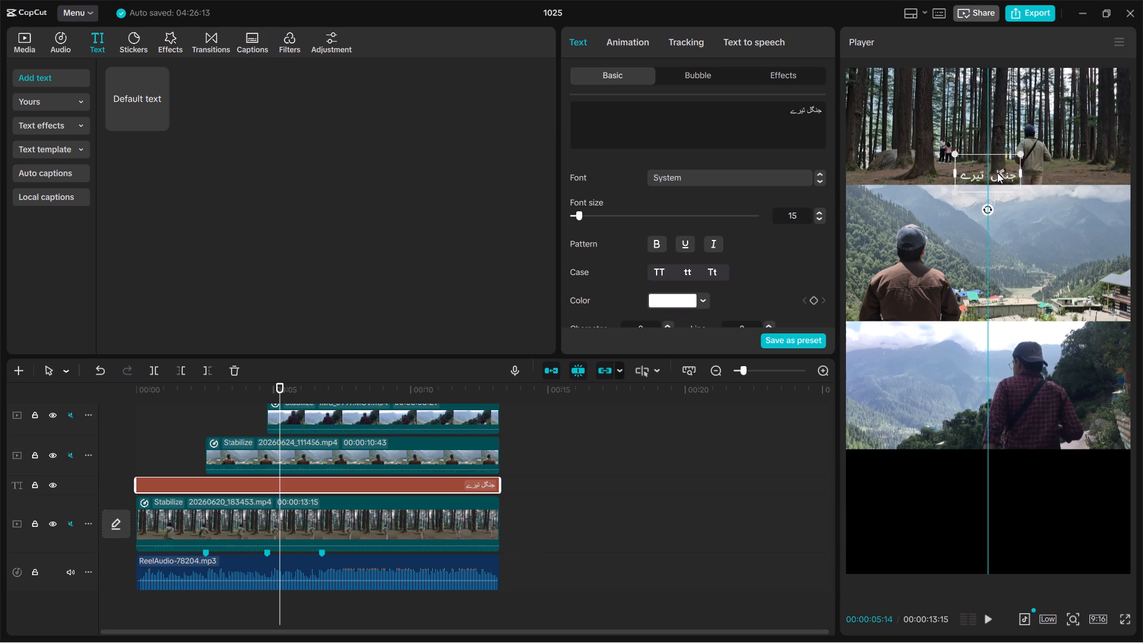
{"action": "left_click_drag", "start_coordinate": [1019, 188], "coordinate": [1018, 188]}
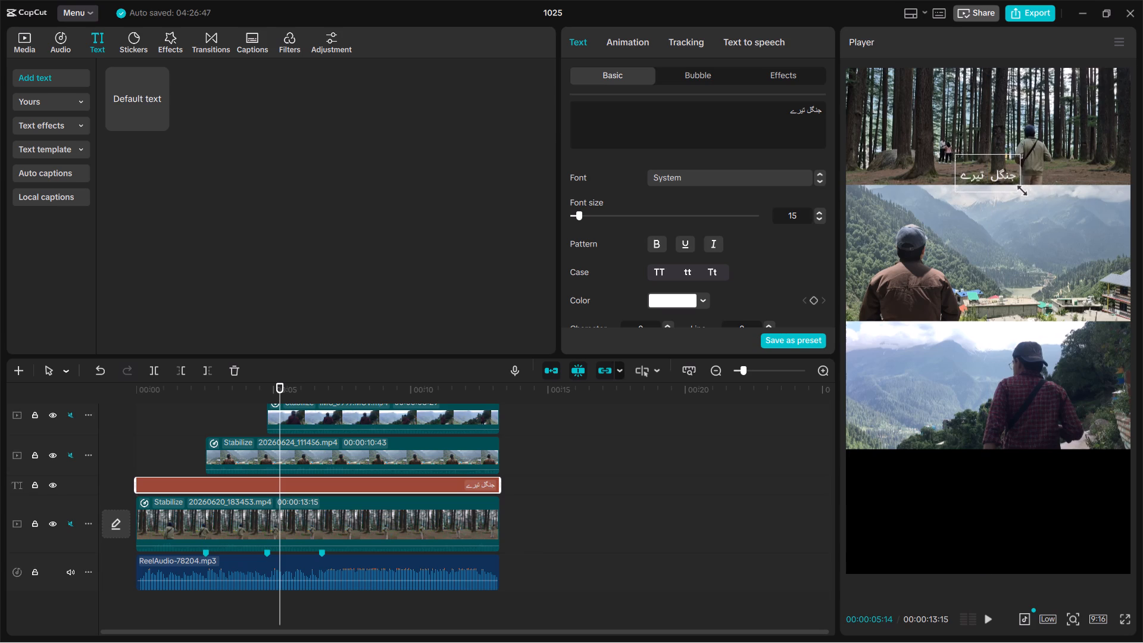
{"action": "left_click_drag", "start_coordinate": [1018, 188], "coordinate": [1012, 186]}
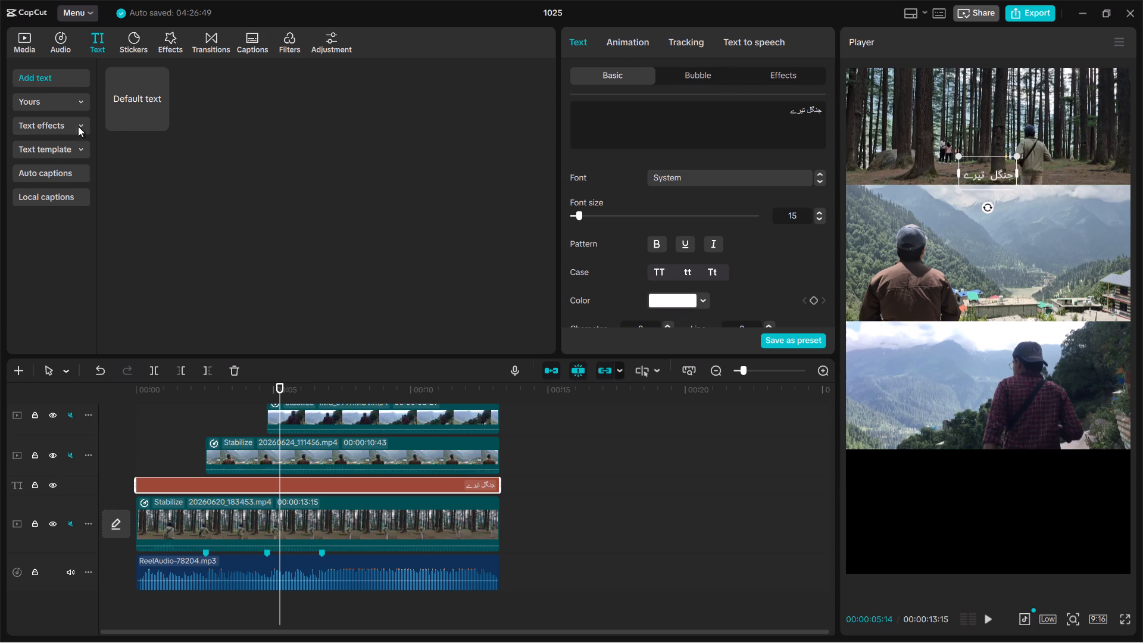
Browse the available fonts and set the جنگل تیرے caption's font to Constantia Bold.
{"action": "left_click", "coordinate": [685, 174]}
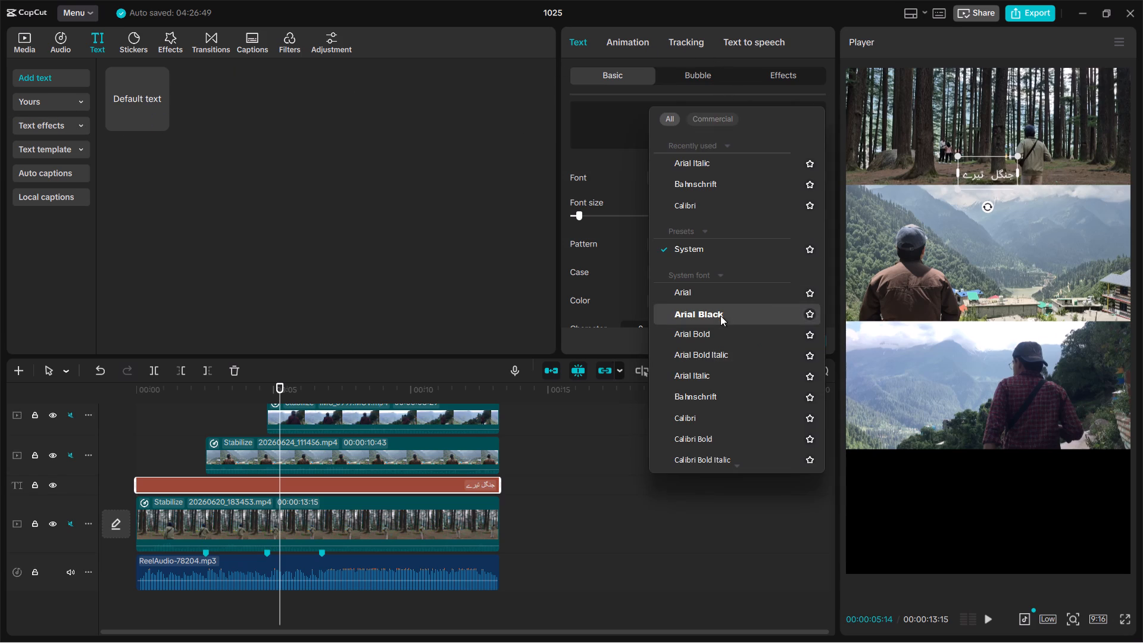
{"action": "scroll", "coordinate": [714, 387], "scroll_direction": "down", "scroll_amount": 1}
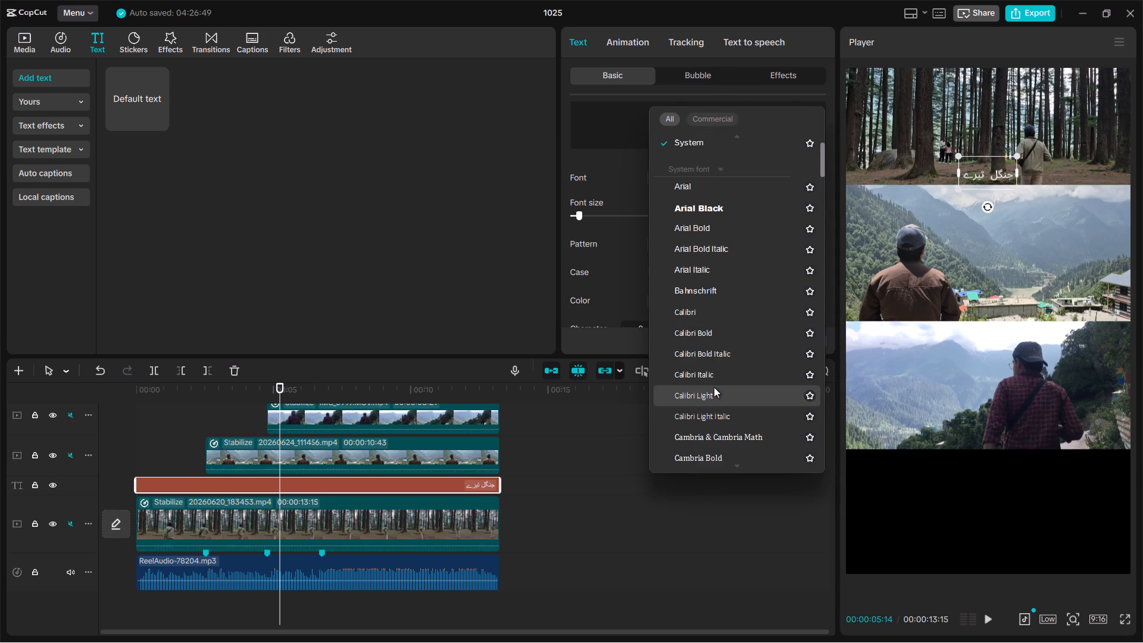
{"action": "scroll", "coordinate": [714, 387], "scroll_direction": "down", "scroll_amount": 1}
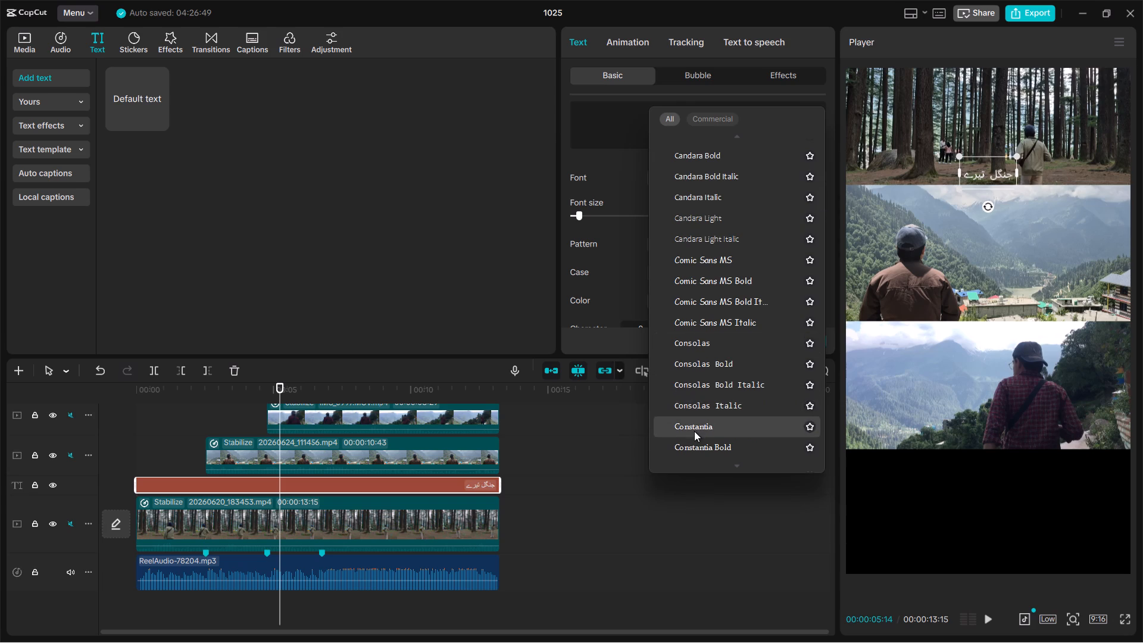
{"action": "scroll", "coordinate": [694, 358], "scroll_direction": "down", "scroll_amount": 3}
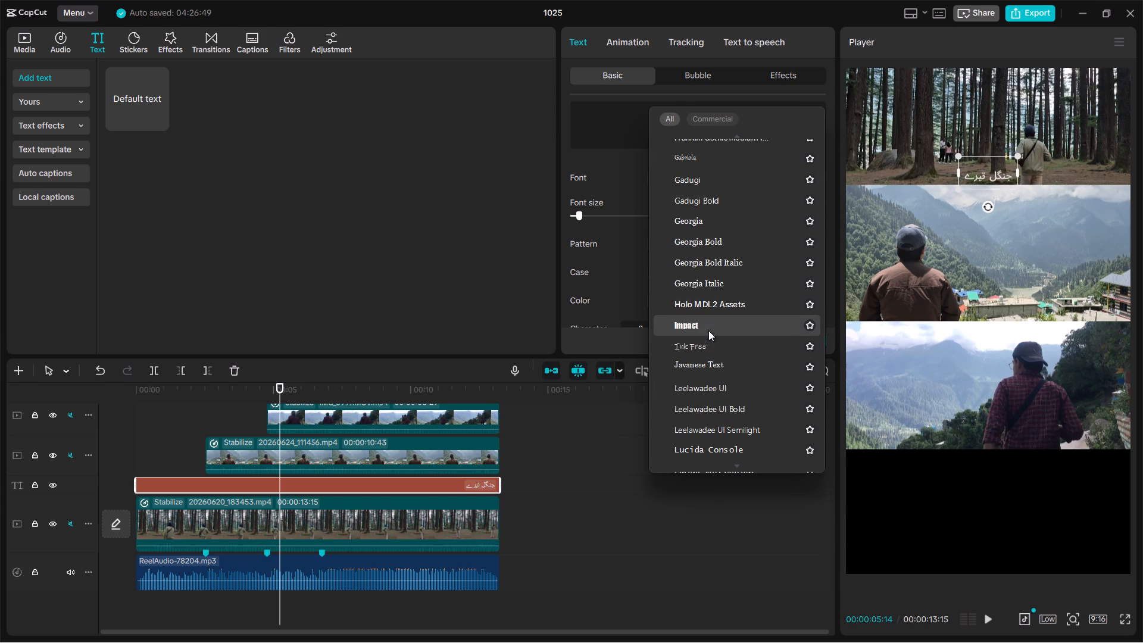
{"action": "scroll", "coordinate": [713, 375], "scroll_direction": "down", "scroll_amount": 5}
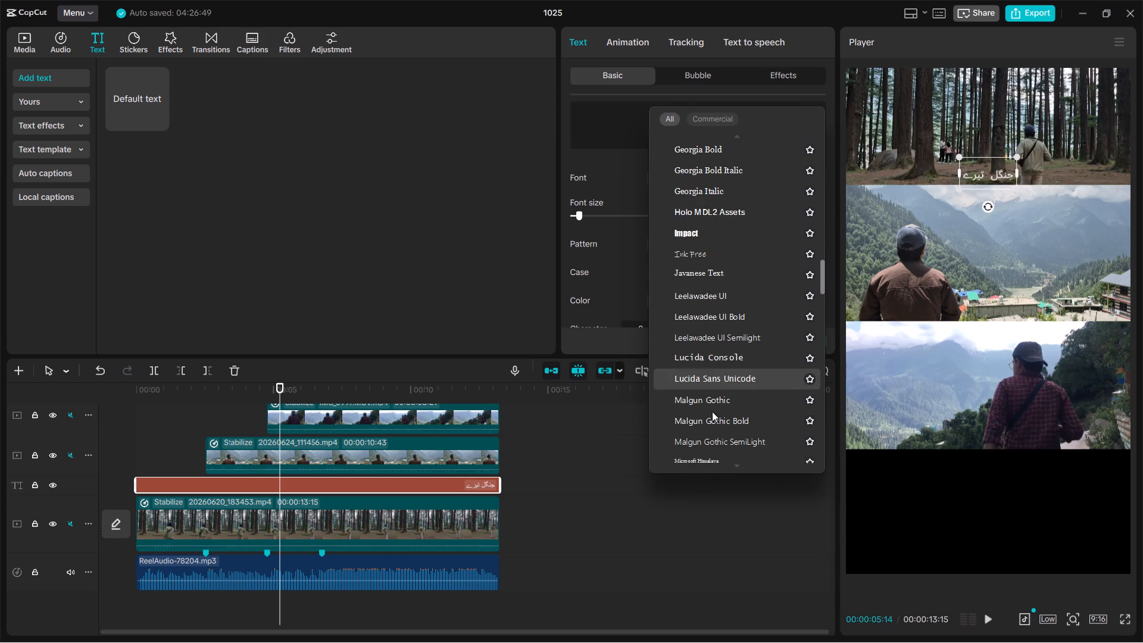
{"action": "scroll", "coordinate": [712, 429], "scroll_direction": "down", "scroll_amount": 2}
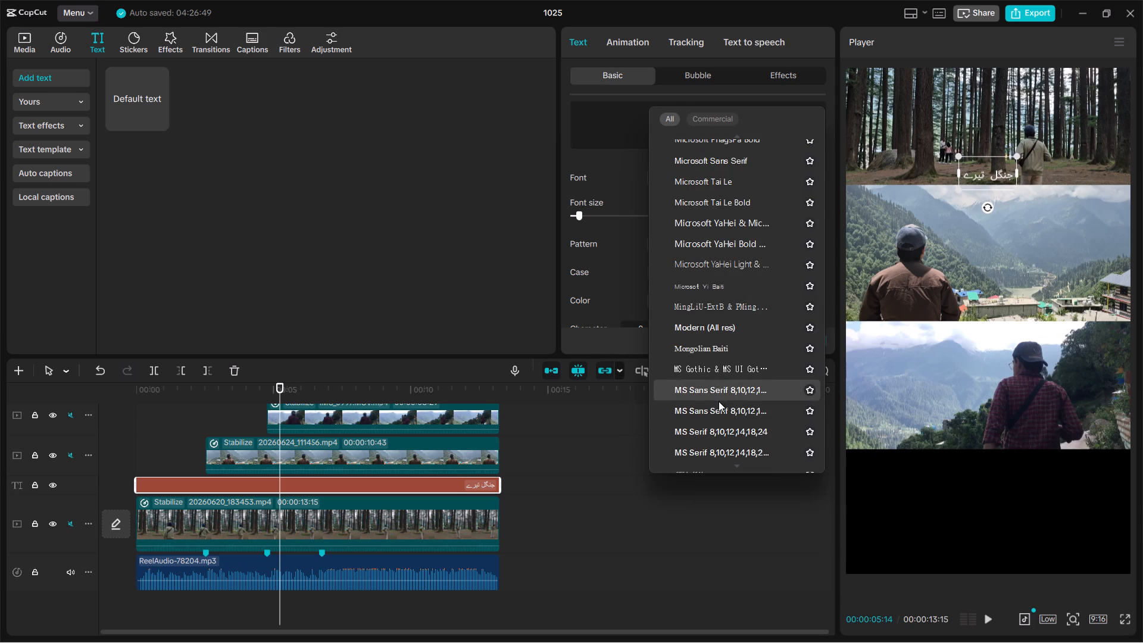
{"action": "scroll", "coordinate": [719, 403], "scroll_direction": "down", "scroll_amount": 2}
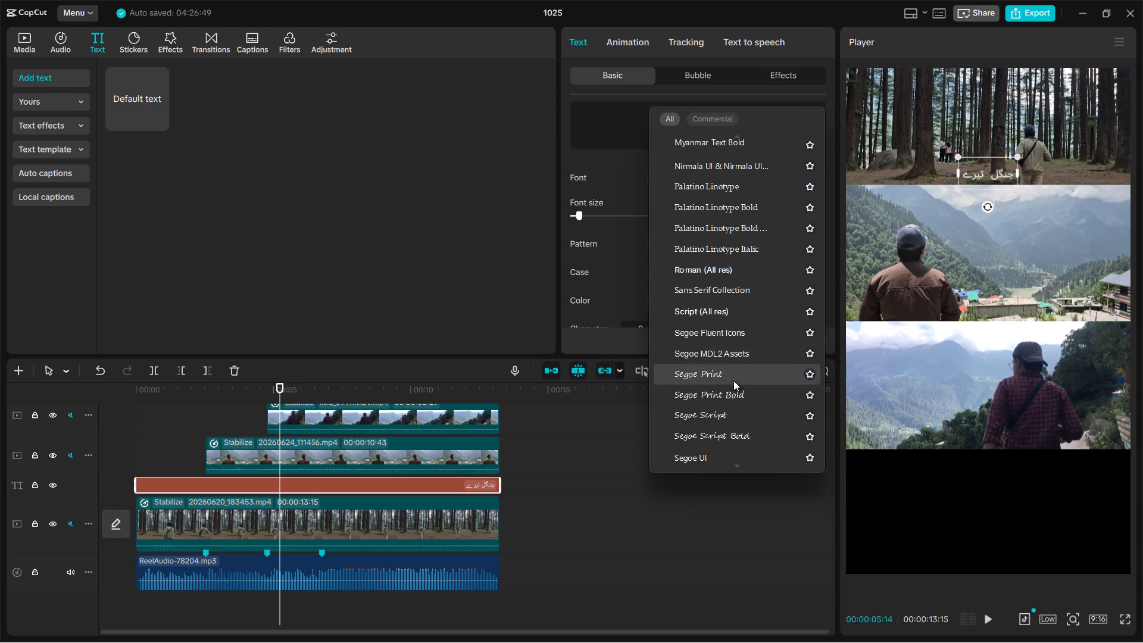
{"action": "scroll", "coordinate": [732, 395], "scroll_direction": "down", "scroll_amount": 2}
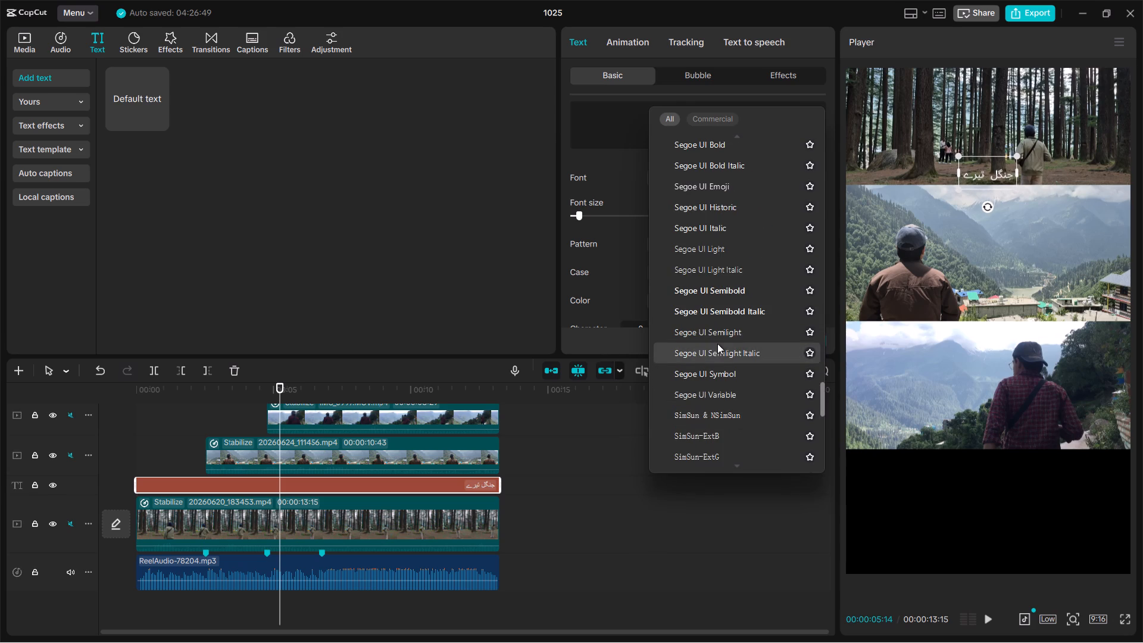
{"action": "scroll", "coordinate": [717, 344], "scroll_direction": "down", "scroll_amount": 13}
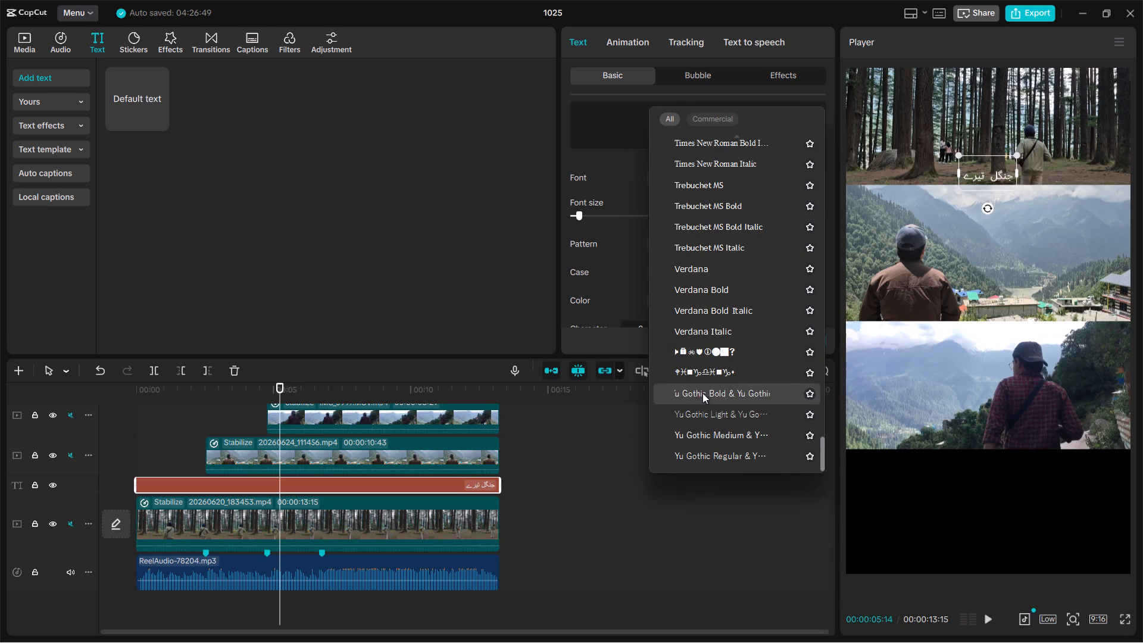
{"action": "scroll", "coordinate": [701, 308], "scroll_direction": "down", "scroll_amount": 4}
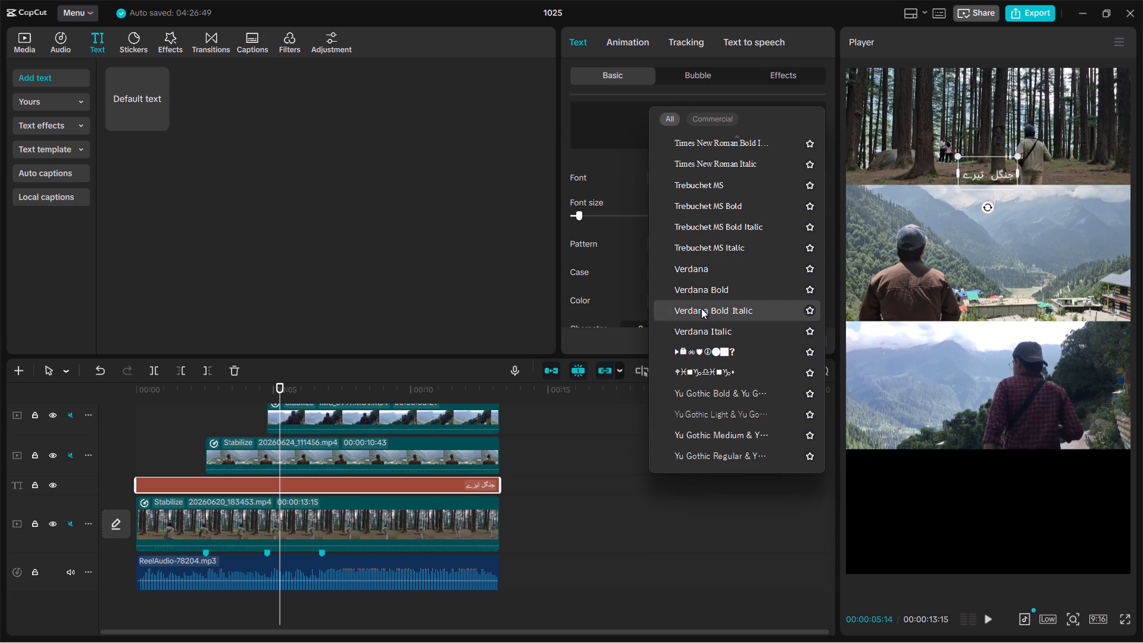
{"action": "scroll", "coordinate": [701, 308], "scroll_direction": "down", "scroll_amount": 3}
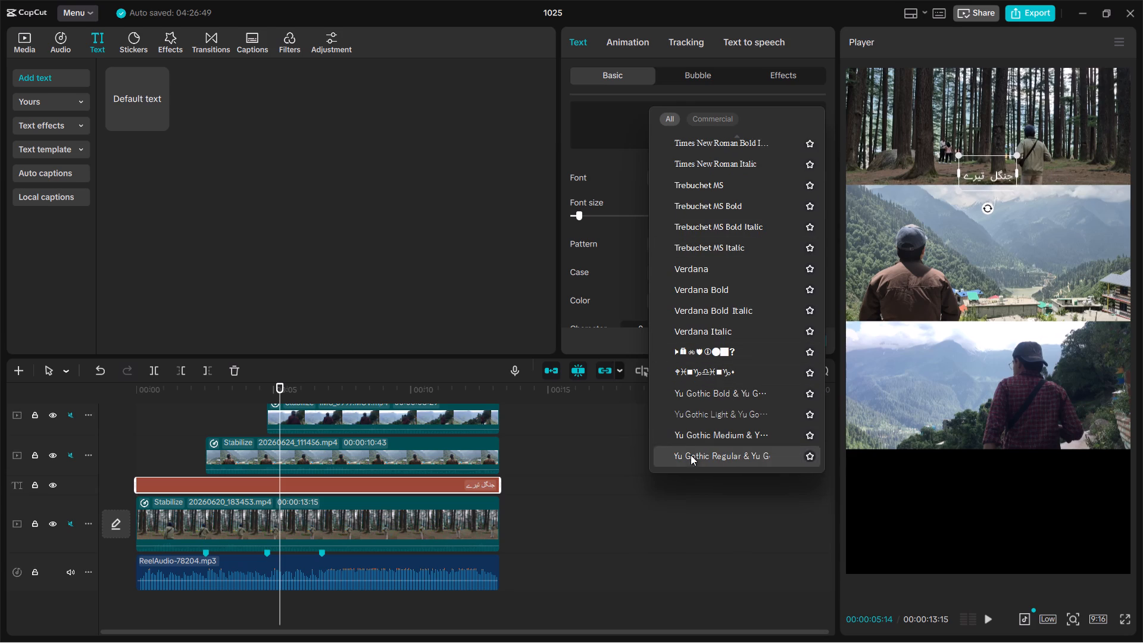
{"action": "scroll", "coordinate": [699, 327], "scroll_direction": "up", "scroll_amount": 5}
{"action": "scroll", "coordinate": [702, 223], "scroll_direction": "up", "scroll_amount": 1}
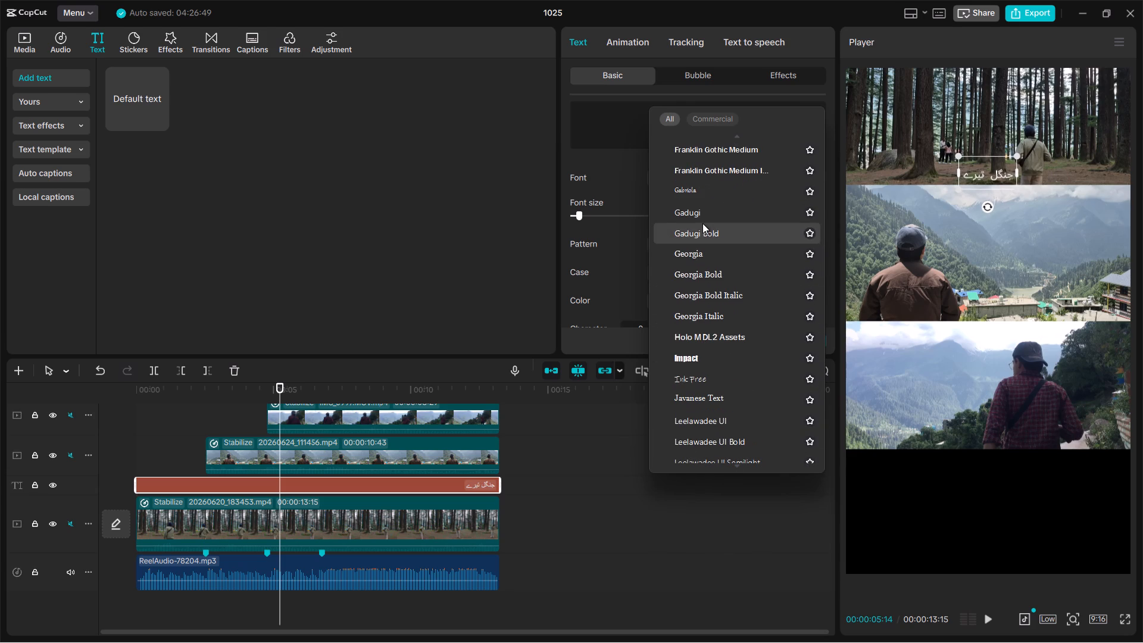
{"action": "scroll", "coordinate": [702, 223], "scroll_direction": "up", "scroll_amount": 1}
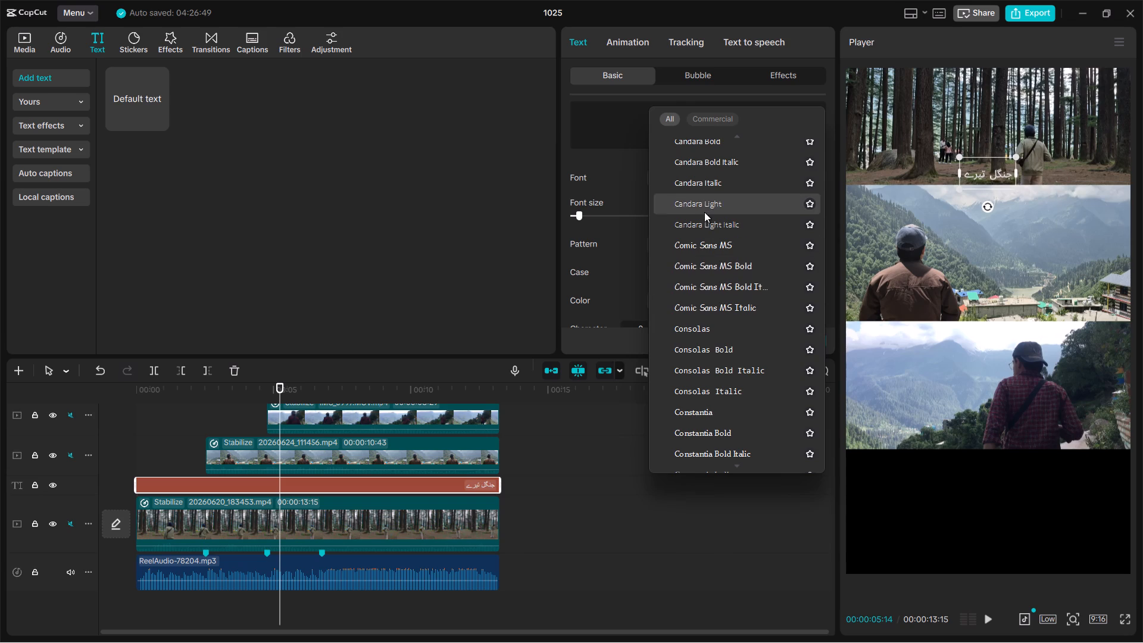
{"action": "scroll", "coordinate": [704, 212], "scroll_direction": "up", "scroll_amount": 1}
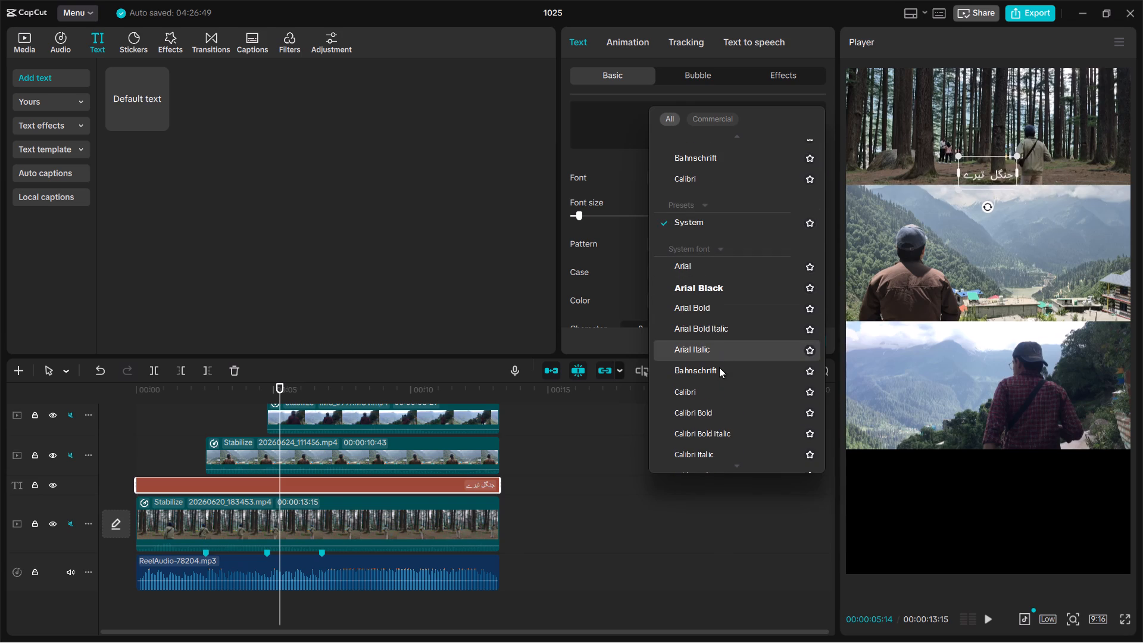
{"action": "scroll", "coordinate": [723, 417], "scroll_direction": "down", "scroll_amount": 2}
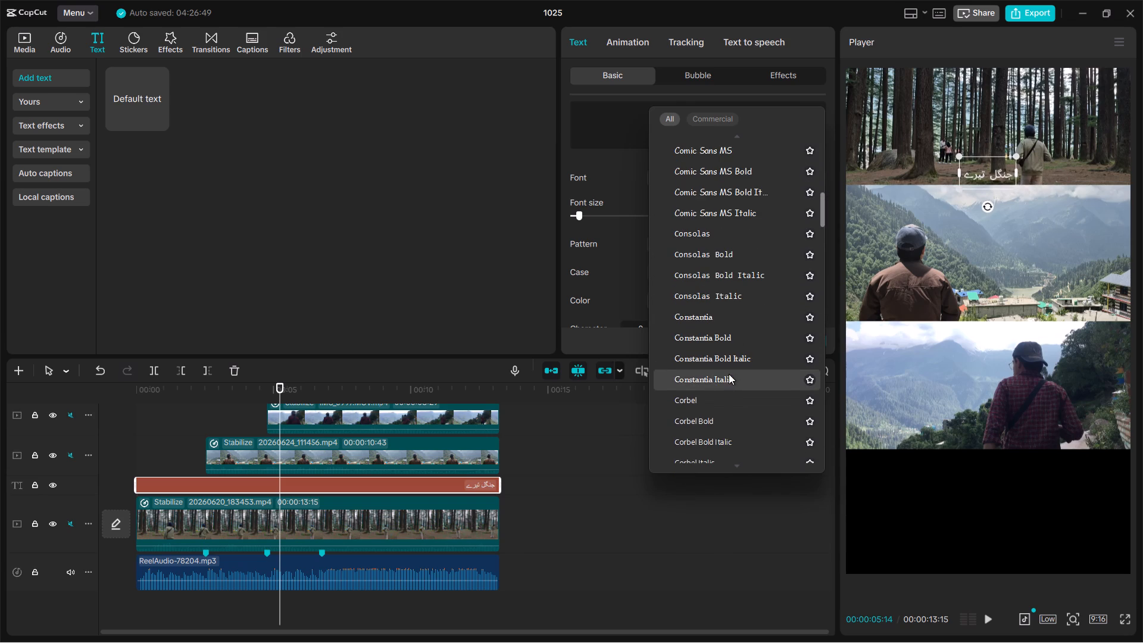
{"action": "left_click", "coordinate": [719, 338]}
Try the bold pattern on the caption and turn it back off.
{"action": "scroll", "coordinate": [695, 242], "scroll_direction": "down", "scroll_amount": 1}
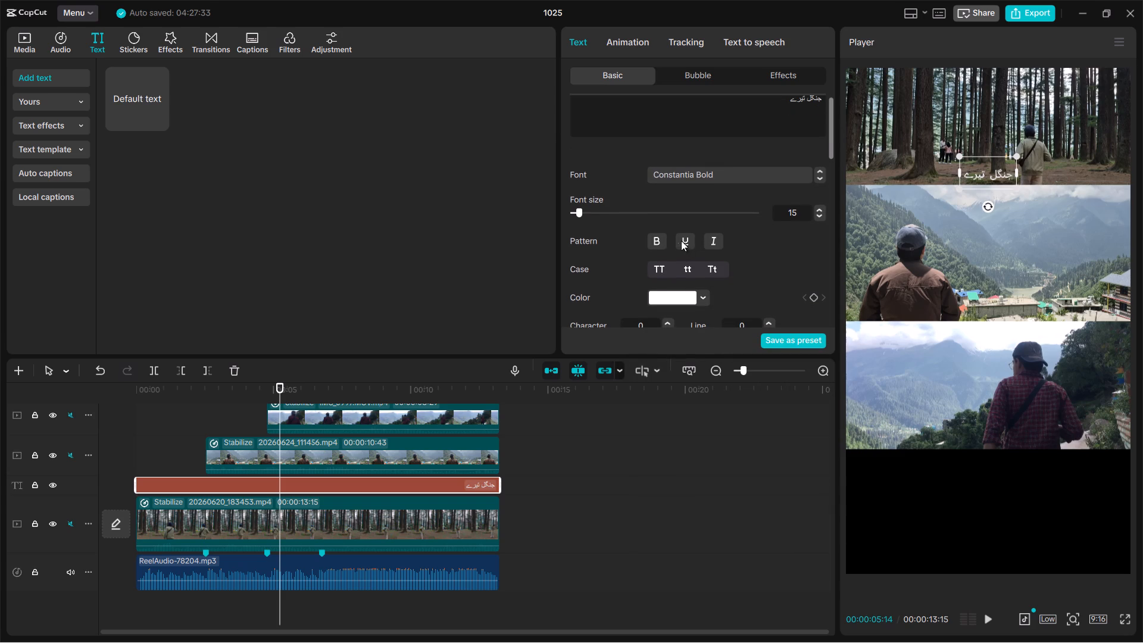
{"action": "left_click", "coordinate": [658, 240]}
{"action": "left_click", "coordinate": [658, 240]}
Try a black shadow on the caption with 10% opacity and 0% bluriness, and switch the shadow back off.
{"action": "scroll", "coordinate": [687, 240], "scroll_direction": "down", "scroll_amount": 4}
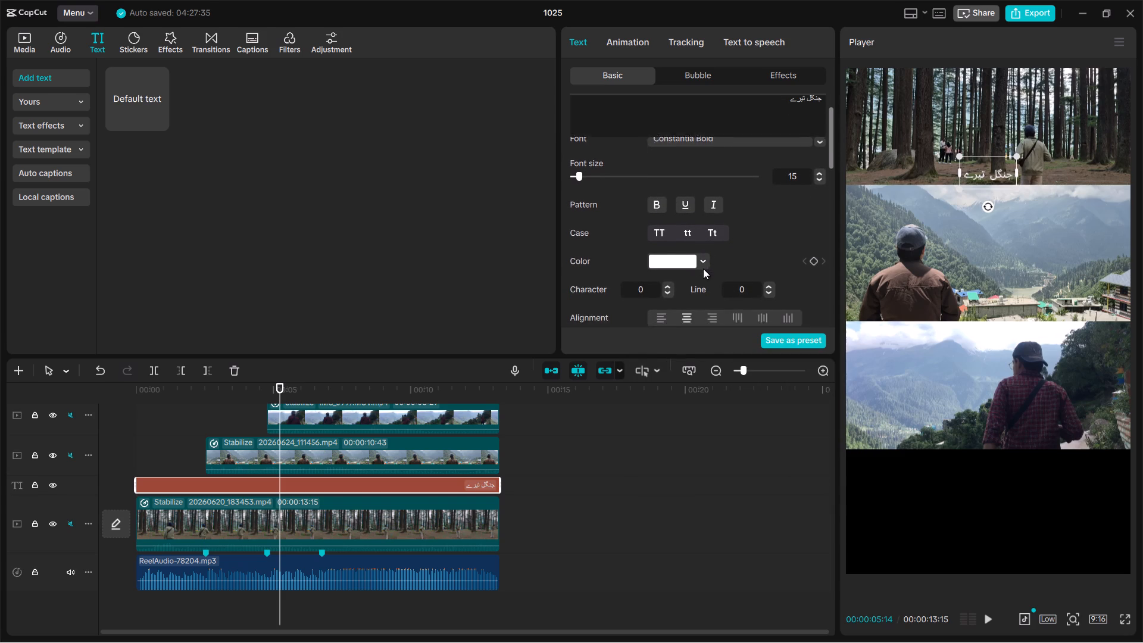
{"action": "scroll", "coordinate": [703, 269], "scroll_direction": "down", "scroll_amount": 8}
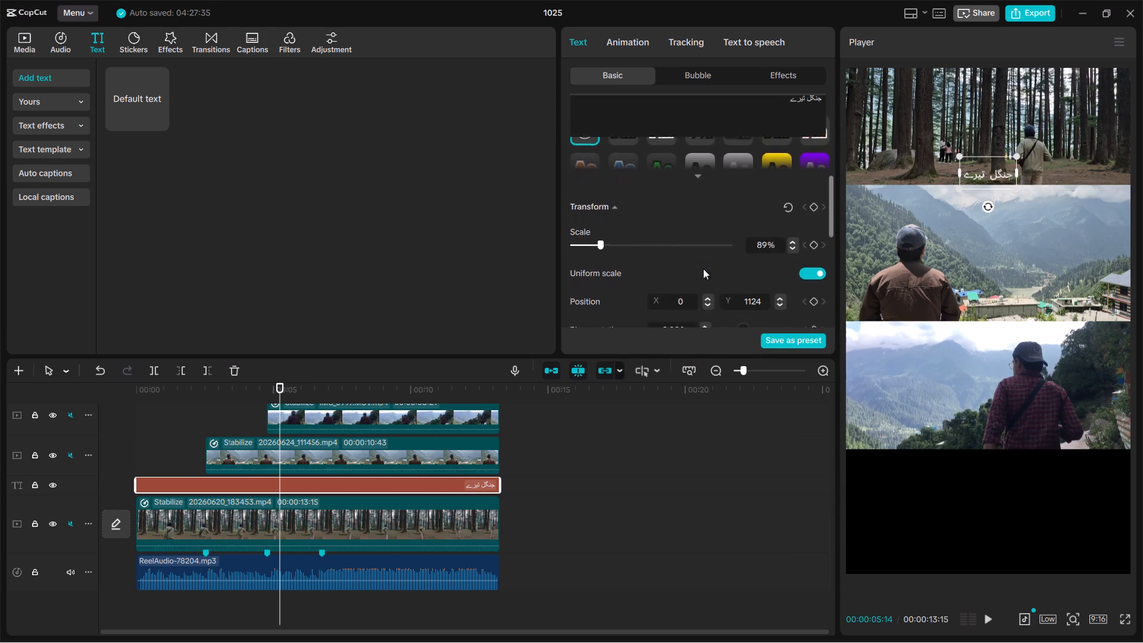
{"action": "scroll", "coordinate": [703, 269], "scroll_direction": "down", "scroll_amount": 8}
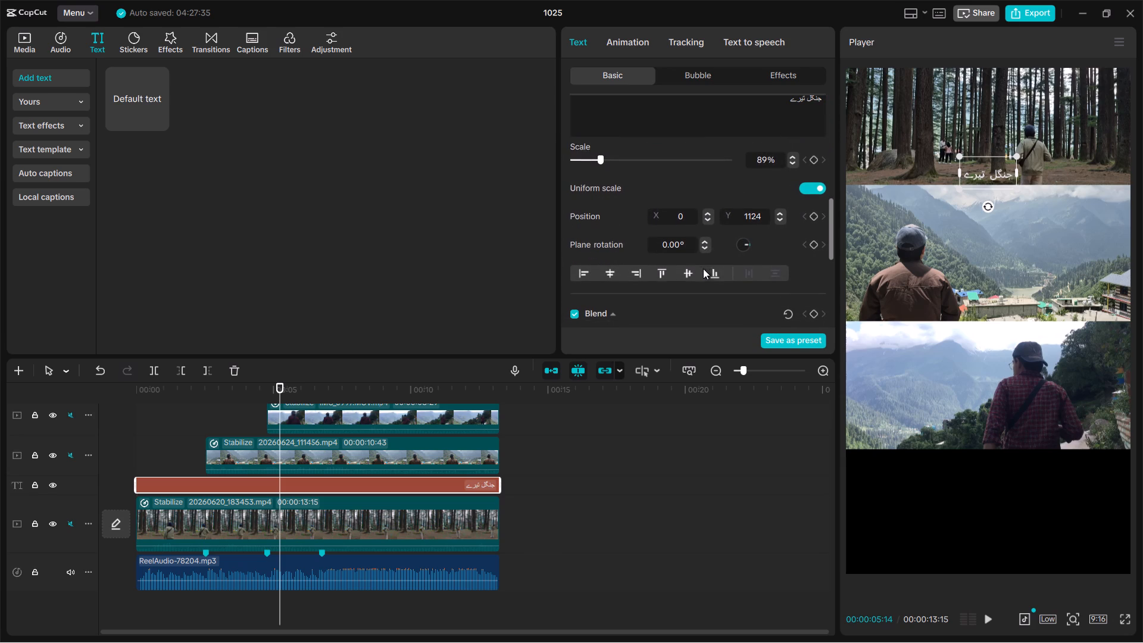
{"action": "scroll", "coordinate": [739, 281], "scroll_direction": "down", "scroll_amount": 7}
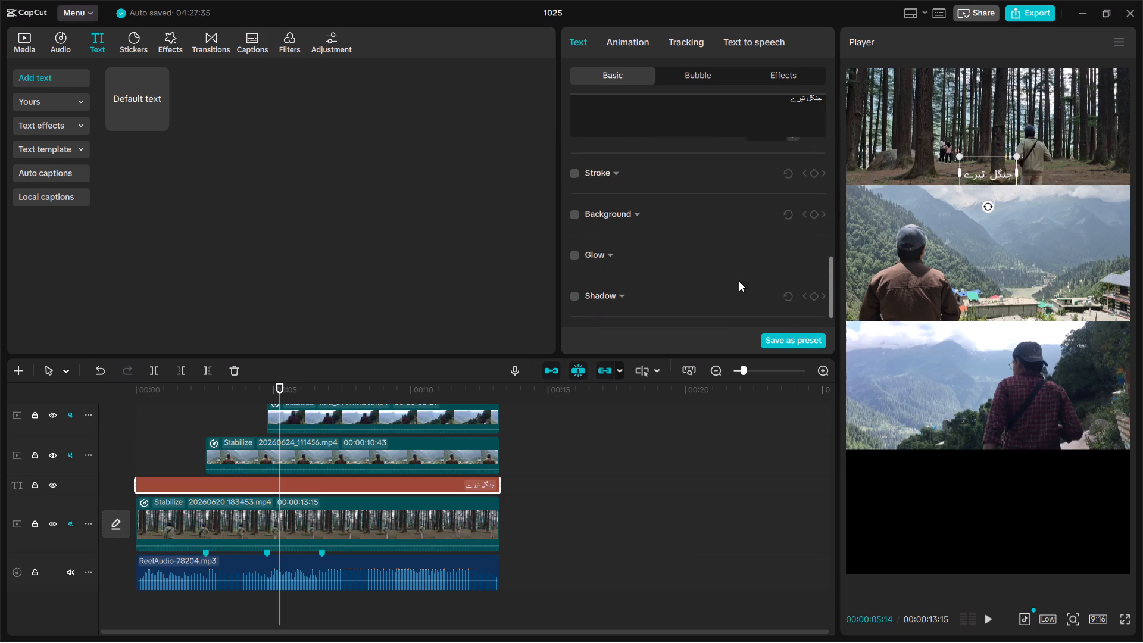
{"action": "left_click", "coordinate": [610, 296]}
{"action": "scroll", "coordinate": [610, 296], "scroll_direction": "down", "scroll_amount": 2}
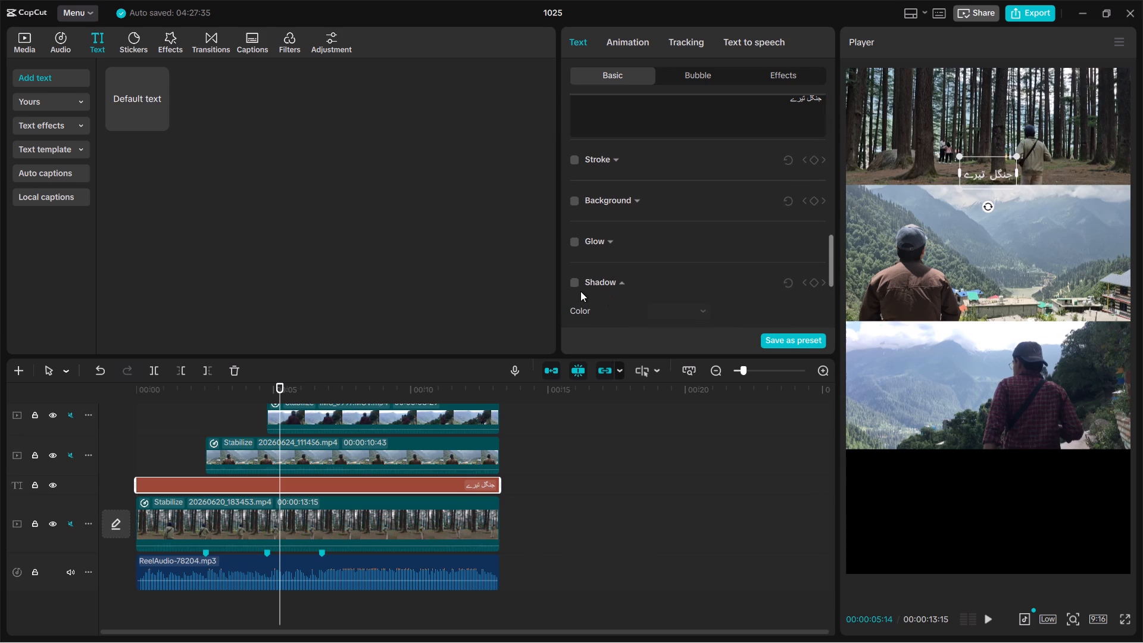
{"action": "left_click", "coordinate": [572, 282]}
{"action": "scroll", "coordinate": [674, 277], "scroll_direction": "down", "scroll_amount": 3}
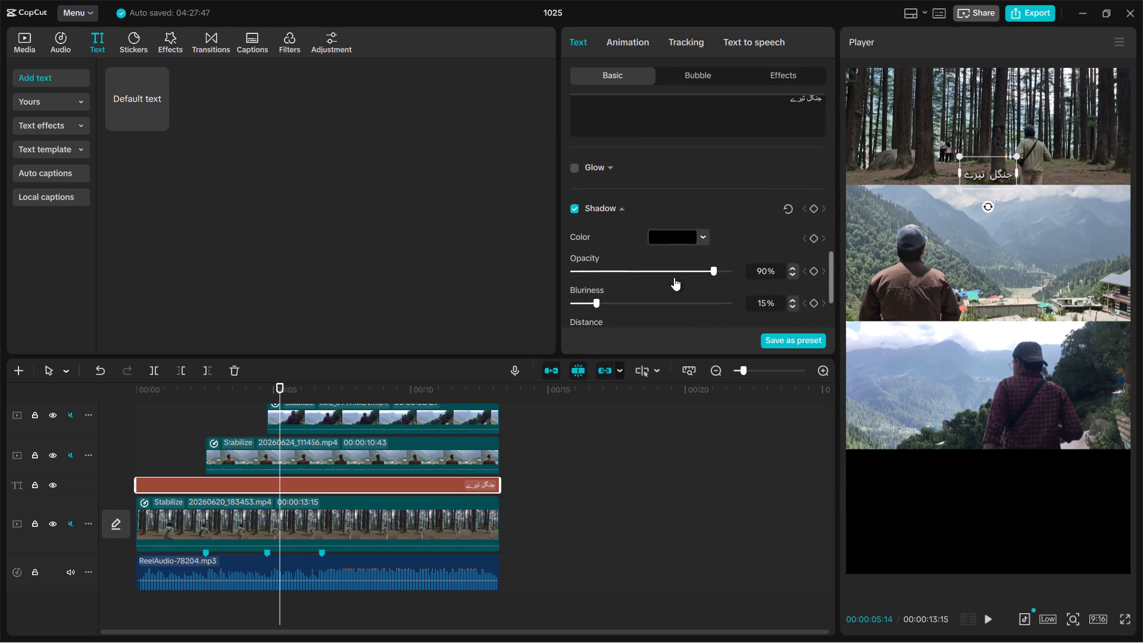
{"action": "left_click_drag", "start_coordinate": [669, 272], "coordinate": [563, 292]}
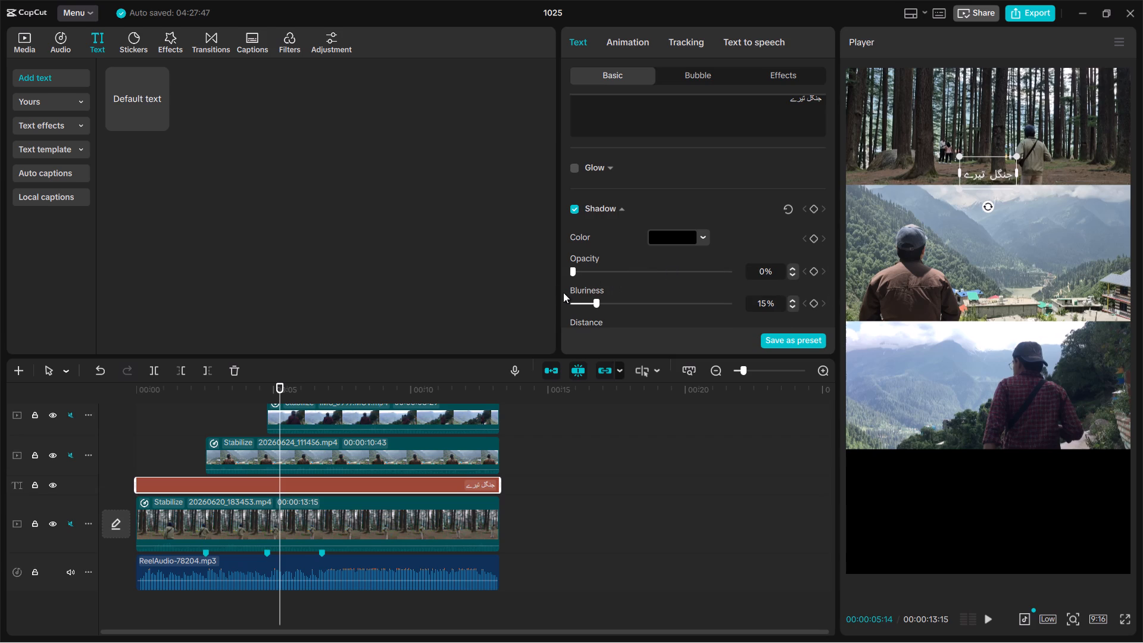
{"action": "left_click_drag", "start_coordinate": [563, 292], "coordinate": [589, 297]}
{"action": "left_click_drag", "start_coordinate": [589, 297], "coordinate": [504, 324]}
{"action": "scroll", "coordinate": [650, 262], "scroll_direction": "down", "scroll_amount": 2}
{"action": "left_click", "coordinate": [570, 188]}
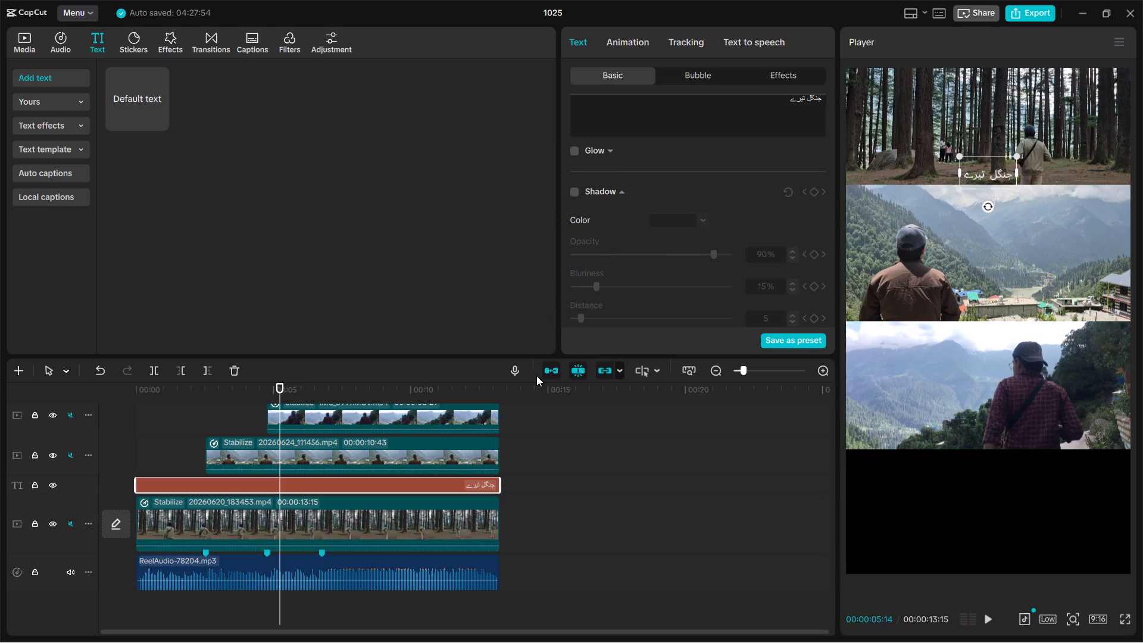
Switch to Chrome to check the extracted Urdu caption lines, and return to CapCut.
{"action": "key", "text": "alt+Tab"}
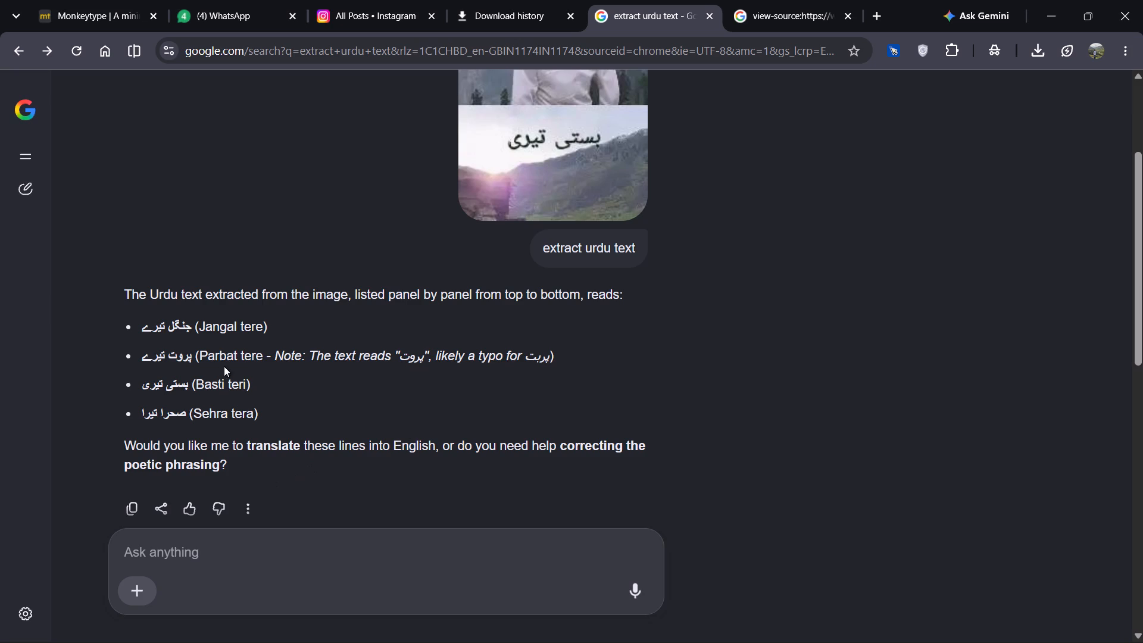
{"action": "key", "text": "alt+Tab"}
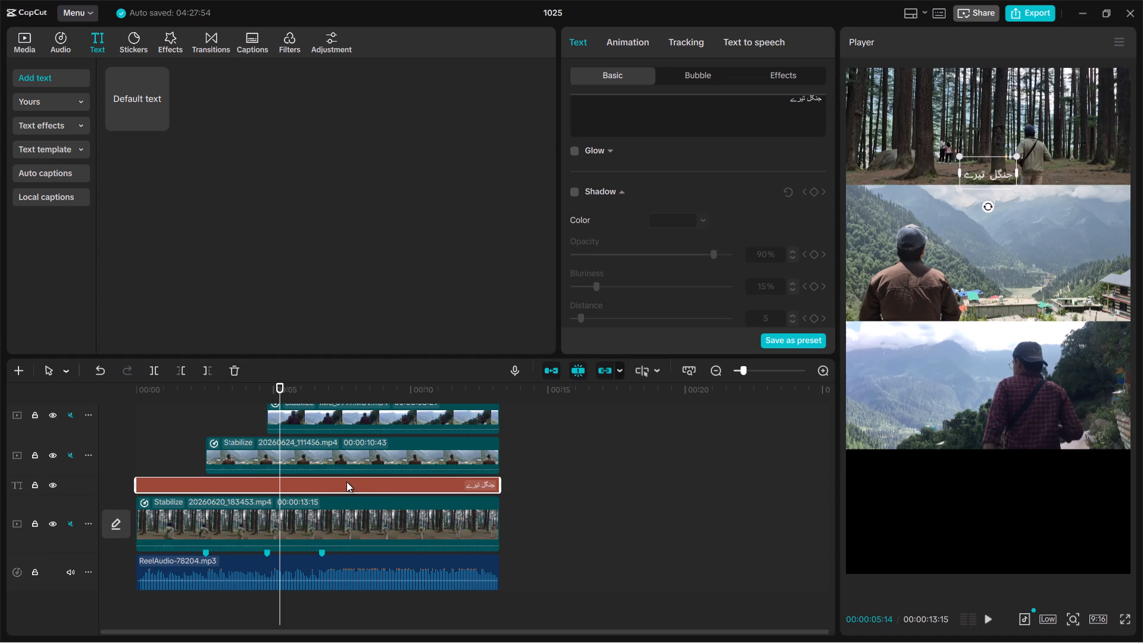
Copy the جنگل تیرے caption, paste it at 00:00:02:32, and trim the copy's end to the end of the video clips.
{"action": "right_click", "coordinate": [346, 482]}
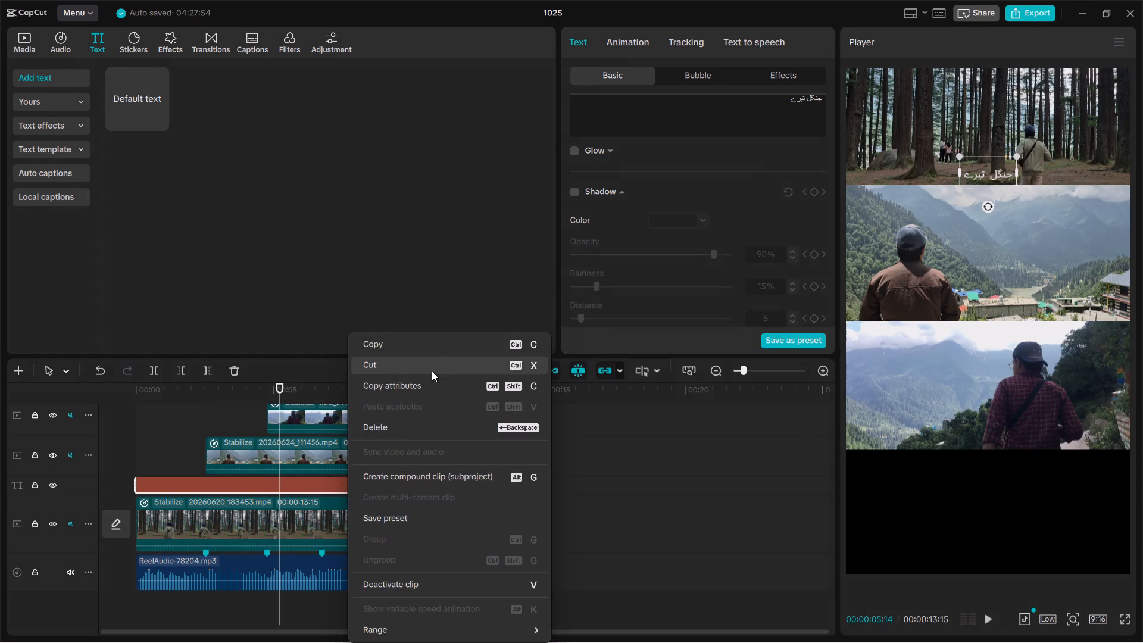
{"action": "left_click", "coordinate": [427, 350]}
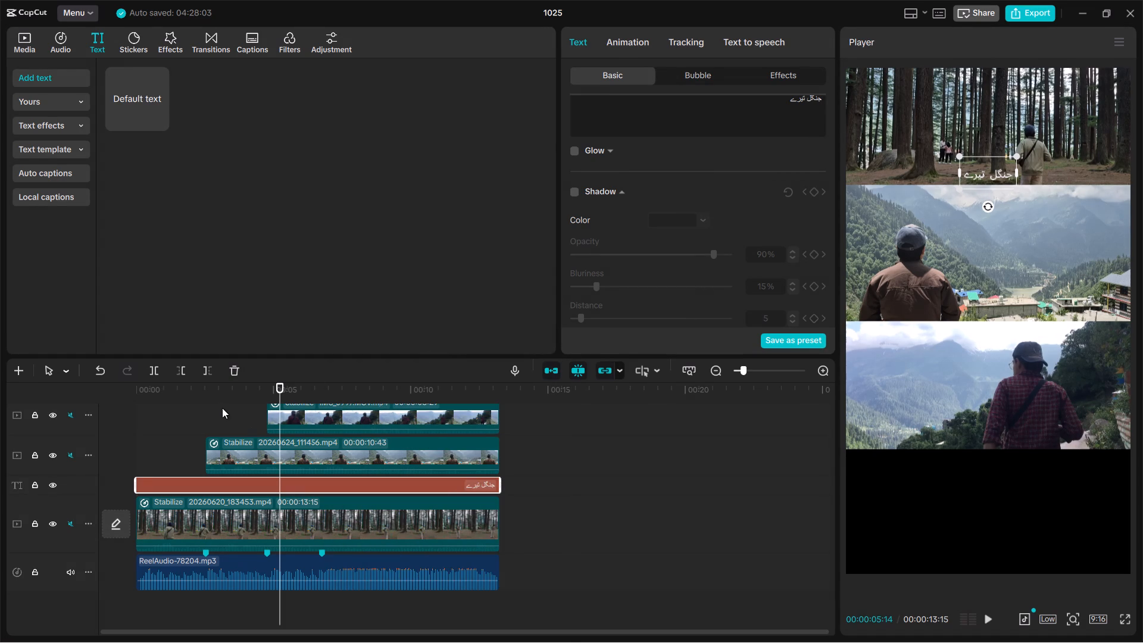
{"action": "left_click", "coordinate": [205, 388]}
{"action": "key", "text": "ctrl+v"}
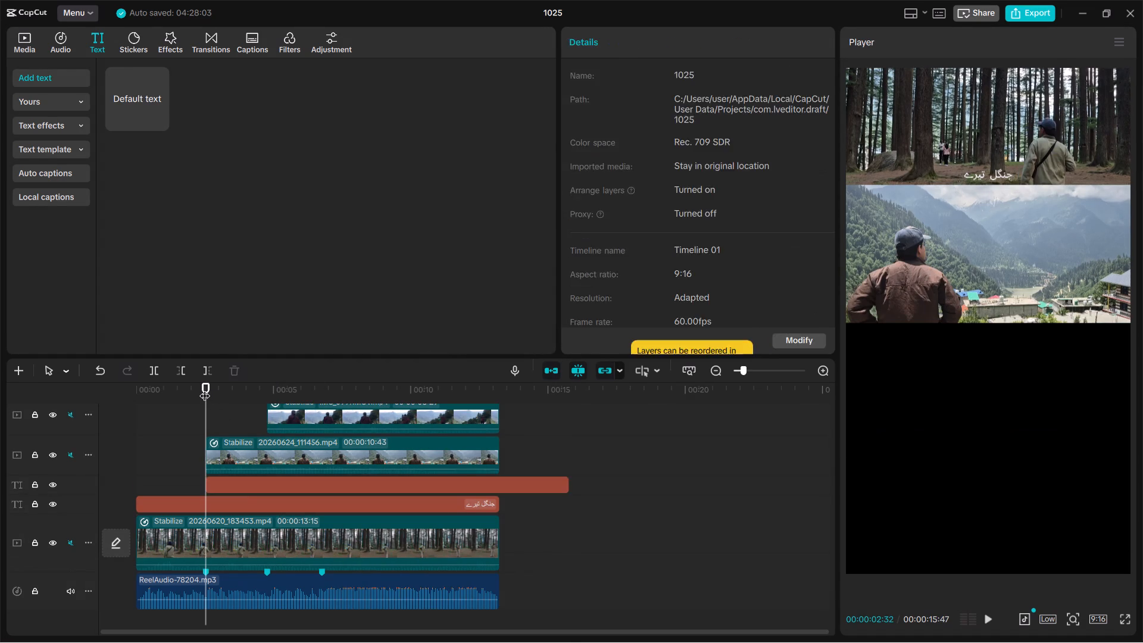
{"action": "left_click_drag", "start_coordinate": [566, 485], "coordinate": [517, 486]}
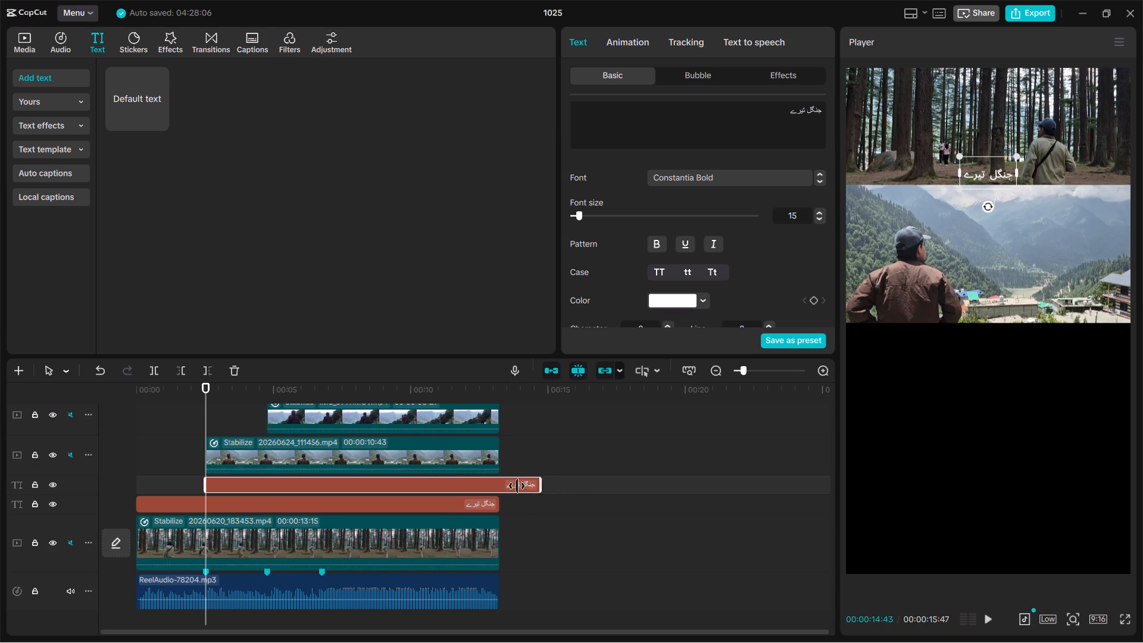
{"action": "left_click_drag", "start_coordinate": [517, 486], "coordinate": [496, 487]}
Paste two more copies of the caption at 00:00:02:32 and trim both ends to the end of the video clips.
{"action": "scroll", "coordinate": [408, 489], "scroll_direction": "up", "scroll_amount": 1}
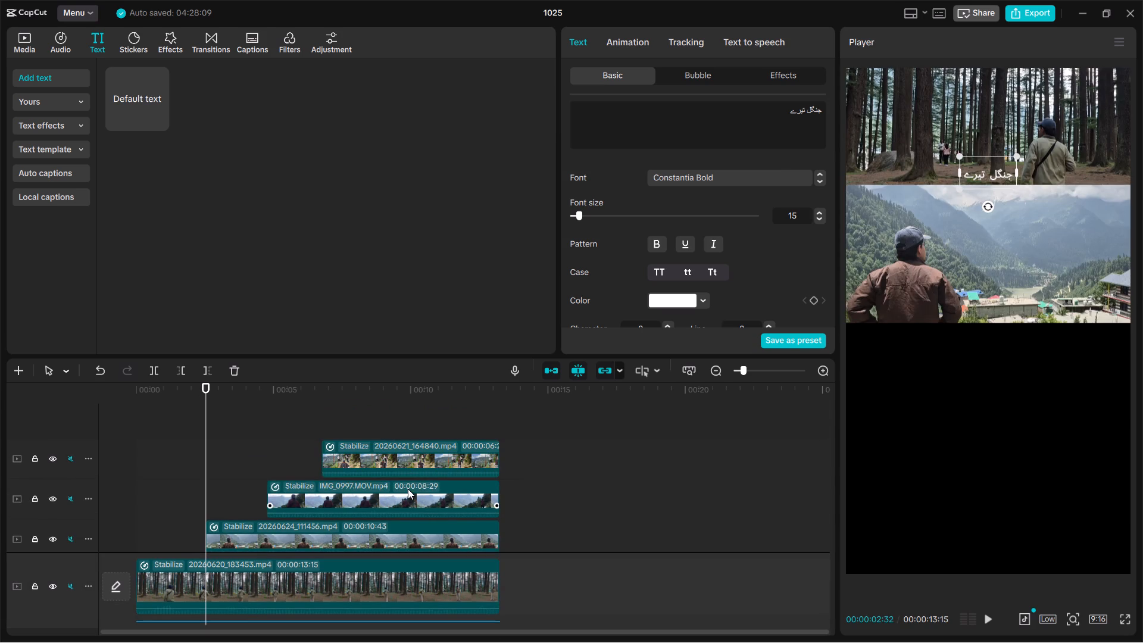
{"action": "scroll", "coordinate": [338, 495], "scroll_direction": "down", "scroll_amount": 1}
{"action": "key", "text": "ctrl+v"}
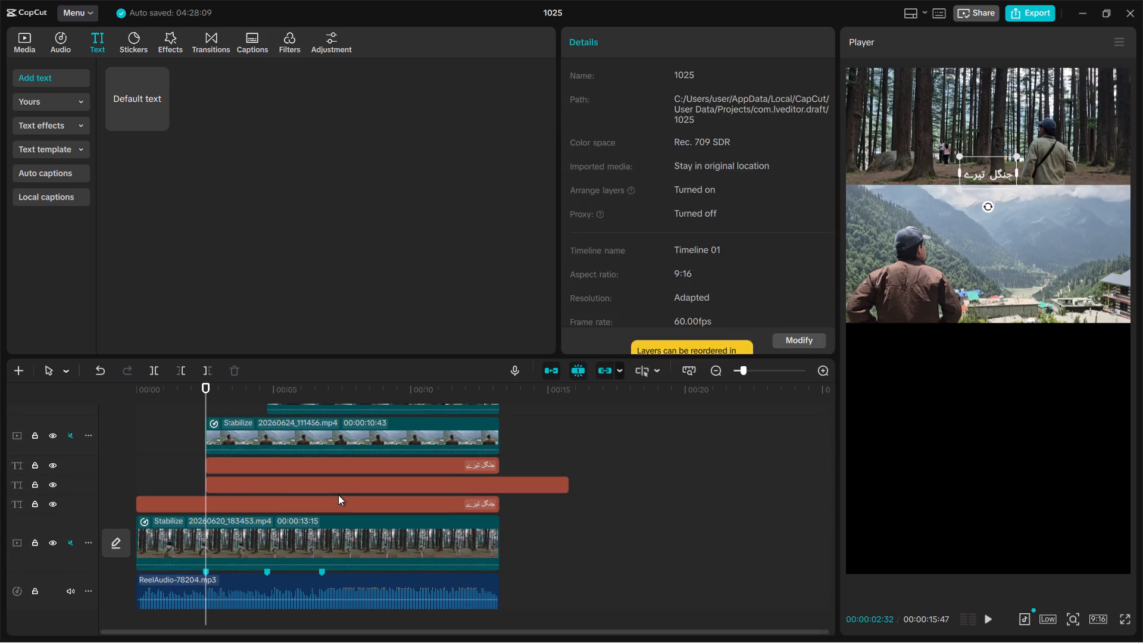
{"action": "key", "text": "ctrl+v"}
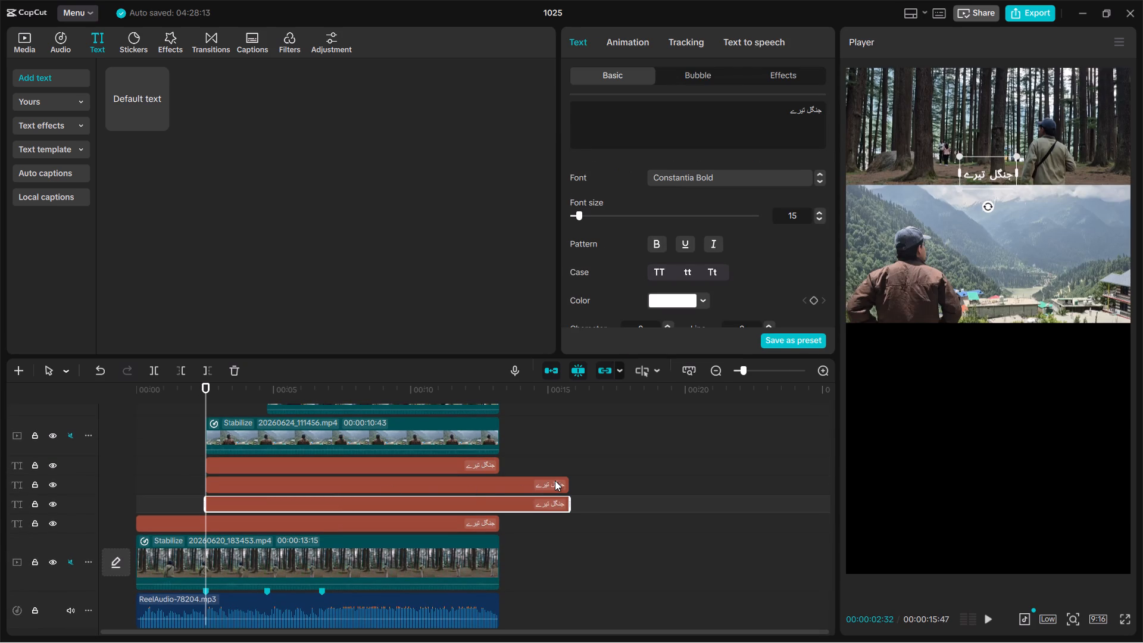
{"action": "left_click", "coordinate": [555, 480]}
{"action": "left_click_drag", "start_coordinate": [571, 485], "coordinate": [499, 501]}
{"action": "left_click", "coordinate": [524, 505]}
{"action": "left_click_drag", "start_coordinate": [573, 501], "coordinate": [504, 513]}
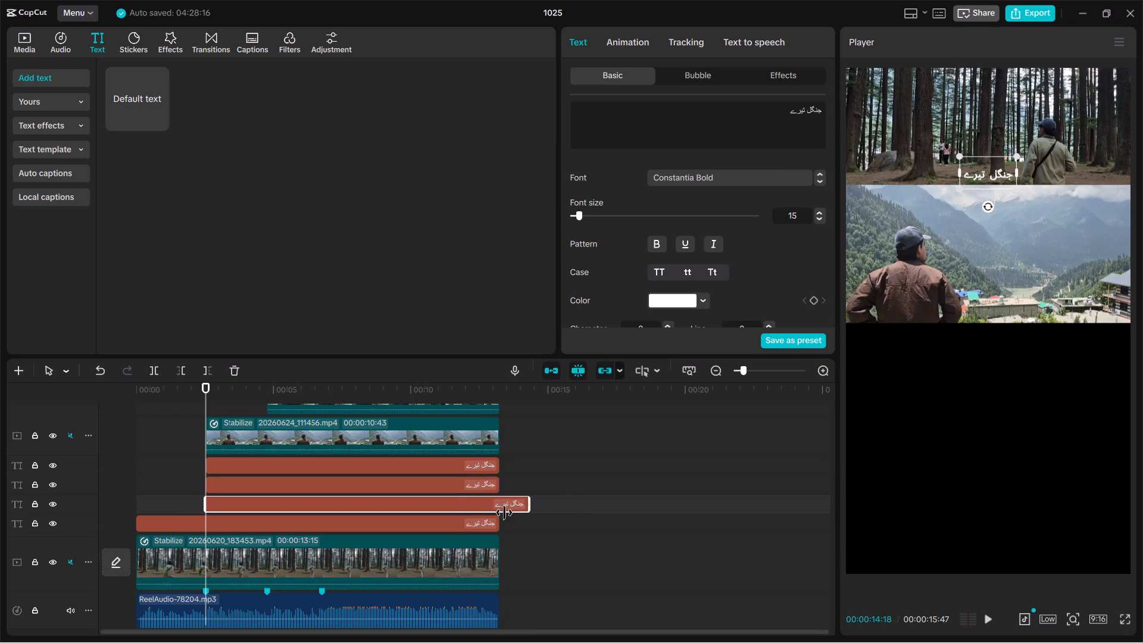
{"action": "left_click_drag", "start_coordinate": [504, 513], "coordinate": [495, 513]}
Trim the starts of two caption copies to match the starts of the IMG_0997.MOV and 20260621_164840.mp4 clips.
{"action": "scroll", "coordinate": [412, 485], "scroll_direction": "up", "scroll_amount": 1}
{"action": "scroll", "coordinate": [280, 513], "scroll_direction": "down", "scroll_amount": 1}
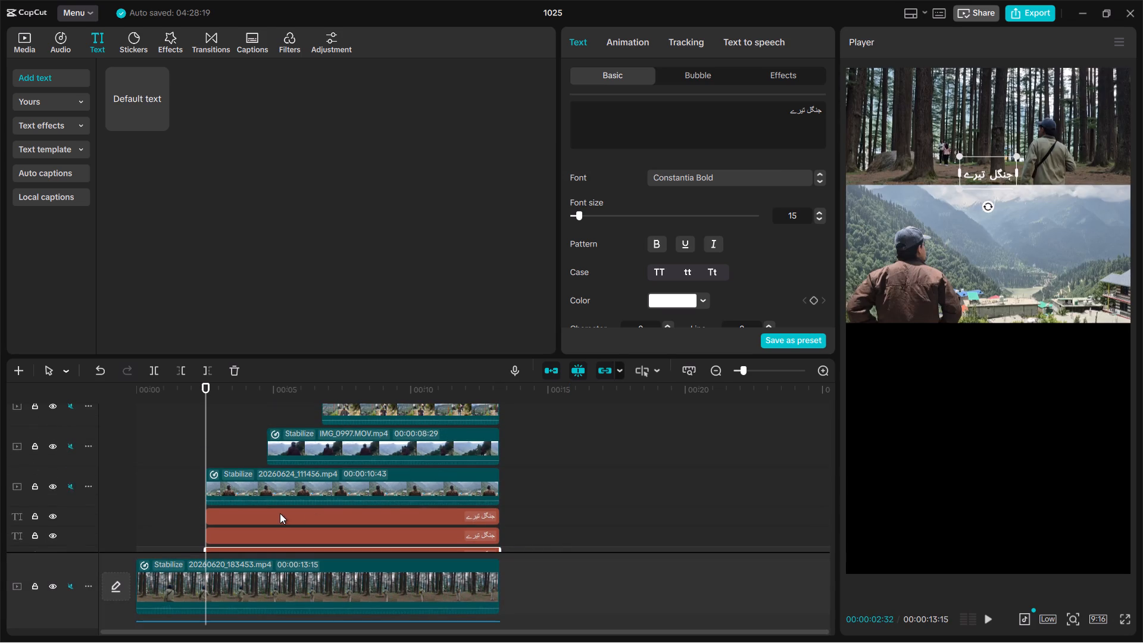
{"action": "scroll", "coordinate": [280, 513], "scroll_direction": "down", "scroll_amount": 1}
{"action": "scroll", "coordinate": [257, 489], "scroll_direction": "up", "scroll_amount": 1}
{"action": "left_click", "coordinate": [247, 488]}
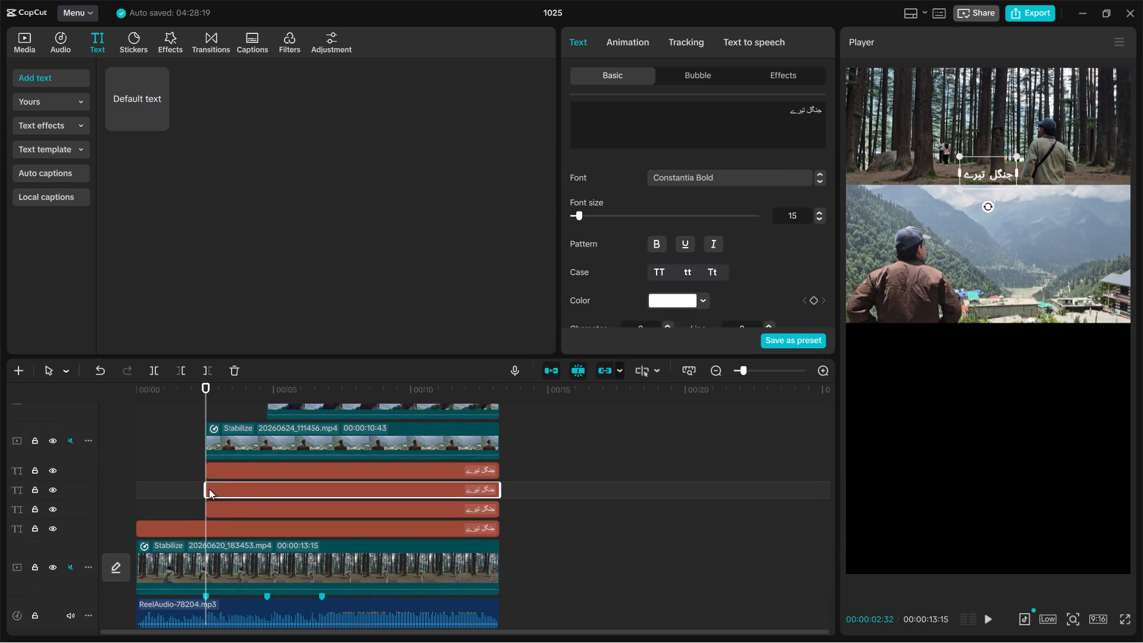
{"action": "left_click_drag", "start_coordinate": [203, 489], "coordinate": [267, 498]}
{"action": "scroll", "coordinate": [267, 498], "scroll_direction": "up", "scroll_amount": 1}
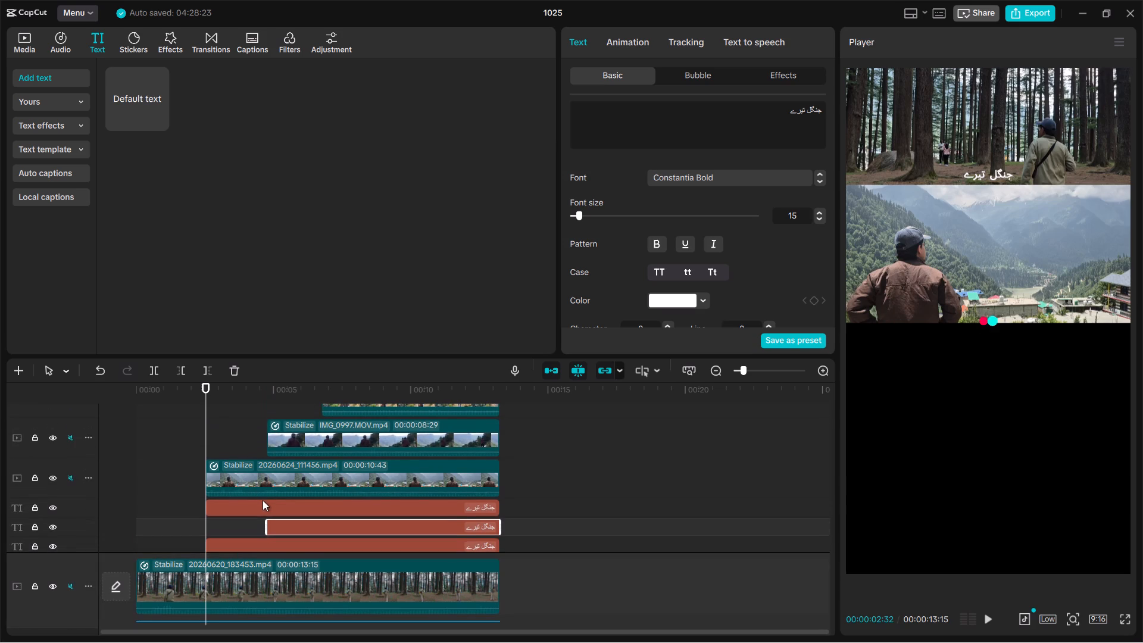
{"action": "left_click", "coordinate": [258, 502]}
{"action": "left_click_drag", "start_coordinate": [204, 505], "coordinate": [330, 511]}
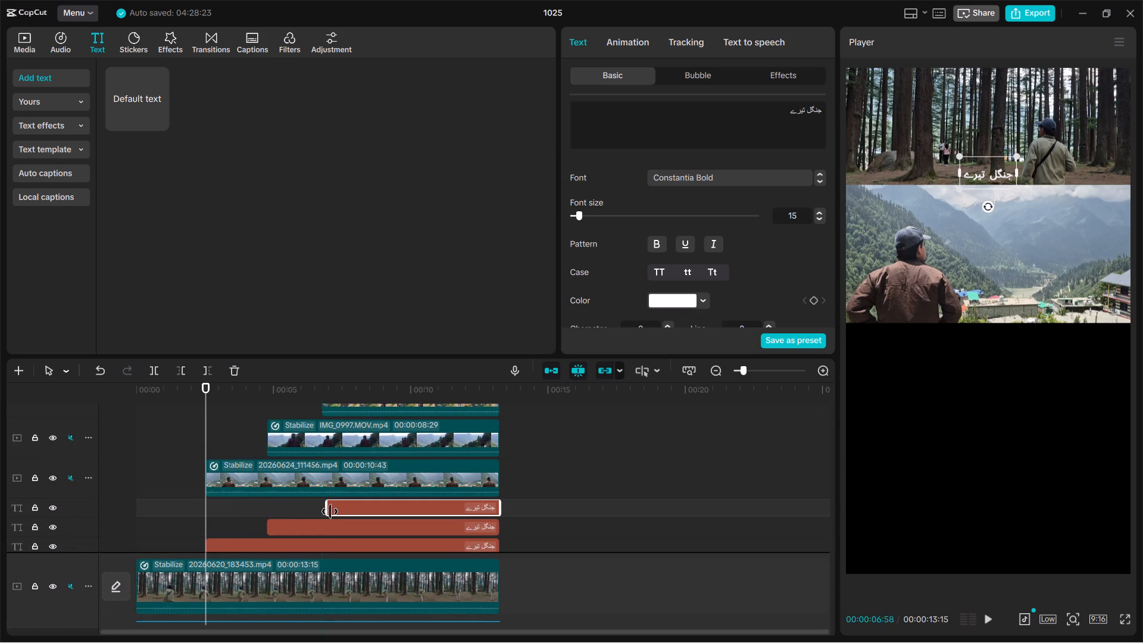
{"action": "left_click_drag", "start_coordinate": [330, 511], "coordinate": [324, 517]}
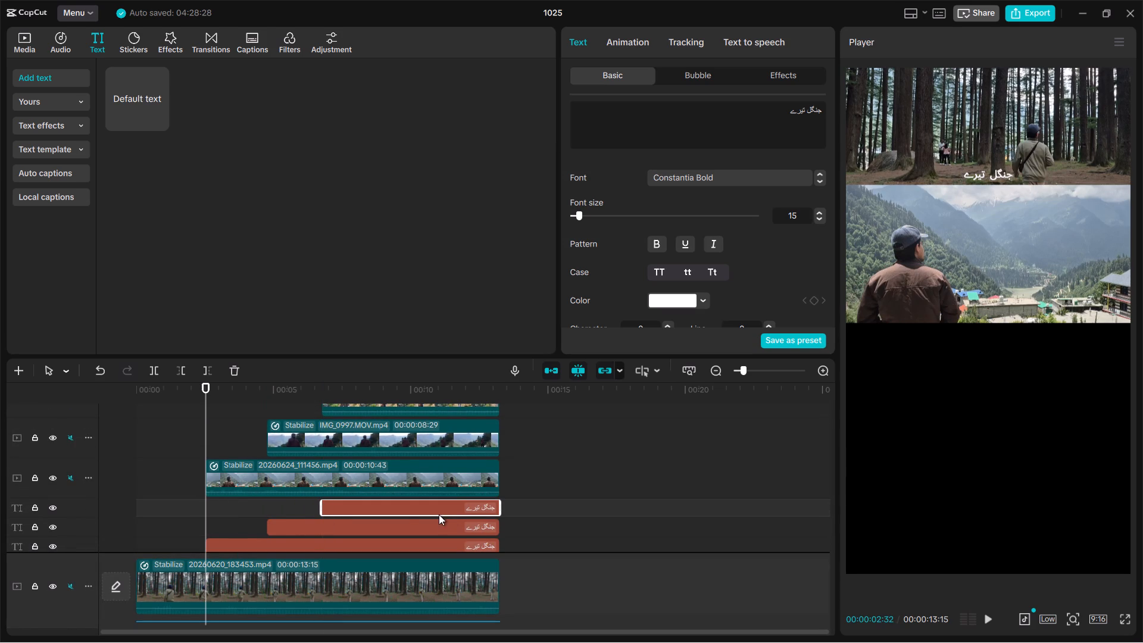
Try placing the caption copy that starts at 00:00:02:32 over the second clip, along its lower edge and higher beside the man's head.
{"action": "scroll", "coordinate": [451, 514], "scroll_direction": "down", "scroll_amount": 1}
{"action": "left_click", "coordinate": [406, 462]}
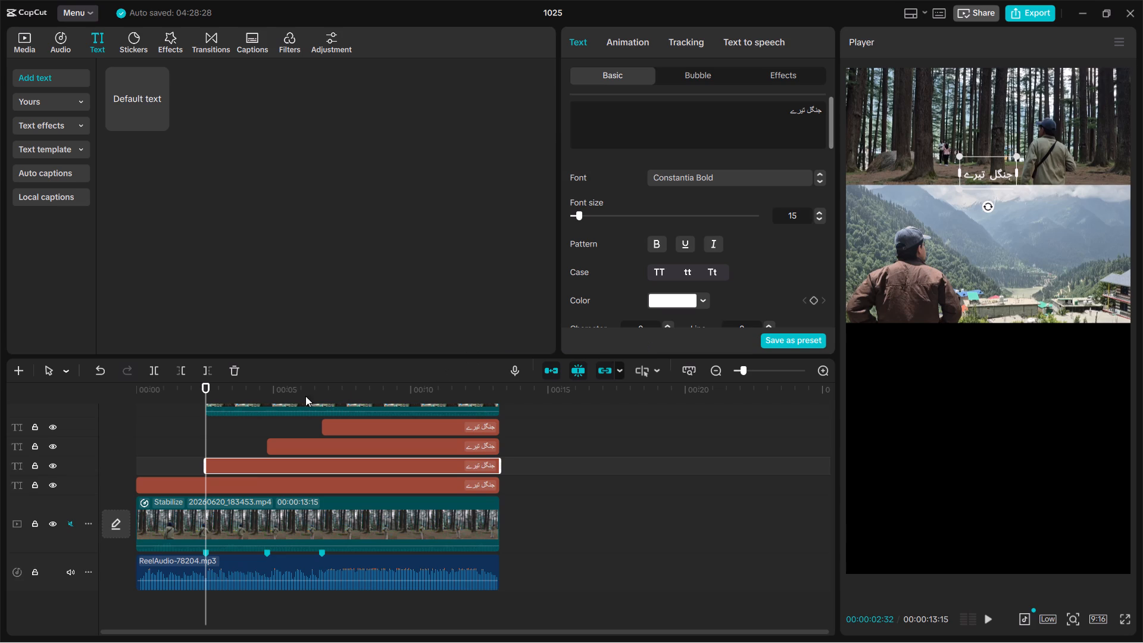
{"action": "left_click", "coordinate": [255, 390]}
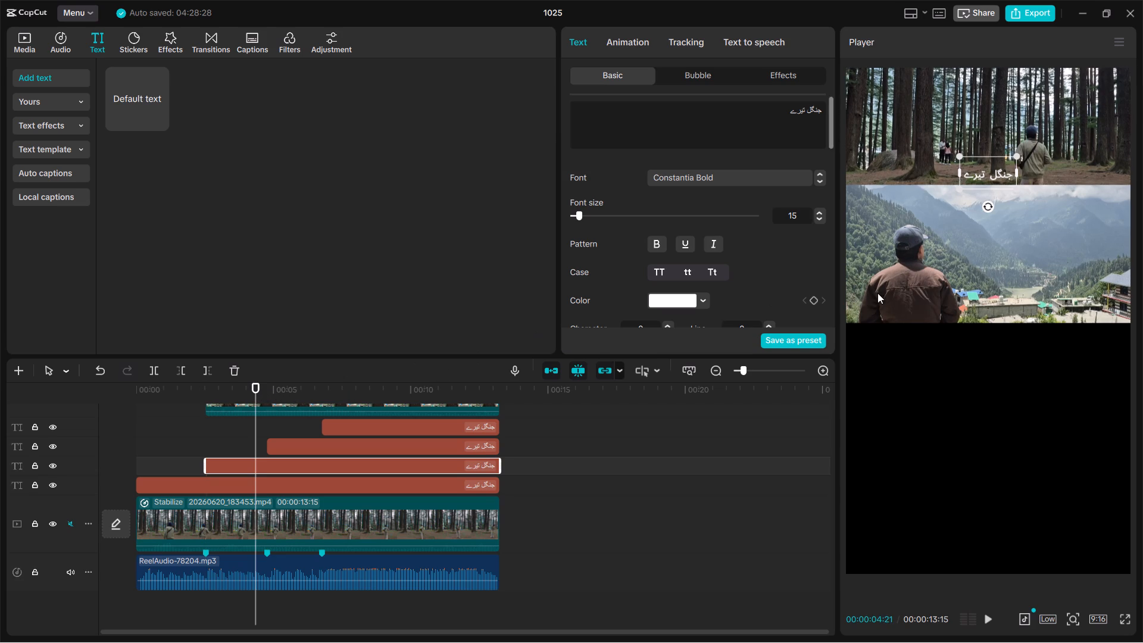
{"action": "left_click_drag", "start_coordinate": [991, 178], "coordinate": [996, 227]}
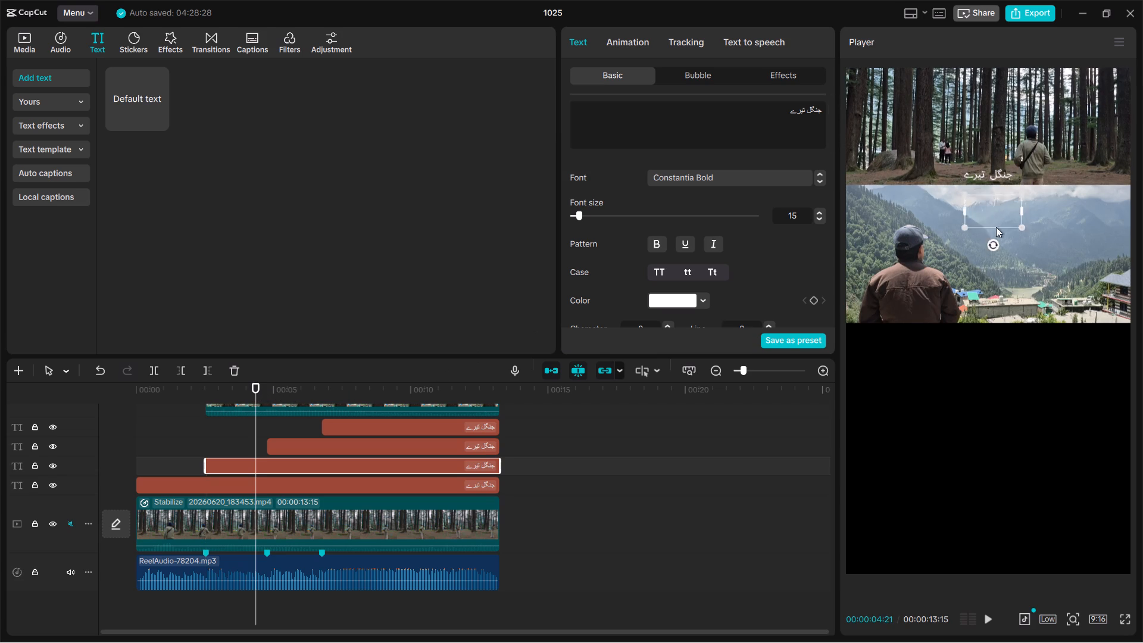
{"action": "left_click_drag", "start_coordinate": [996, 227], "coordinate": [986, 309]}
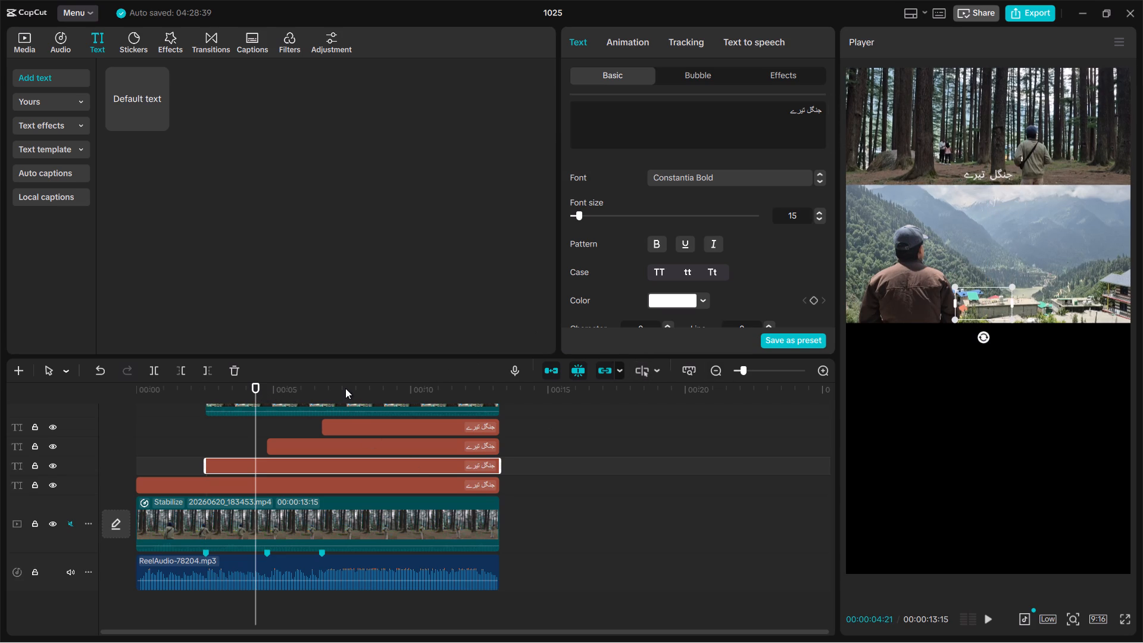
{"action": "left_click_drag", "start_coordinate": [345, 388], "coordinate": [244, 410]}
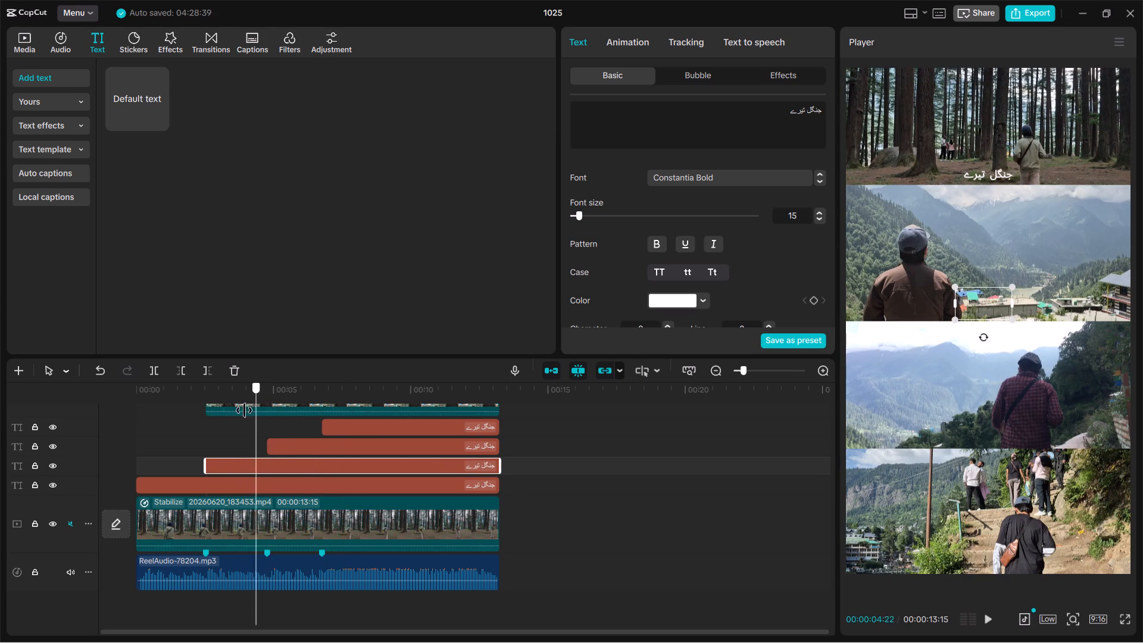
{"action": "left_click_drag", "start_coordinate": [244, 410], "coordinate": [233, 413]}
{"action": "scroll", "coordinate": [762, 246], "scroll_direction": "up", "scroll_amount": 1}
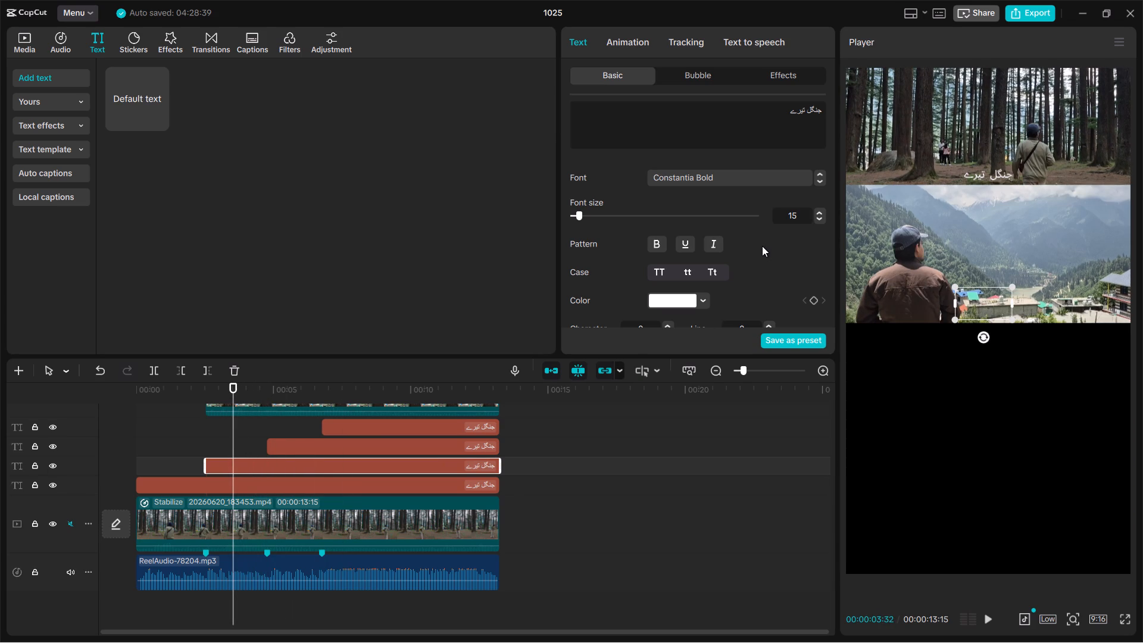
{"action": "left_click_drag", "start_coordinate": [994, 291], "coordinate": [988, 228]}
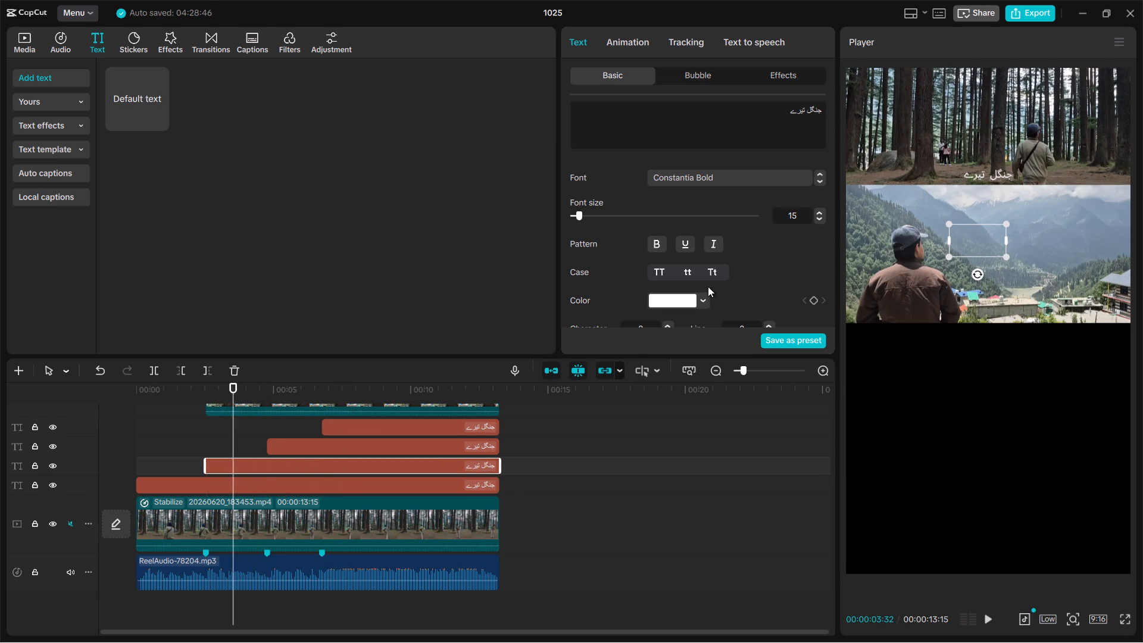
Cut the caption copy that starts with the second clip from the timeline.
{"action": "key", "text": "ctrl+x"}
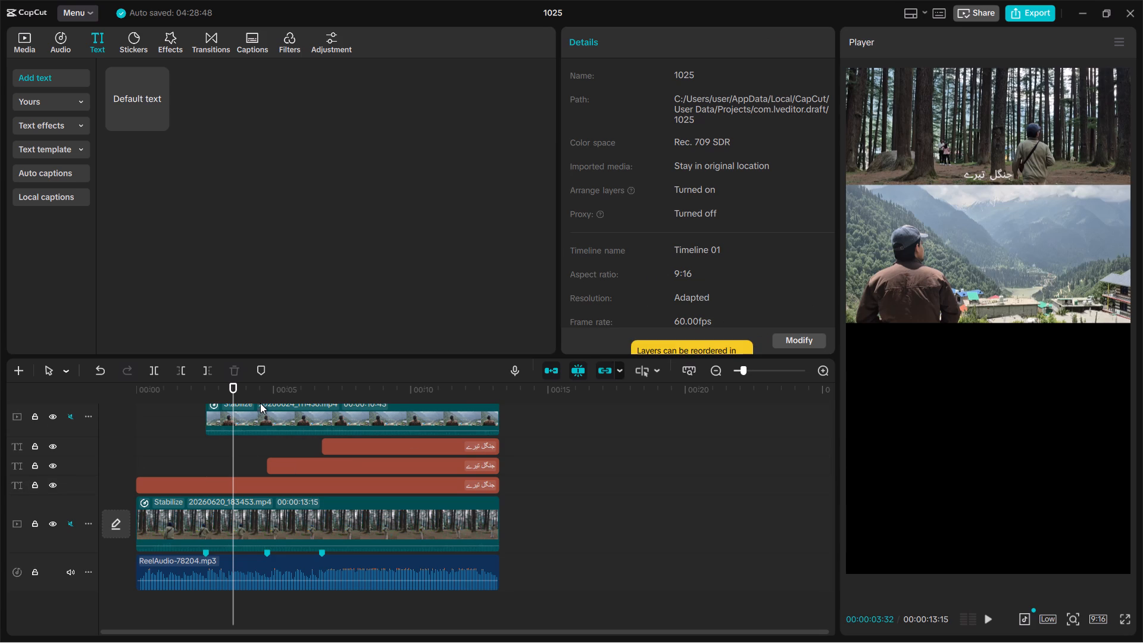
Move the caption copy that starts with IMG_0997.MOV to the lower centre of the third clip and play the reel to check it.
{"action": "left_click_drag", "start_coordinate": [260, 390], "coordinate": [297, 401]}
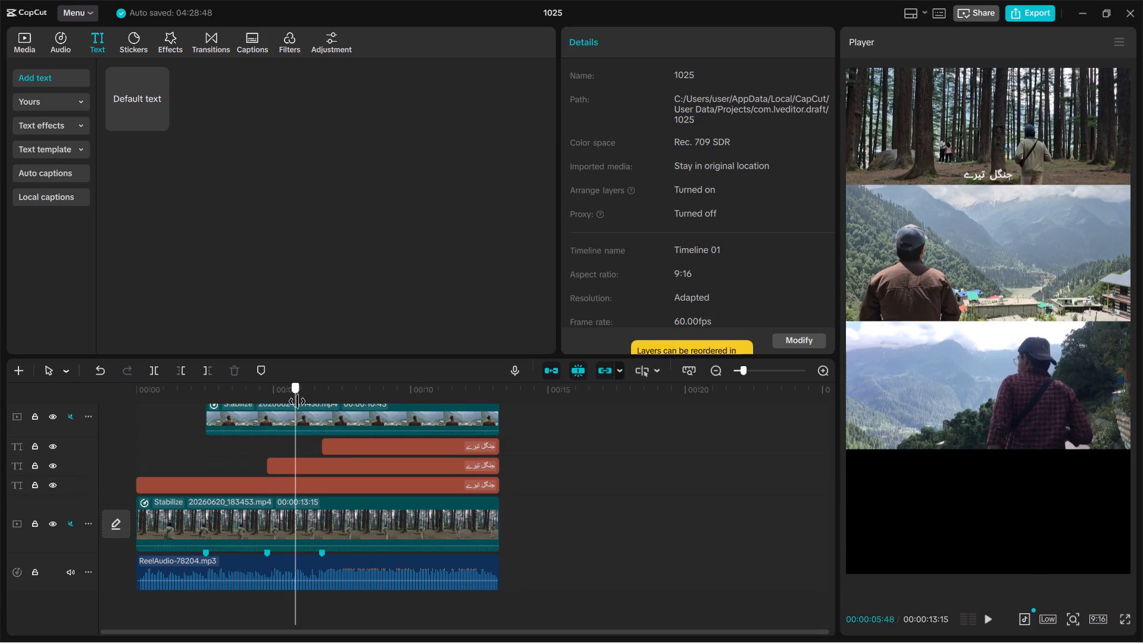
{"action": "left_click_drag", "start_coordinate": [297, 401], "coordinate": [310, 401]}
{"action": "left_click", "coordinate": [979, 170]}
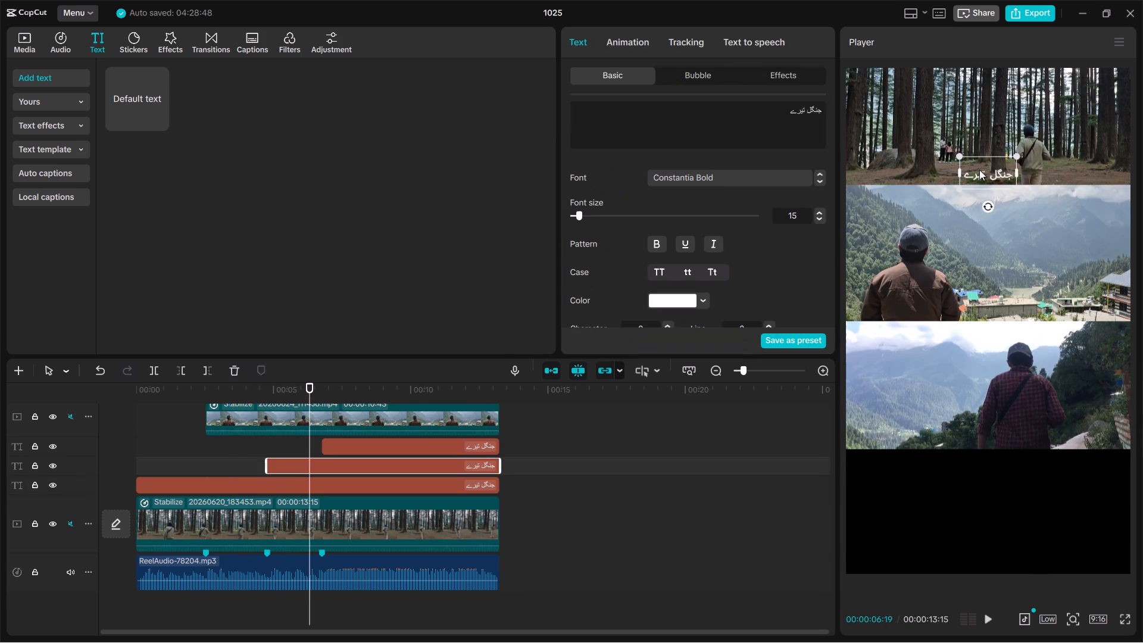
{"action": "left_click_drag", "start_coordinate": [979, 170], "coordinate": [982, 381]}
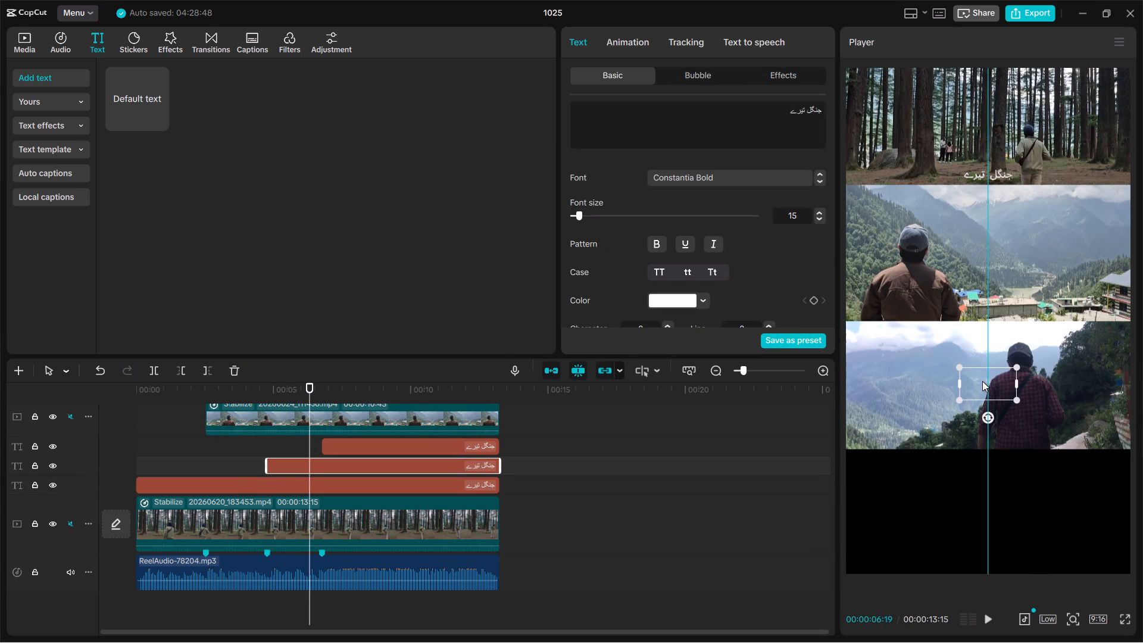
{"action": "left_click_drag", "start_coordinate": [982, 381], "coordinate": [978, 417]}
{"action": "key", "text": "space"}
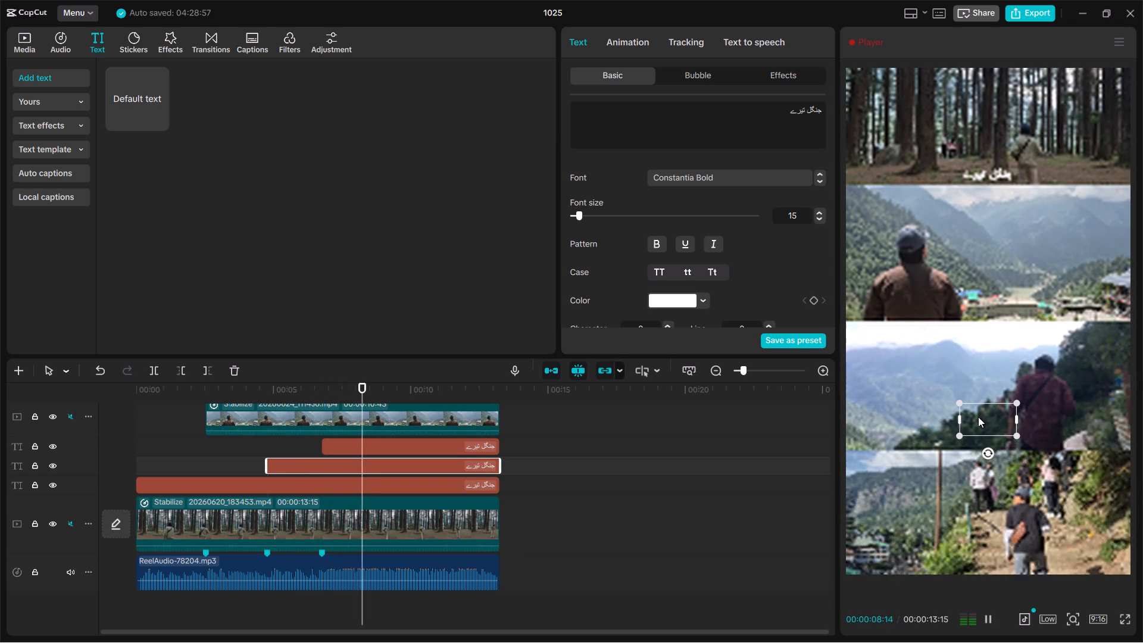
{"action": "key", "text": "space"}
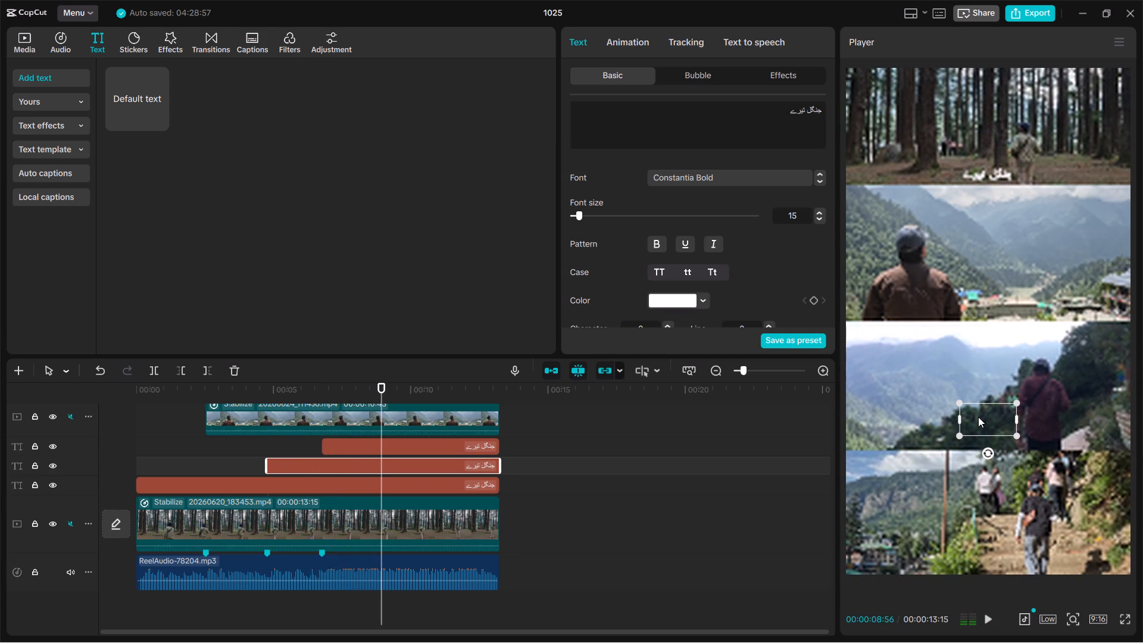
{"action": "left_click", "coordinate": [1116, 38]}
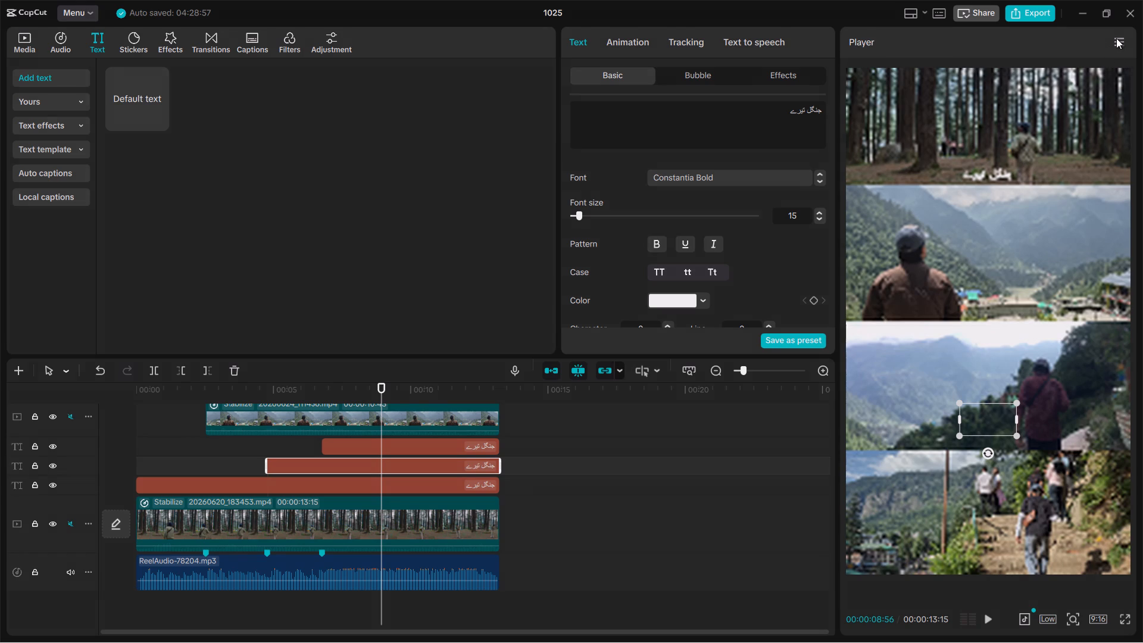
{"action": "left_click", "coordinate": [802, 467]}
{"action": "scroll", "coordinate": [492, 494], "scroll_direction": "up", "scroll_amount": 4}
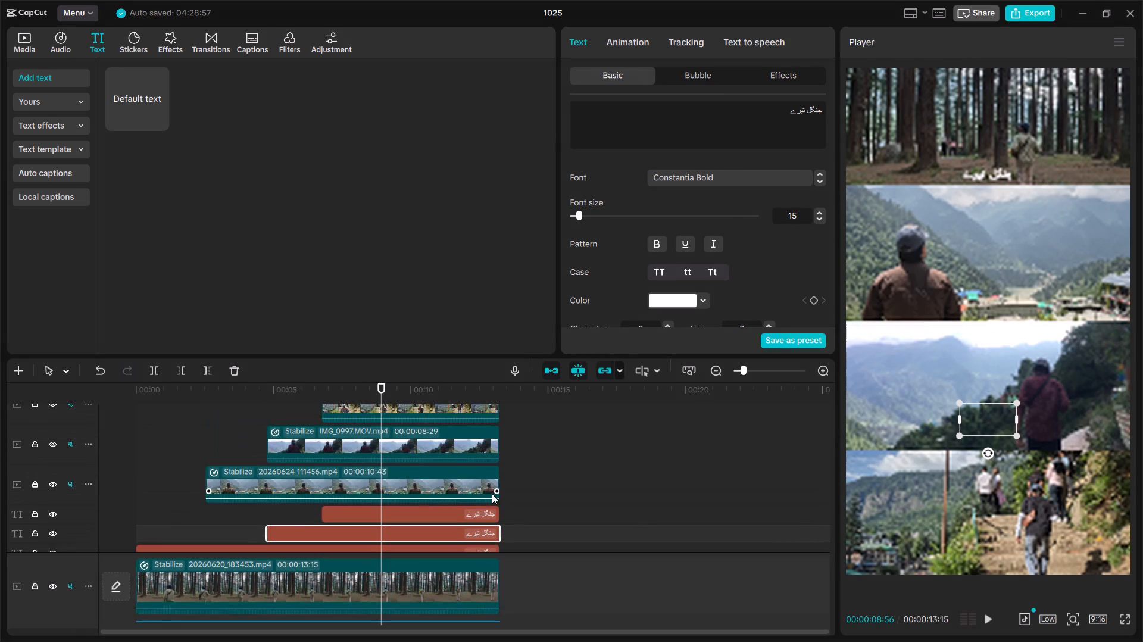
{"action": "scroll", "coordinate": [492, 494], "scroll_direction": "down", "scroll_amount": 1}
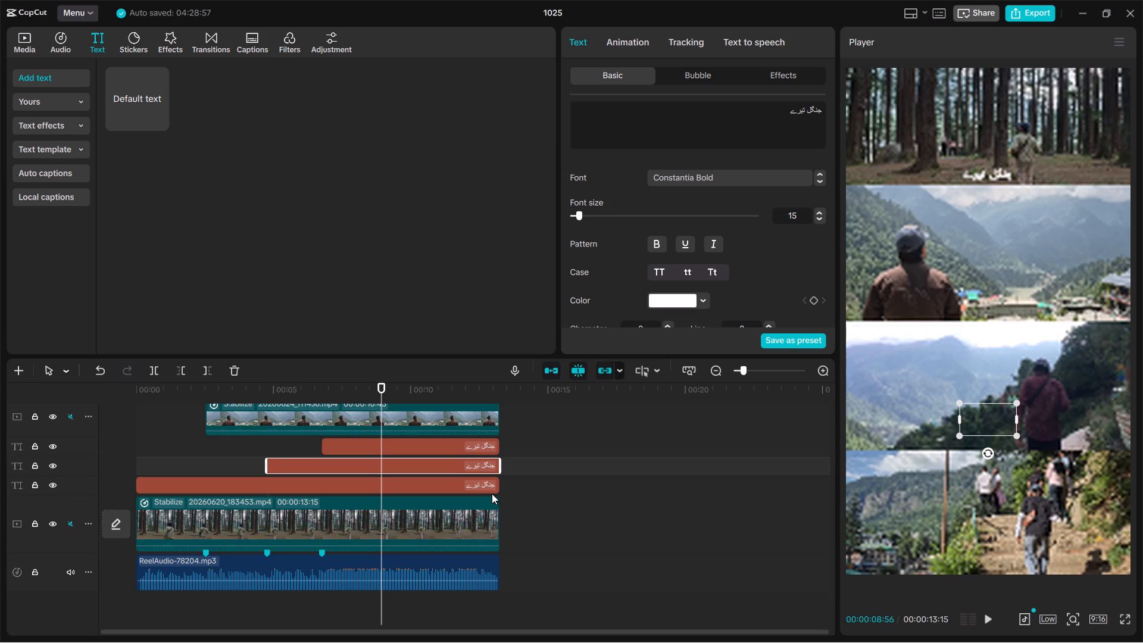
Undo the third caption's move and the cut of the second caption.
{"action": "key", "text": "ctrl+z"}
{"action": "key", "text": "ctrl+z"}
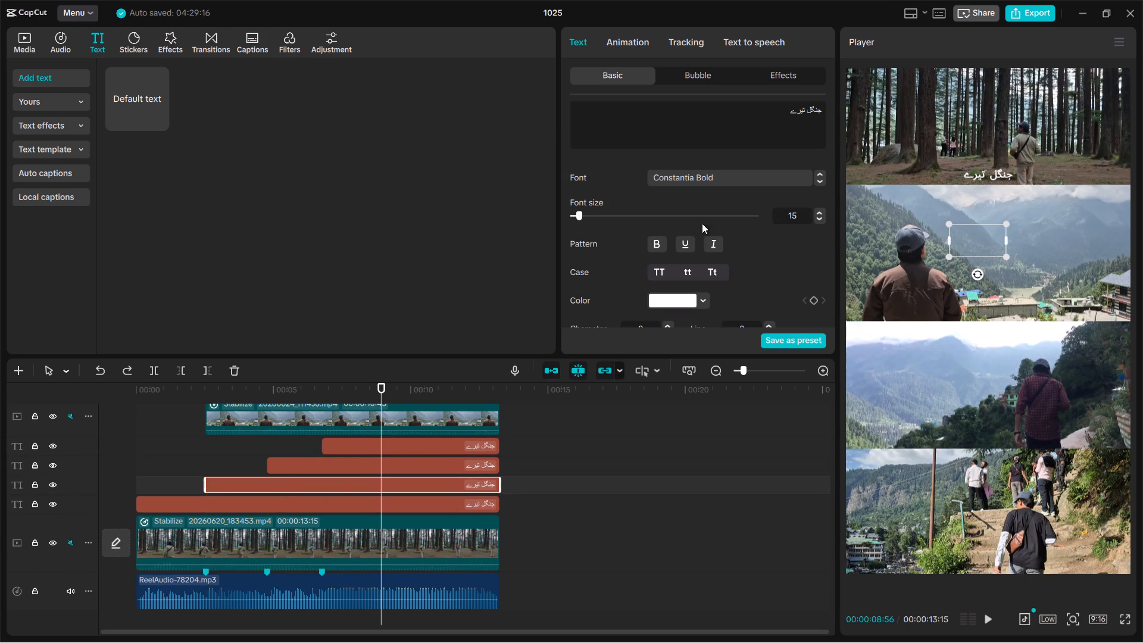
Set the player's preview quality to Full.
{"action": "left_click", "coordinate": [1045, 618]}
{"action": "left_click", "coordinate": [1005, 511]}
Move the second caption to the horizontal centre along the lower edge of the second clip.
{"action": "left_click_drag", "start_coordinate": [977, 238], "coordinate": [989, 296]}
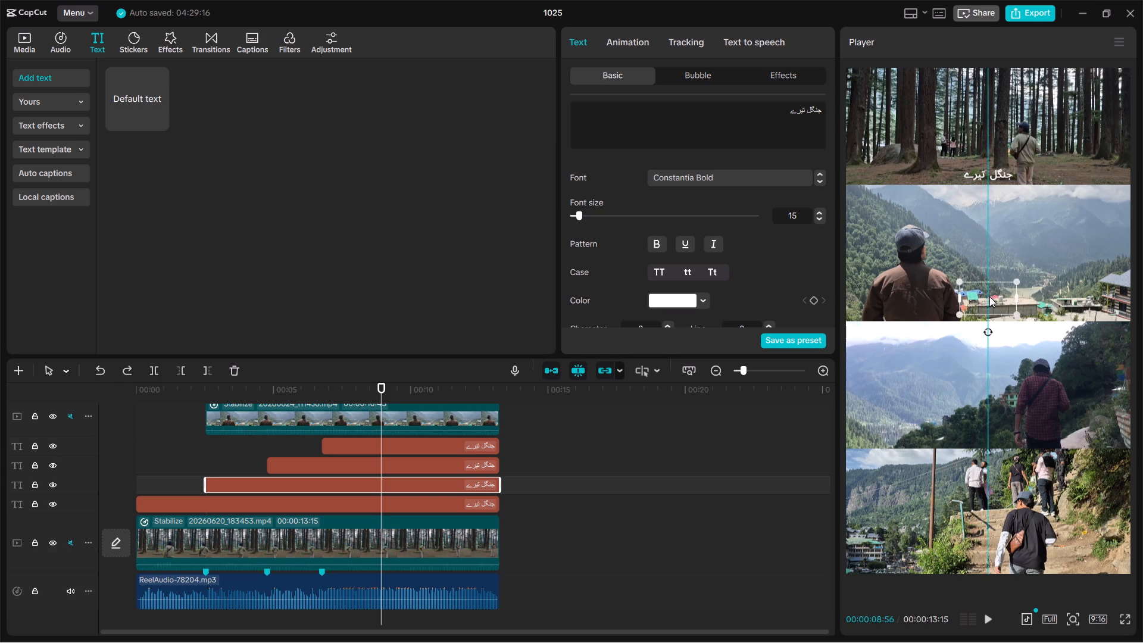
{"action": "left_click_drag", "start_coordinate": [989, 296], "coordinate": [989, 302]}
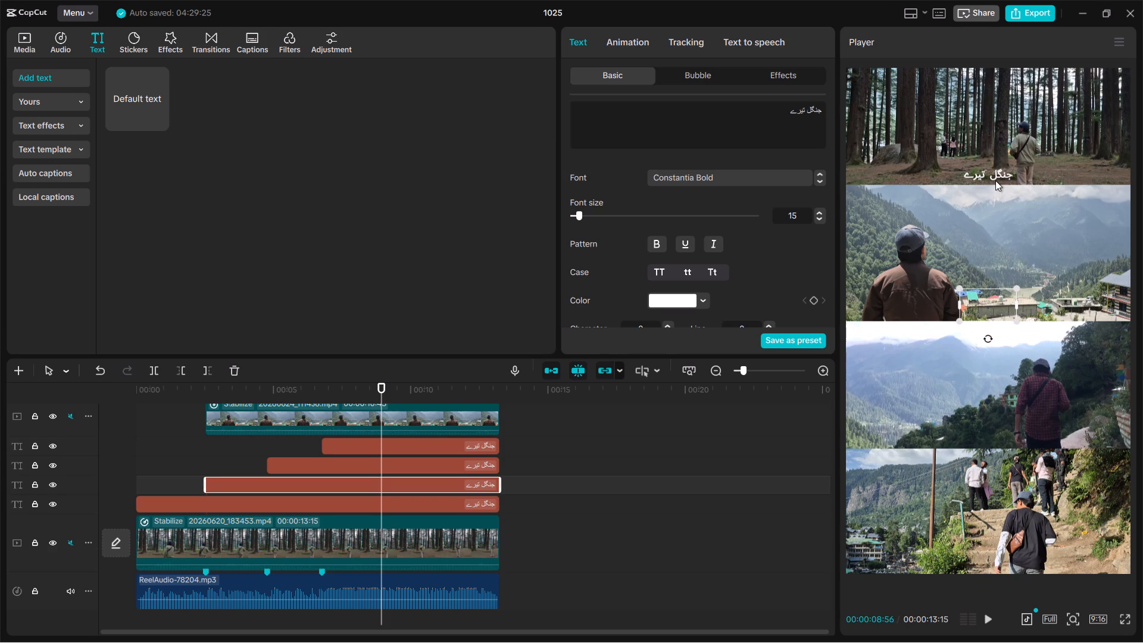
{"action": "left_click", "coordinate": [995, 180]}
{"action": "left_click", "coordinate": [999, 309]}
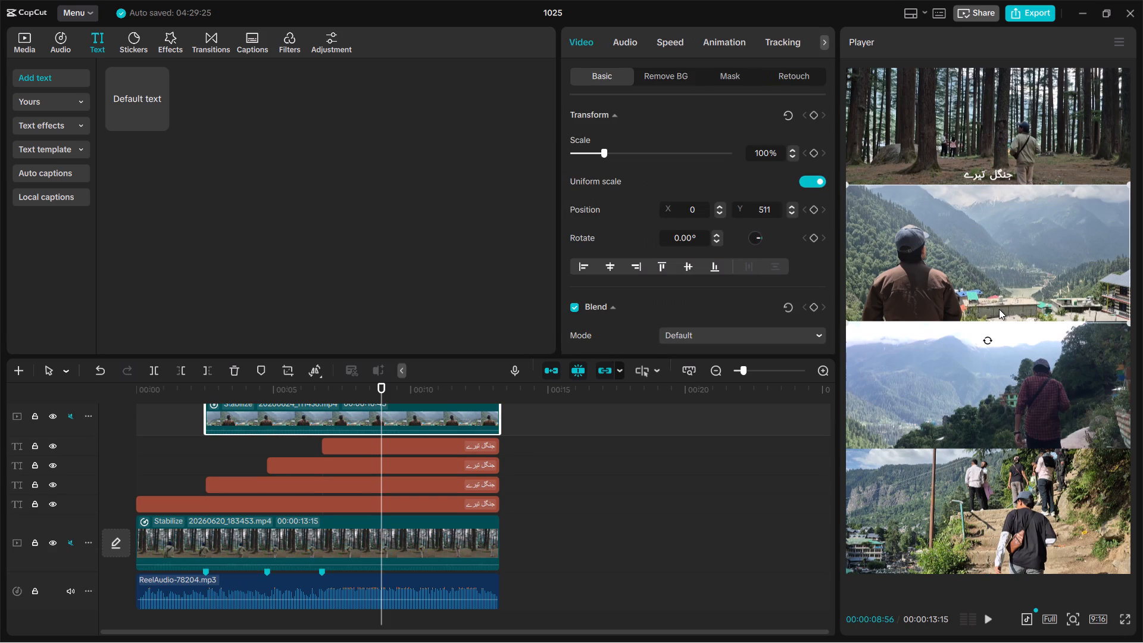
Copy "پروت تیرے" from the extracted Urdu text in the browser and replace the second caption's text with it in CapCut.
{"action": "left_click", "coordinate": [982, 310]}
{"action": "left_click", "coordinate": [466, 480]}
{"action": "key", "text": "alt+Tab"}
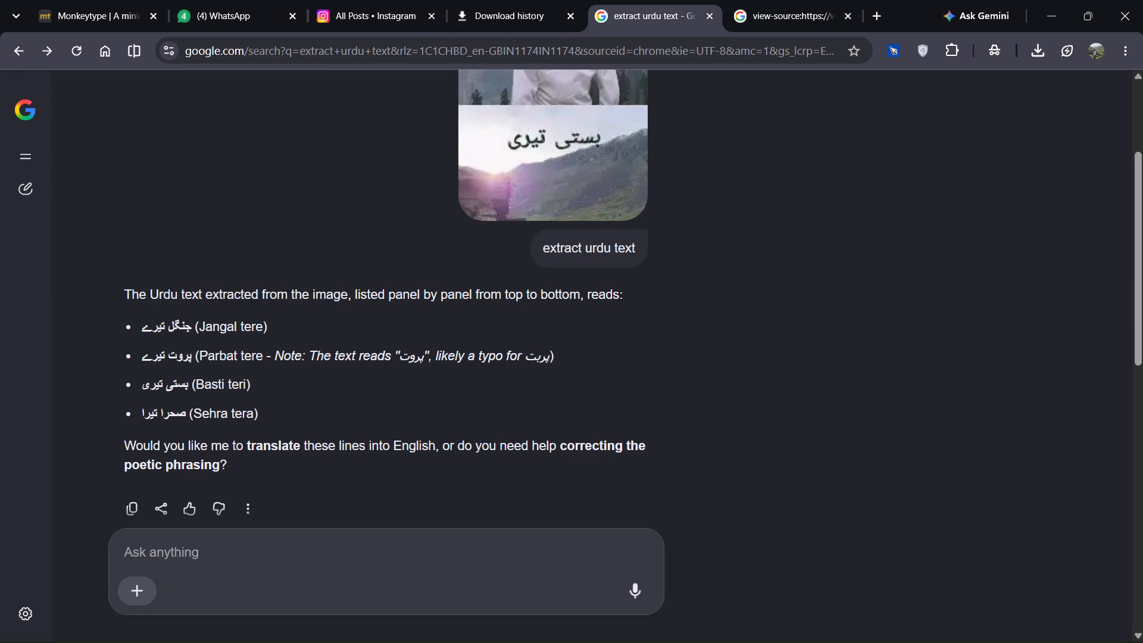
{"action": "left_click_drag", "start_coordinate": [192, 358], "coordinate": [136, 364]}
{"action": "key", "text": "ctrl+c"}
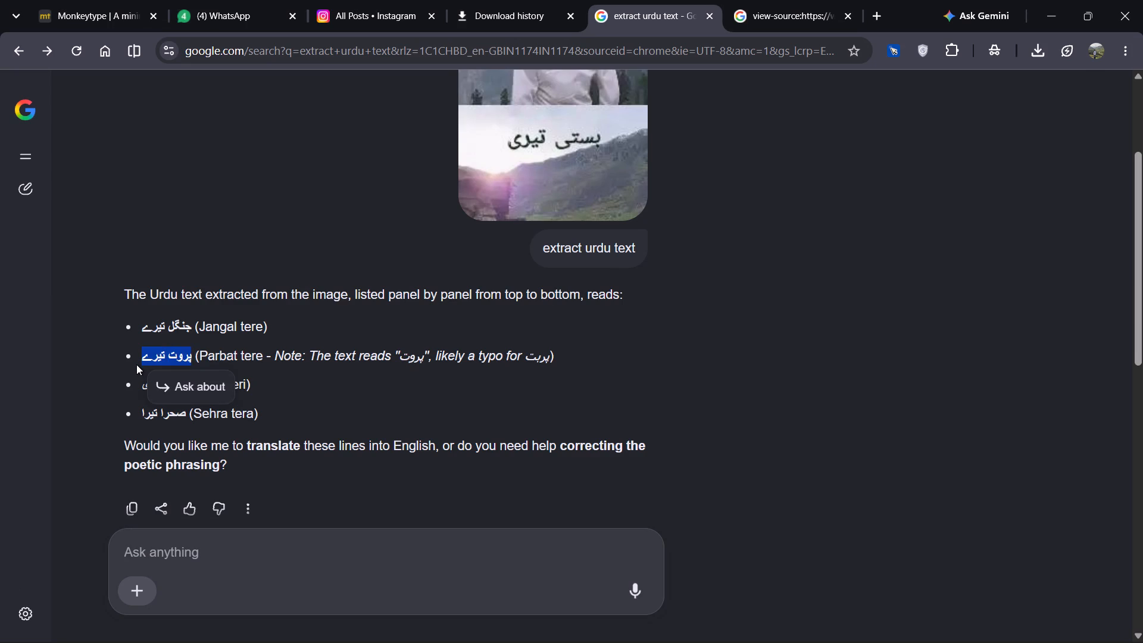
{"action": "scroll", "coordinate": [435, 302], "scroll_direction": "up", "scroll_amount": 2}
{"action": "left_click", "coordinate": [601, 245]}
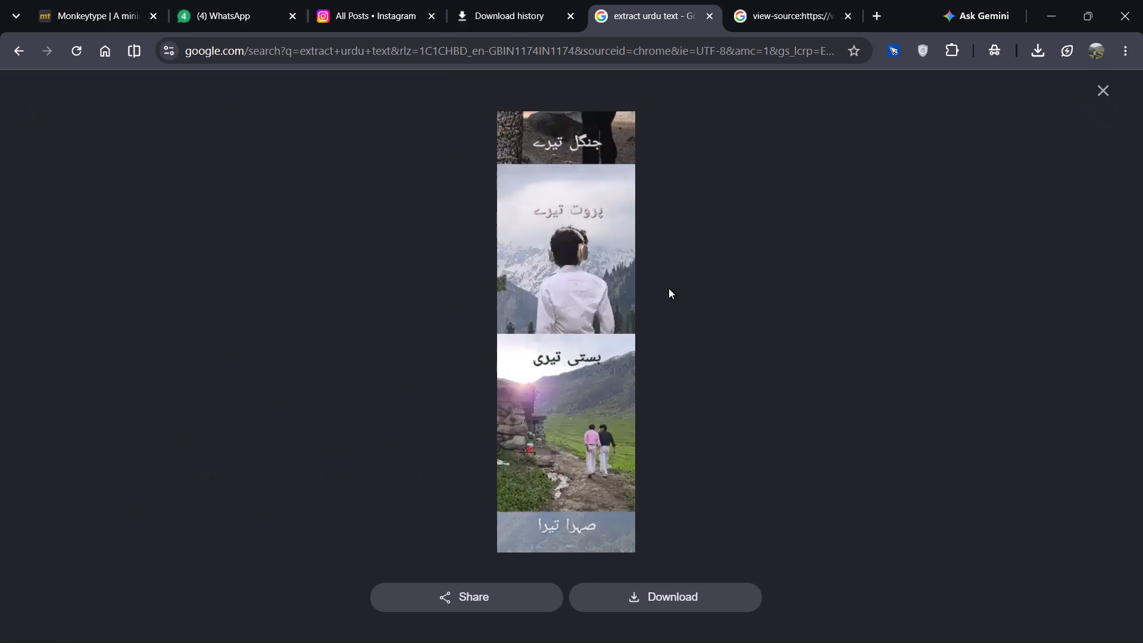
{"action": "key", "text": "alt+Tab"}
{"action": "left_click", "coordinate": [419, 332]}
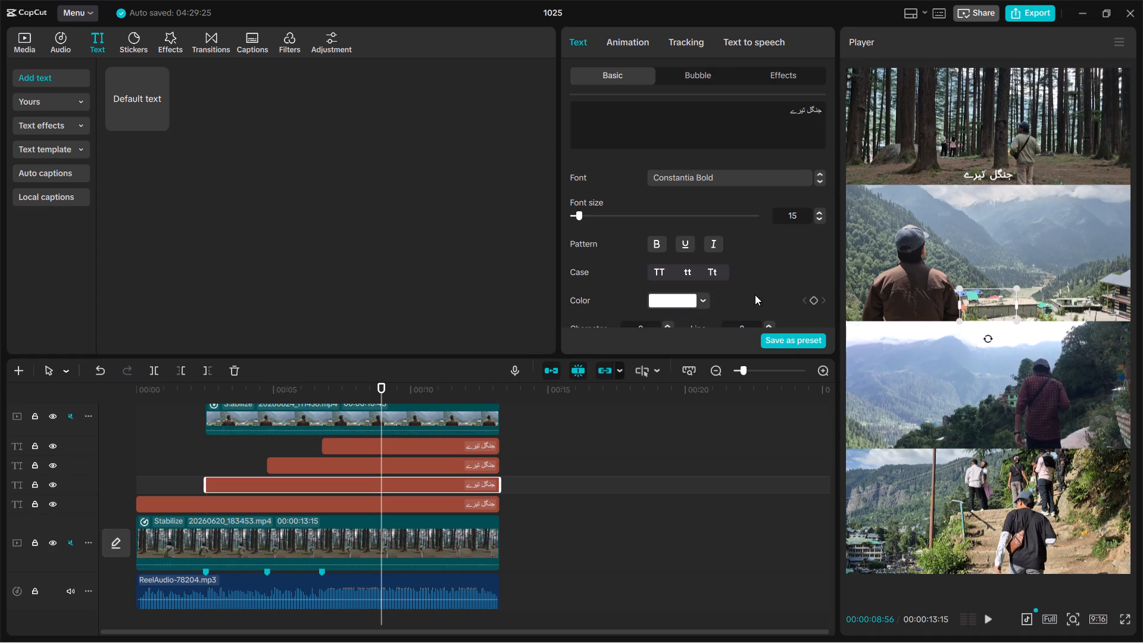
{"action": "triple_click", "coordinate": [725, 127]}
{"action": "key", "text": "ctrl+v"}
{"action": "scroll", "coordinate": [749, 132], "scroll_direction": "right", "scroll_amount": 1}
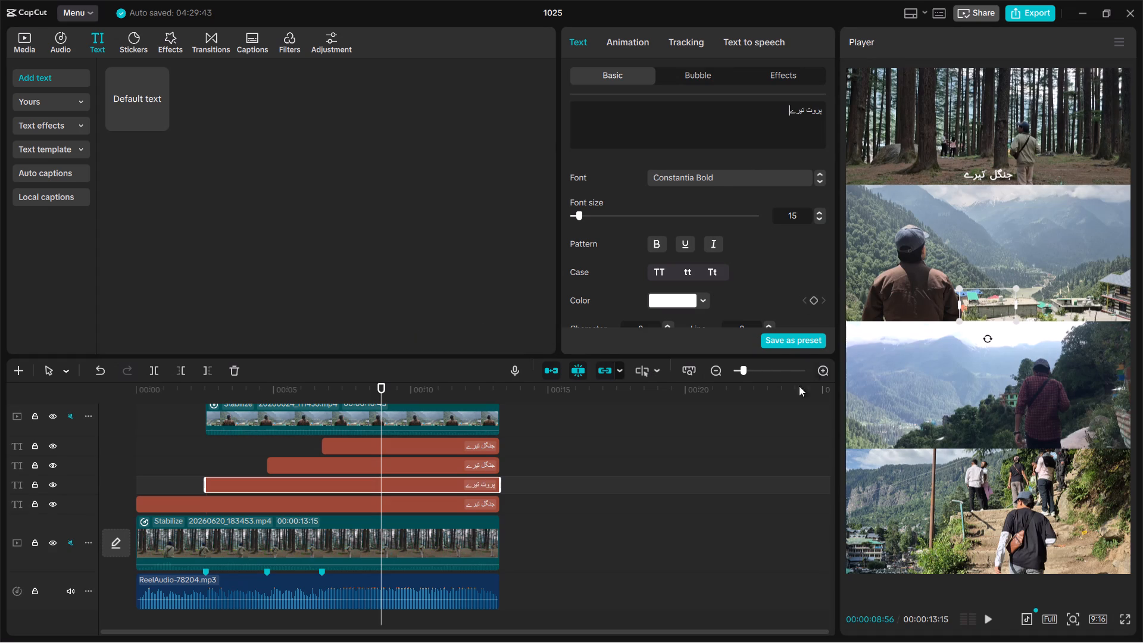
Move the second caption slightly up from the second clip's lower edge, keeping it horizontally centred.
{"action": "left_click", "coordinate": [769, 430]}
{"action": "left_click", "coordinate": [486, 481]}
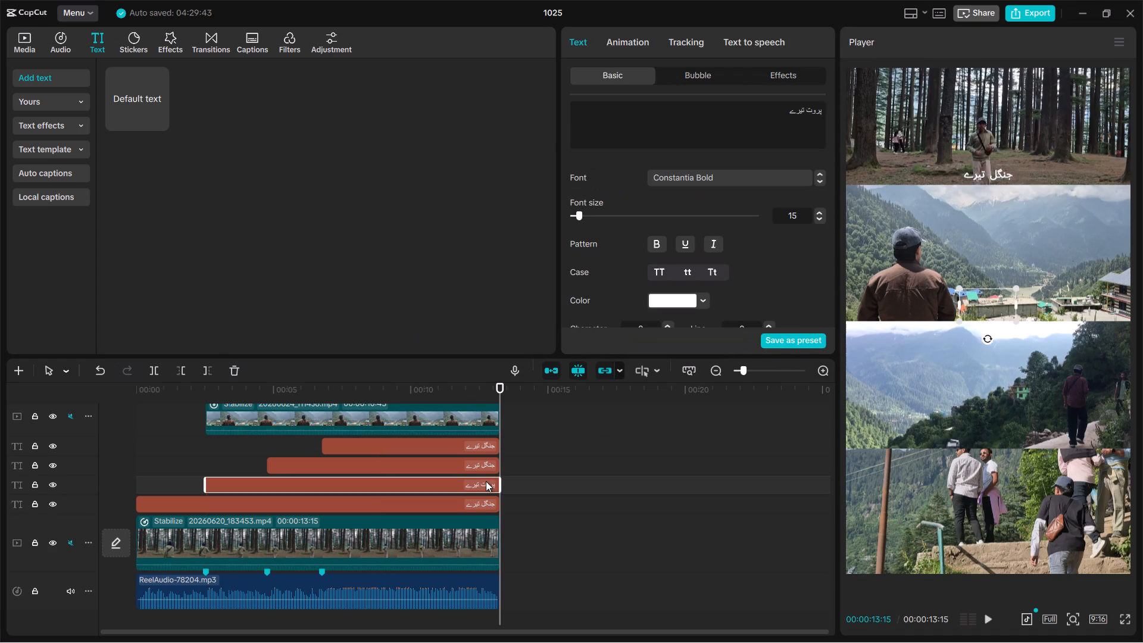
{"action": "left_click_drag", "start_coordinate": [981, 302], "coordinate": [979, 279]}
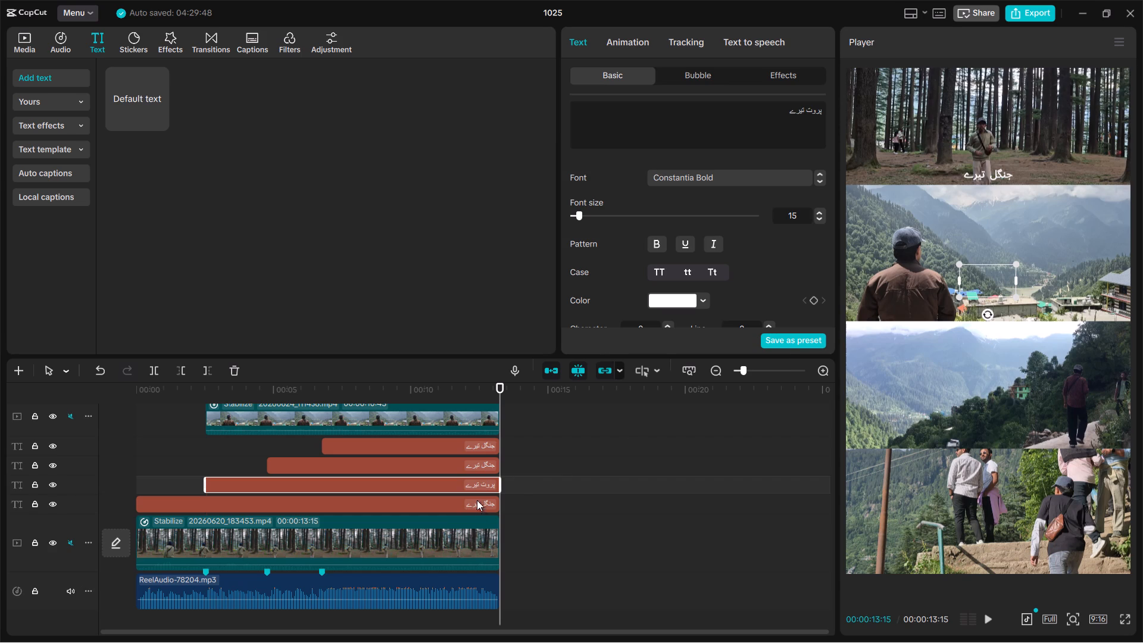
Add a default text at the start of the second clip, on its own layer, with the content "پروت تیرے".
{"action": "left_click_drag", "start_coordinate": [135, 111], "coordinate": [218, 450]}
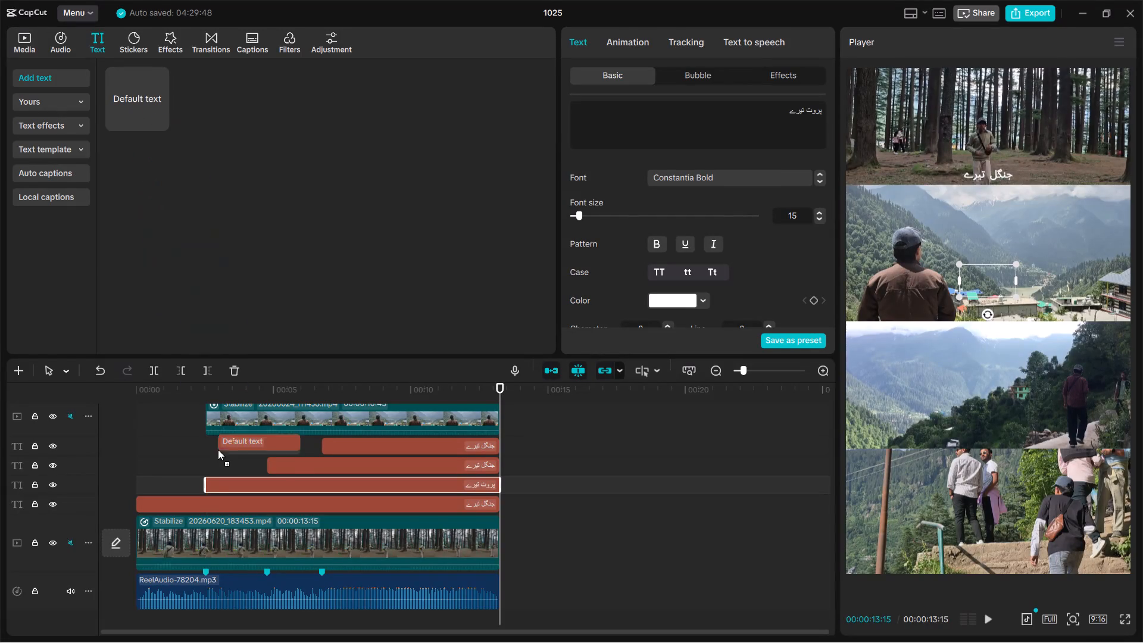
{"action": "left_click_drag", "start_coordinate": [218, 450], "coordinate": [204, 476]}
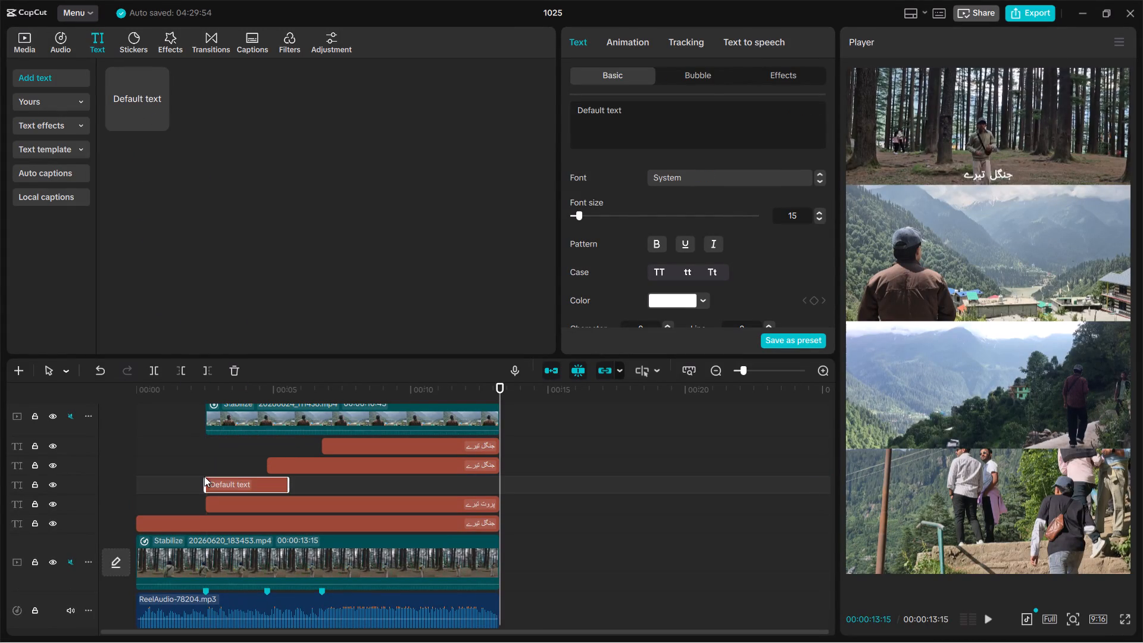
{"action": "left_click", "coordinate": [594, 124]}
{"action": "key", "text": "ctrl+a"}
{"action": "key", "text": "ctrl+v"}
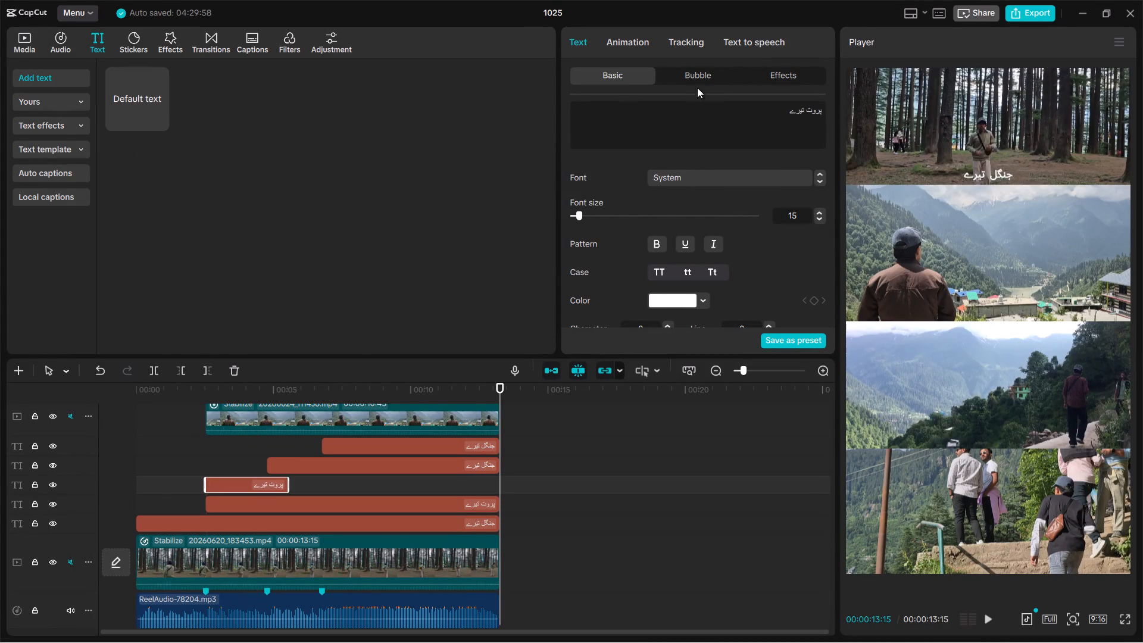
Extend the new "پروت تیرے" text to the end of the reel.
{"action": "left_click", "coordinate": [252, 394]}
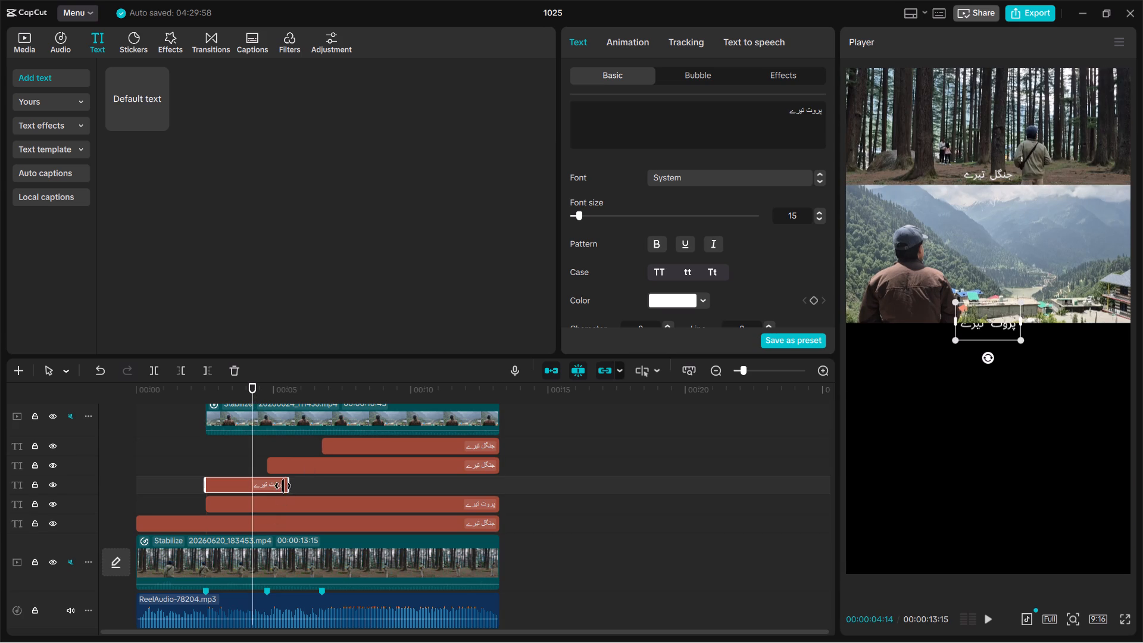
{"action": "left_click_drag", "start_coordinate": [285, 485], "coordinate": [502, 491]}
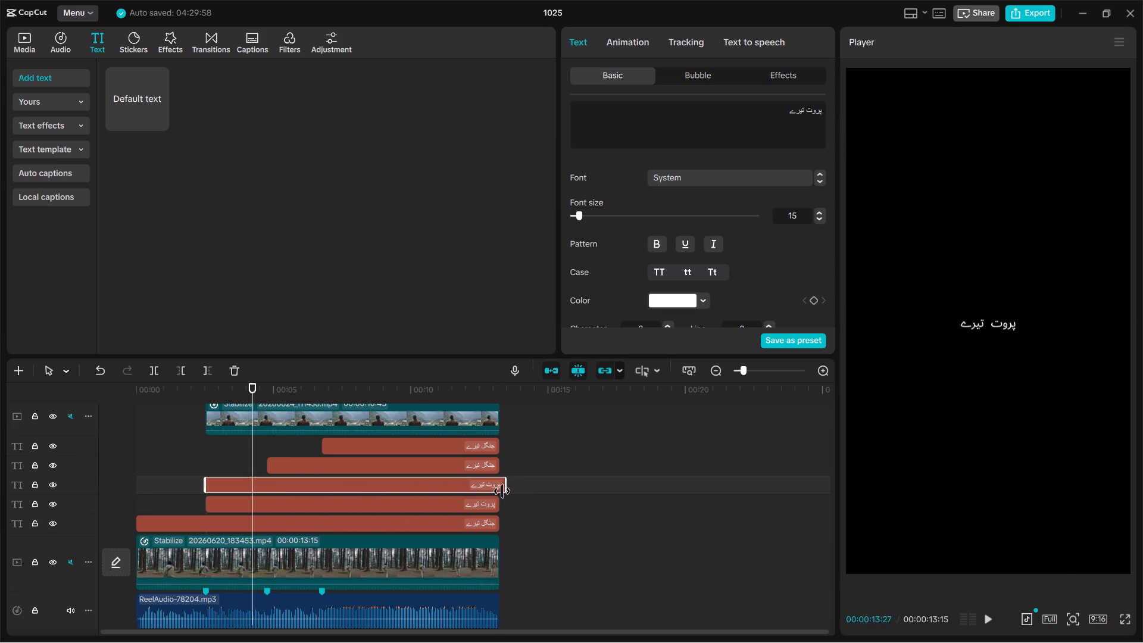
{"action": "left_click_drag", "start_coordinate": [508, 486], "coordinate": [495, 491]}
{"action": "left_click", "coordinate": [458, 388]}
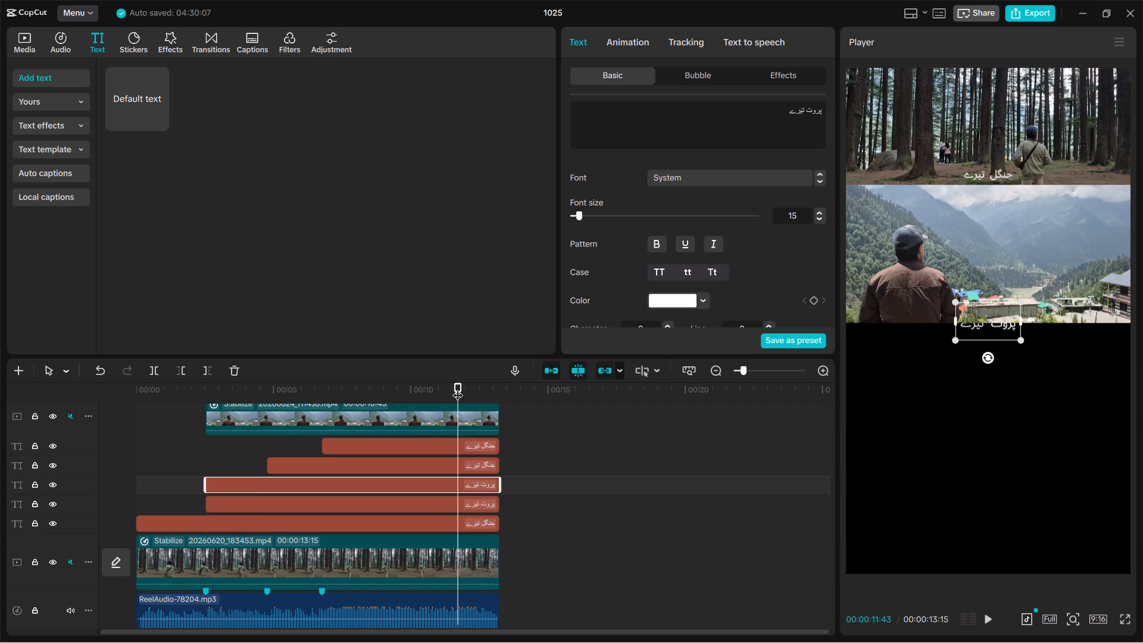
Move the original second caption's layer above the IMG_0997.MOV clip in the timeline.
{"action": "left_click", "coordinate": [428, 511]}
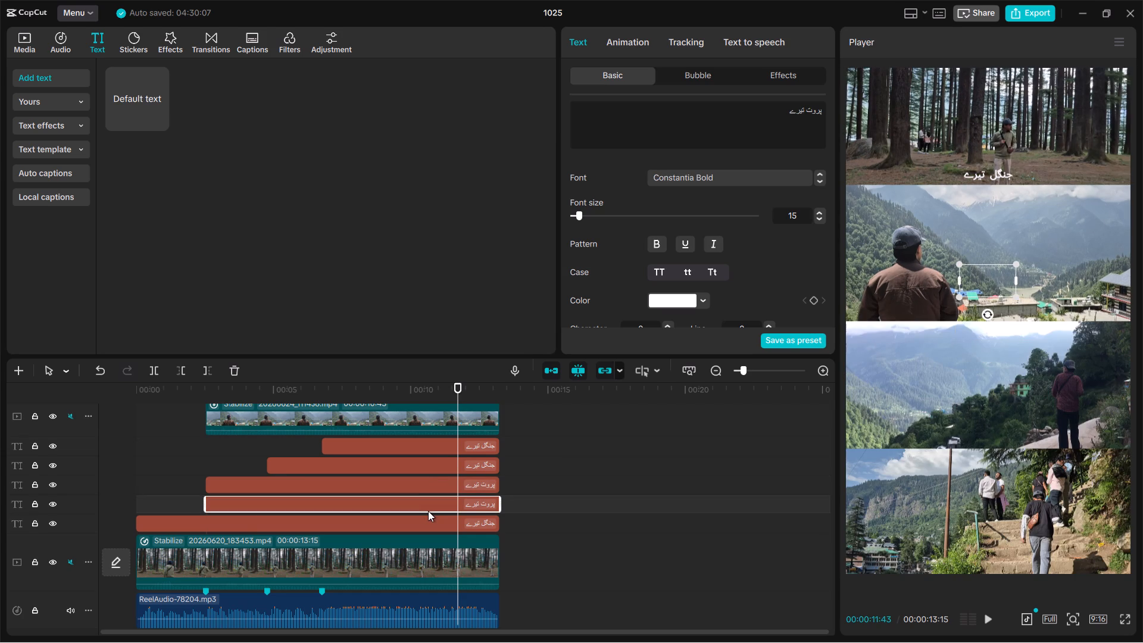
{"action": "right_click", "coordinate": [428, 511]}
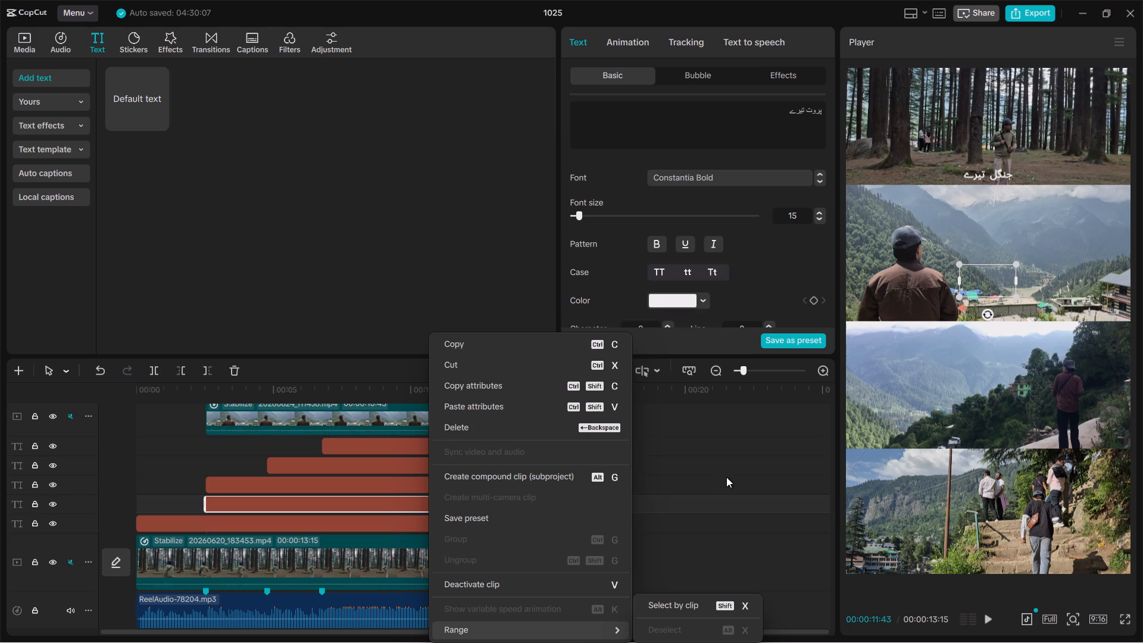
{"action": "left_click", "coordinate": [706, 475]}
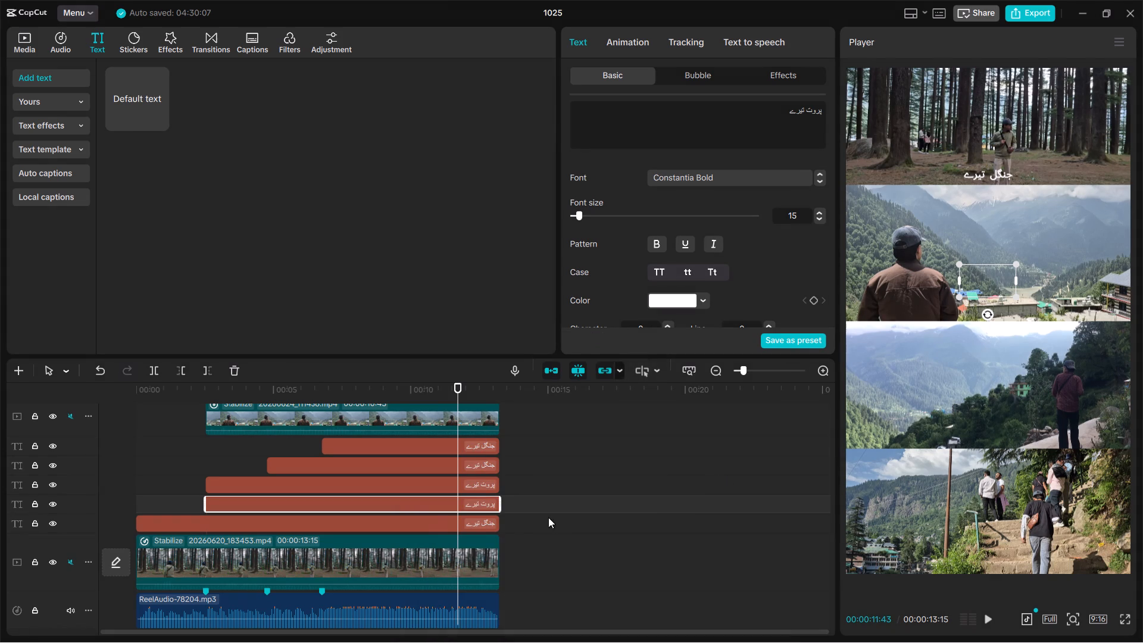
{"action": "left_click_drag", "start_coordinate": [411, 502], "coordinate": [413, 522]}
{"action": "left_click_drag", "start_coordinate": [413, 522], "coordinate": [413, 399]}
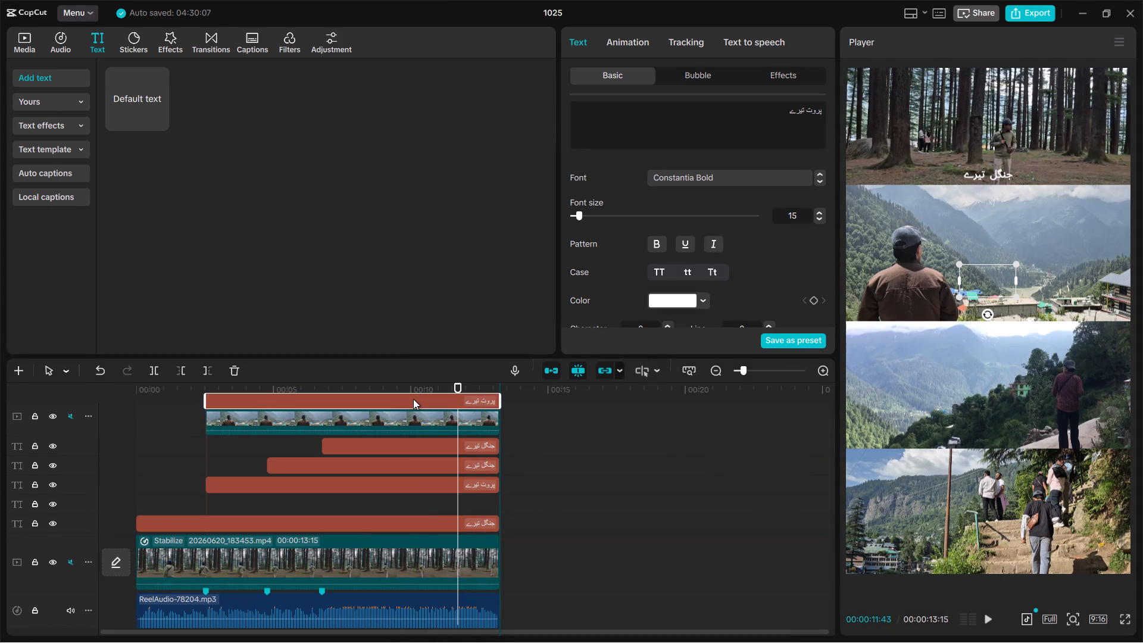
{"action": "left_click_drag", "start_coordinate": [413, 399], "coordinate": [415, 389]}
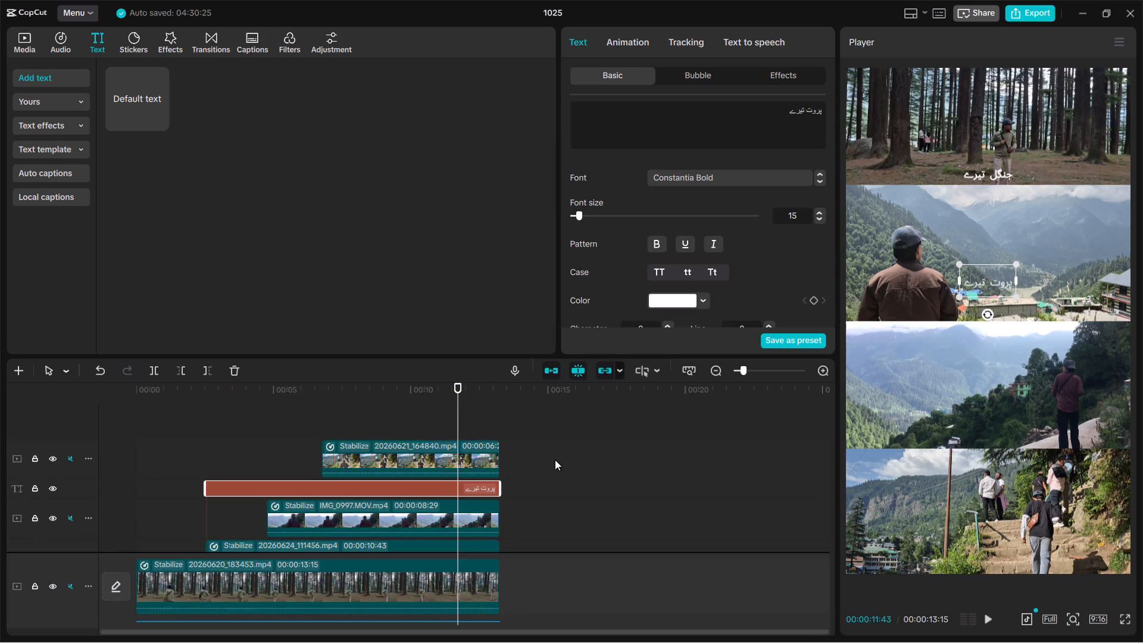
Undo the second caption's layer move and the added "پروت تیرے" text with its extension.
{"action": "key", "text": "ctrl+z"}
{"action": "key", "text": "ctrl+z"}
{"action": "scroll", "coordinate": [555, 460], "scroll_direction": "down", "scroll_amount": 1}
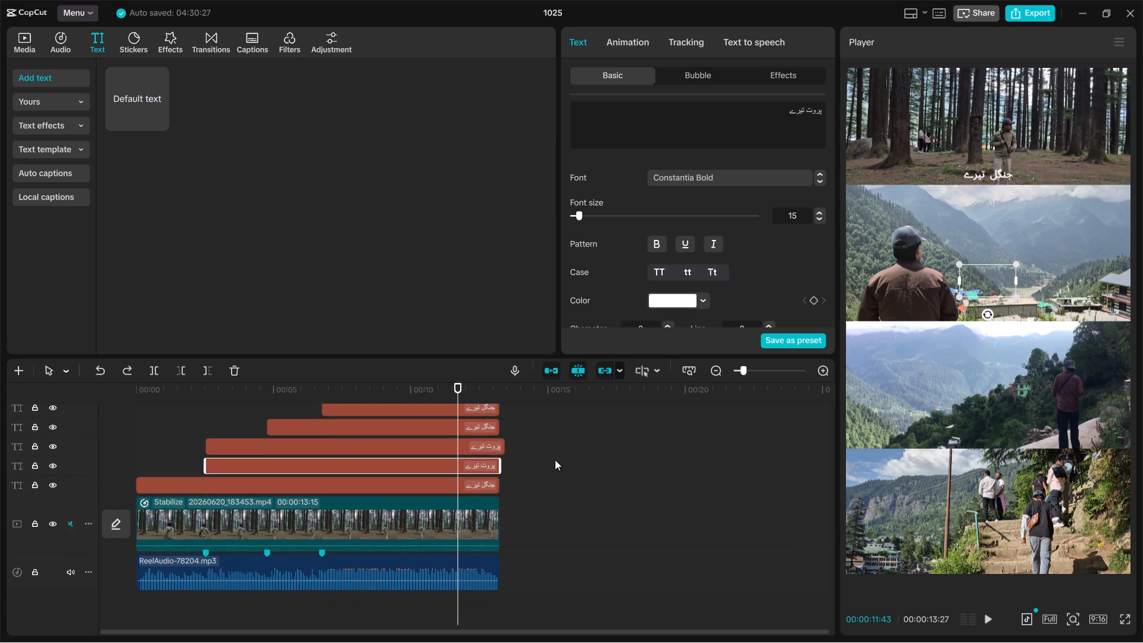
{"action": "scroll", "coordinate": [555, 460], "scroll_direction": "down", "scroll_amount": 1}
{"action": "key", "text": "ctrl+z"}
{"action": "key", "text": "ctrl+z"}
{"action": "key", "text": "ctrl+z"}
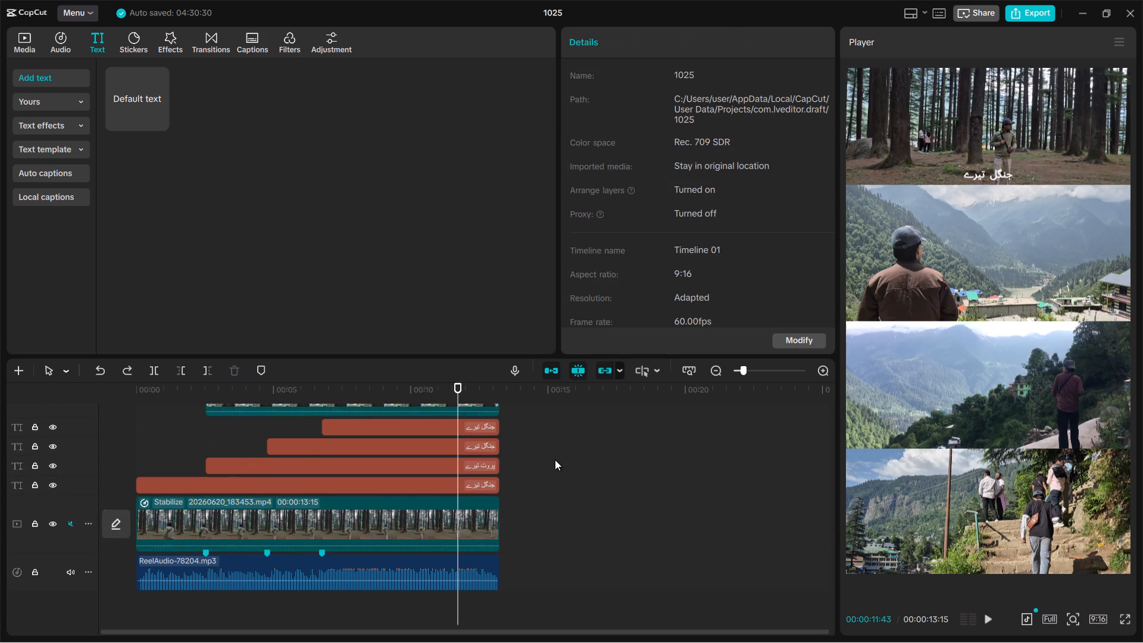
Move the second caption "پروت تیرے" to a layer directly above the 20260624_111456.mp4 clip.
{"action": "scroll", "coordinate": [555, 460], "scroll_direction": "up", "scroll_amount": 1}
{"action": "scroll", "coordinate": [555, 460], "scroll_direction": "down", "scroll_amount": 1, "text": "ctrl"}
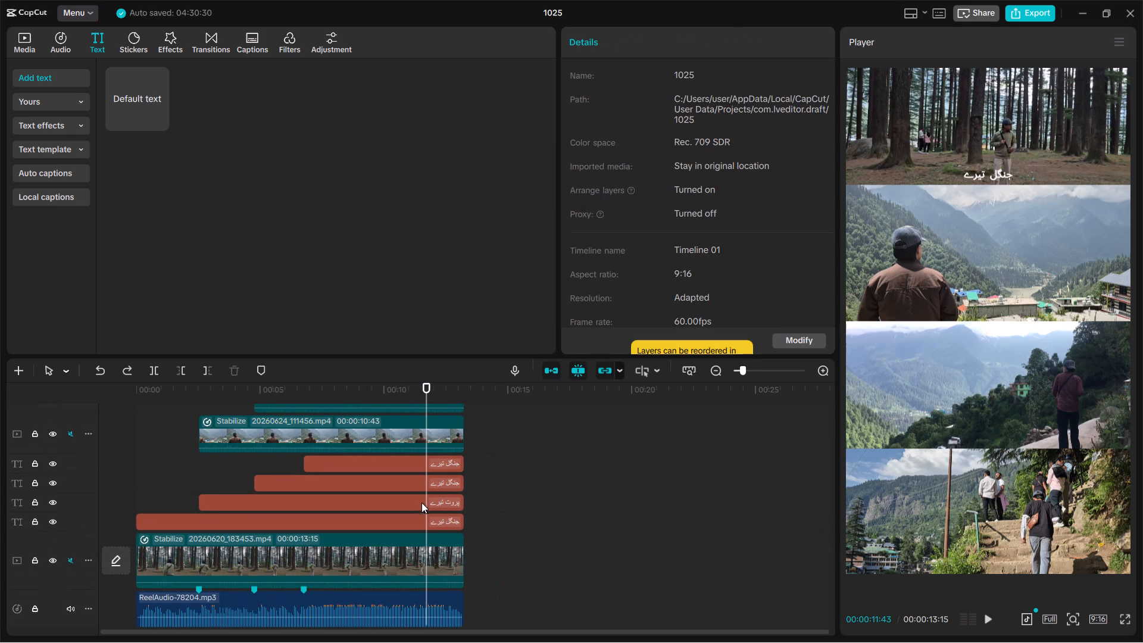
{"action": "left_click", "coordinate": [413, 501]}
{"action": "left_click_drag", "start_coordinate": [413, 501], "coordinate": [403, 401]}
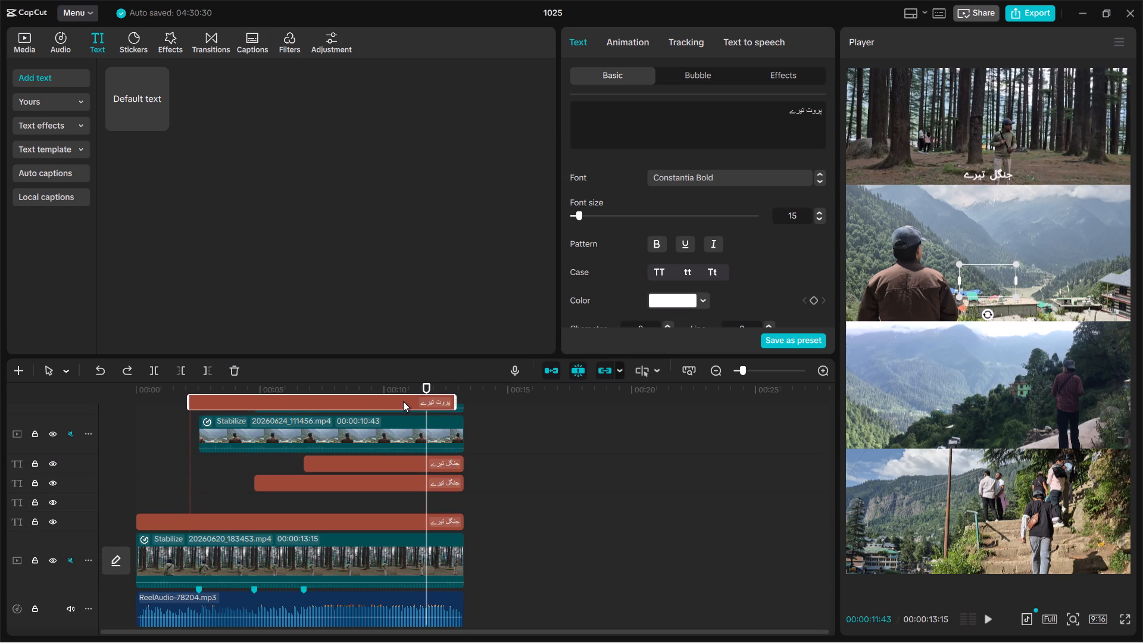
{"action": "left_click_drag", "start_coordinate": [403, 401], "coordinate": [405, 442]}
Move the third caption to a layer directly above the IMG_0997.MOV clip.
{"action": "left_click_drag", "start_coordinate": [392, 532], "coordinate": [394, 444]}
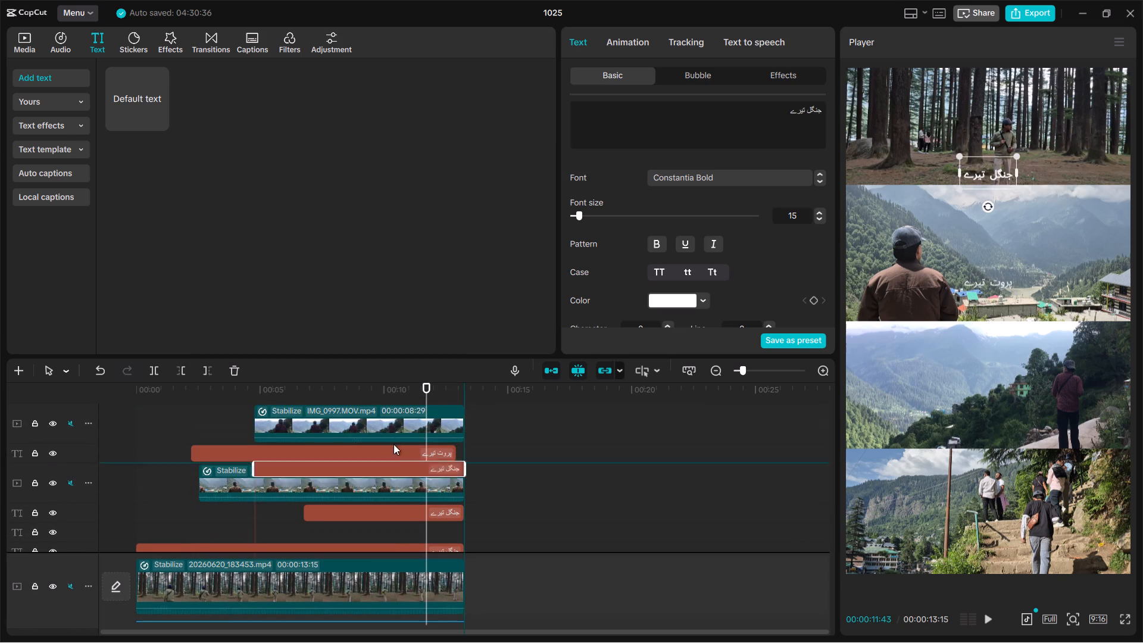
{"action": "left_click_drag", "start_coordinate": [394, 444], "coordinate": [411, 401]}
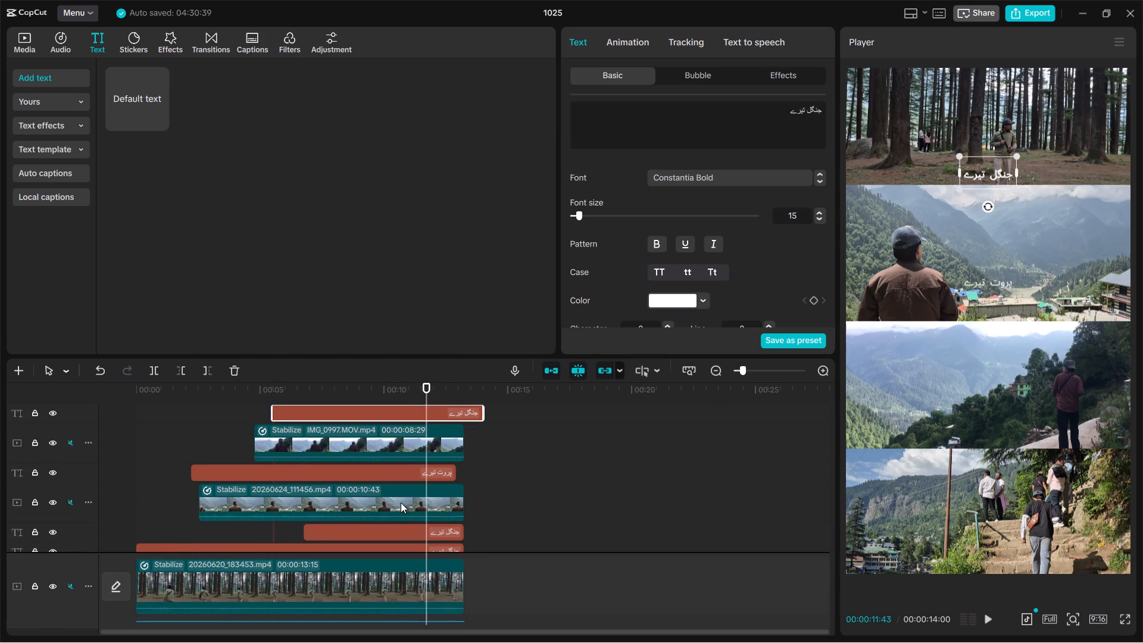
Move the fourth caption to a layer directly above the 20260621_164840.mp4 clip, aligned with that clip's start and end.
{"action": "scroll", "coordinate": [401, 502], "scroll_direction": "down", "scroll_amount": 1}
{"action": "left_click", "coordinate": [400, 486]}
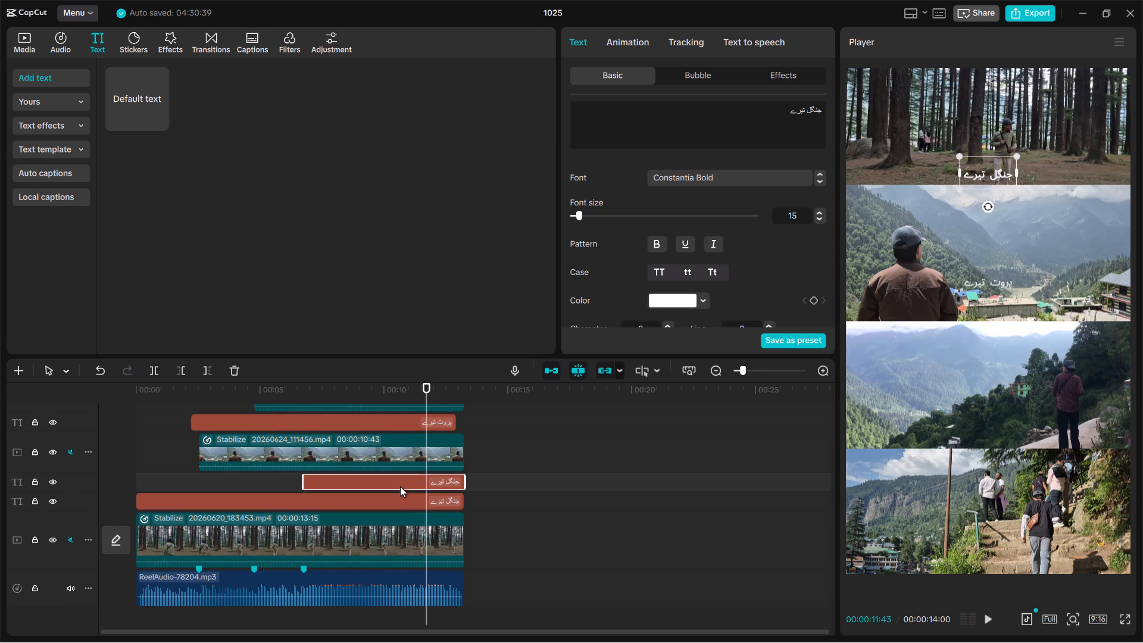
{"action": "left_click_drag", "start_coordinate": [400, 486], "coordinate": [392, 359]}
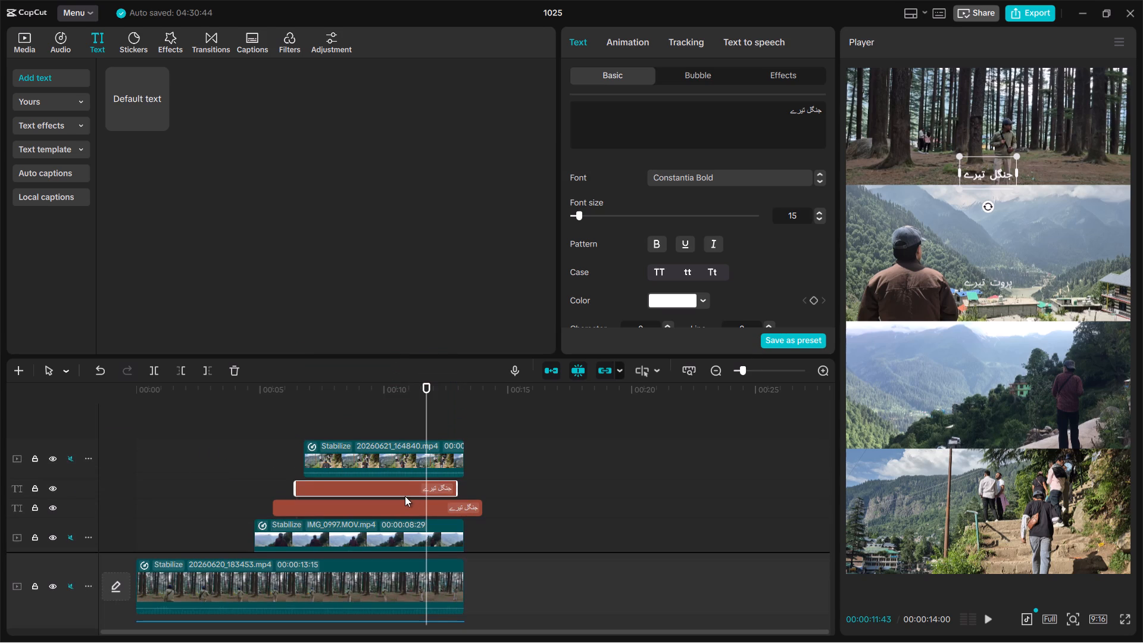
{"action": "left_click_drag", "start_coordinate": [402, 479], "coordinate": [412, 448]}
{"action": "left_click", "coordinate": [395, 485]}
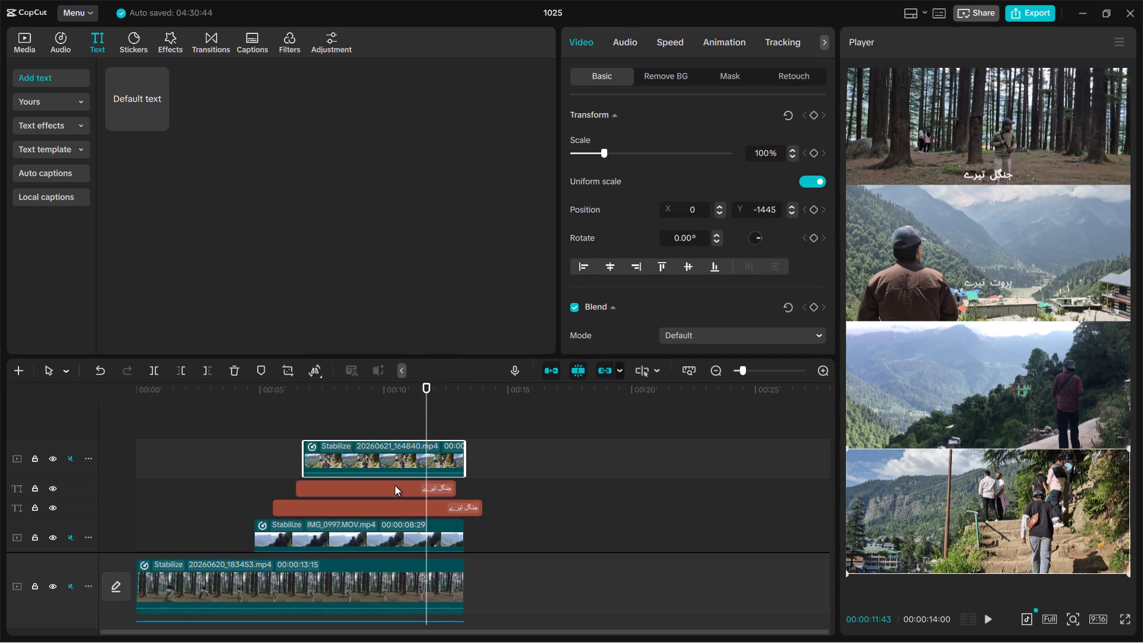
{"action": "left_click_drag", "start_coordinate": [395, 485], "coordinate": [408, 418]}
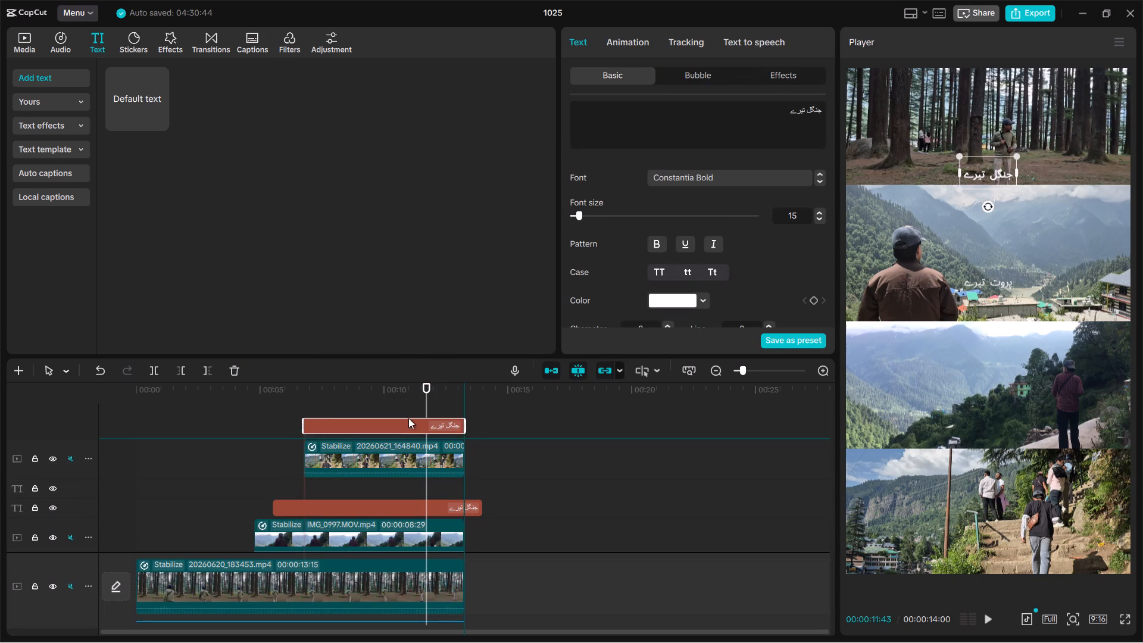
{"action": "left_click_drag", "start_coordinate": [408, 418], "coordinate": [402, 420]}
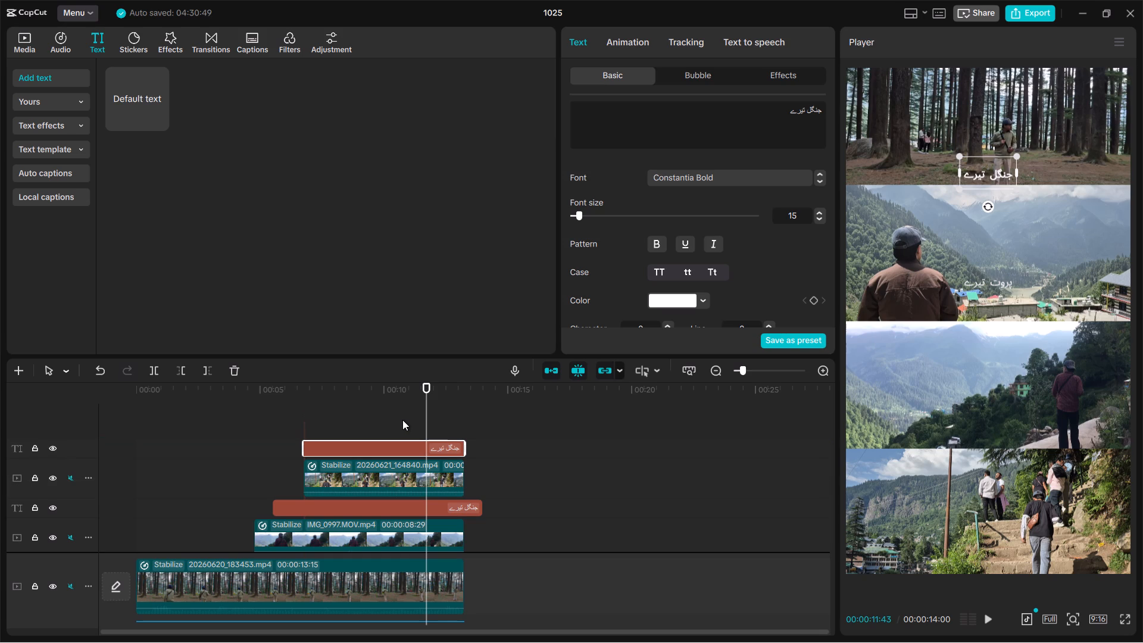
Shift the third caption in time to line up with the start and end of the IMG_0997.MOV clip.
{"action": "scroll", "coordinate": [511, 490], "scroll_direction": "up", "scroll_amount": 7, "text": "ctrl"}
{"action": "left_click", "coordinate": [509, 494]}
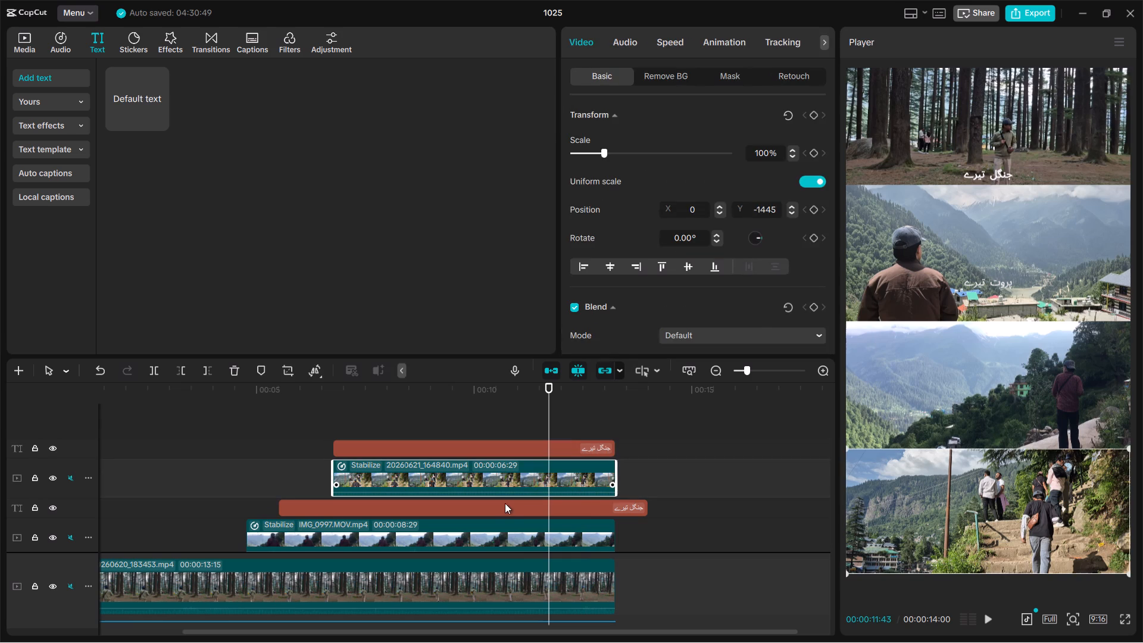
{"action": "left_click", "coordinate": [501, 507]}
{"action": "left_click_drag", "start_coordinate": [501, 507], "coordinate": [471, 509]}
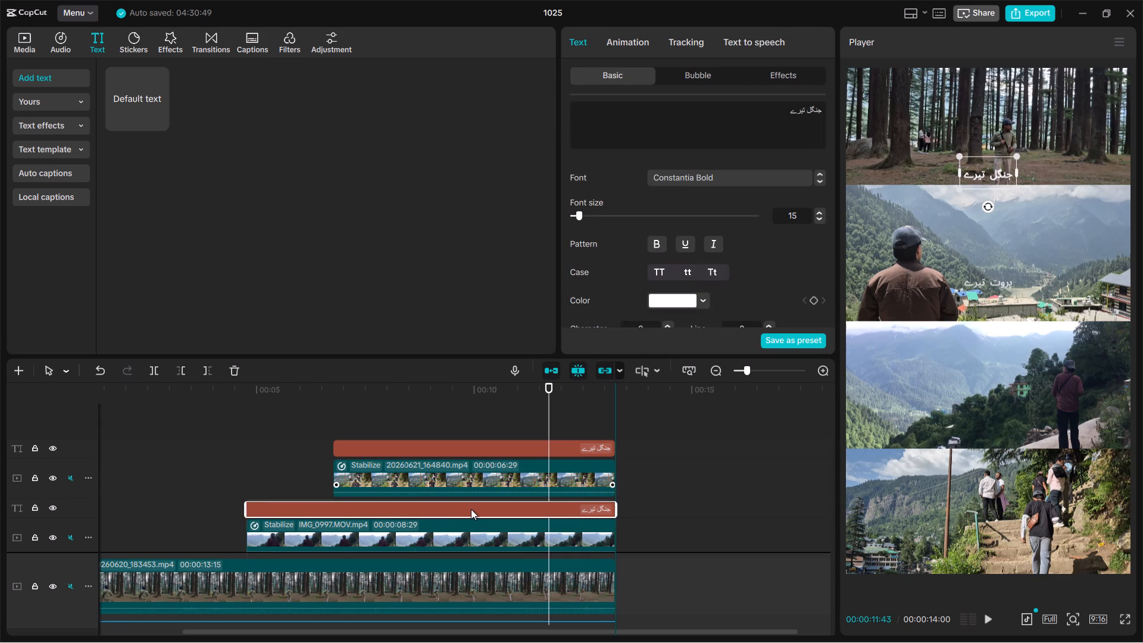
{"action": "left_click_drag", "start_coordinate": [471, 509], "coordinate": [472, 509]}
Shift the second caption "پروت تیرے" in time to line up with the start and end of the 20260624_111456.mp4 clip.
{"action": "scroll", "coordinate": [473, 530], "scroll_direction": "down", "scroll_amount": 2}
{"action": "right_click", "coordinate": [473, 530]}
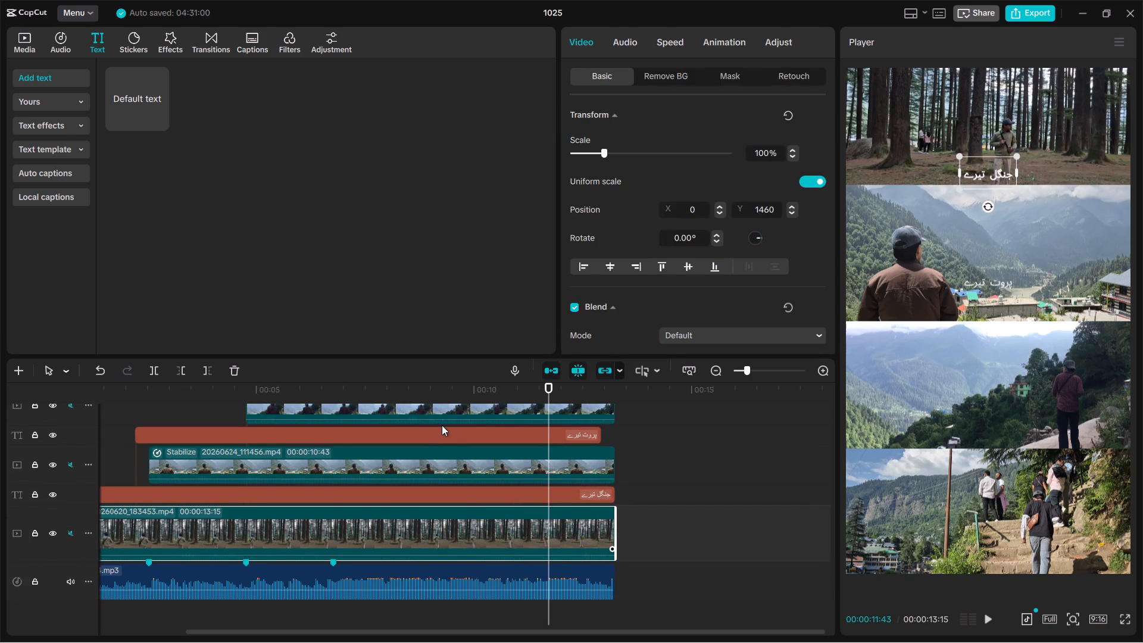
{"action": "left_click", "coordinate": [435, 430]}
{"action": "left_click", "coordinate": [435, 430]}
{"action": "left_click_drag", "start_coordinate": [435, 430], "coordinate": [446, 432]}
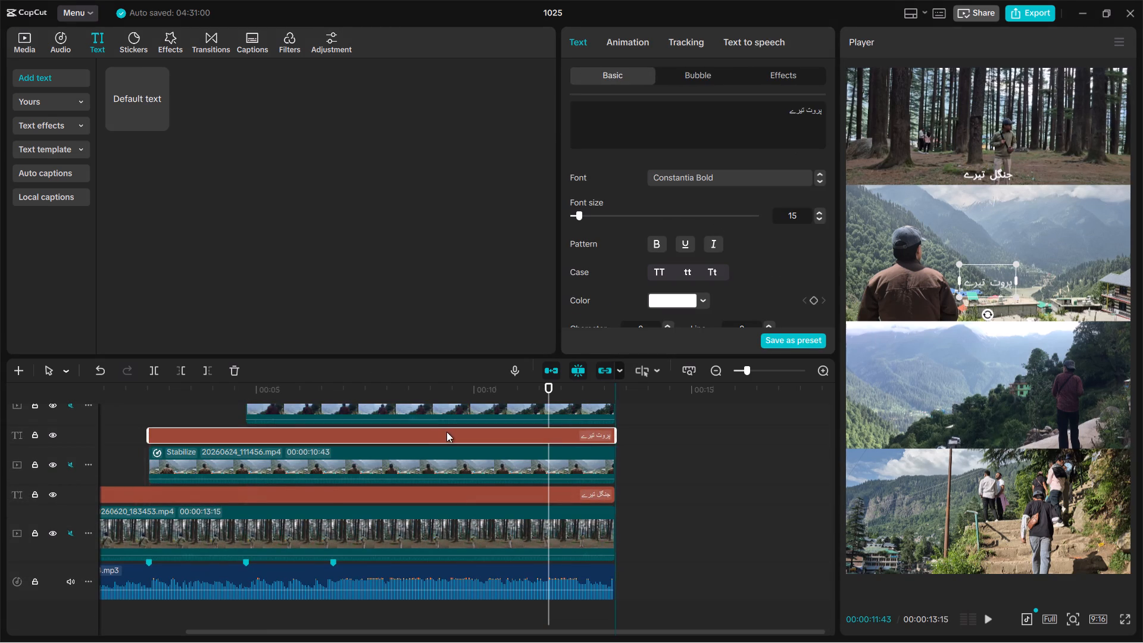
{"action": "left_click_drag", "start_coordinate": [446, 432], "coordinate": [449, 432]}
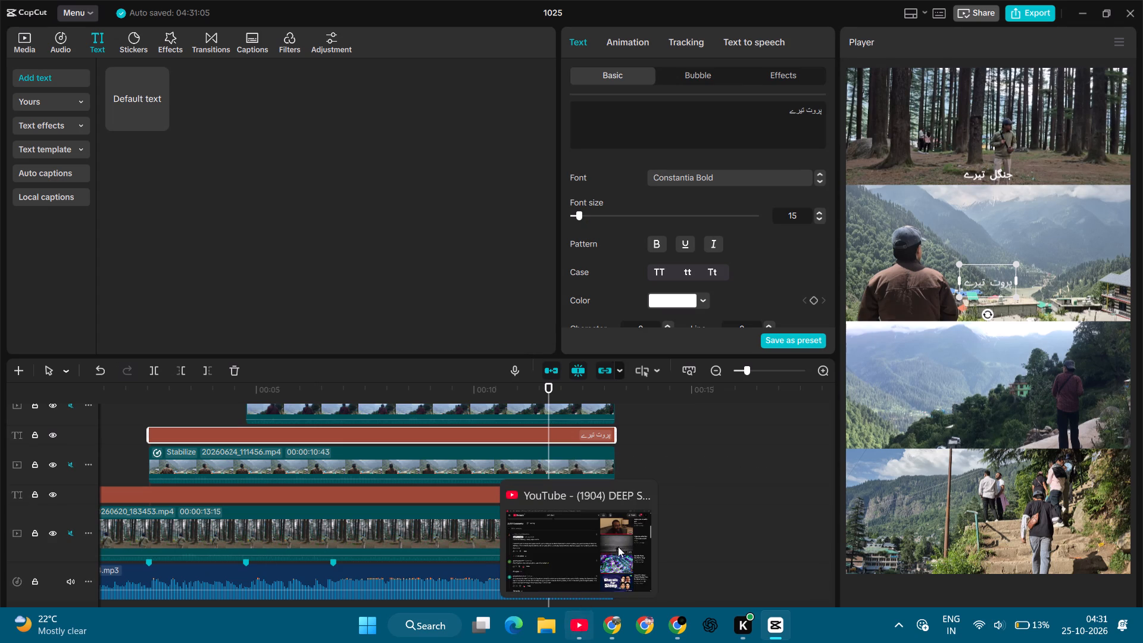
Close the YouTube window.
{"action": "left_click", "coordinate": [645, 492]}
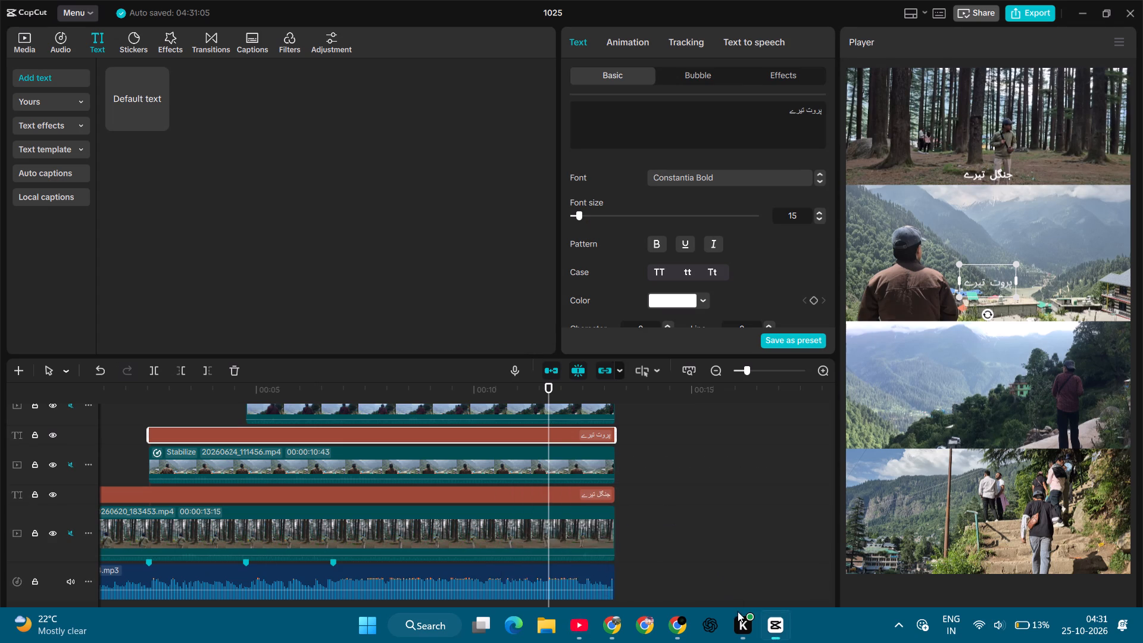
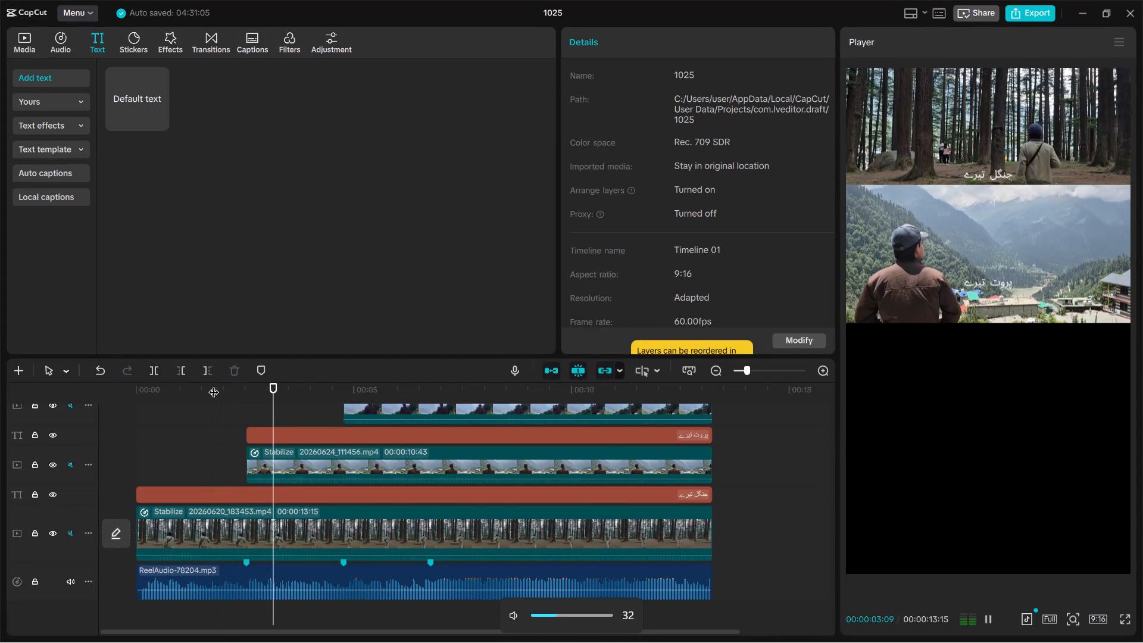
Pause playback and reposition the second caption "پروت تیرے" over the sky just above the man's head in the 20260624_111456.mp4 clip.
{"action": "key", "text": "space"}
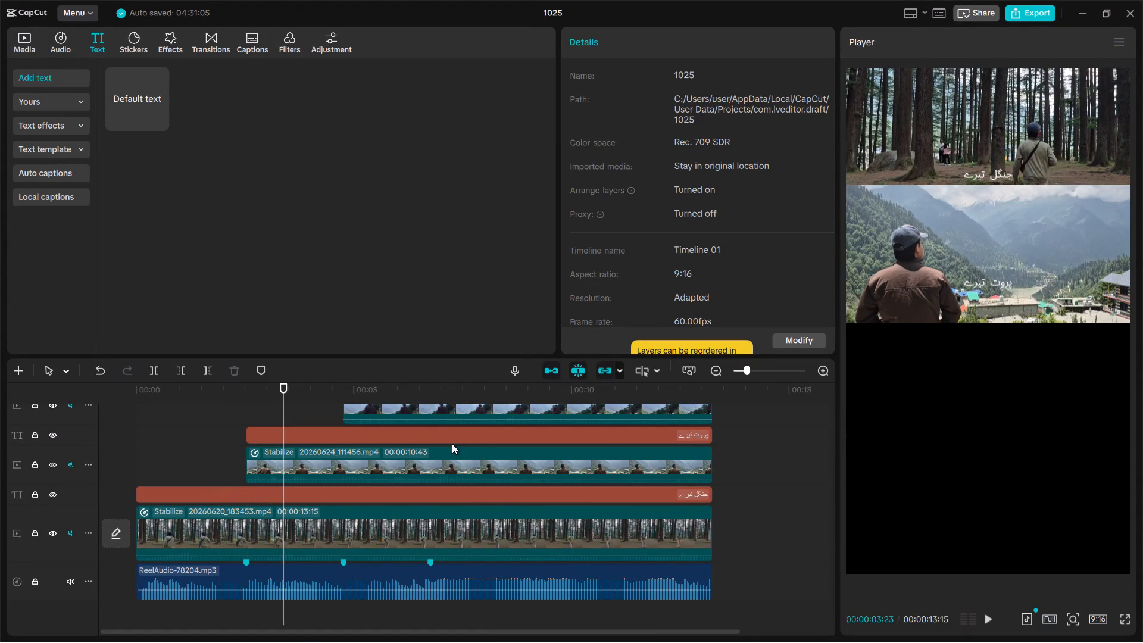
{"action": "left_click", "coordinate": [990, 280]}
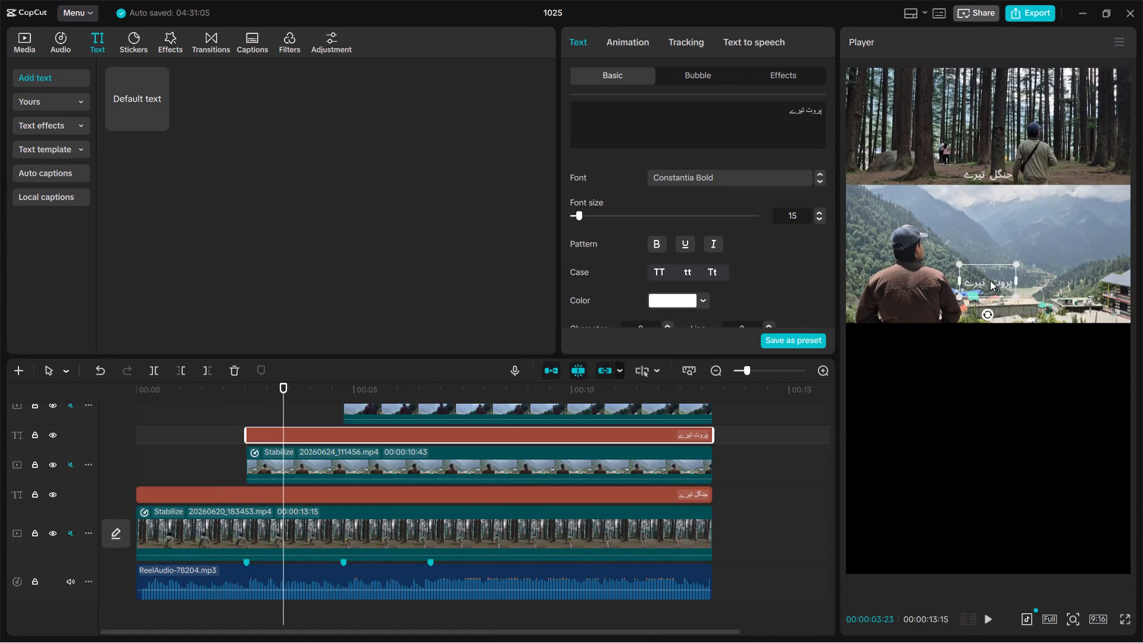
{"action": "left_click_drag", "start_coordinate": [990, 280], "coordinate": [1001, 294]}
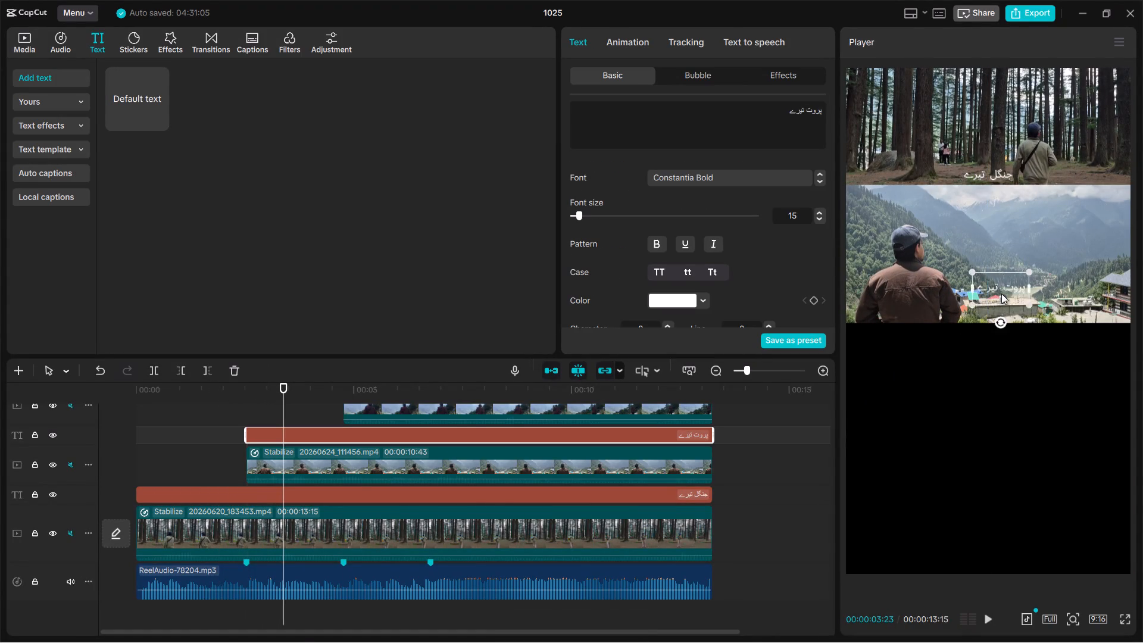
{"action": "left_click_drag", "start_coordinate": [1001, 294], "coordinate": [994, 228]}
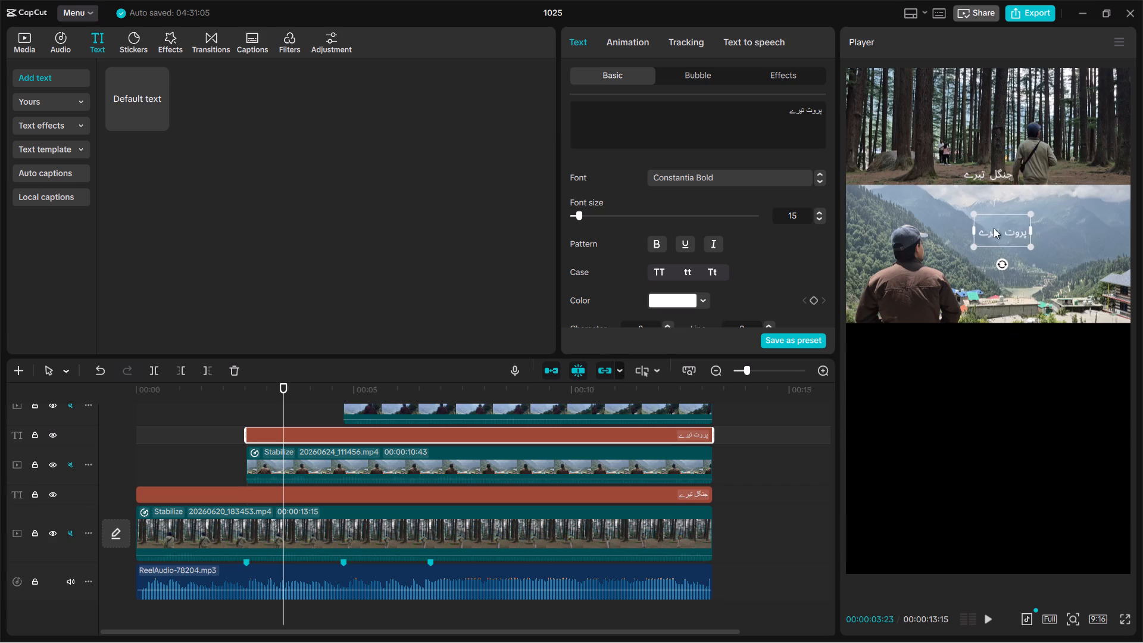
{"action": "left_click_drag", "start_coordinate": [994, 228], "coordinate": [911, 210]}
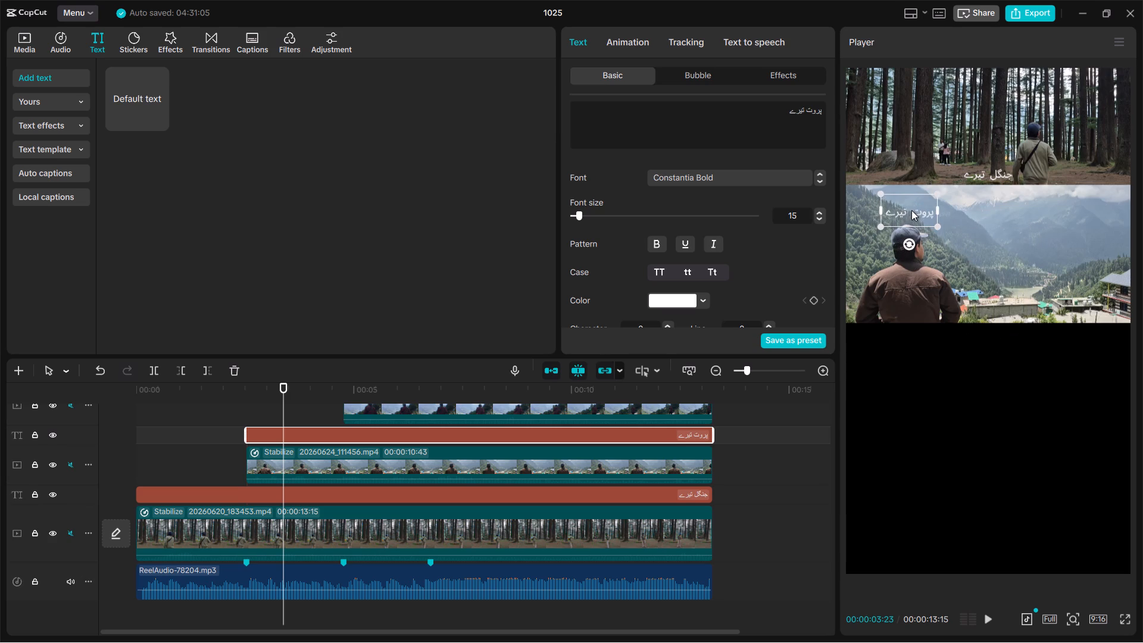
{"action": "left_click_drag", "start_coordinate": [911, 210], "coordinate": [908, 214]}
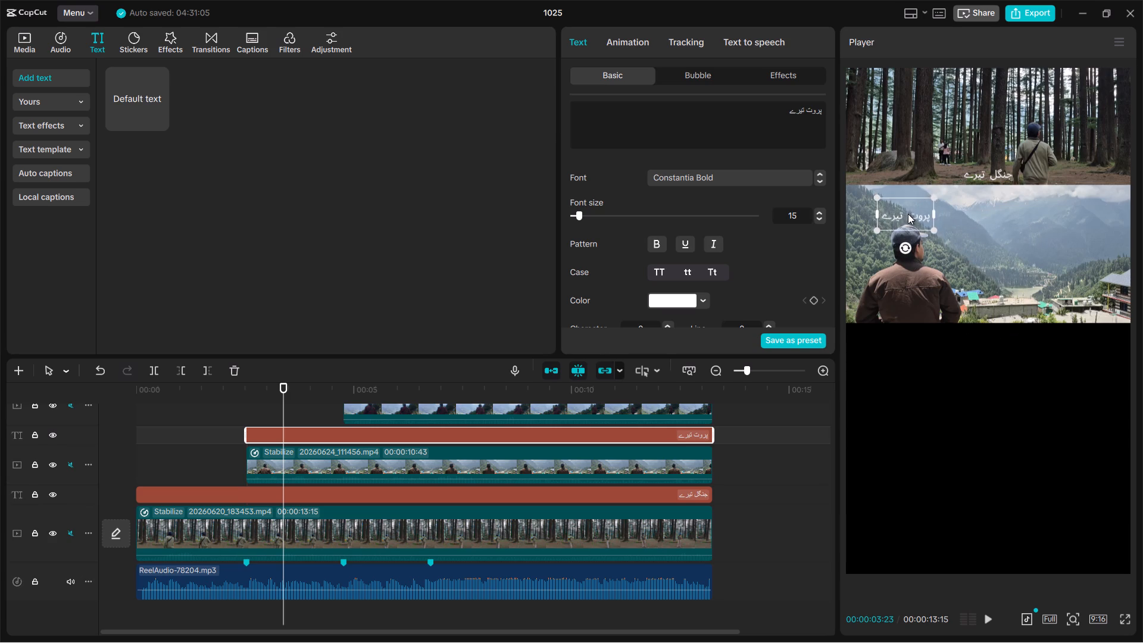
{"action": "left_click_drag", "start_coordinate": [908, 214], "coordinate": [1083, 251]}
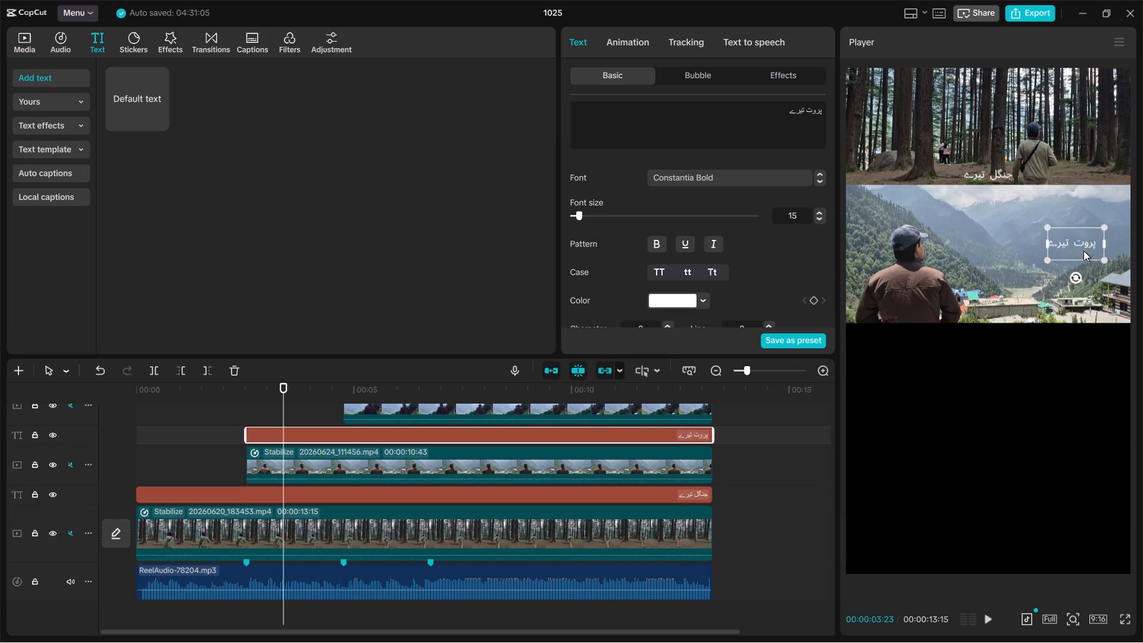
{"action": "left_click_drag", "start_coordinate": [1083, 251], "coordinate": [1091, 235]}
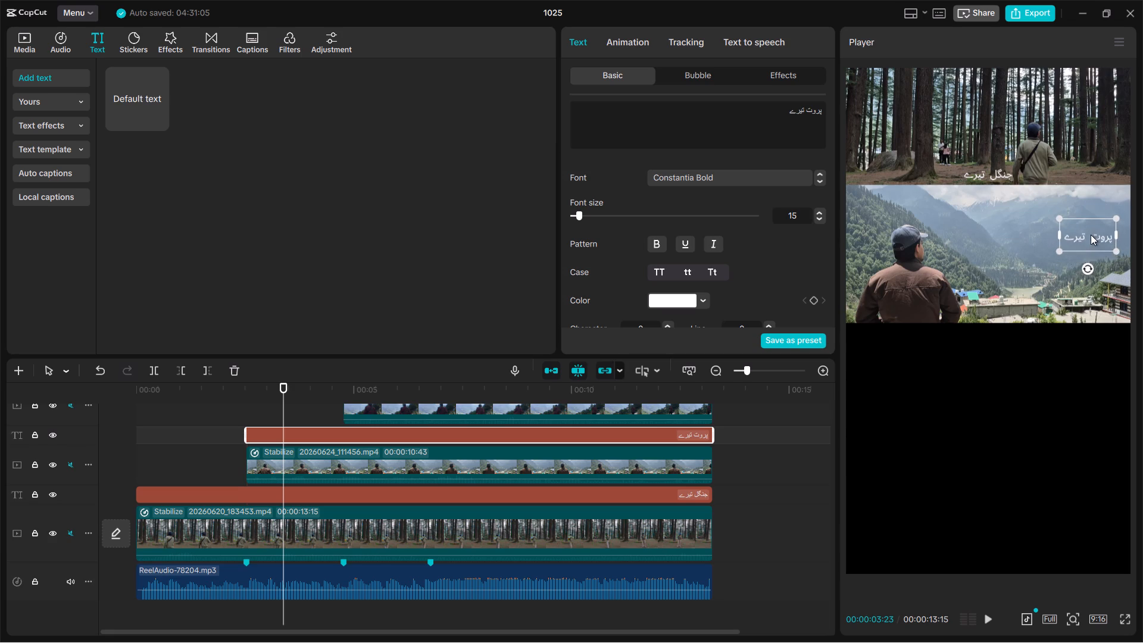
{"action": "left_click_drag", "start_coordinate": [1091, 235], "coordinate": [1079, 219]}
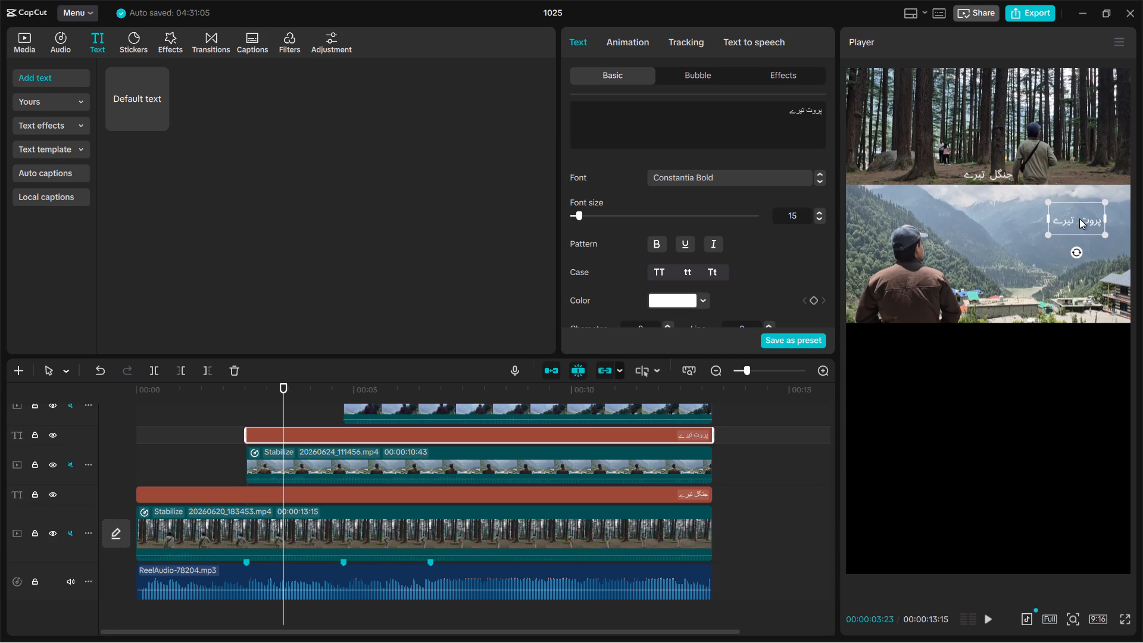
{"action": "left_click_drag", "start_coordinate": [1079, 219], "coordinate": [1077, 220]}
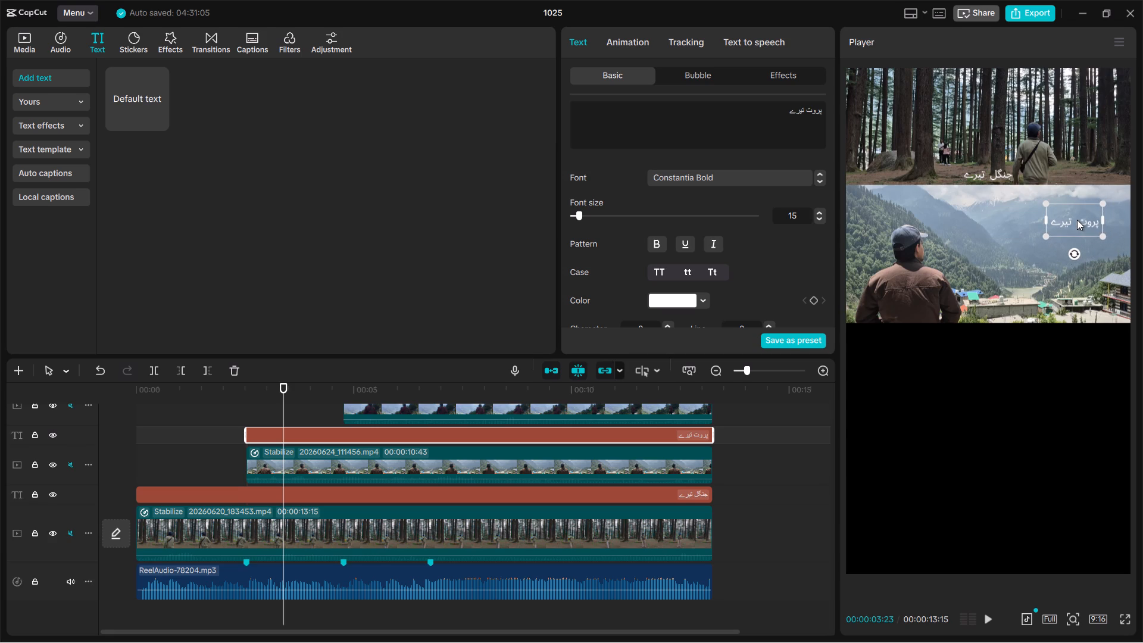
{"action": "left_click_drag", "start_coordinate": [1077, 220], "coordinate": [1022, 307]}
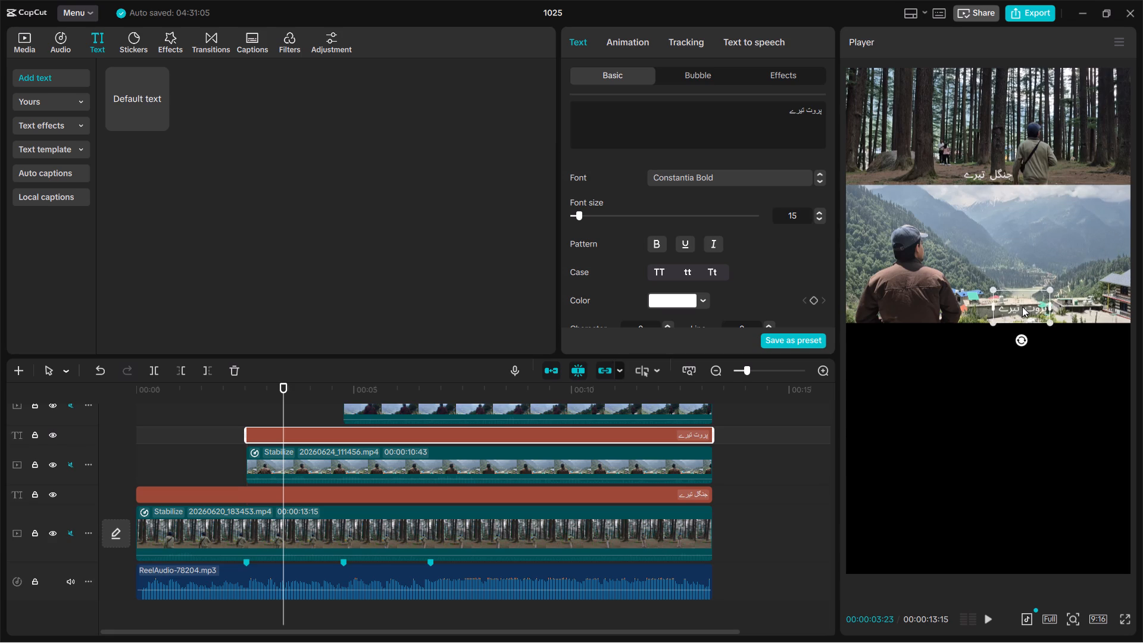
{"action": "left_click_drag", "start_coordinate": [1022, 307], "coordinate": [1010, 278]}
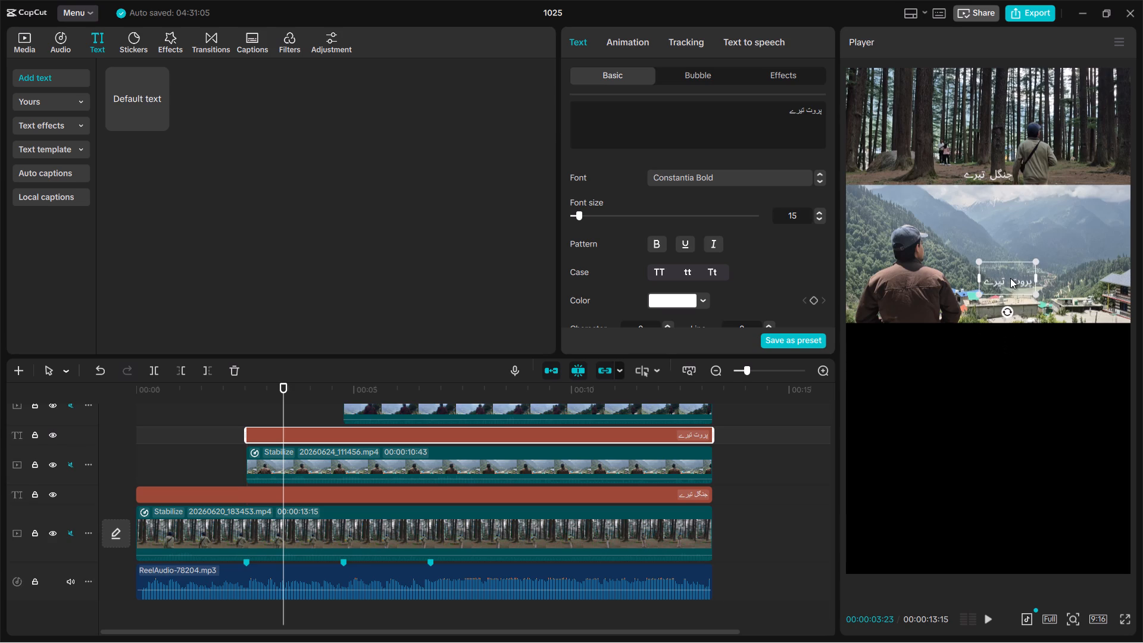
{"action": "left_click_drag", "start_coordinate": [1010, 278], "coordinate": [1004, 271]}
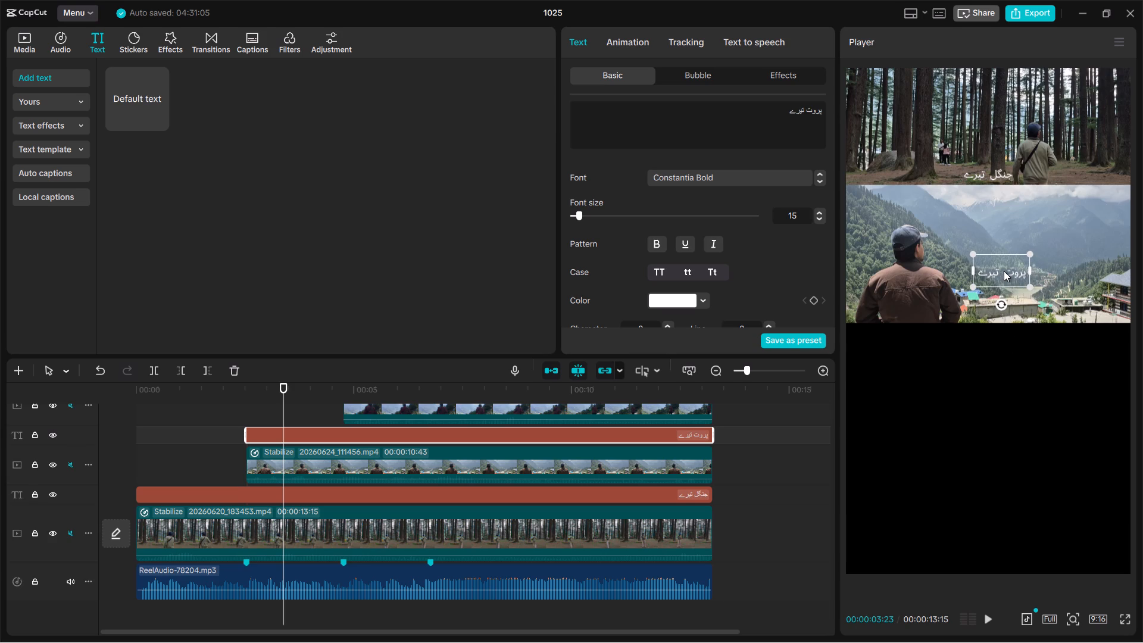
{"action": "left_click_drag", "start_coordinate": [1004, 271], "coordinate": [993, 276]}
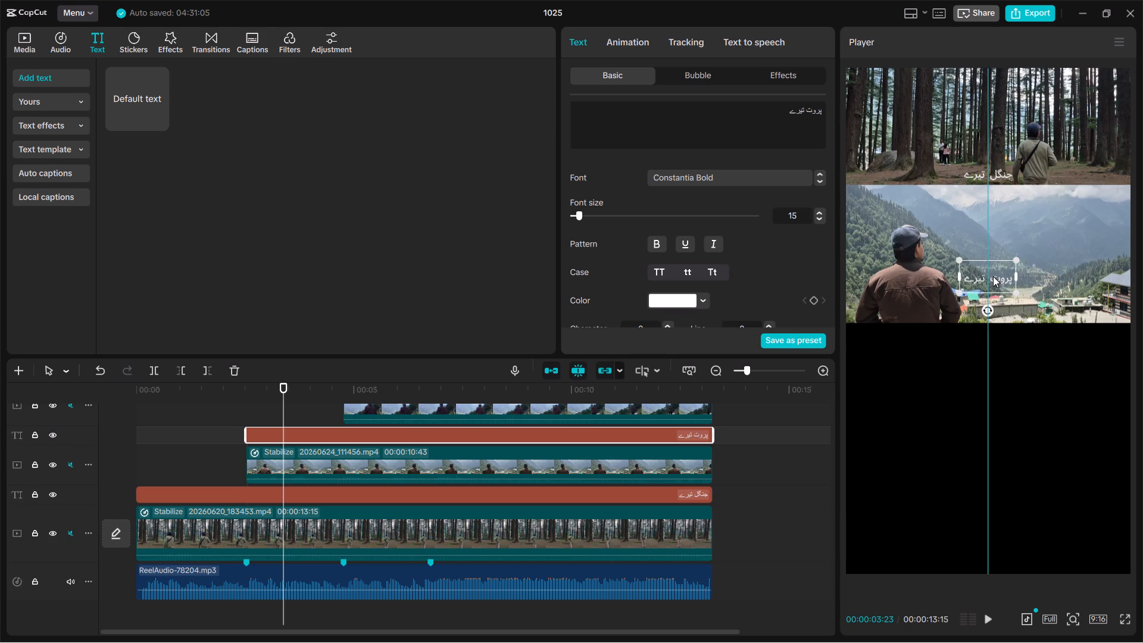
{"action": "left_click_drag", "start_coordinate": [993, 276], "coordinate": [993, 261]}
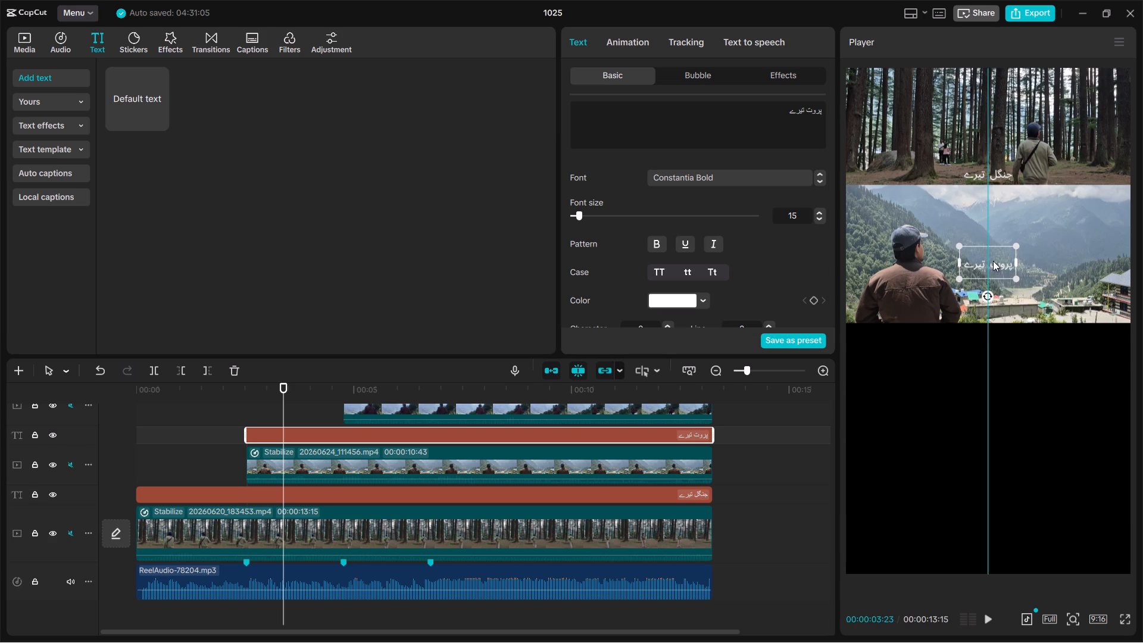
{"action": "left_click_drag", "start_coordinate": [993, 261], "coordinate": [905, 216]}
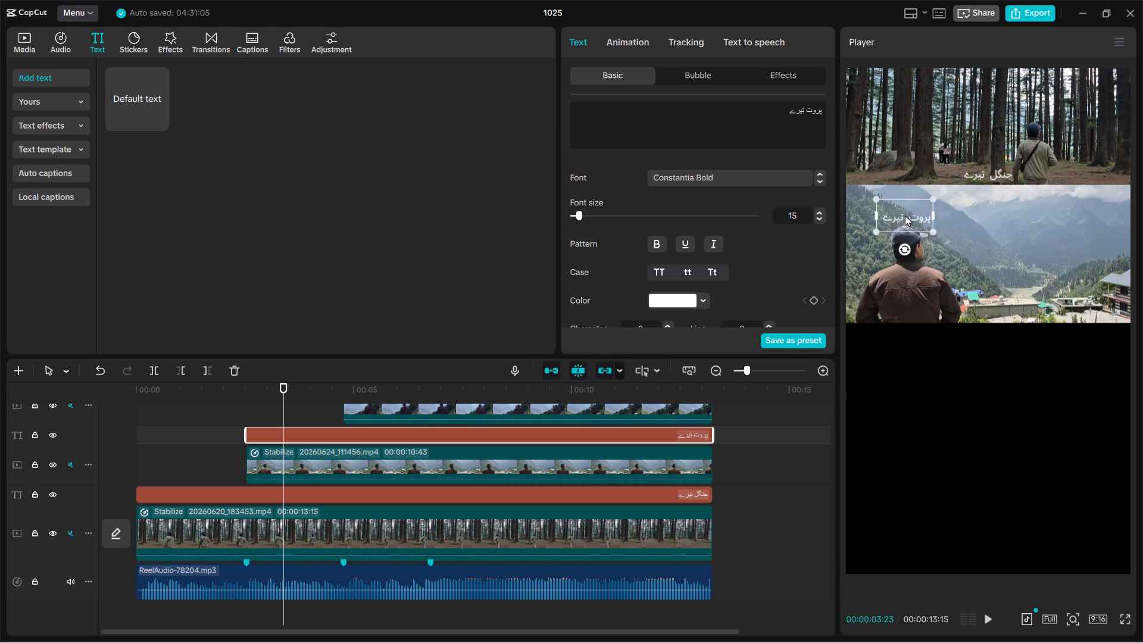
{"action": "left_click_drag", "start_coordinate": [905, 216], "coordinate": [905, 216]}
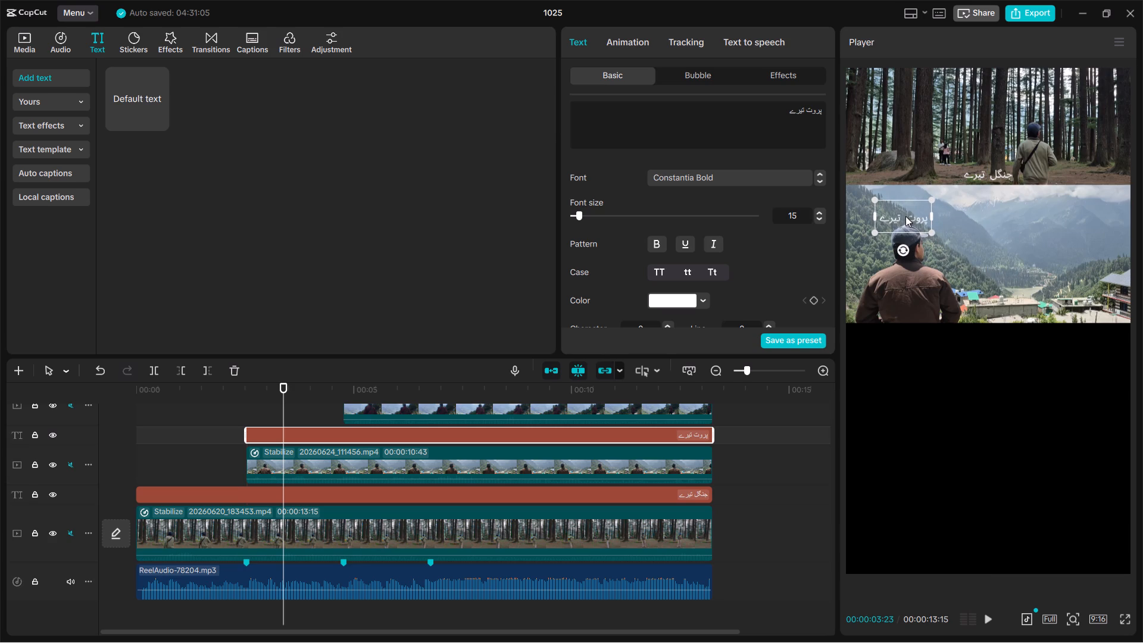
{"action": "left_click_drag", "start_coordinate": [905, 216], "coordinate": [905, 214]}
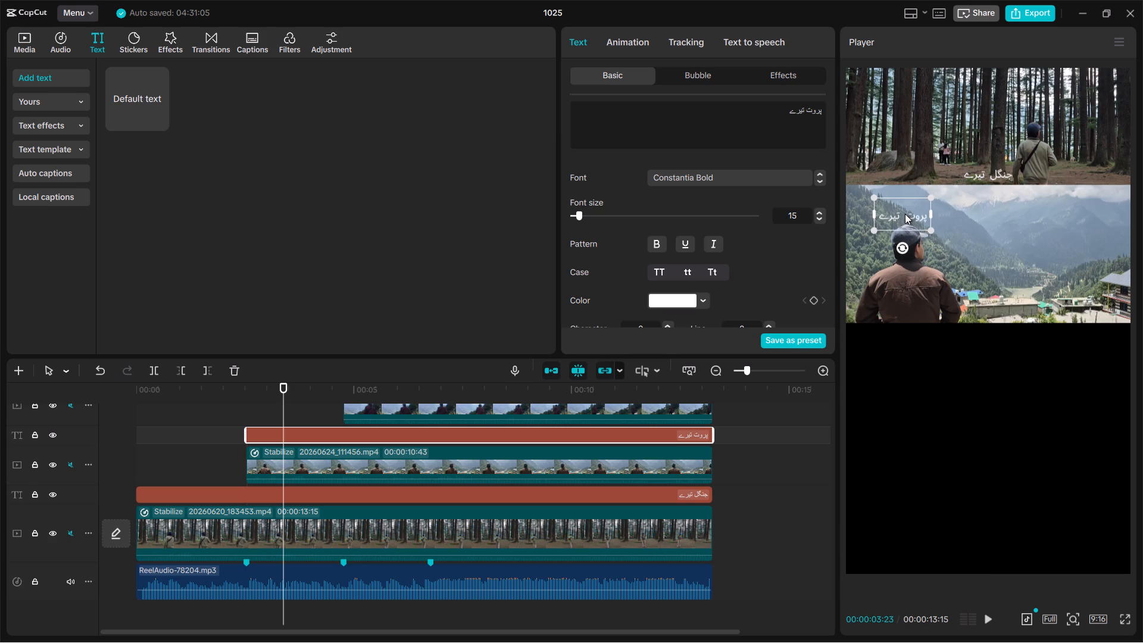
{"action": "left_click_drag", "start_coordinate": [905, 214], "coordinate": [905, 212]}
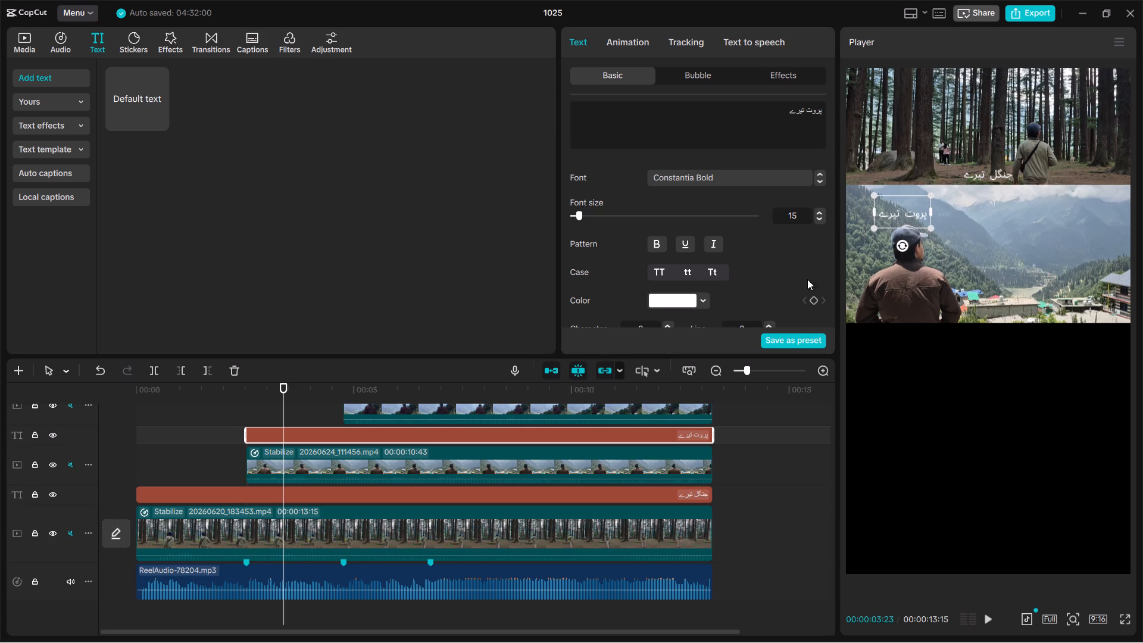
Check the Urdu captions on the reference image in Chrome's "extract urdu text" search, then return to CapCut.
{"action": "scroll", "coordinate": [648, 464], "scroll_direction": "up", "scroll_amount": 1}
{"action": "key", "text": "alt+Tab"}
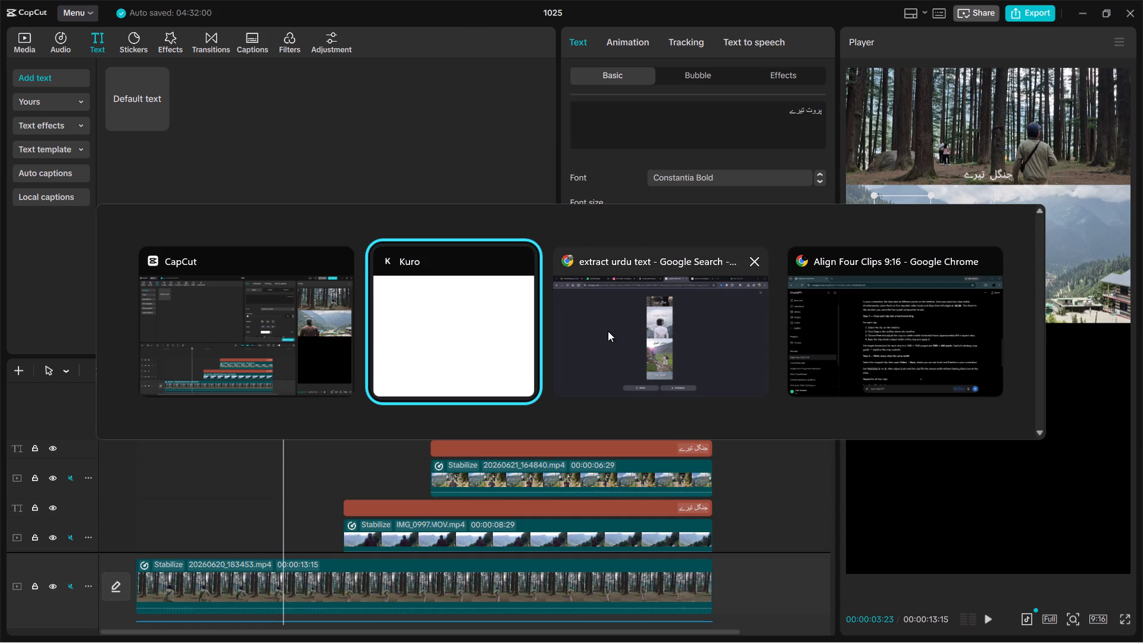
{"action": "left_click", "coordinate": [643, 326]}
{"action": "key", "text": "alt+Tab"}
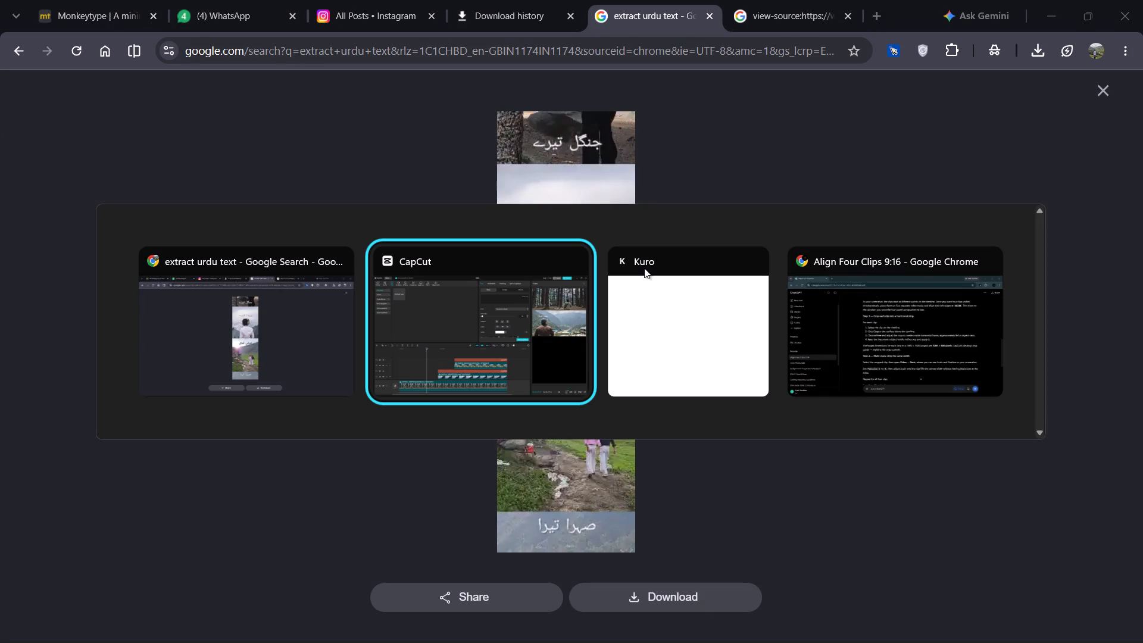
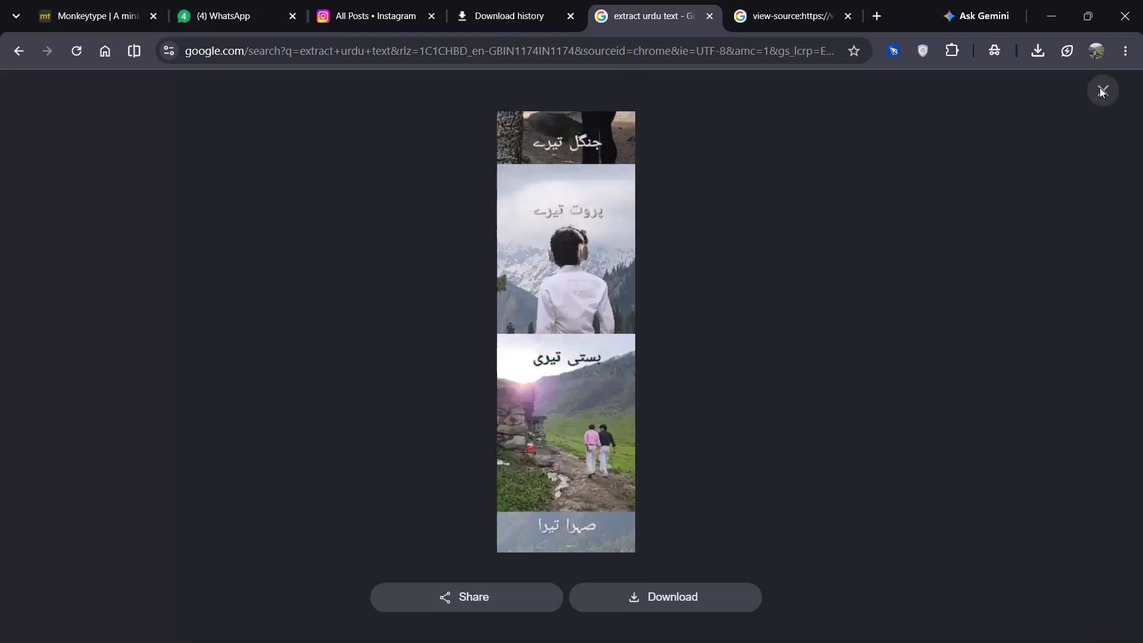
Copy the third Urdu caption line "بستی تیری" (Basti teri) from the extracted text list in the search answer.
{"action": "scroll", "coordinate": [592, 206], "scroll_direction": "down", "scroll_amount": 1}
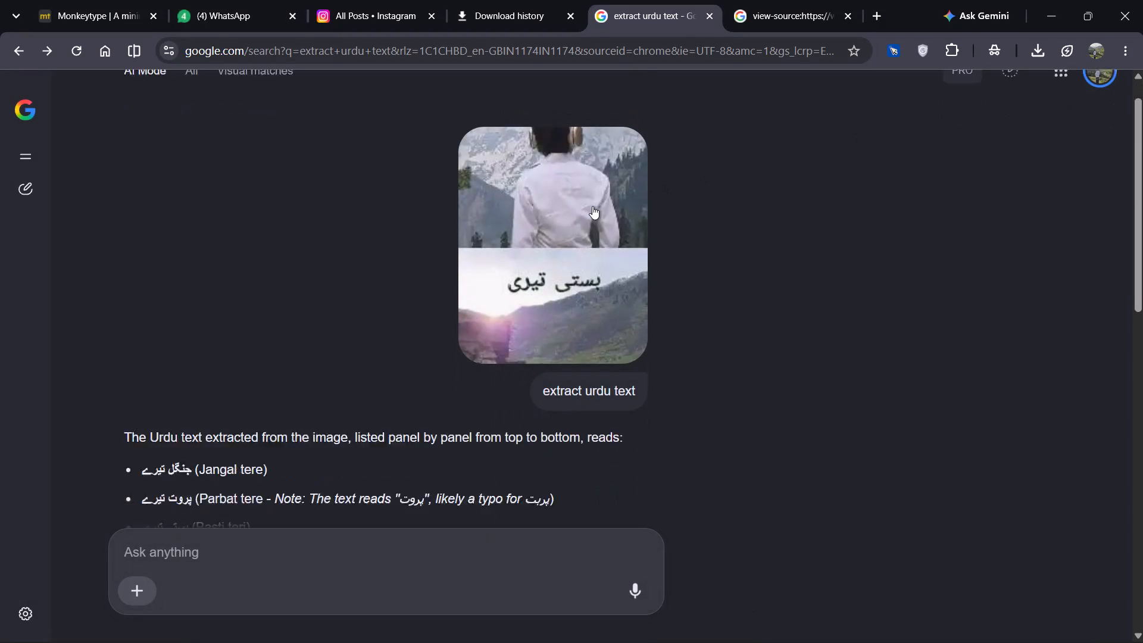
{"action": "scroll", "coordinate": [592, 206], "scroll_direction": "down", "scroll_amount": 2}
{"action": "left_click_drag", "start_coordinate": [187, 236], "coordinate": [143, 249]}
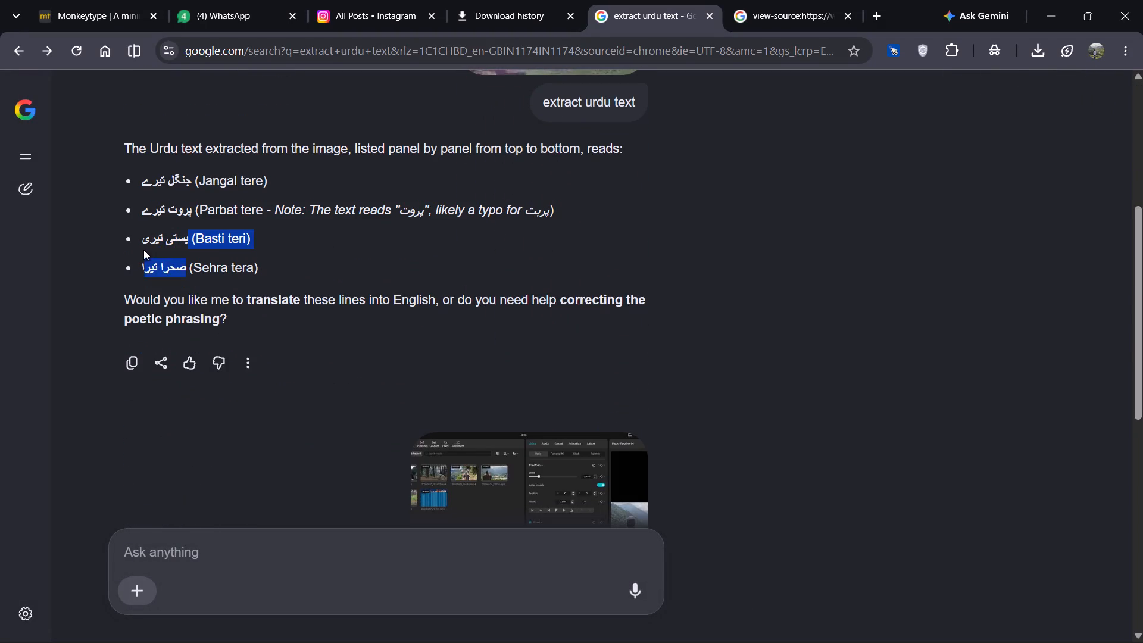
{"action": "left_click_drag", "start_coordinate": [143, 249], "coordinate": [137, 249]}
{"action": "left_click", "coordinate": [153, 238]}
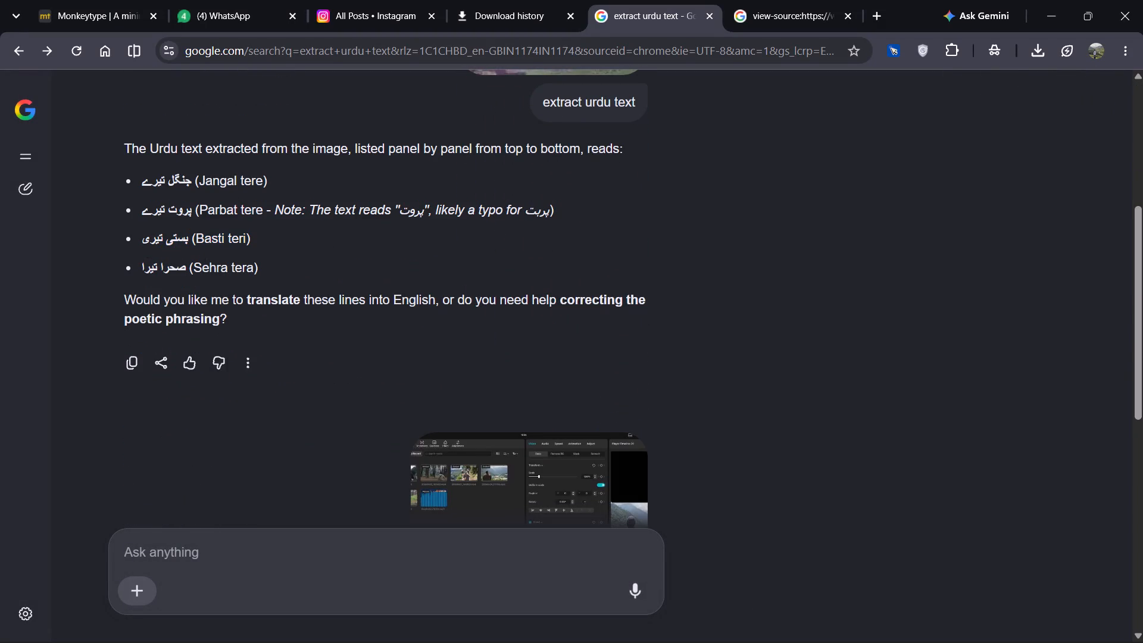
{"action": "left_click_drag", "start_coordinate": [190, 243], "coordinate": [138, 241]}
{"action": "key", "text": "ctrl+c"}
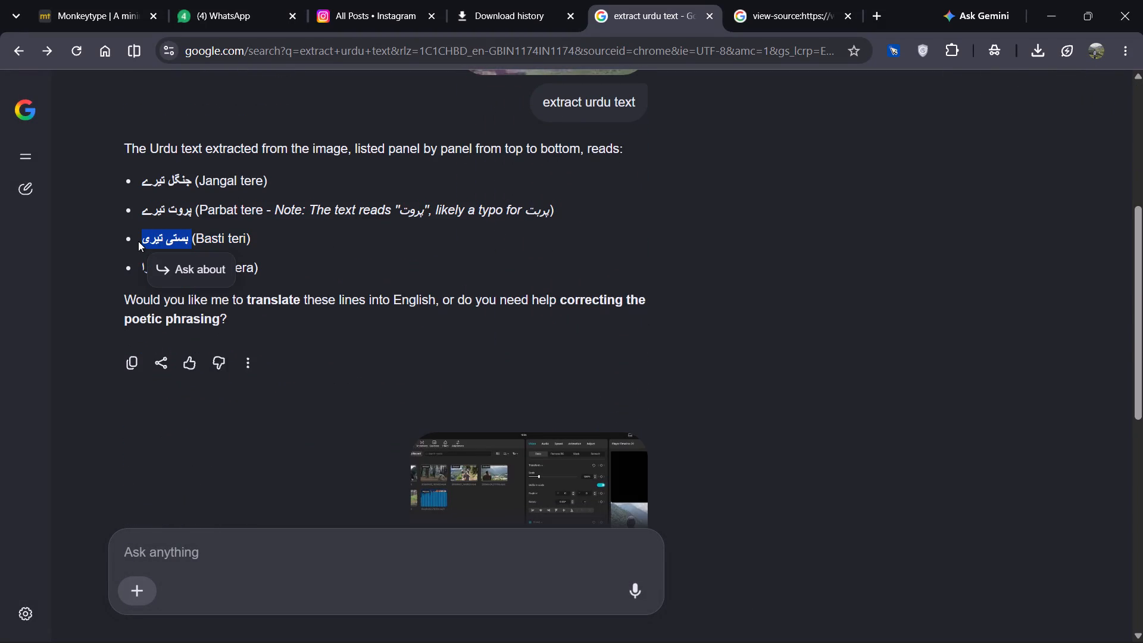
{"action": "left_click", "coordinate": [313, 347]}
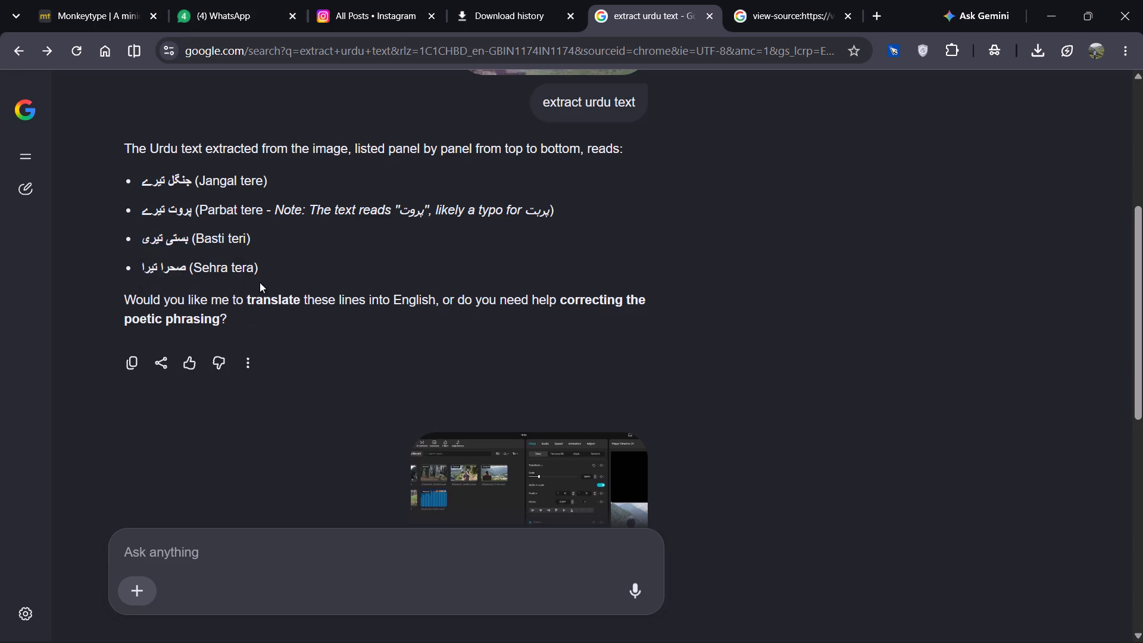
Ask the search assistant for the meaning ("mtlb") of the fourth caption line "صحرا تیرا" (Sehra tera).
{"action": "left_click_drag", "start_coordinate": [260, 269], "coordinate": [127, 274]}
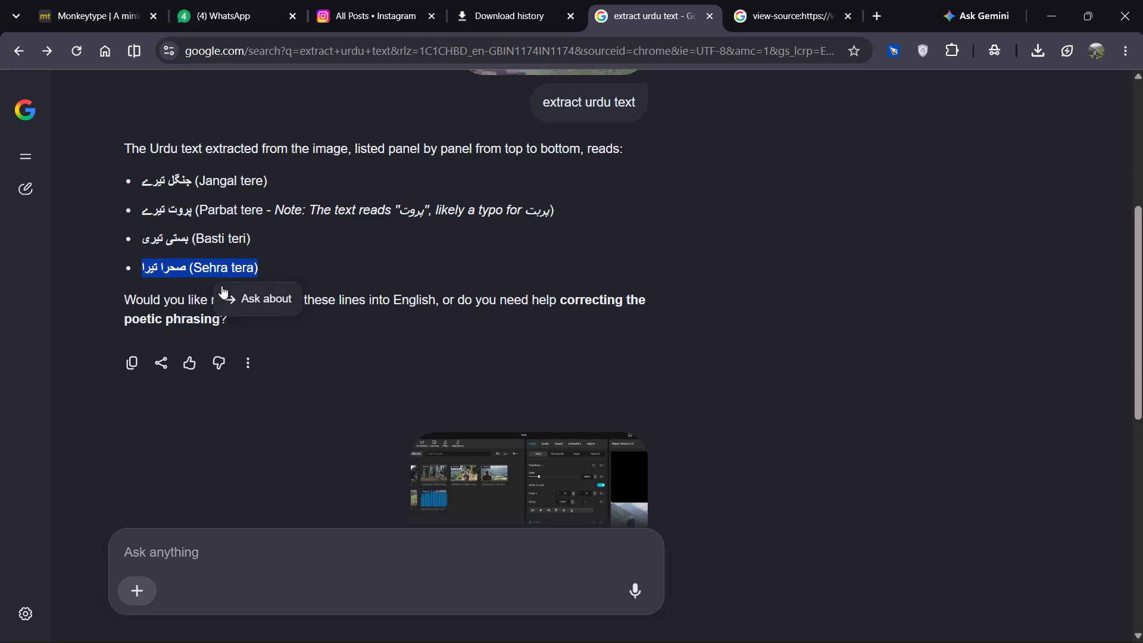
{"action": "left_click", "coordinate": [238, 296]}
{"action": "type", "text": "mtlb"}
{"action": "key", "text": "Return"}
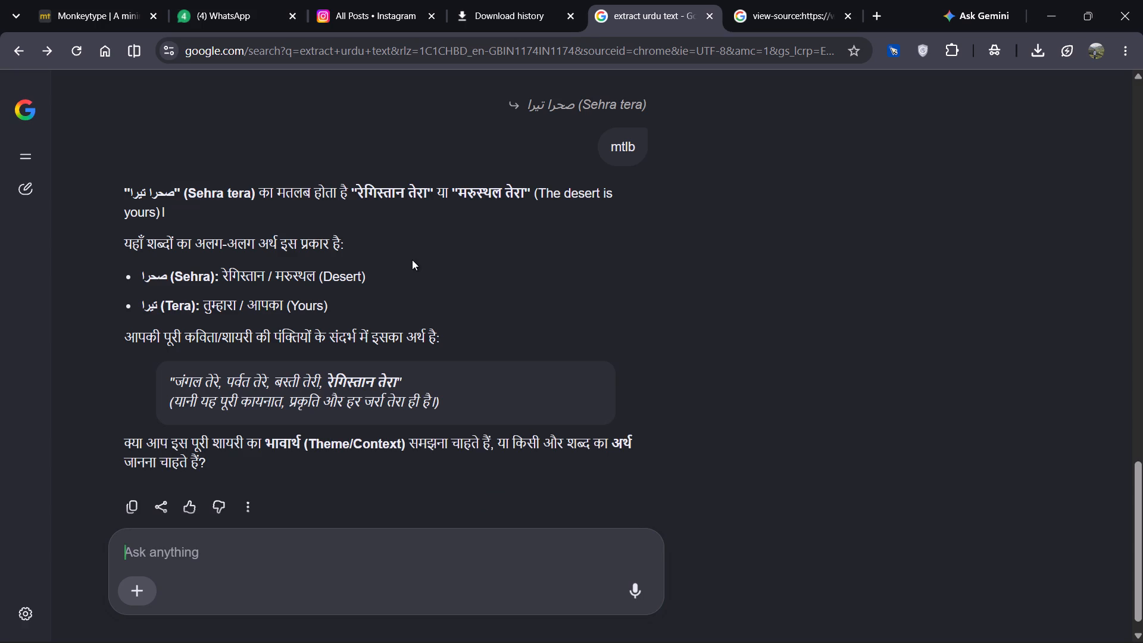
Enlarge the reference image in the "extract urdu text" conversation to check its Urdu captions.
{"action": "scroll", "coordinate": [412, 260], "scroll_direction": "up", "scroll_amount": 5}
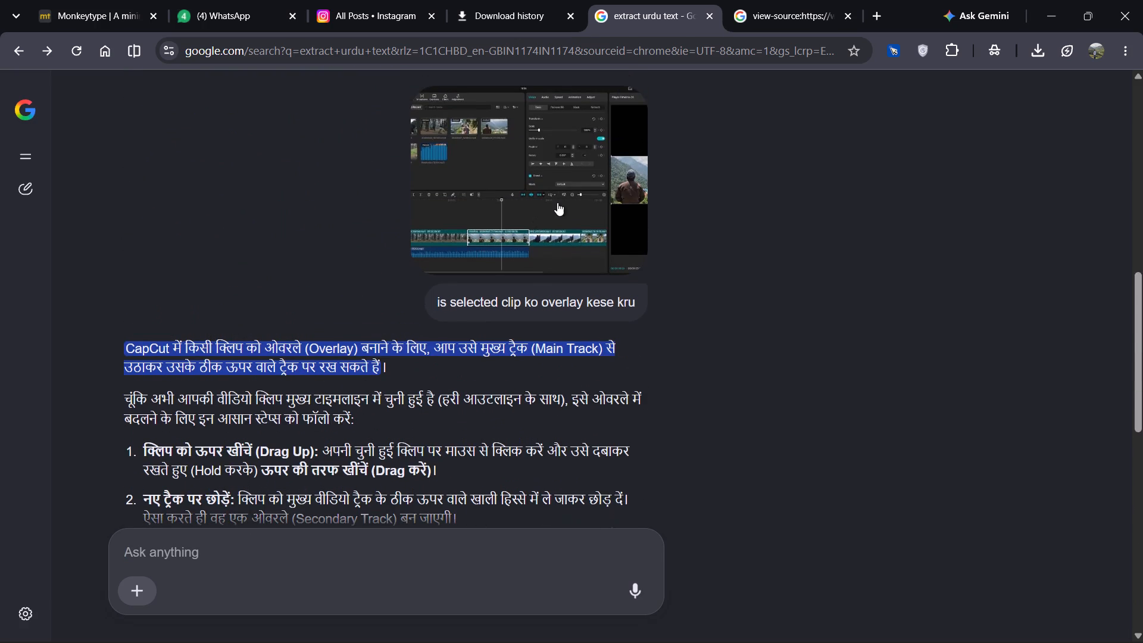
{"action": "scroll", "coordinate": [557, 202], "scroll_direction": "up", "scroll_amount": 3}
{"action": "scroll", "coordinate": [540, 262], "scroll_direction": "up", "scroll_amount": 3}
{"action": "left_click", "coordinate": [568, 282]}
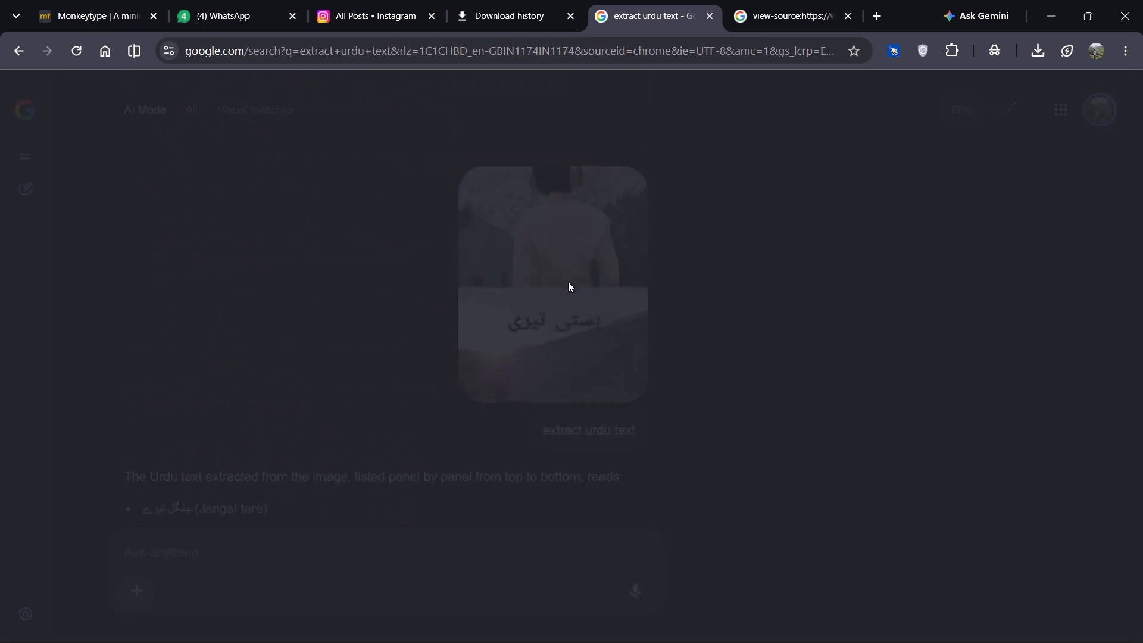
{"action": "scroll", "coordinate": [582, 342], "scroll_direction": "down", "scroll_amount": 1}
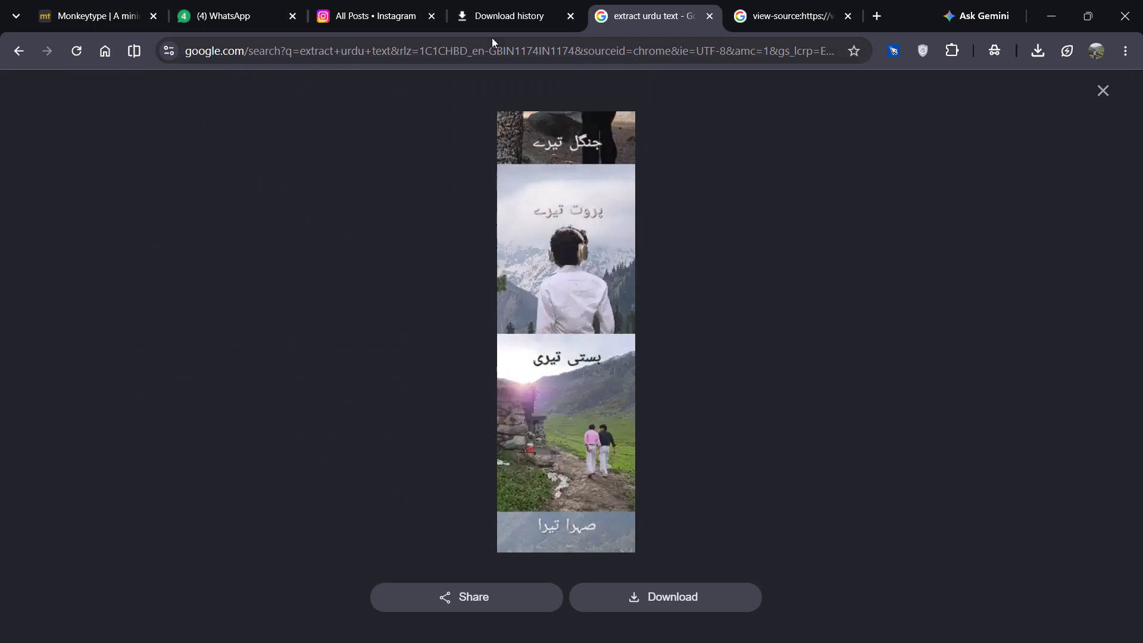
Watch the stacked-scene template reel in the Instagram saved posts to check its captions, and close it.
{"action": "left_click", "coordinate": [382, 5]}
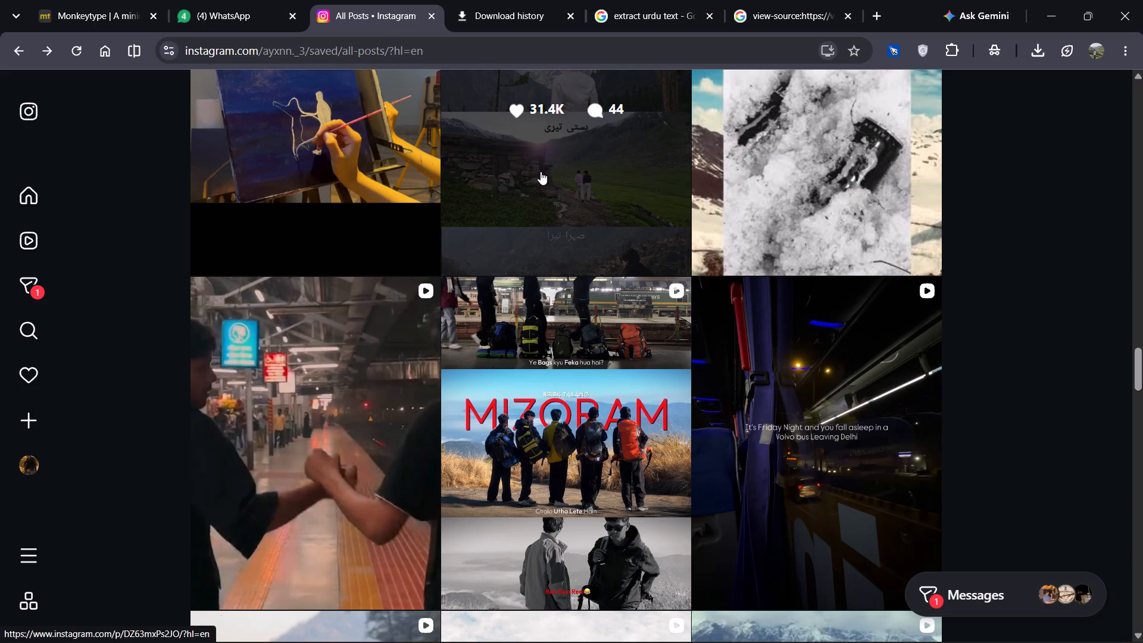
{"action": "left_click", "coordinate": [541, 171]}
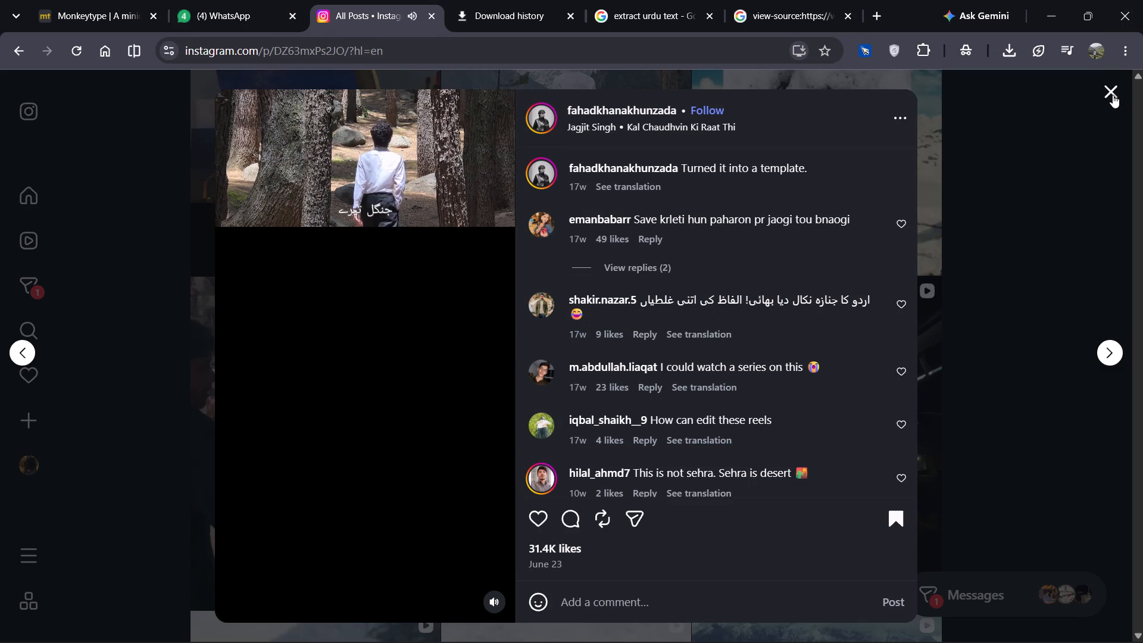
{"action": "left_click", "coordinate": [1113, 95]}
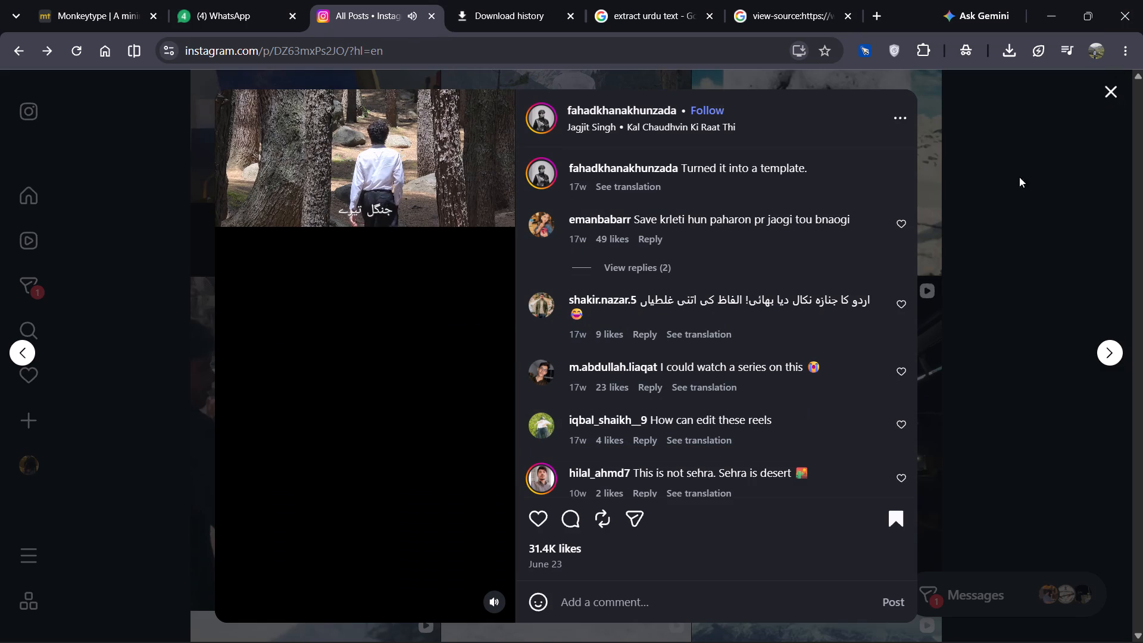
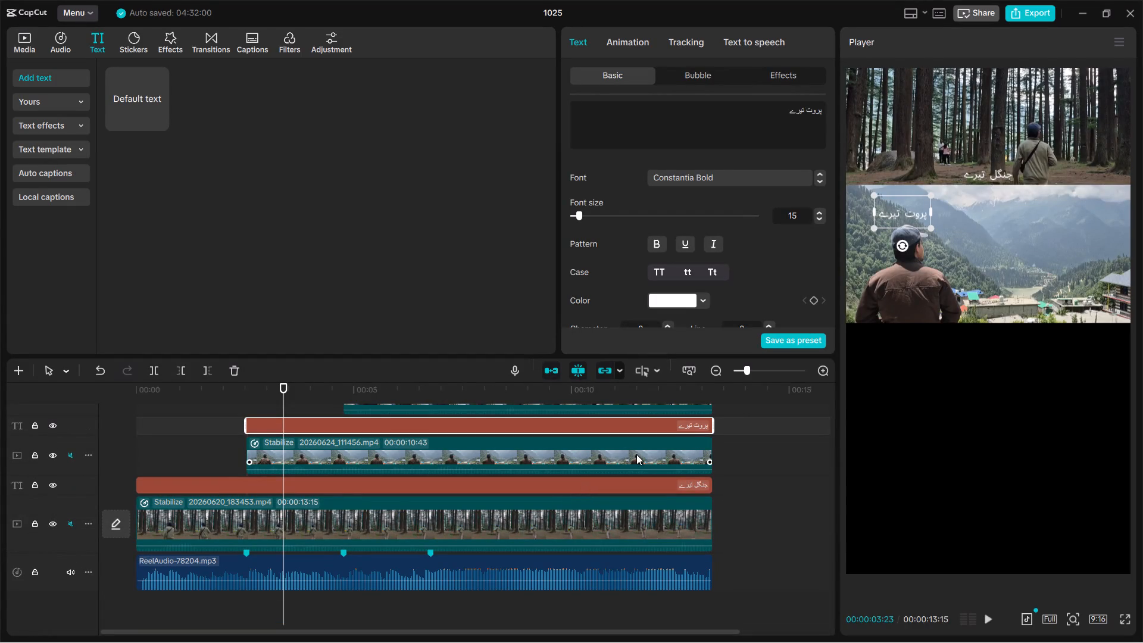
Replace the text of the caption above the IMG_0997.MOV clip with the copied Urdu line "بستی تیری".
{"action": "scroll", "coordinate": [404, 444], "scroll_direction": "up", "scroll_amount": 1}
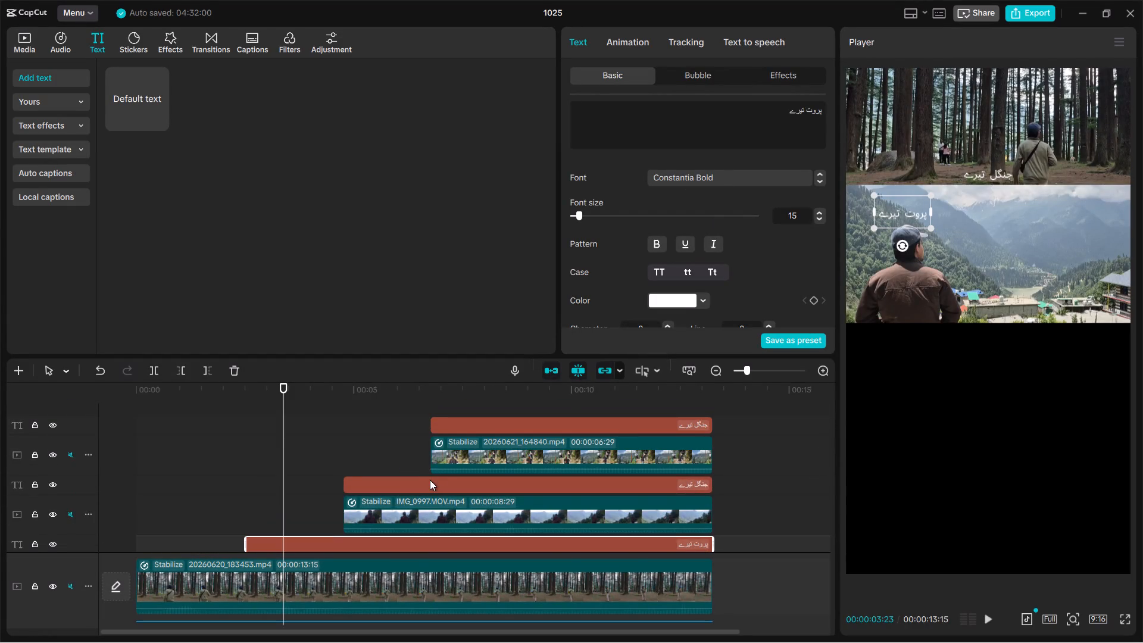
{"action": "left_click", "coordinate": [430, 480]}
{"action": "triple_click", "coordinate": [730, 107]}
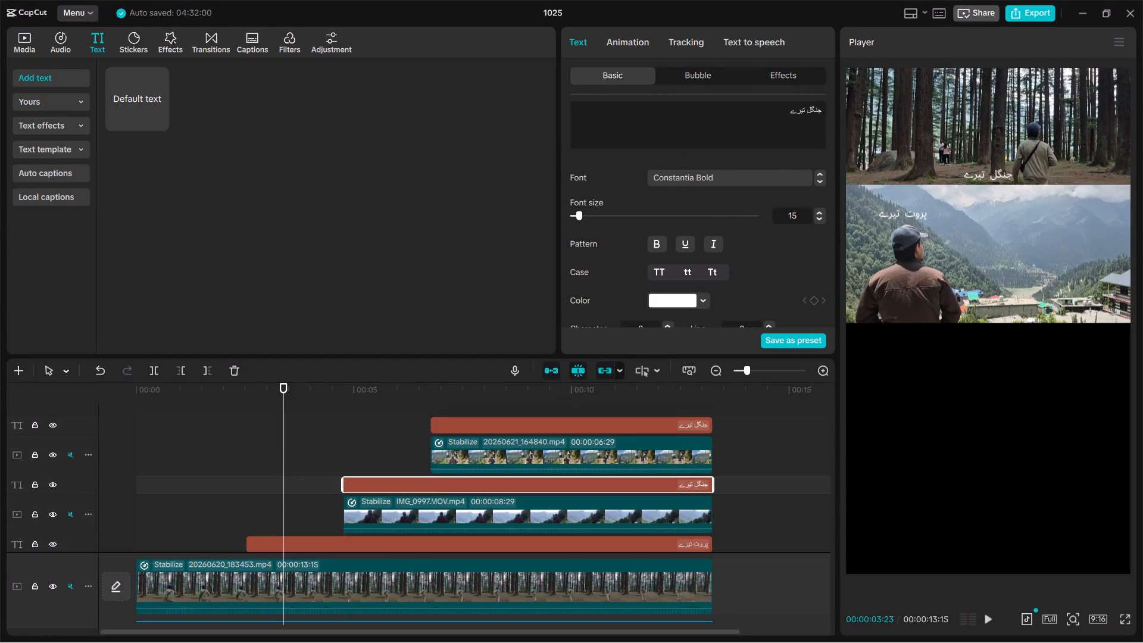
{"action": "key", "text": "ctrl+v"}
{"action": "left_click", "coordinate": [730, 107], "text": "ctrl"}
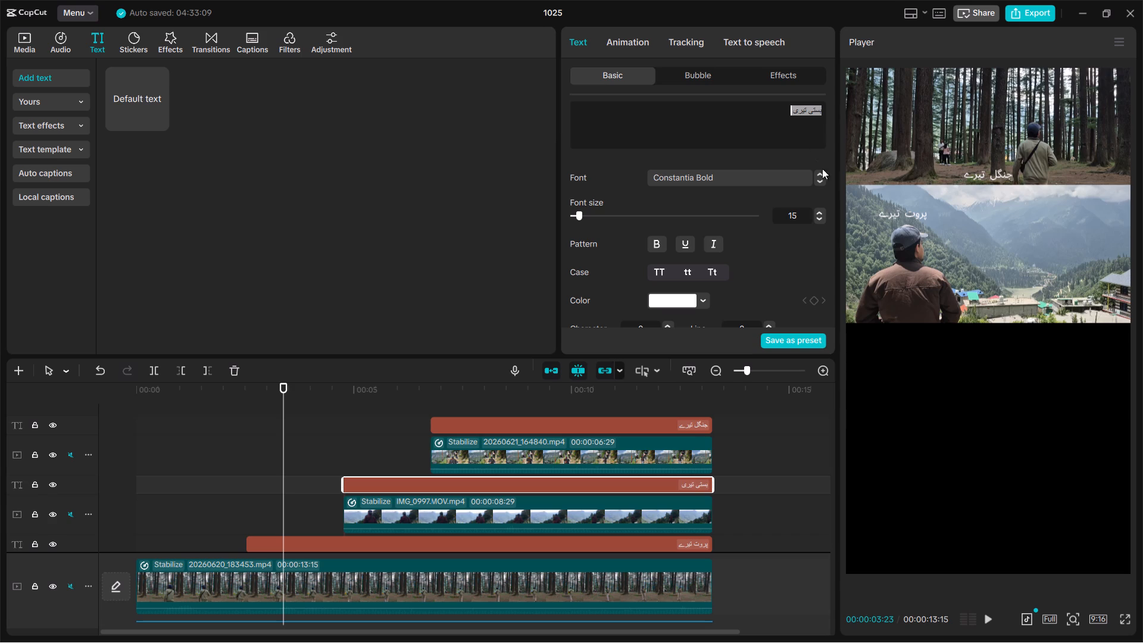
Go to the end of the timeline and shift the bottom scene clip, 20260621_164840.mp4, upward in the frame.
{"action": "left_click", "coordinate": [770, 446]}
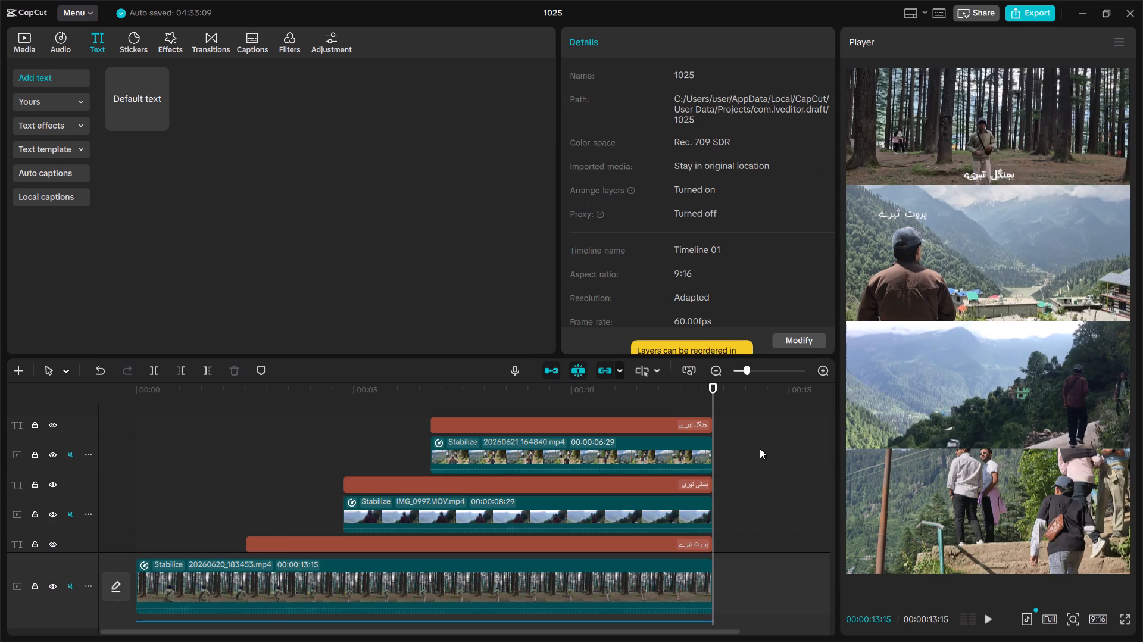
{"action": "scroll", "coordinate": [760, 448], "scroll_direction": "down", "scroll_amount": 1}
{"action": "scroll", "coordinate": [755, 501], "scroll_direction": "down", "scroll_amount": 1}
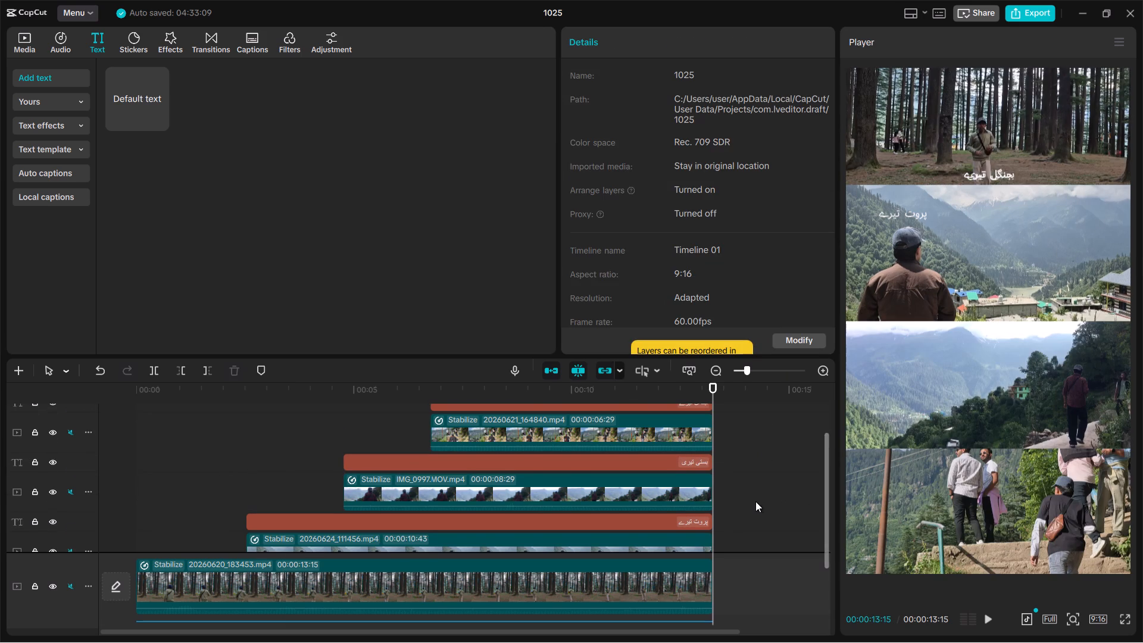
{"action": "scroll", "coordinate": [755, 501], "scroll_direction": "down", "scroll_amount": 1}
{"action": "left_click", "coordinate": [939, 511]}
{"action": "left_click_drag", "start_coordinate": [939, 511], "coordinate": [938, 470]}
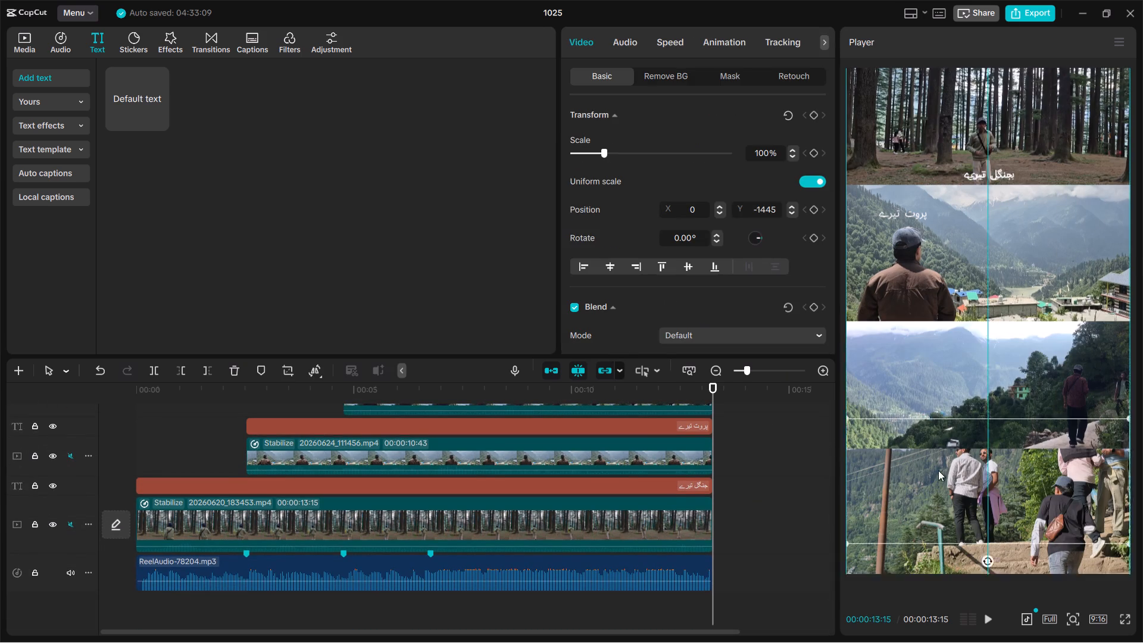
Swap the two lowest clips in the frame, placing 20260621_164840.mp4 at about Y -485 and IMG_0997.MOV at about Y -1435.
{"action": "left_click_drag", "start_coordinate": [938, 470], "coordinate": [943, 389]}
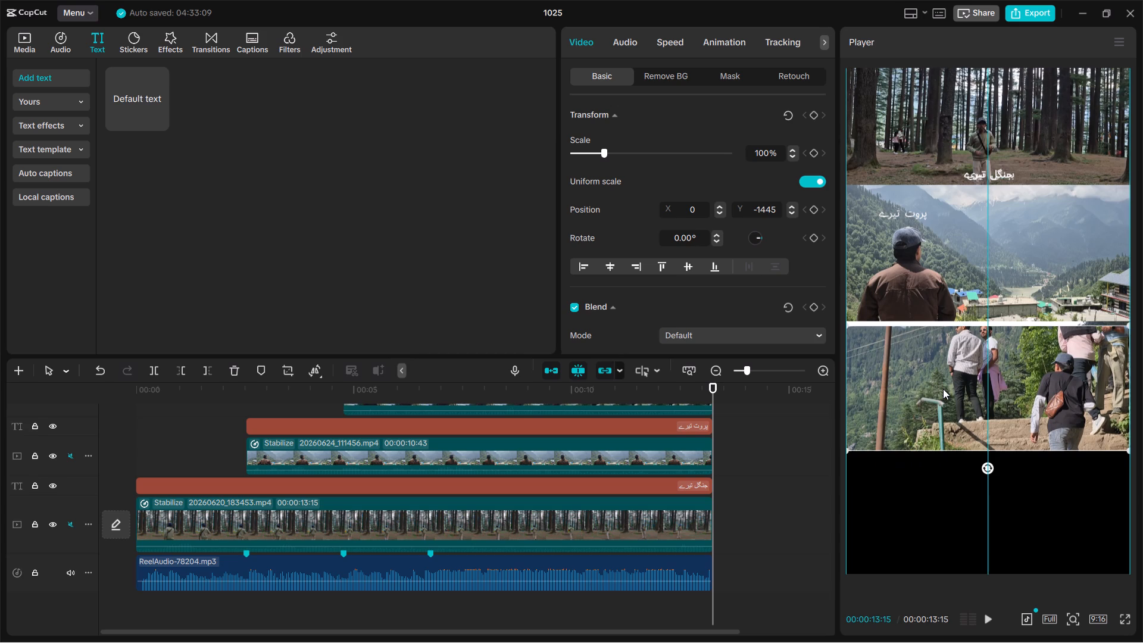
{"action": "left_click_drag", "start_coordinate": [943, 389], "coordinate": [943, 385]}
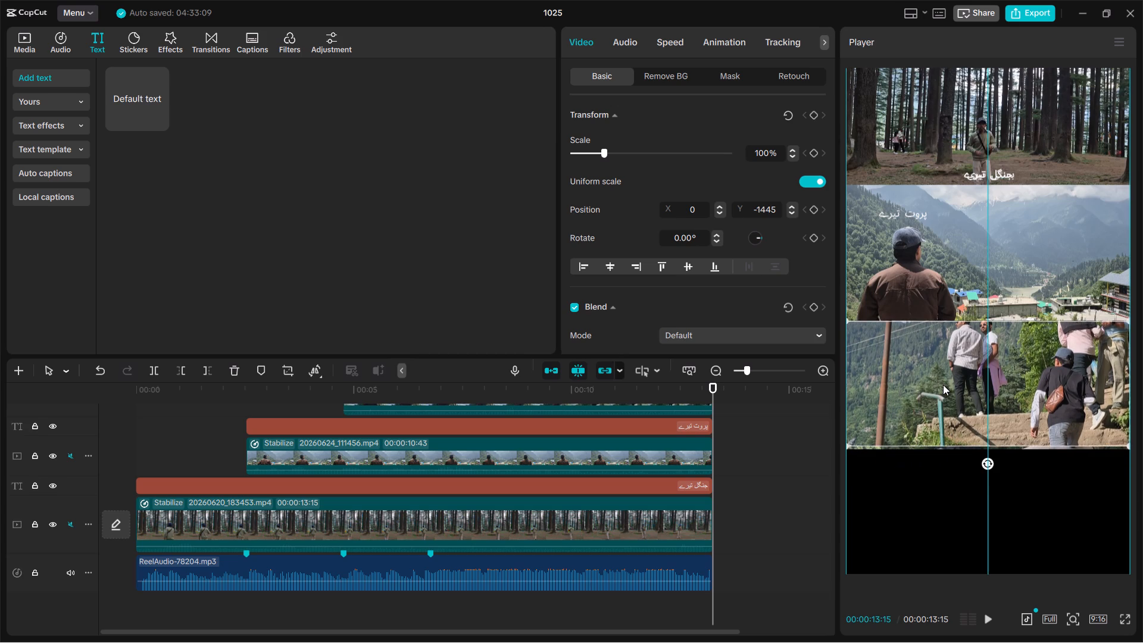
{"action": "left_click_drag", "start_coordinate": [943, 385], "coordinate": [938, 351]}
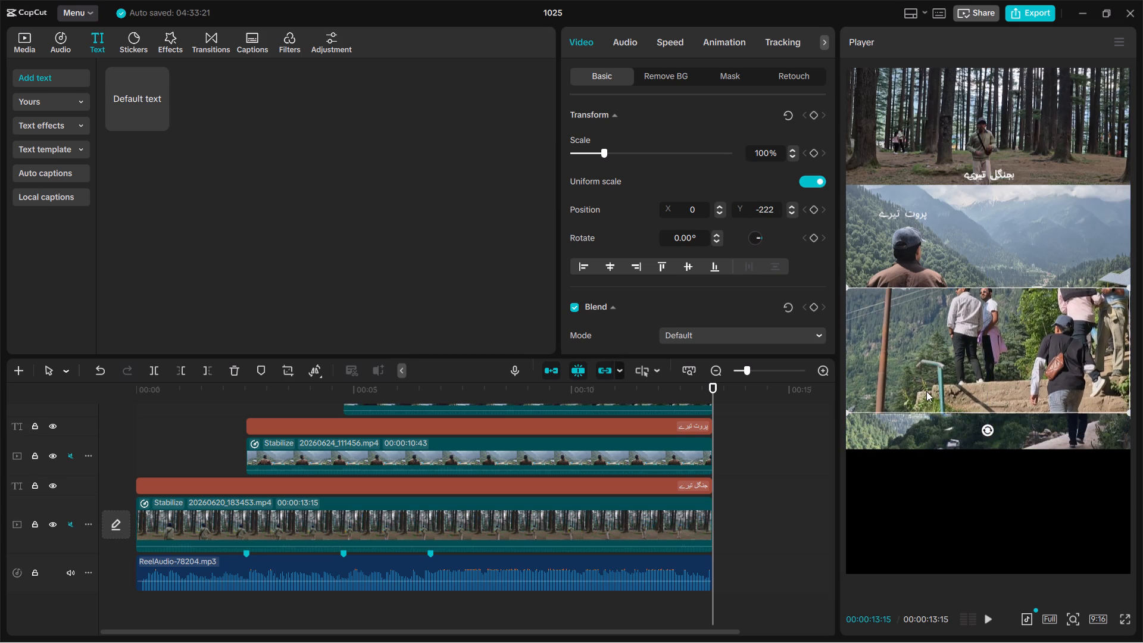
{"action": "left_click", "coordinate": [916, 422]}
{"action": "left_click_drag", "start_coordinate": [916, 422], "coordinate": [922, 538]}
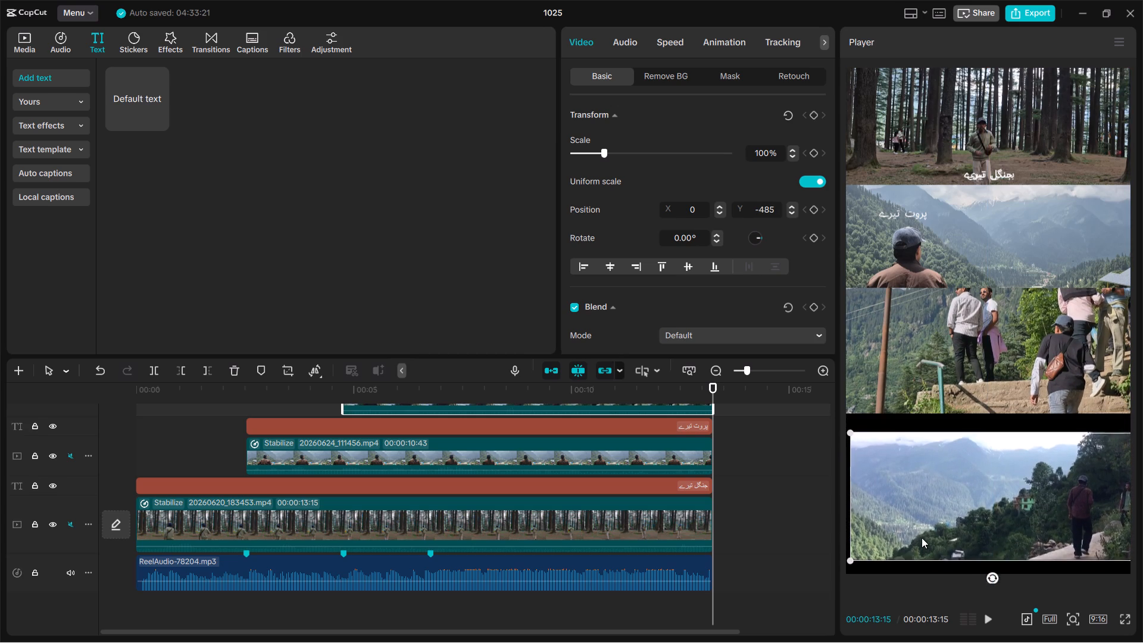
{"action": "left_click_drag", "start_coordinate": [922, 538], "coordinate": [916, 547]}
{"action": "left_click", "coordinate": [982, 351]}
{"action": "left_click_drag", "start_coordinate": [982, 351], "coordinate": [985, 373]}
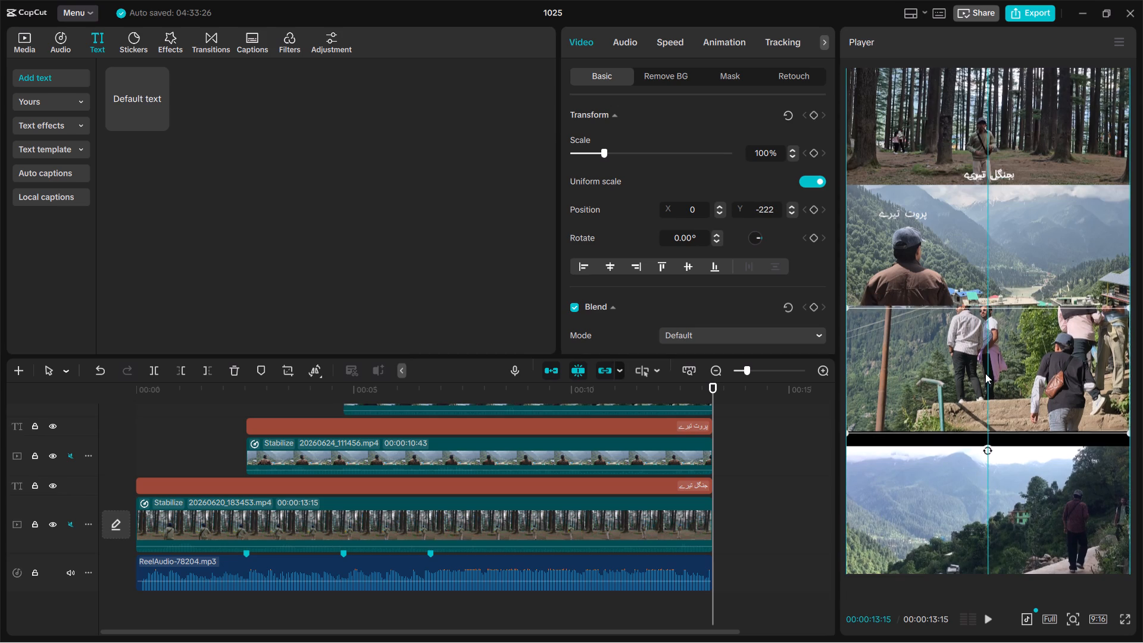
{"action": "left_click_drag", "start_coordinate": [985, 373], "coordinate": [986, 386]}
{"action": "left_click", "coordinate": [776, 464]}
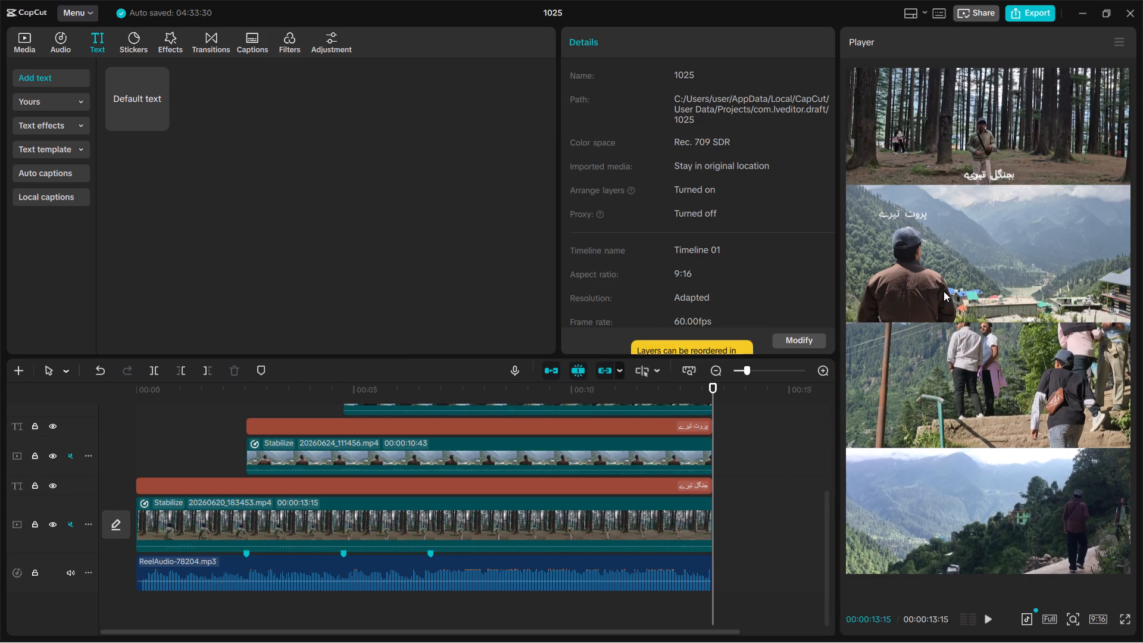
{"action": "left_click", "coordinate": [944, 291]}
{"action": "left_click_drag", "start_coordinate": [830, 456], "coordinate": [827, 463]}
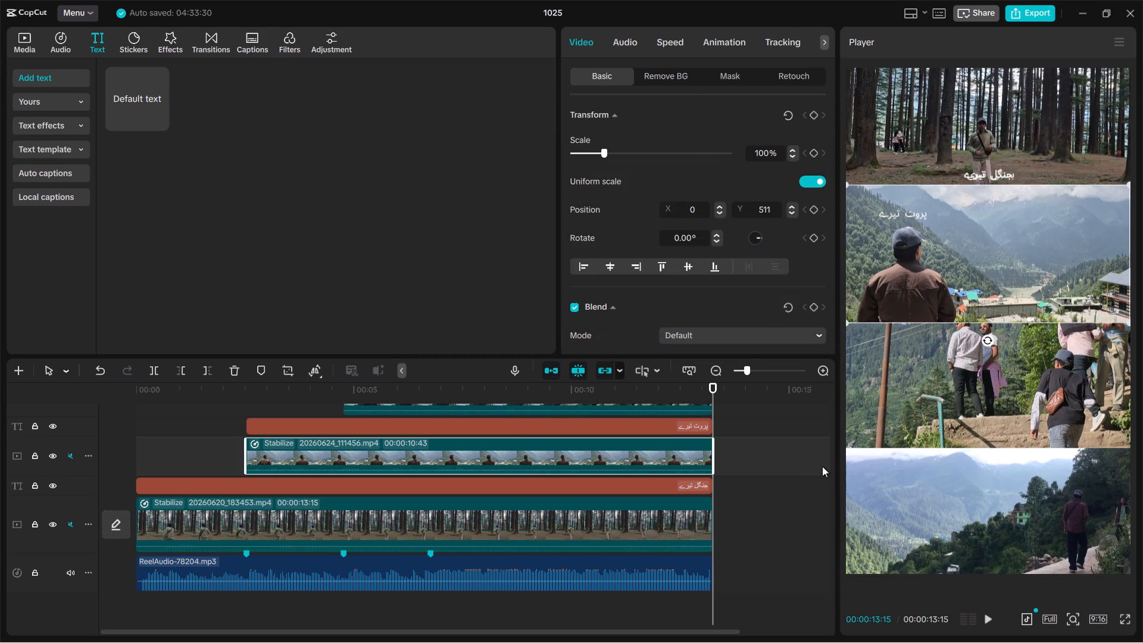
{"action": "left_click", "coordinate": [797, 479]}
Move the 20260621_164840.mp4 clip to its own track below IMG_0997.MOV, directly above the second clip's caption, keeping its timing.
{"action": "scroll", "coordinate": [797, 479], "scroll_direction": "up", "scroll_amount": 2}
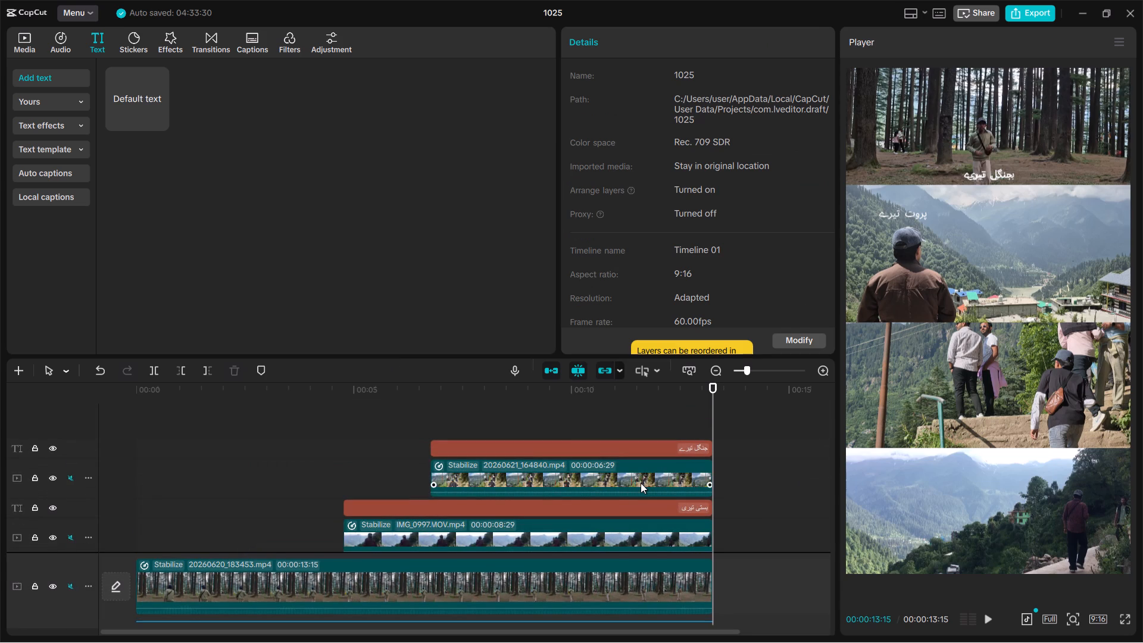
{"action": "left_click", "coordinate": [639, 483]}
{"action": "scroll", "coordinate": [639, 483], "scroll_direction": "down", "scroll_amount": 1}
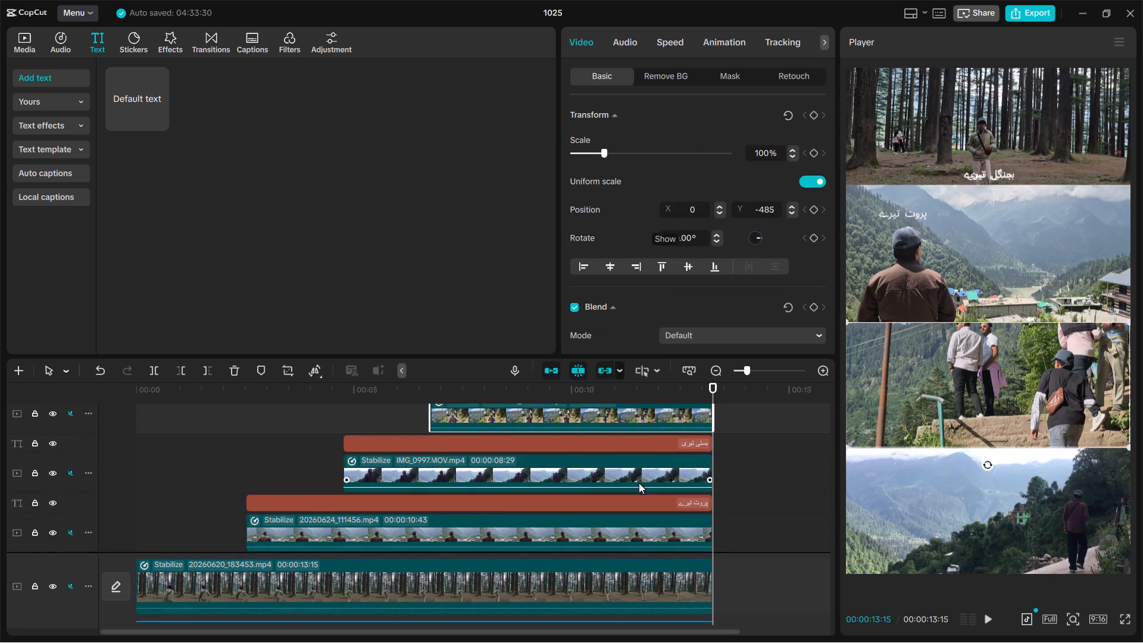
{"action": "scroll", "coordinate": [639, 483], "scroll_direction": "down", "scroll_amount": 1}
{"action": "left_click_drag", "start_coordinate": [639, 413], "coordinate": [644, 453]}
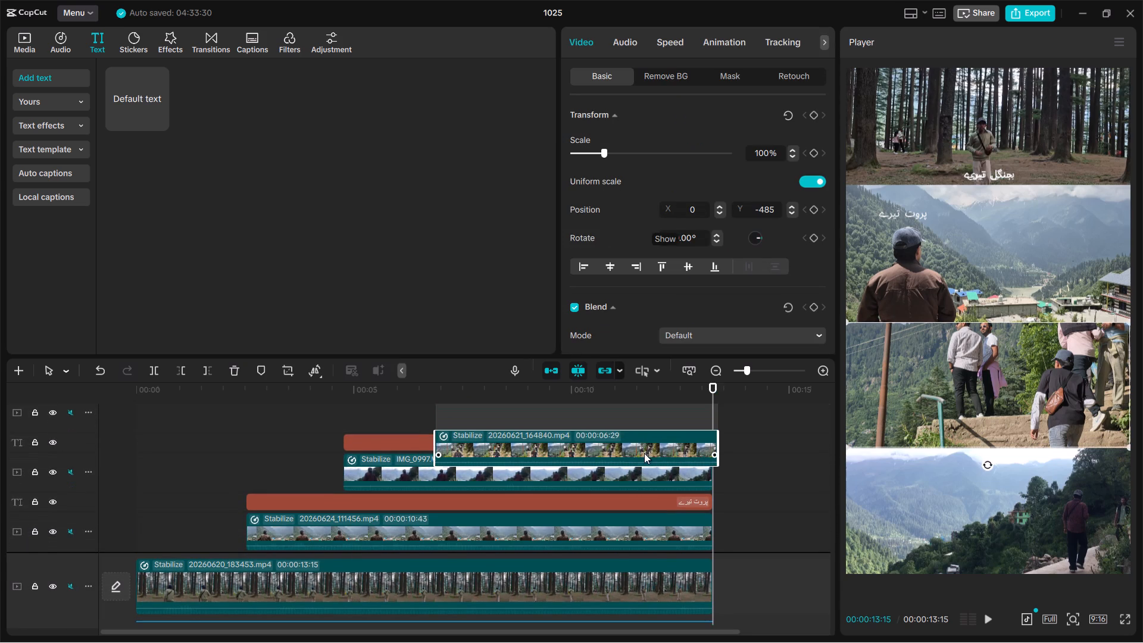
{"action": "left_click_drag", "start_coordinate": [644, 453], "coordinate": [640, 497]}
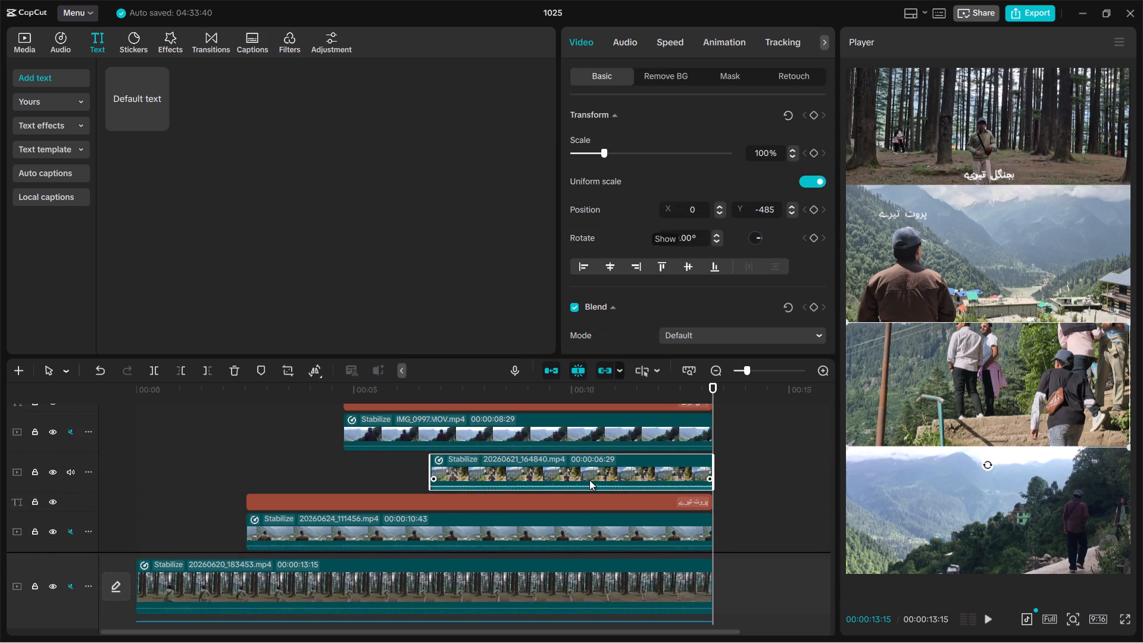
Move the "بستی تیری" caption to the track between IMG_0997.MOV and 20260621_164840.mp4, keeping its timing.
{"action": "scroll", "coordinate": [589, 460], "scroll_direction": "up", "scroll_amount": 1}
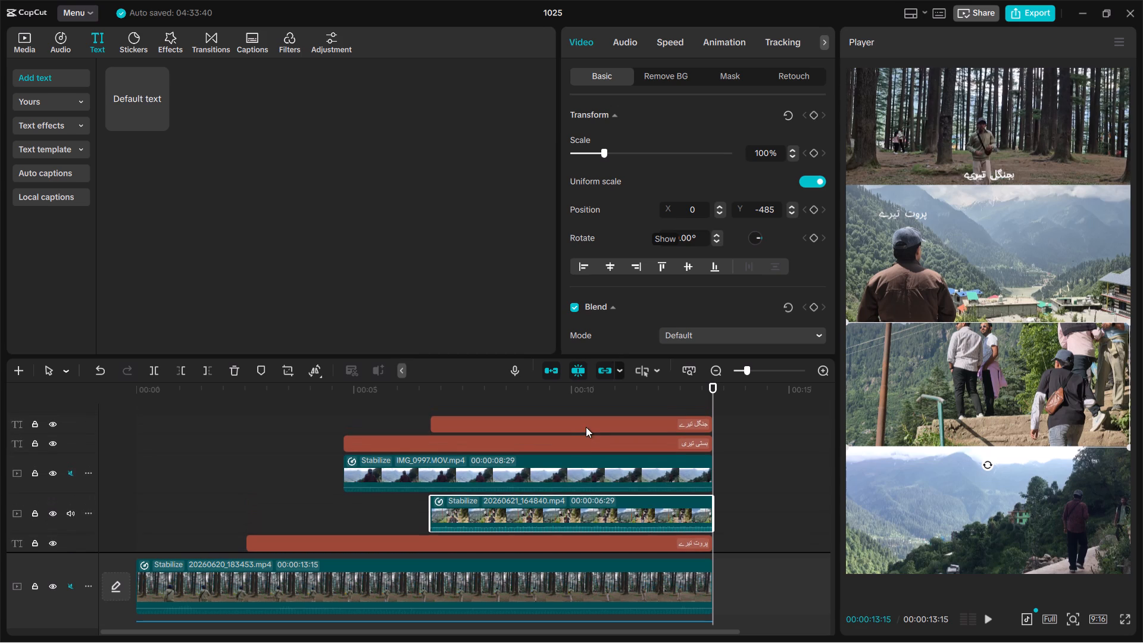
{"action": "left_click_drag", "start_coordinate": [579, 444], "coordinate": [579, 454]}
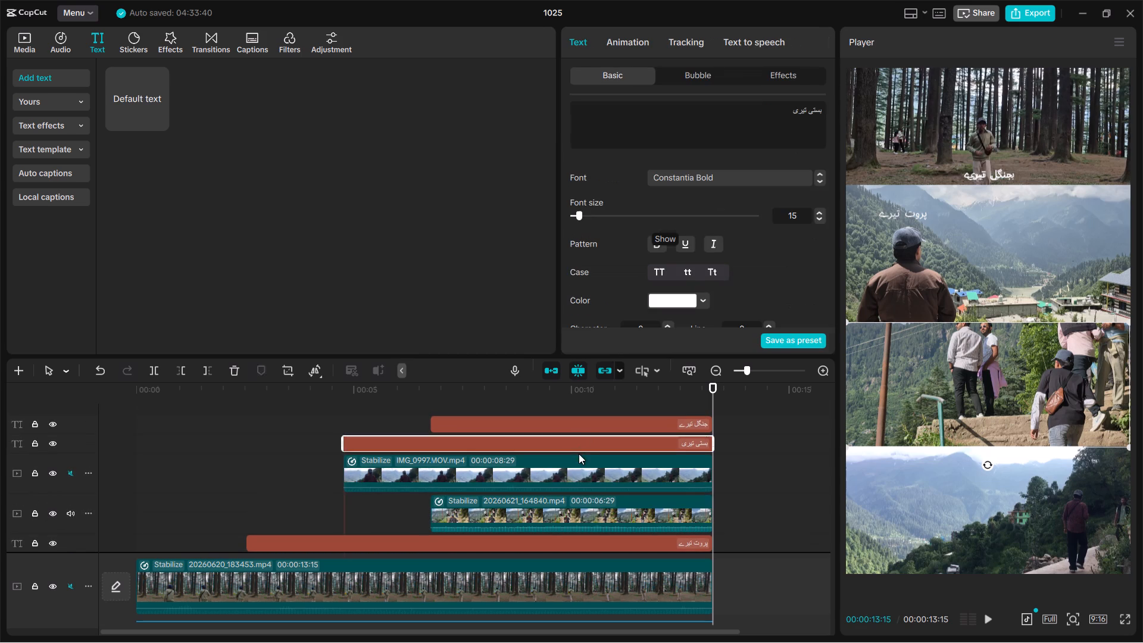
{"action": "left_click_drag", "start_coordinate": [579, 454], "coordinate": [579, 493]}
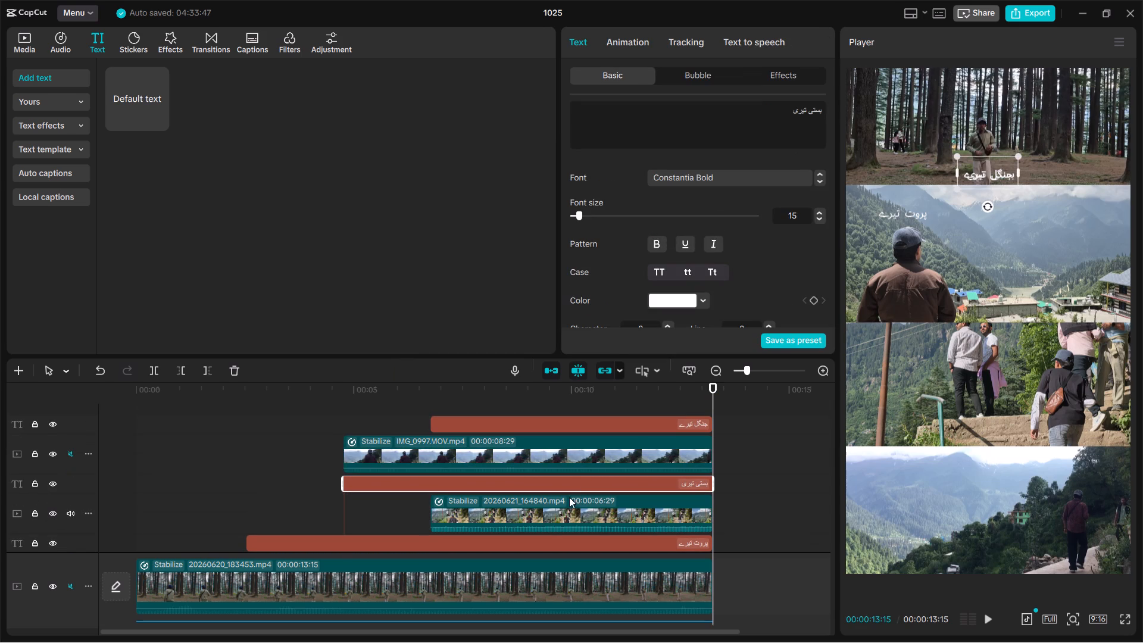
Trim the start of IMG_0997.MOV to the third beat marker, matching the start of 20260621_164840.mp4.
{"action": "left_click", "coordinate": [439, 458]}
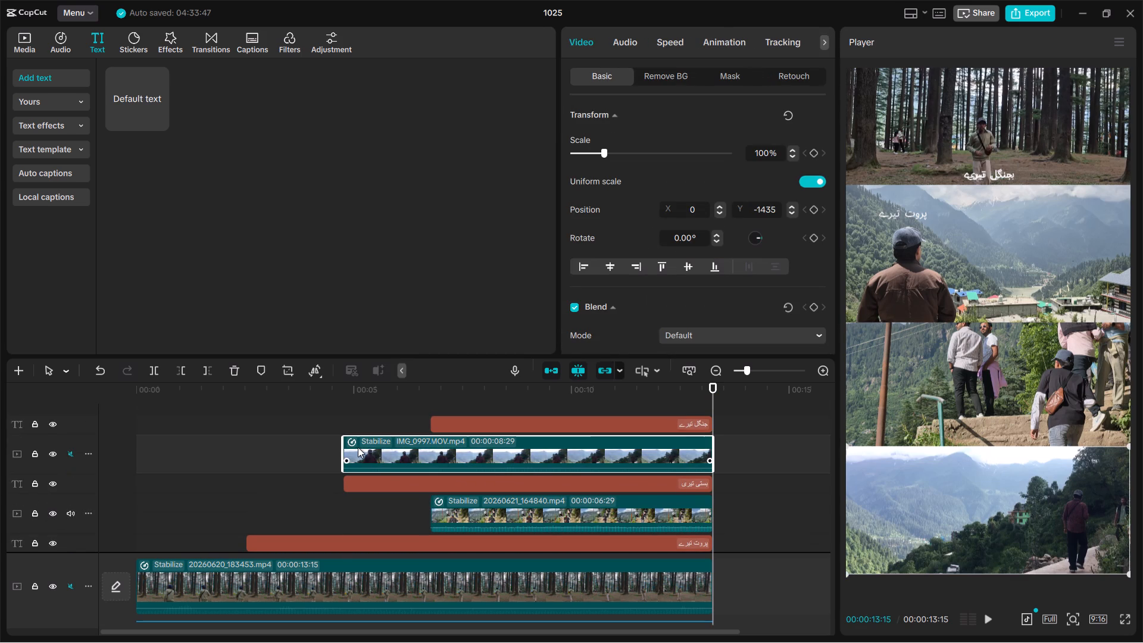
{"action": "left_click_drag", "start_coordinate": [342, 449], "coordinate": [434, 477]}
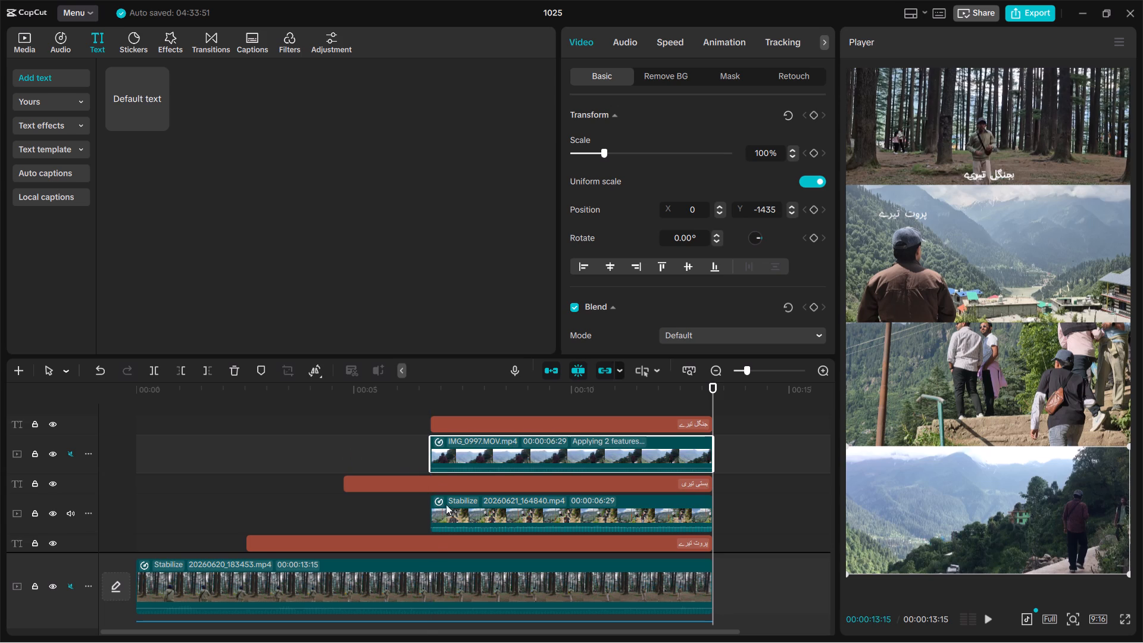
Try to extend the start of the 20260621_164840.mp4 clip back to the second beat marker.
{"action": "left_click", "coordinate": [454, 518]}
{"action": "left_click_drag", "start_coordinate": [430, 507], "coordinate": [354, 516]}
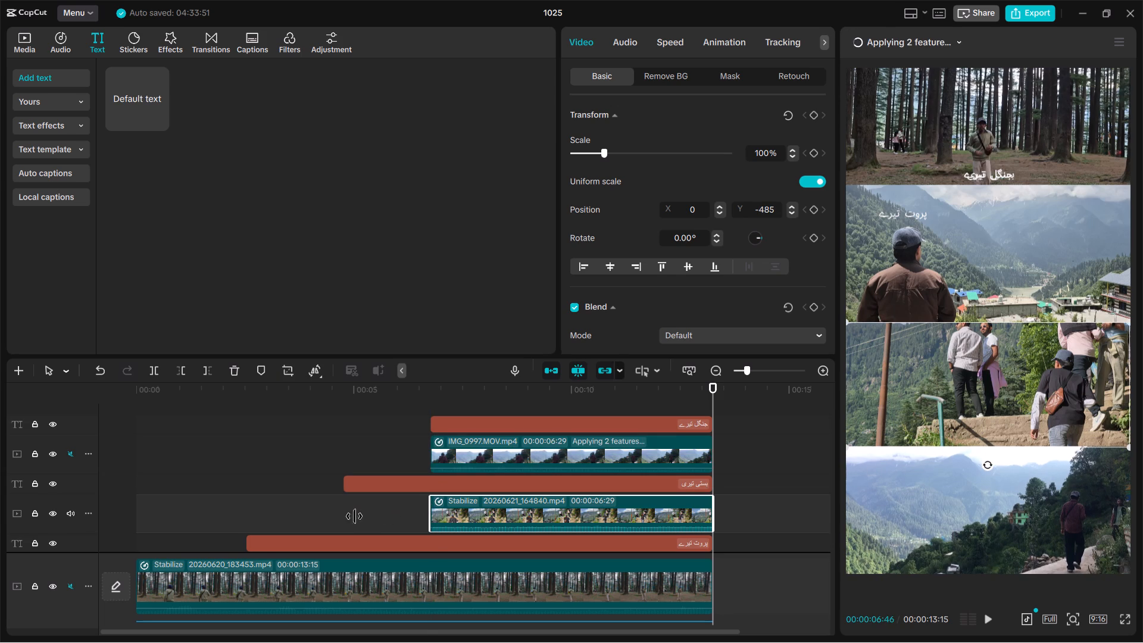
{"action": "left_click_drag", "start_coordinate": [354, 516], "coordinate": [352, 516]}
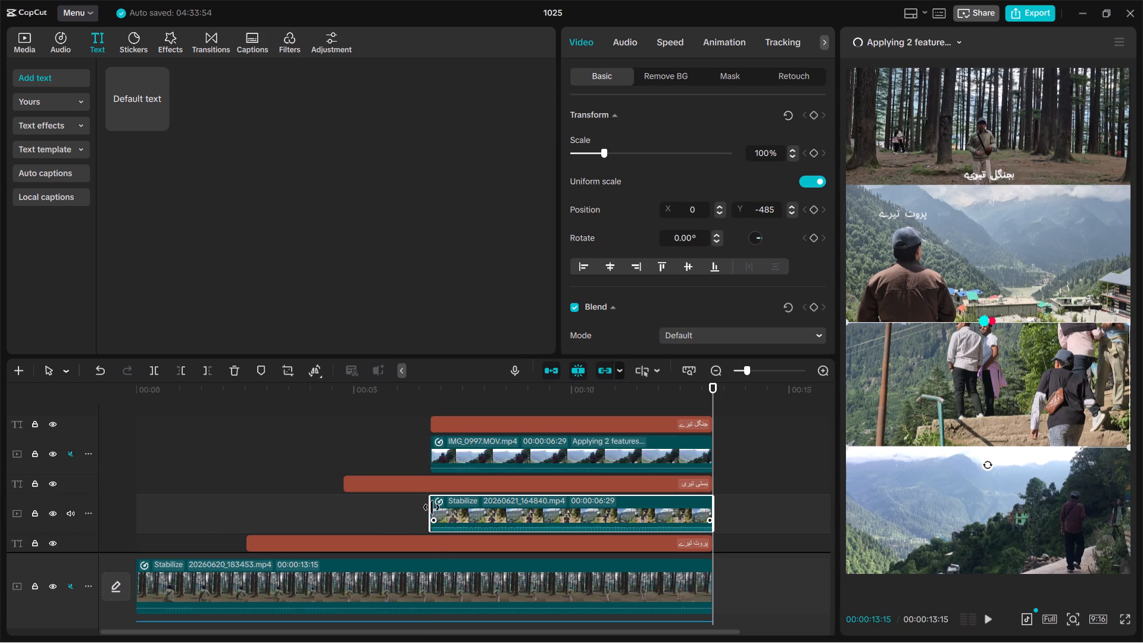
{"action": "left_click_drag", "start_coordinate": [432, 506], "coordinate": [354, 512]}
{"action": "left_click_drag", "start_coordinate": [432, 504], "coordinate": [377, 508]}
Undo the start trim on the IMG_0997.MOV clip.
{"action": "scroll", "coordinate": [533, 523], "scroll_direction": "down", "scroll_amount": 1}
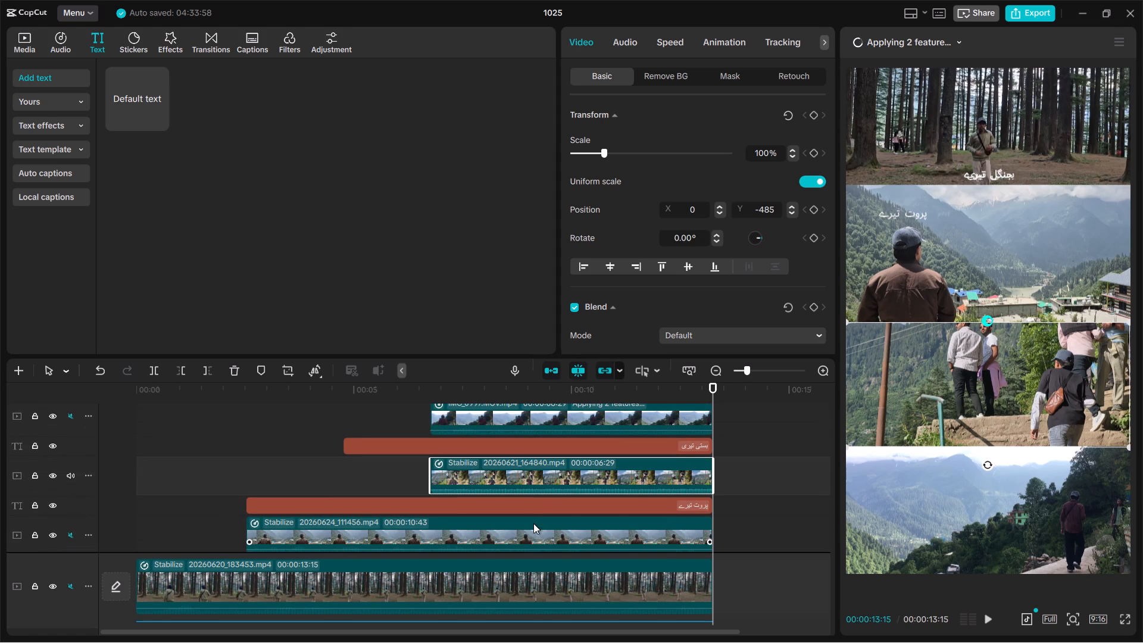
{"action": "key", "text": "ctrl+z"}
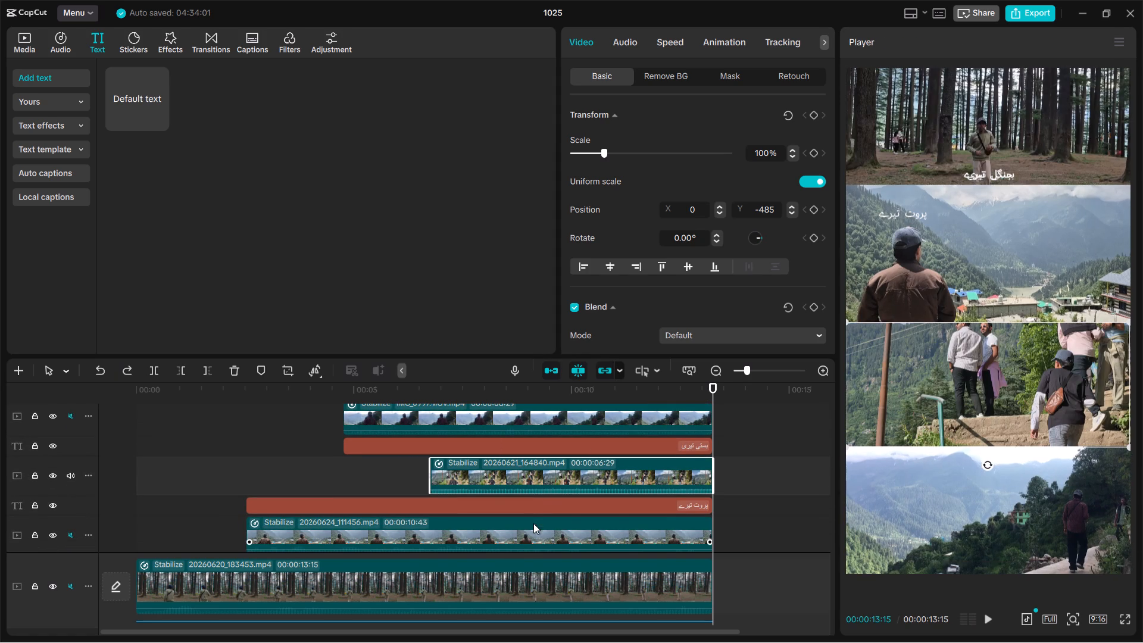
Play the reel from the beginning past the second beat marker to review the order in which the clips appear.
{"action": "scroll", "coordinate": [533, 523], "scroll_direction": "down", "scroll_amount": 1}
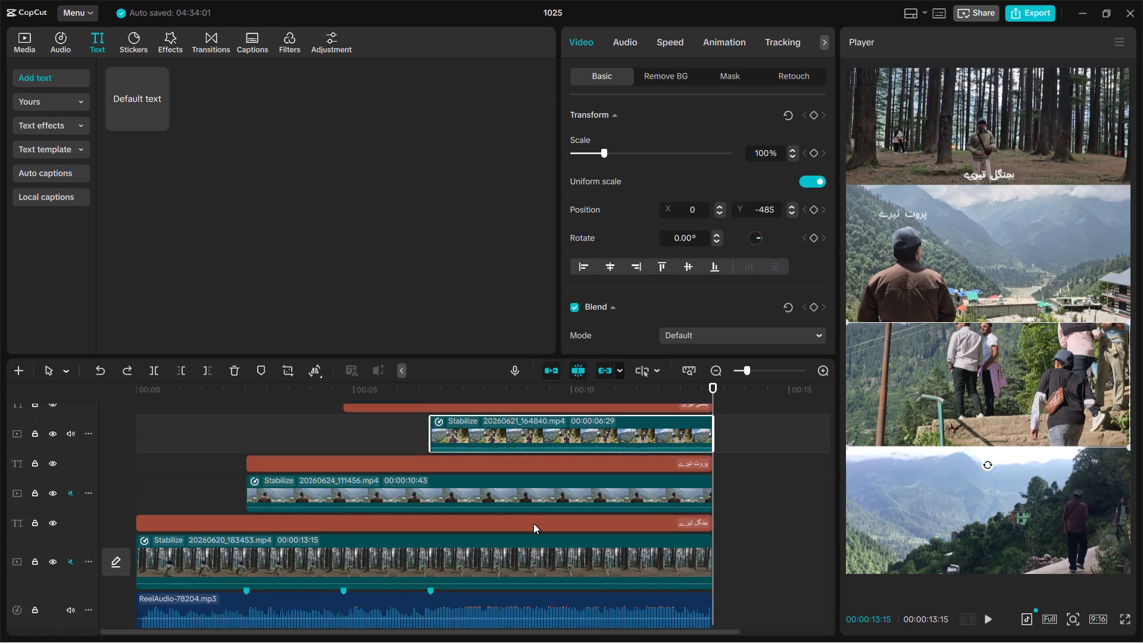
{"action": "scroll", "coordinate": [533, 523], "scroll_direction": "down", "scroll_amount": 2}
{"action": "scroll", "coordinate": [533, 523], "scroll_direction": "up", "scroll_amount": 2}
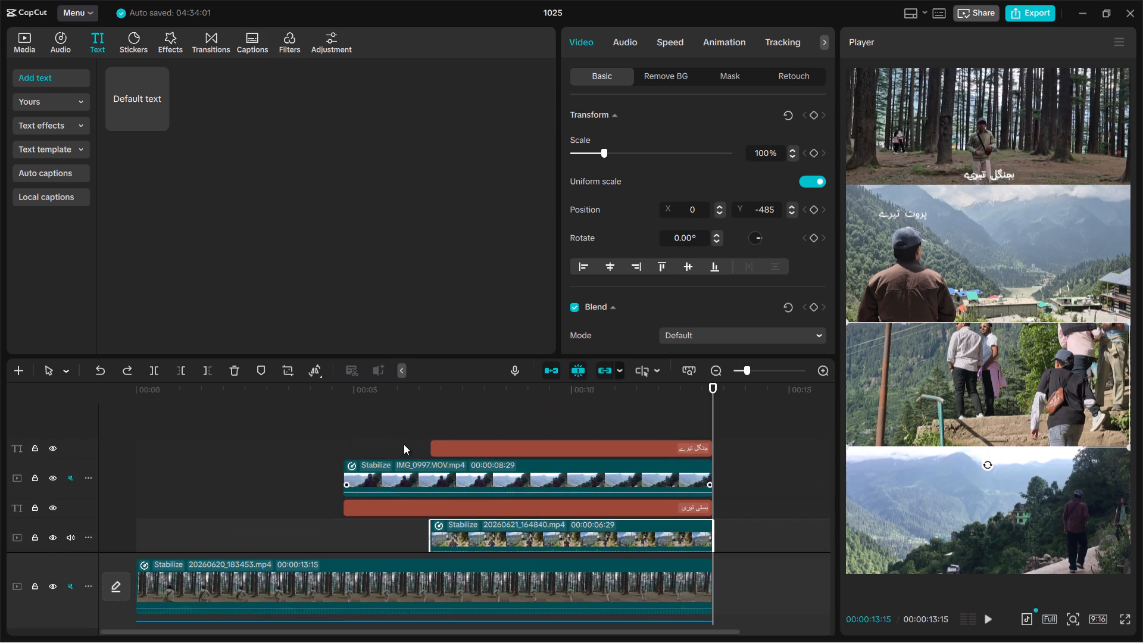
{"action": "left_click_drag", "start_coordinate": [218, 391], "coordinate": [128, 406]}
{"action": "key", "text": "space"}
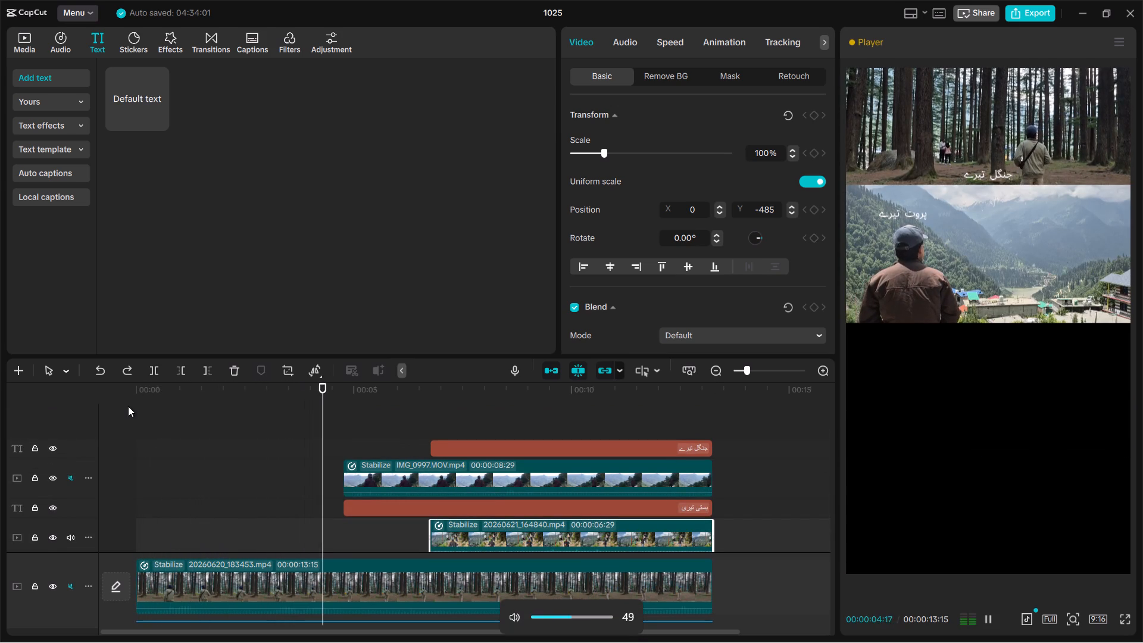
{"action": "key", "text": "space"}
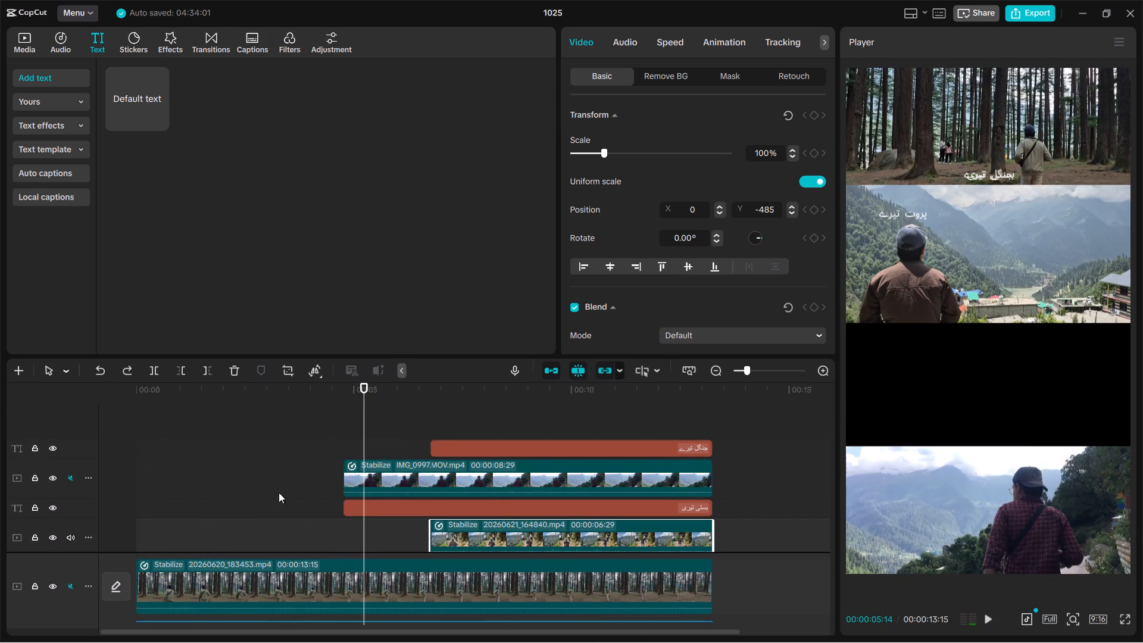
Move the 20260621_164840.mp4 clip earlier so it starts at the second beat marker, in line with the "بستی تیری" caption.
{"action": "left_click", "coordinate": [287, 496]}
{"action": "scroll", "coordinate": [287, 496], "scroll_direction": "down", "scroll_amount": 1}
{"action": "double_click", "coordinate": [521, 500]}
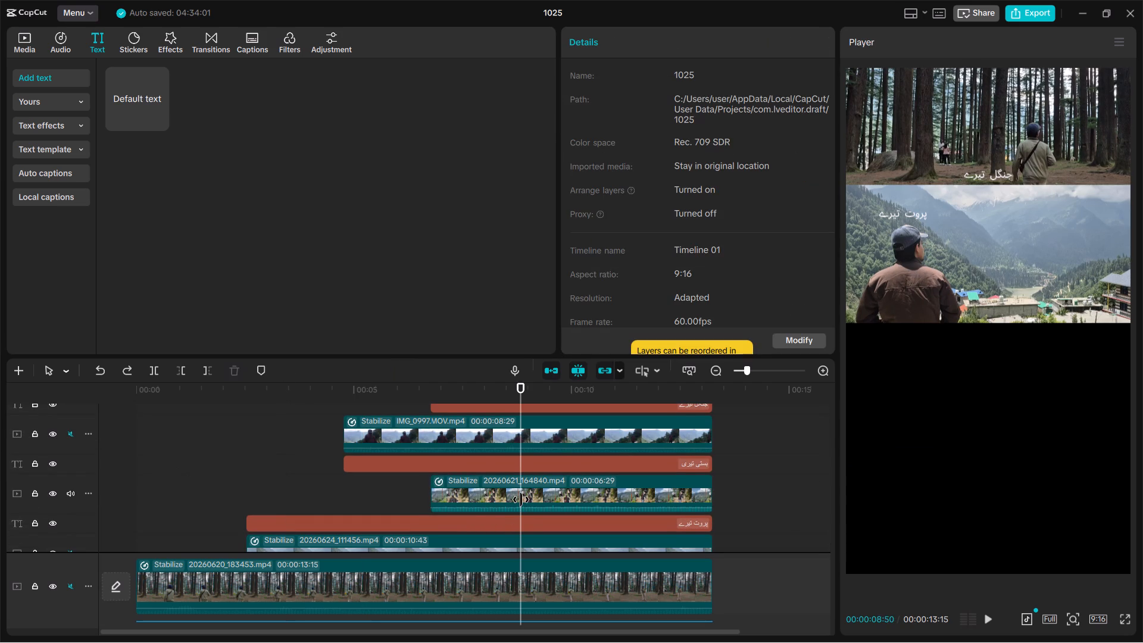
{"action": "left_click", "coordinate": [577, 498]}
{"action": "left_click", "coordinate": [713, 486]}
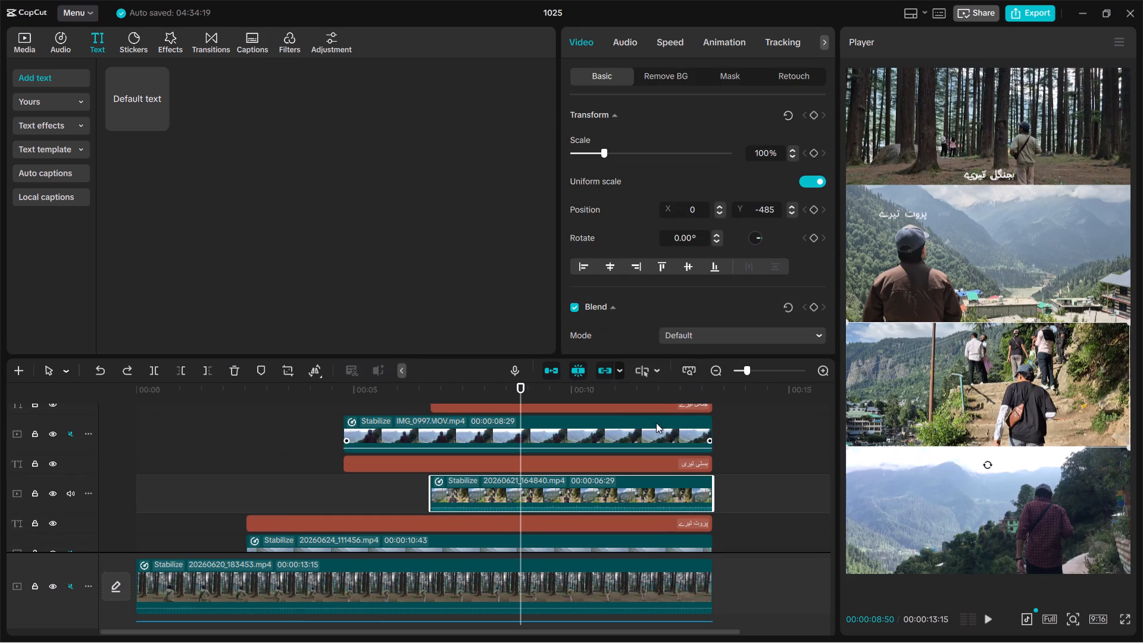
{"action": "left_click_drag", "start_coordinate": [662, 388], "coordinate": [680, 388]}
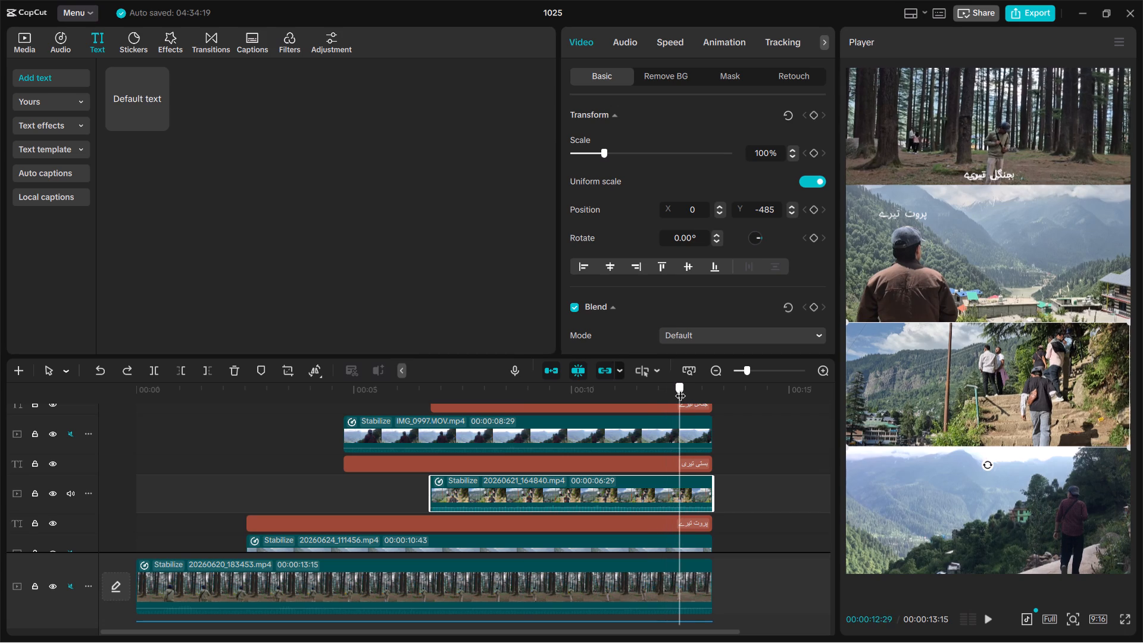
{"action": "left_click_drag", "start_coordinate": [680, 388], "coordinate": [715, 399]}
{"action": "scroll", "coordinate": [695, 391], "scroll_direction": "left", "scroll_amount": 1}
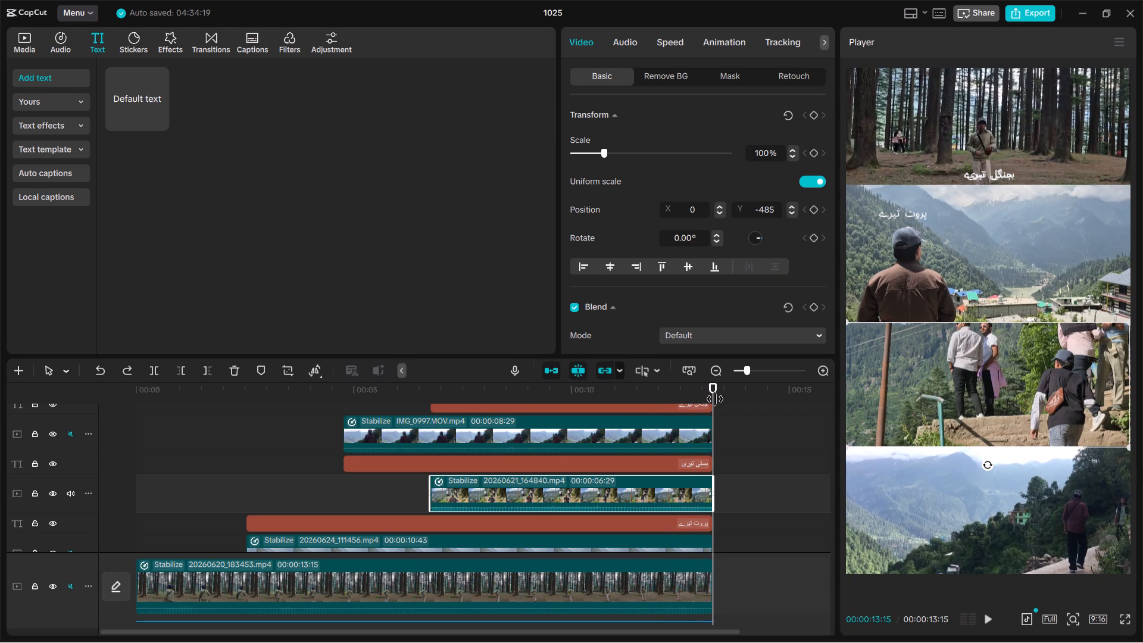
{"action": "scroll", "coordinate": [715, 399], "scroll_direction": "left", "scroll_amount": 1}
{"action": "left_click", "coordinate": [519, 498]}
{"action": "left_click_drag", "start_coordinate": [519, 498], "coordinate": [433, 498]}
{"action": "scroll", "coordinate": [519, 498], "scroll_direction": "left", "scroll_amount": 1}
{"action": "scroll", "coordinate": [433, 498], "scroll_direction": "left", "scroll_amount": 1}
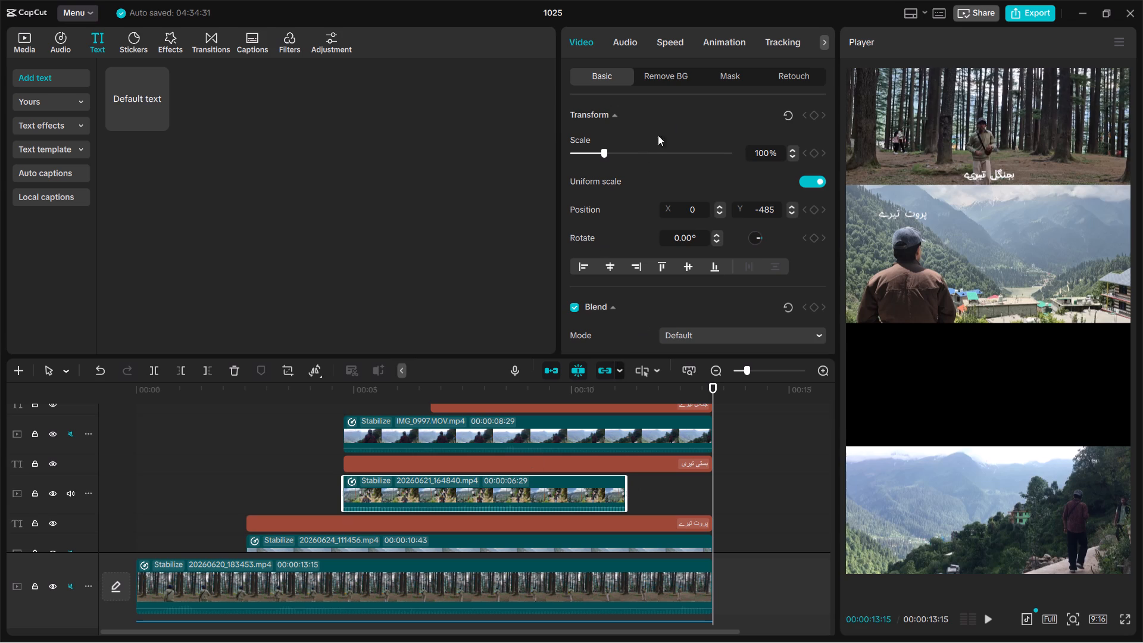
In the custom speed curve of 20260621_164840.mp4, move the first 0.10x point much closer to the clip's start.
{"action": "left_click", "coordinate": [673, 43]}
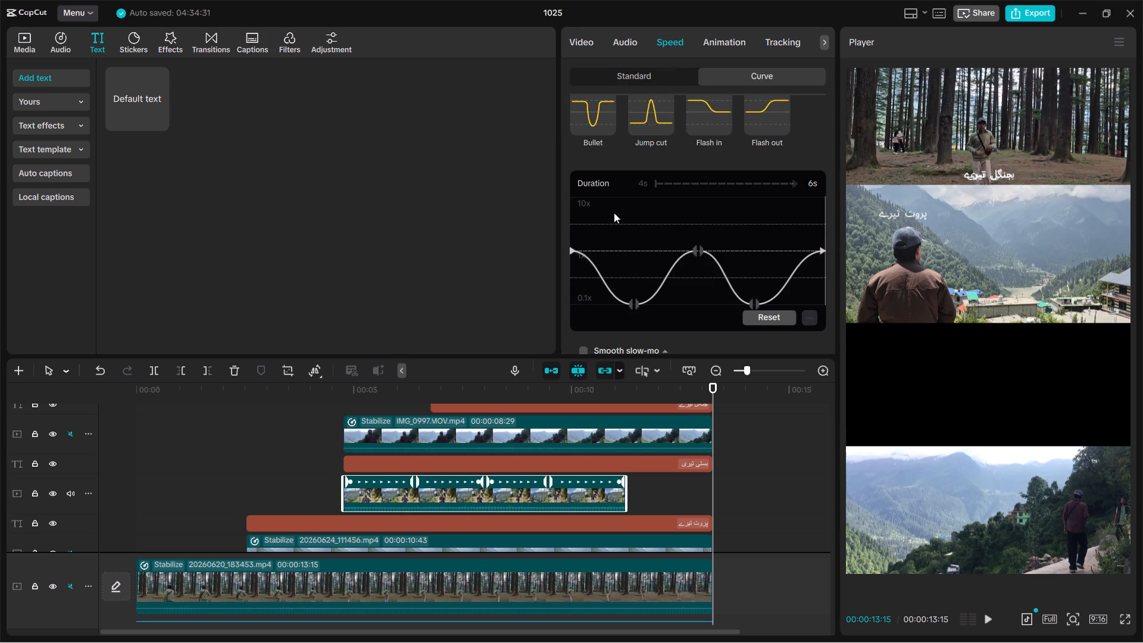
{"action": "left_click_drag", "start_coordinate": [605, 205], "coordinate": [556, 210]}
{"action": "key", "text": "space"}
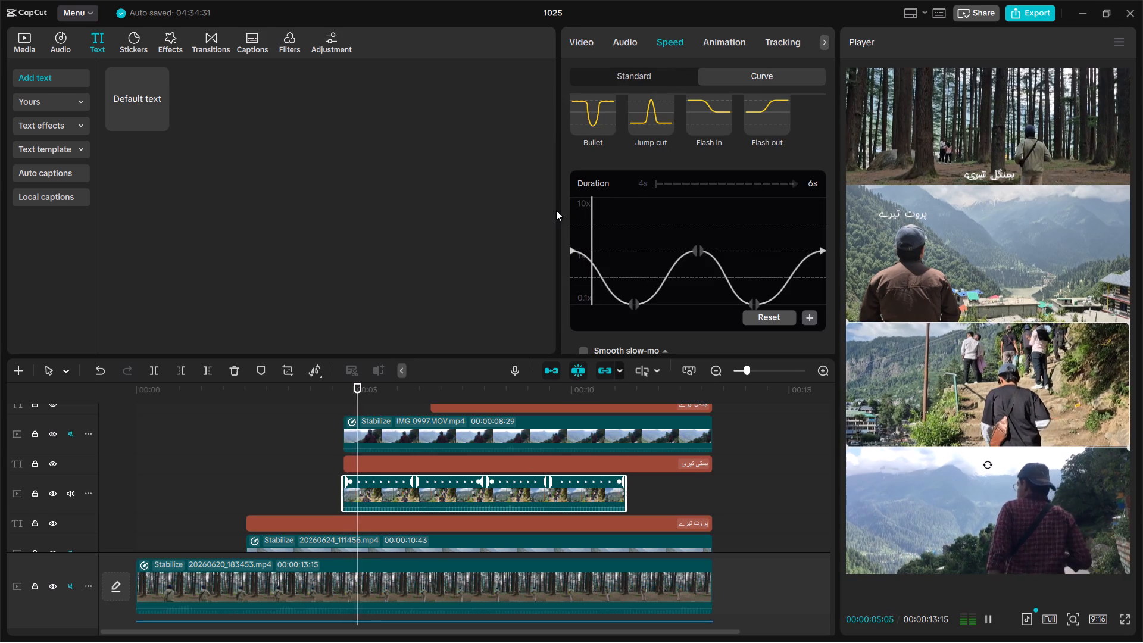
{"action": "key", "text": "space"}
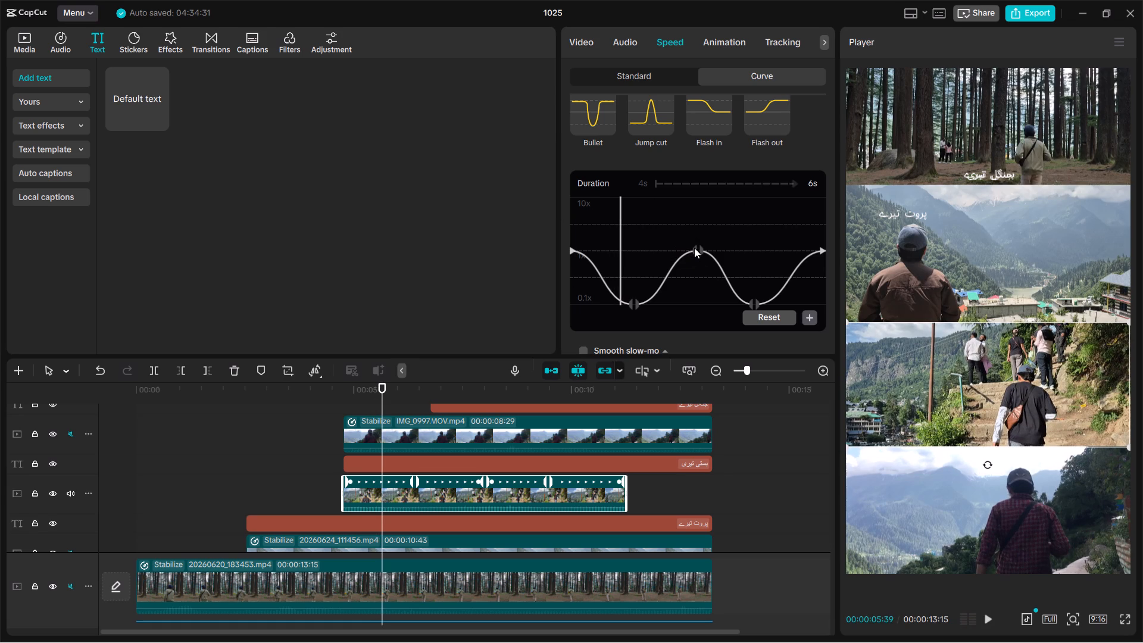
{"action": "left_click_drag", "start_coordinate": [630, 302], "coordinate": [602, 310]}
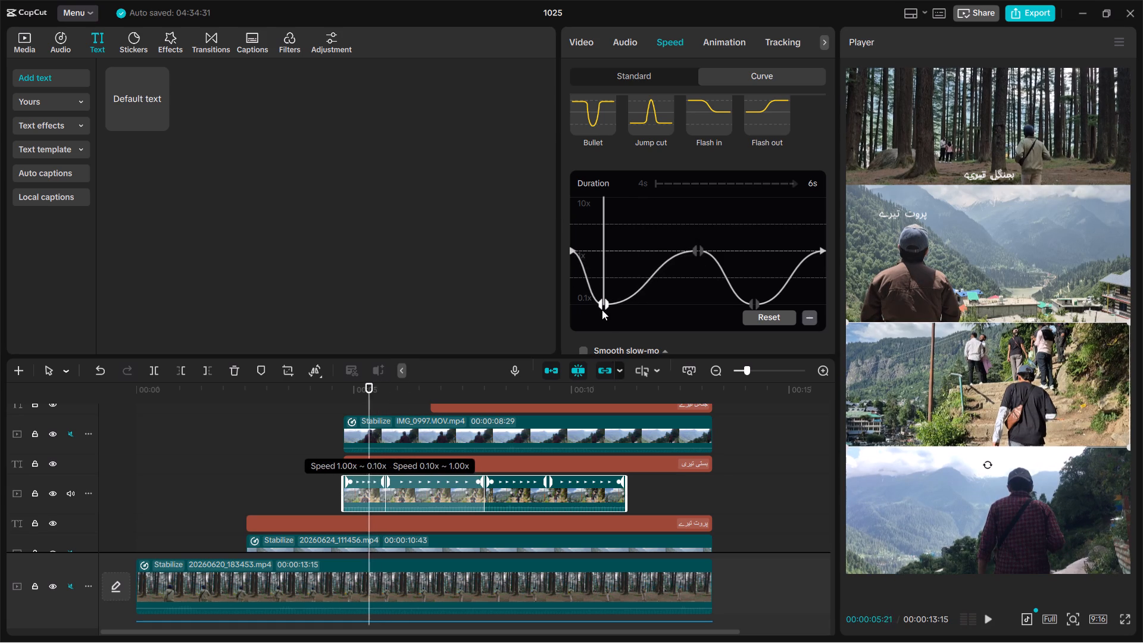
{"action": "left_click_drag", "start_coordinate": [602, 310], "coordinate": [594, 316]}
{"action": "left_click", "coordinate": [675, 248]}
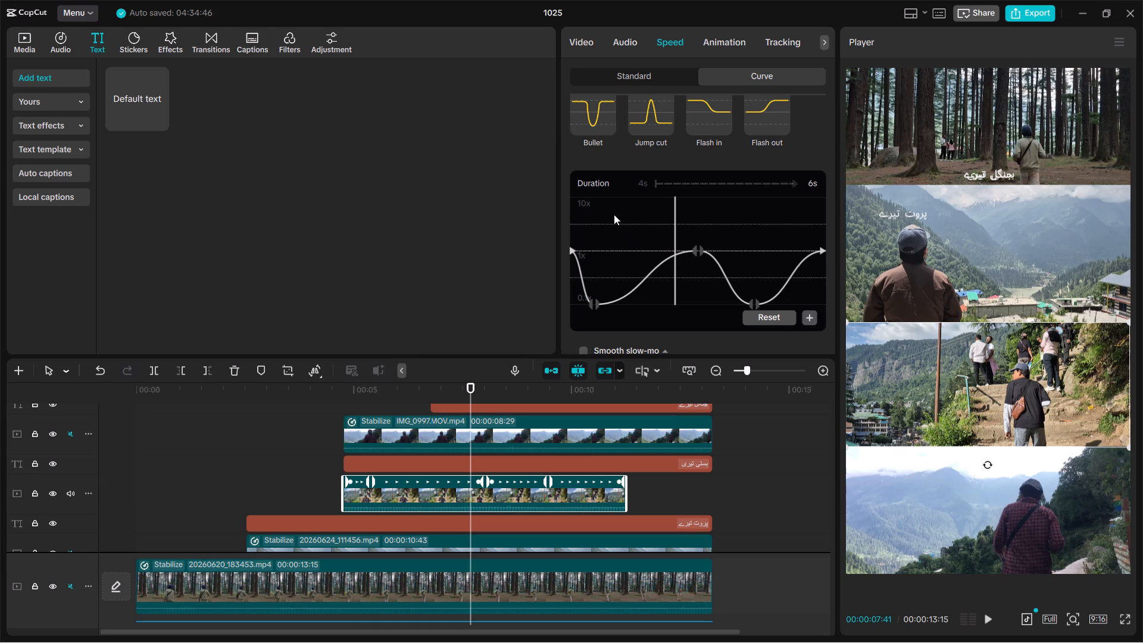
Preview 20260621_164840.mp4 from its start and move the first 0.10x point of its speed curve later, to about a fifth of the curve.
{"action": "left_click_drag", "start_coordinate": [610, 205], "coordinate": [559, 211]}
{"action": "key", "text": "space"}
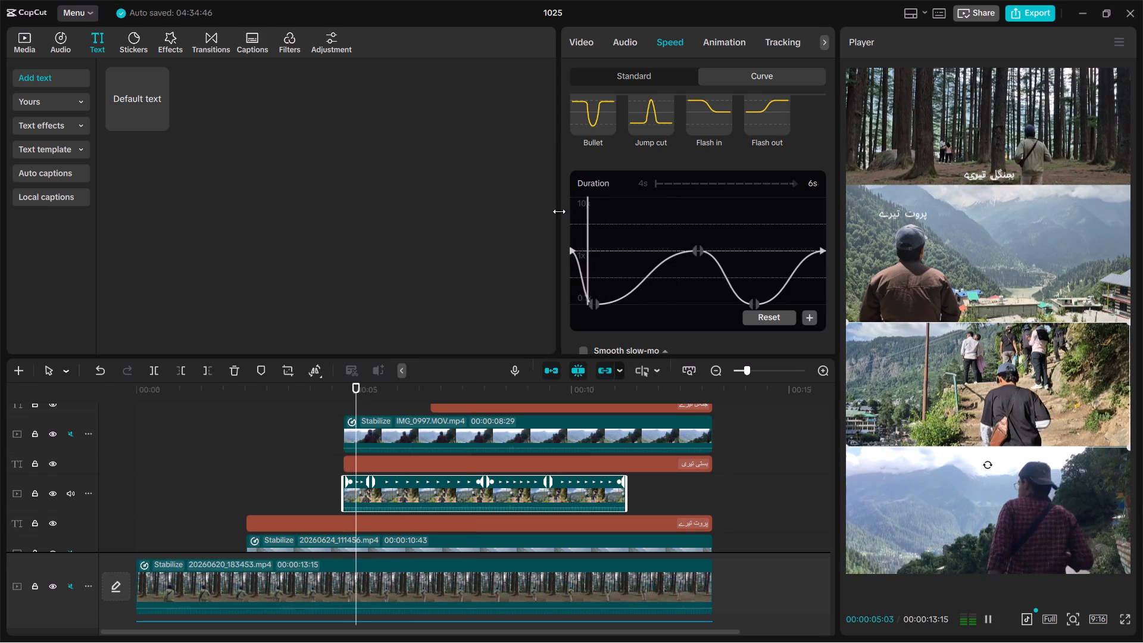
{"action": "key", "text": "space"}
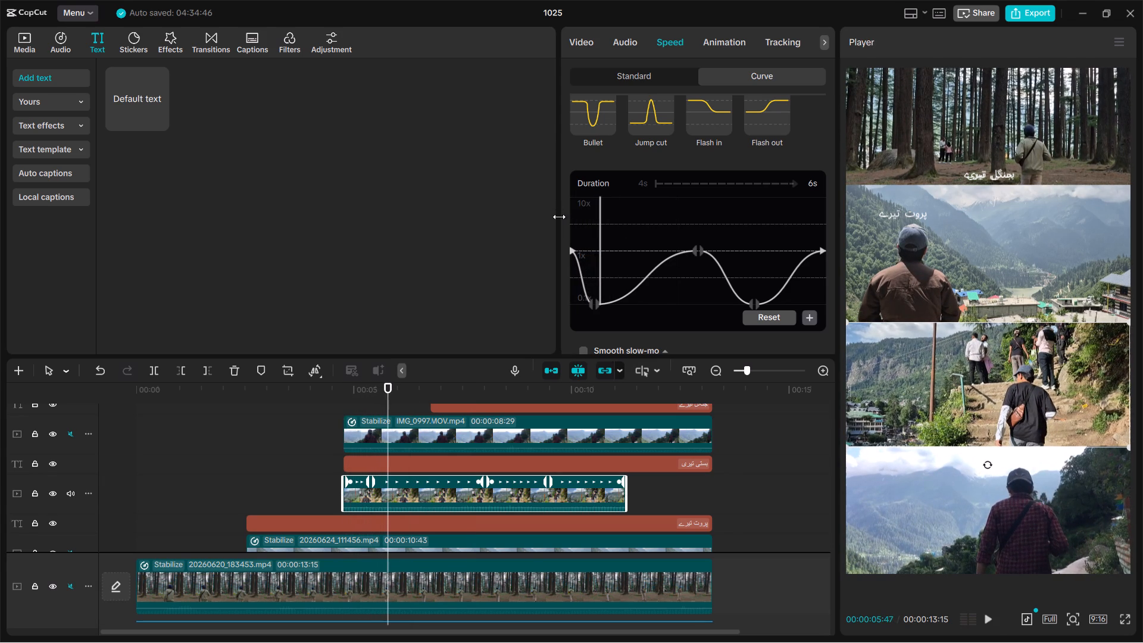
{"action": "left_click_drag", "start_coordinate": [590, 302], "coordinate": [610, 307]}
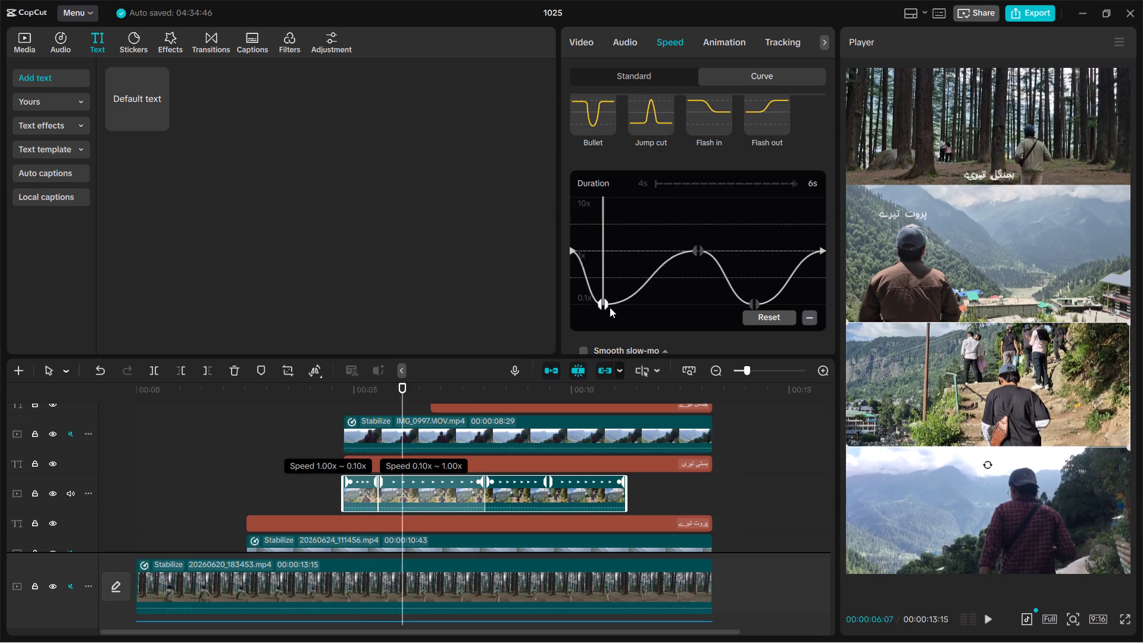
{"action": "left_click_drag", "start_coordinate": [610, 307], "coordinate": [620, 313]}
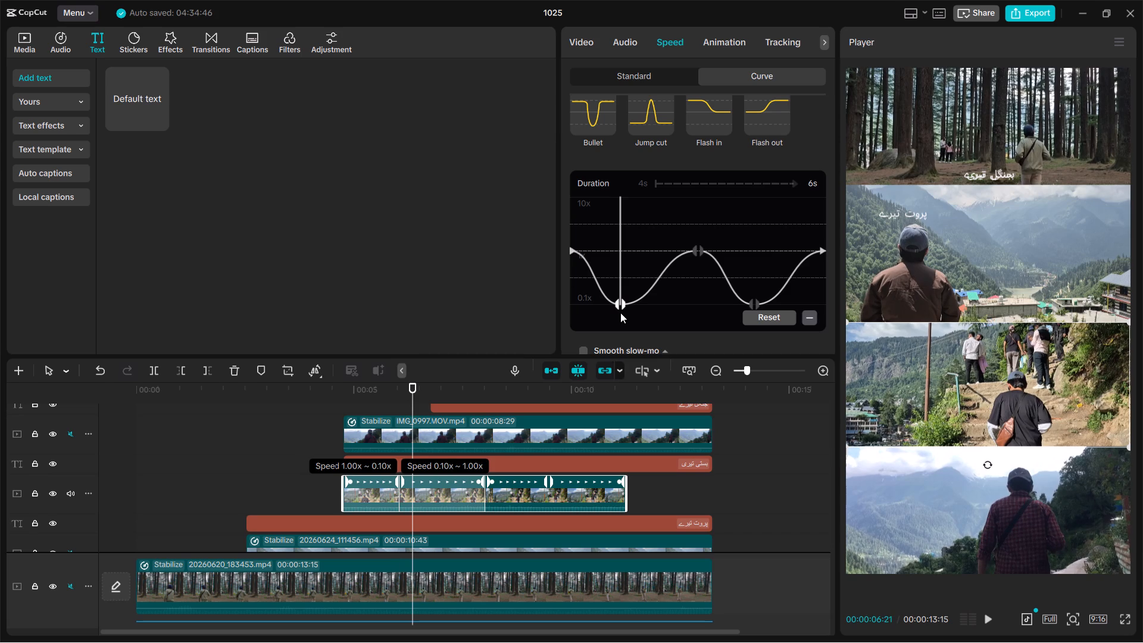
{"action": "left_click_drag", "start_coordinate": [620, 313], "coordinate": [622, 313]}
Lower the middle point of the 20260621_164840.mp4 speed curve to about 0.66x incoming and 0.51x outgoing, ending the clip level with the others.
{"action": "left_click", "coordinate": [695, 249]}
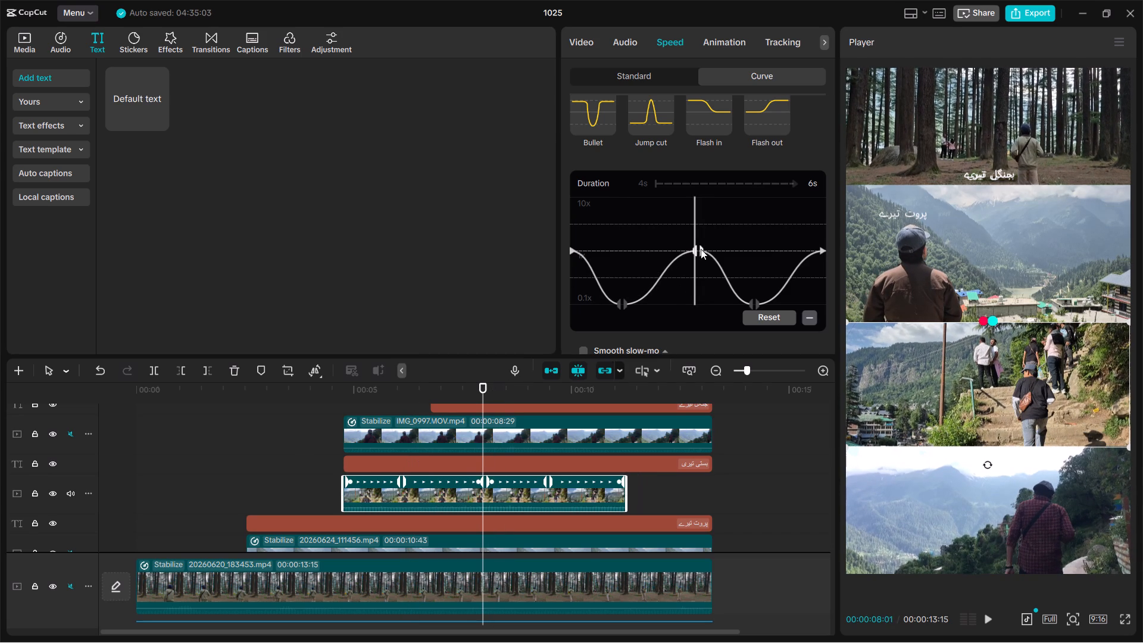
{"action": "left_click_drag", "start_coordinate": [698, 249], "coordinate": [706, 270]}
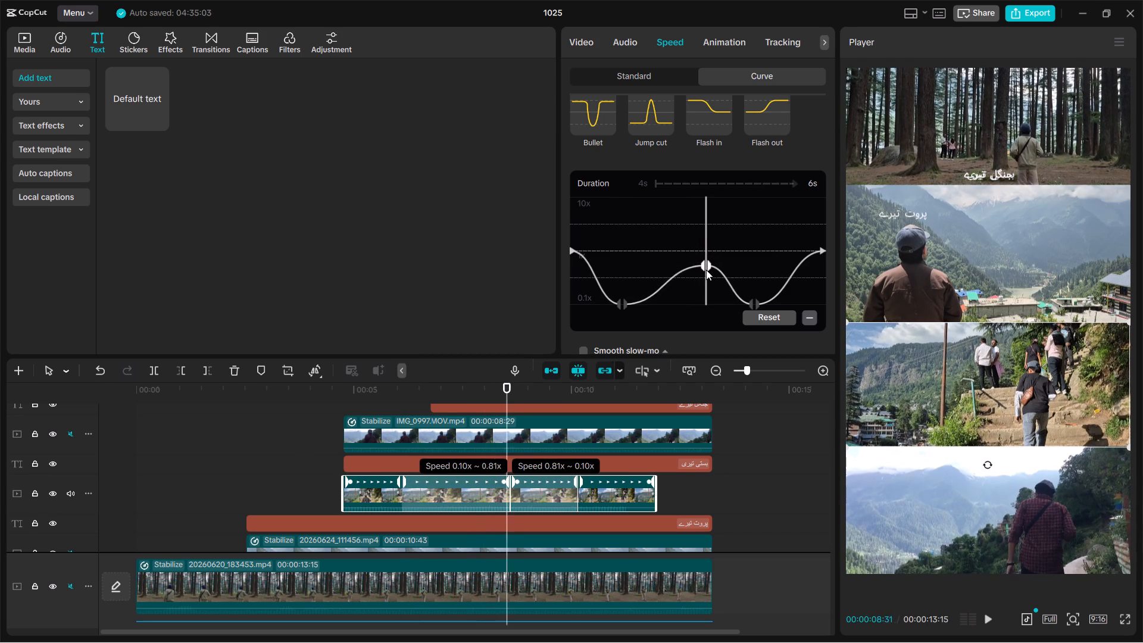
{"action": "left_click_drag", "start_coordinate": [706, 270], "coordinate": [715, 280]}
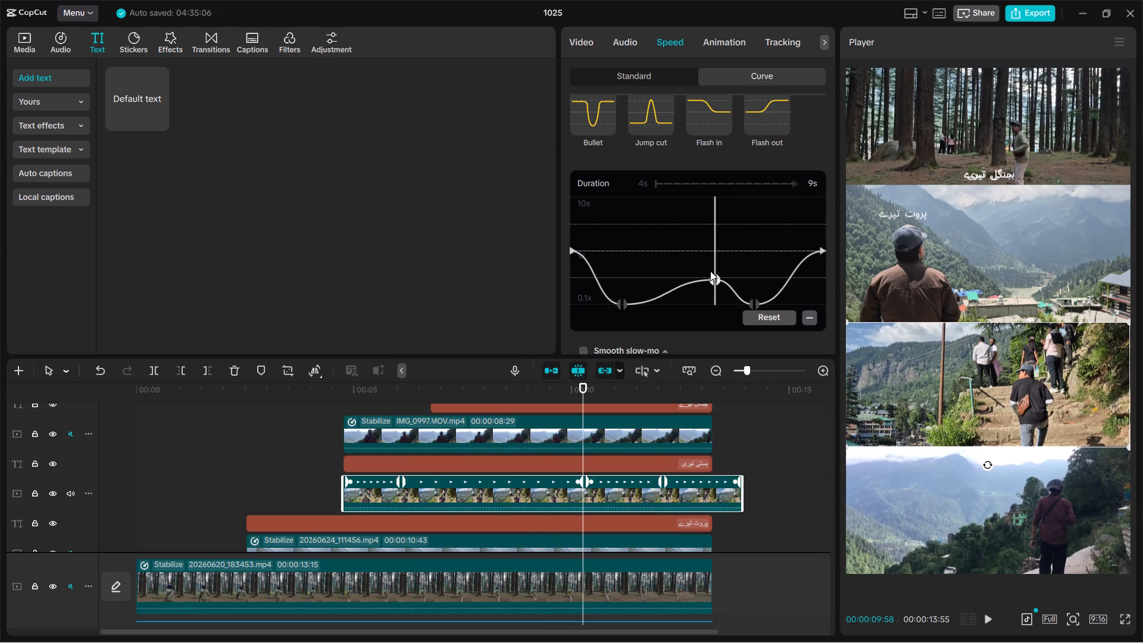
{"action": "left_click_drag", "start_coordinate": [711, 279], "coordinate": [703, 269]}
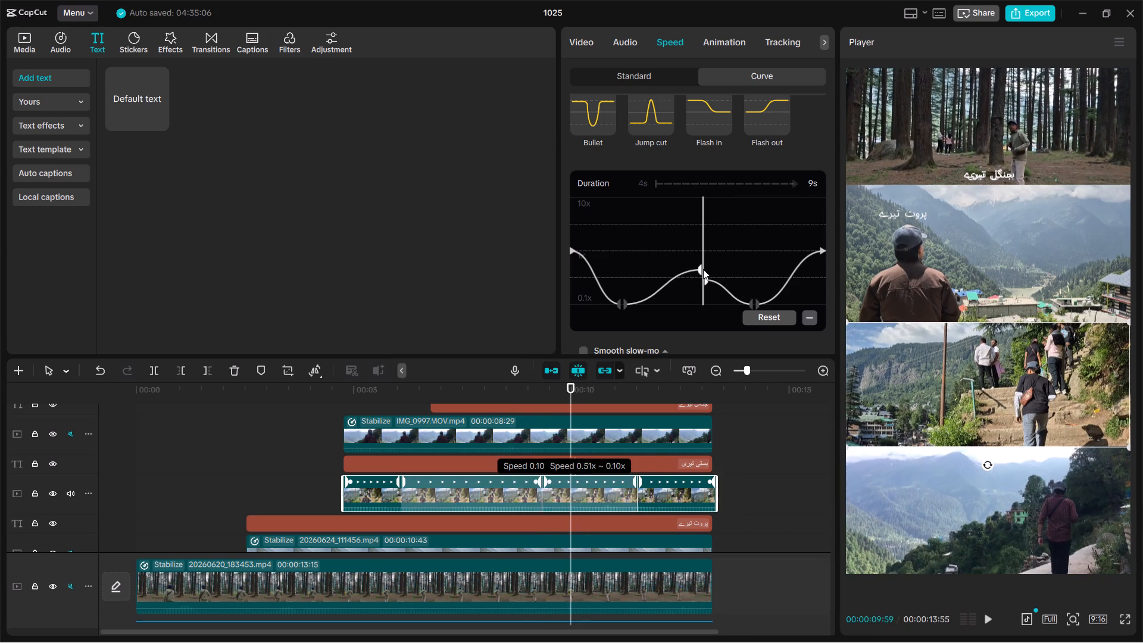
{"action": "left_click_drag", "start_coordinate": [703, 269], "coordinate": [706, 273]}
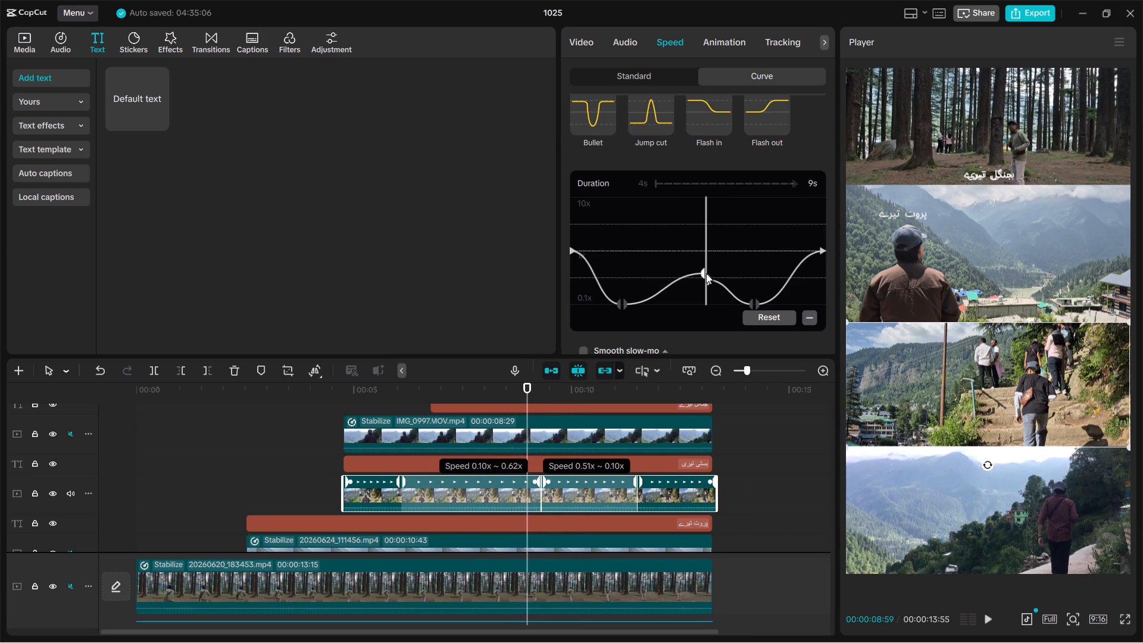
{"action": "left_click_drag", "start_coordinate": [706, 273], "coordinate": [705, 271]}
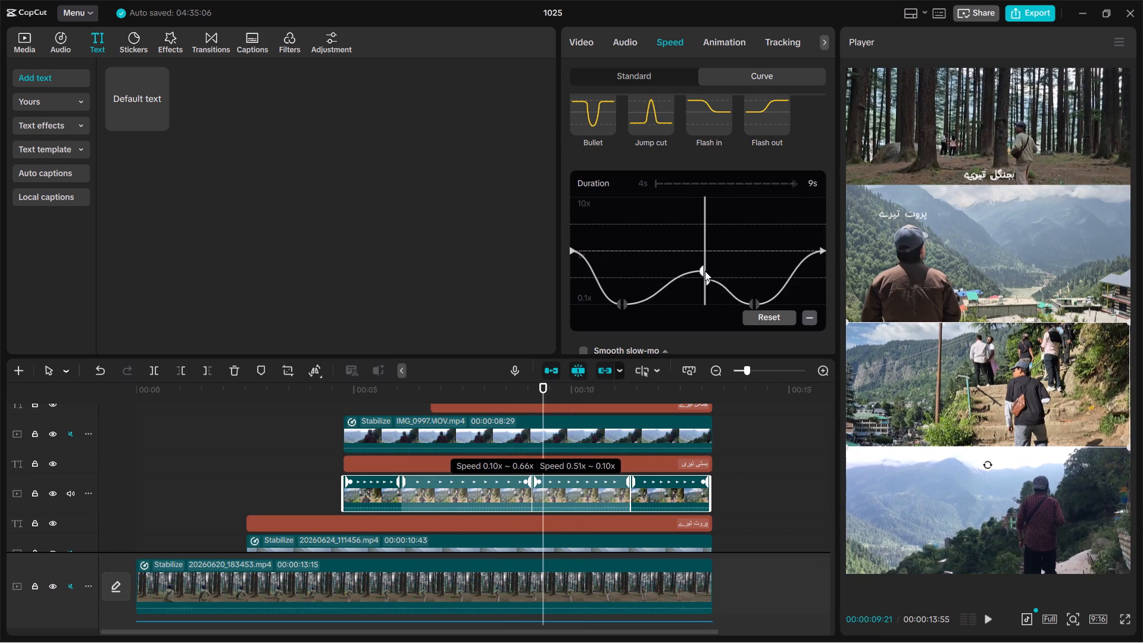
Preview 20260621_164840.mp4 from its start and enable Smooth slow-mo for it.
{"action": "left_click_drag", "start_coordinate": [611, 200], "coordinate": [560, 201]}
{"action": "key", "text": "space"}
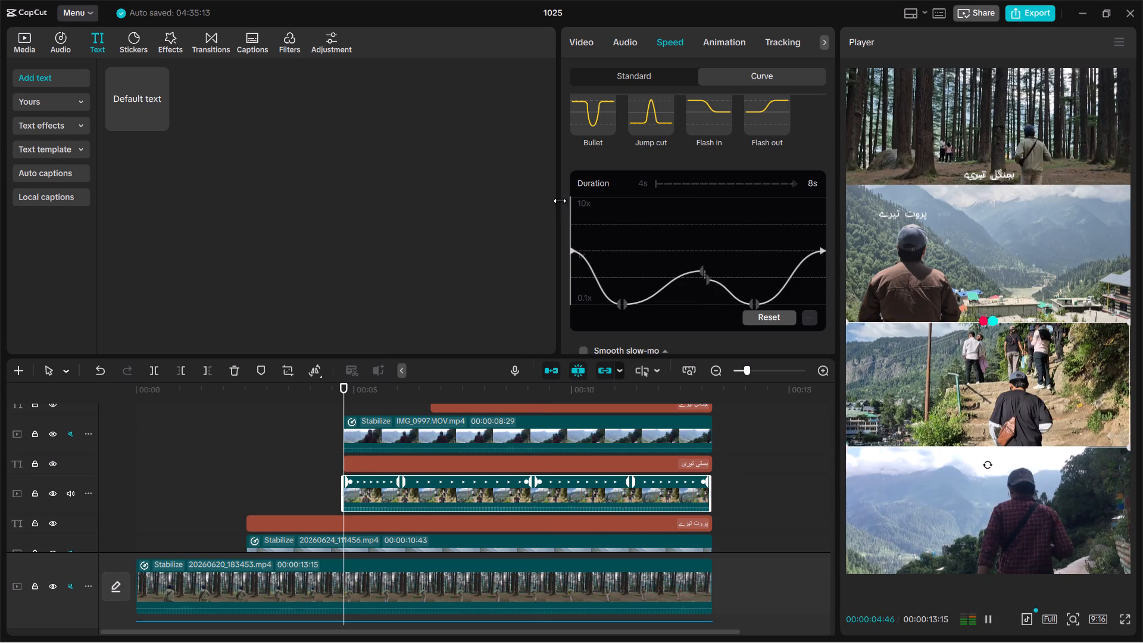
{"action": "scroll", "coordinate": [680, 238], "scroll_direction": "down", "scroll_amount": 1}
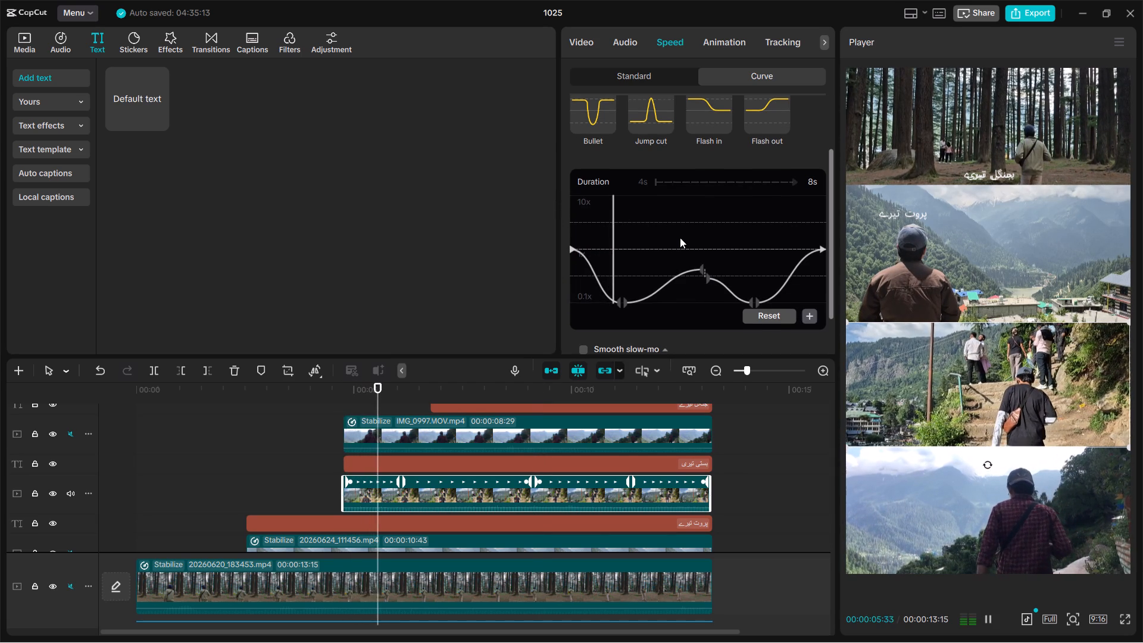
{"action": "scroll", "coordinate": [680, 238], "scroll_direction": "down", "scroll_amount": 1}
{"action": "key", "text": "space"}
{"action": "scroll", "coordinate": [680, 238], "scroll_direction": "down", "scroll_amount": 2}
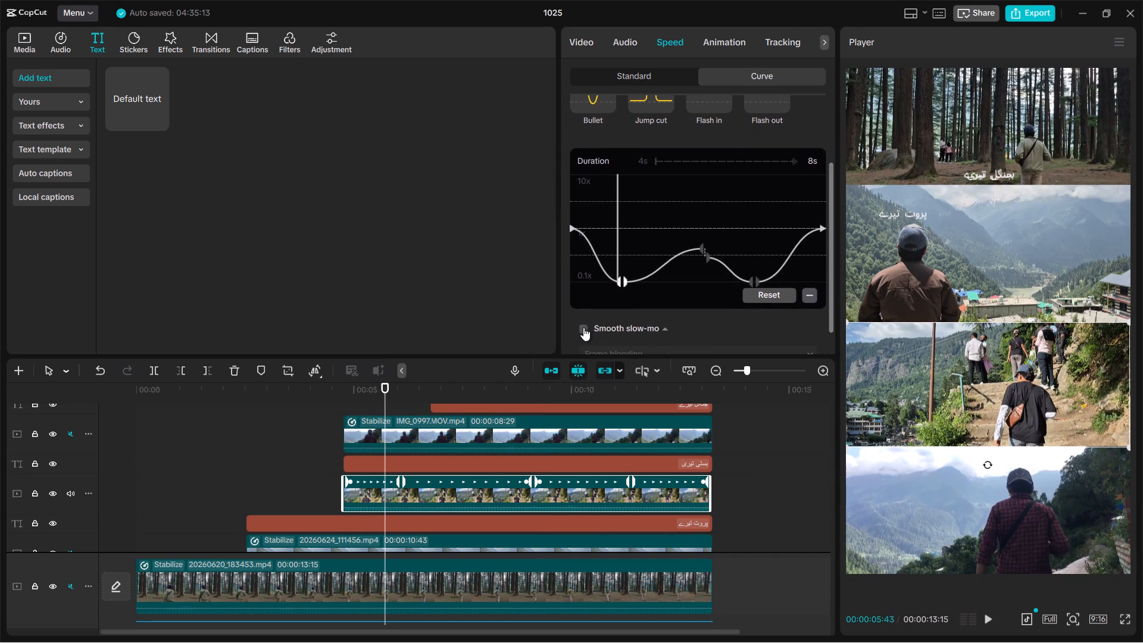
{"action": "left_click", "coordinate": [583, 327]}
Preview IMG_0997.MOV from its start and move its first 0.10x speed point much later, to just before the middle 1.00x point.
{"action": "scroll", "coordinate": [770, 472], "scroll_direction": "up", "scroll_amount": 1}
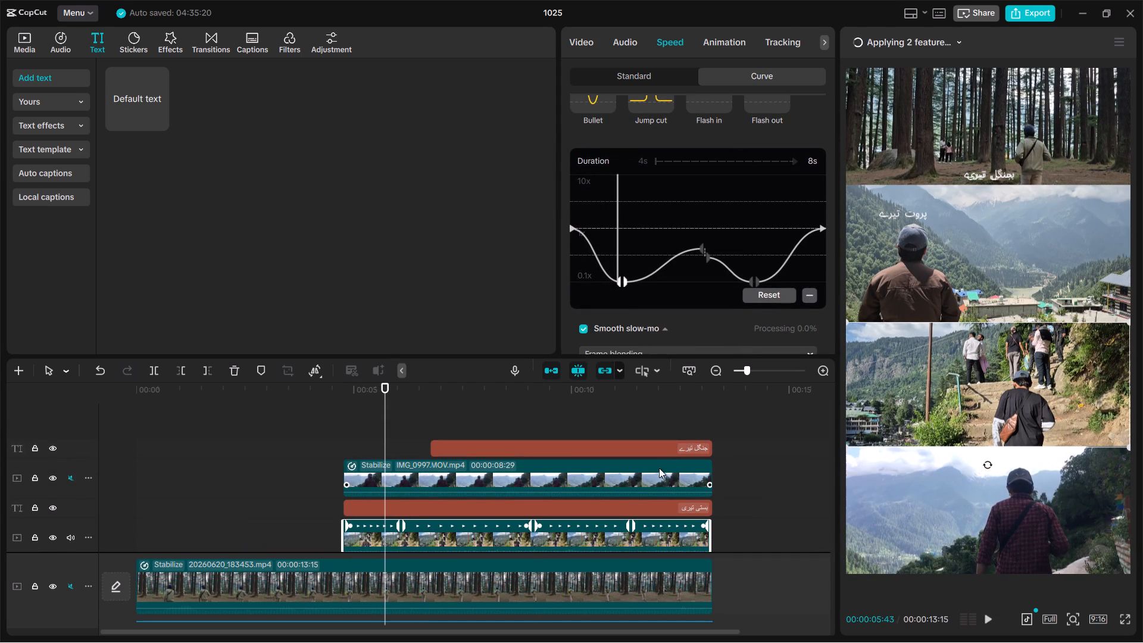
{"action": "left_click", "coordinate": [655, 472]}
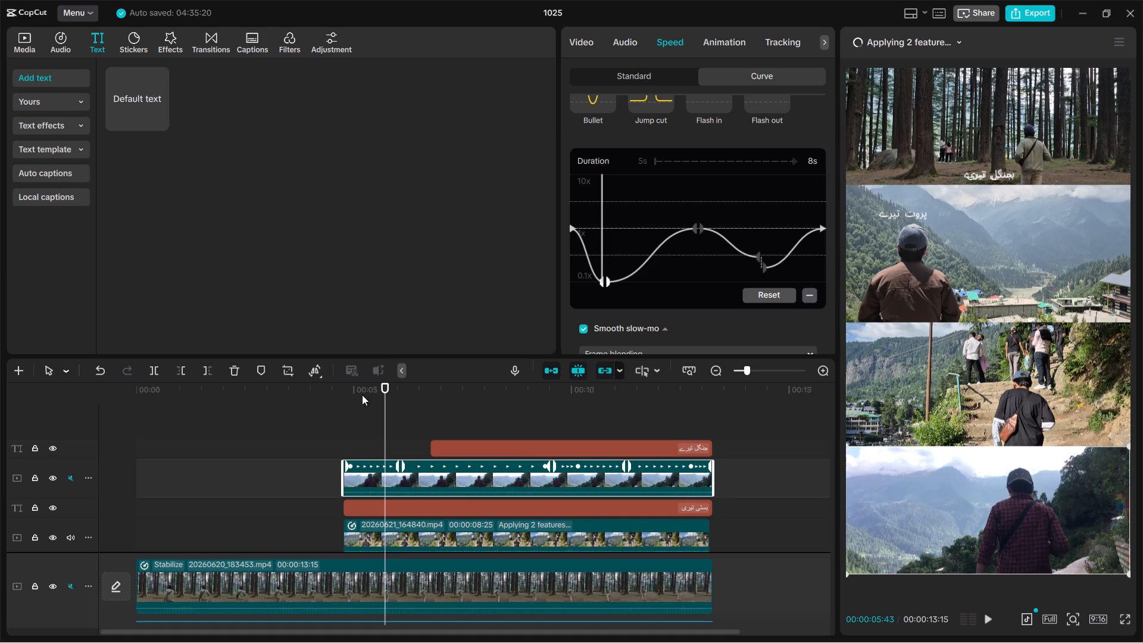
{"action": "left_click_drag", "start_coordinate": [360, 392], "coordinate": [344, 393]}
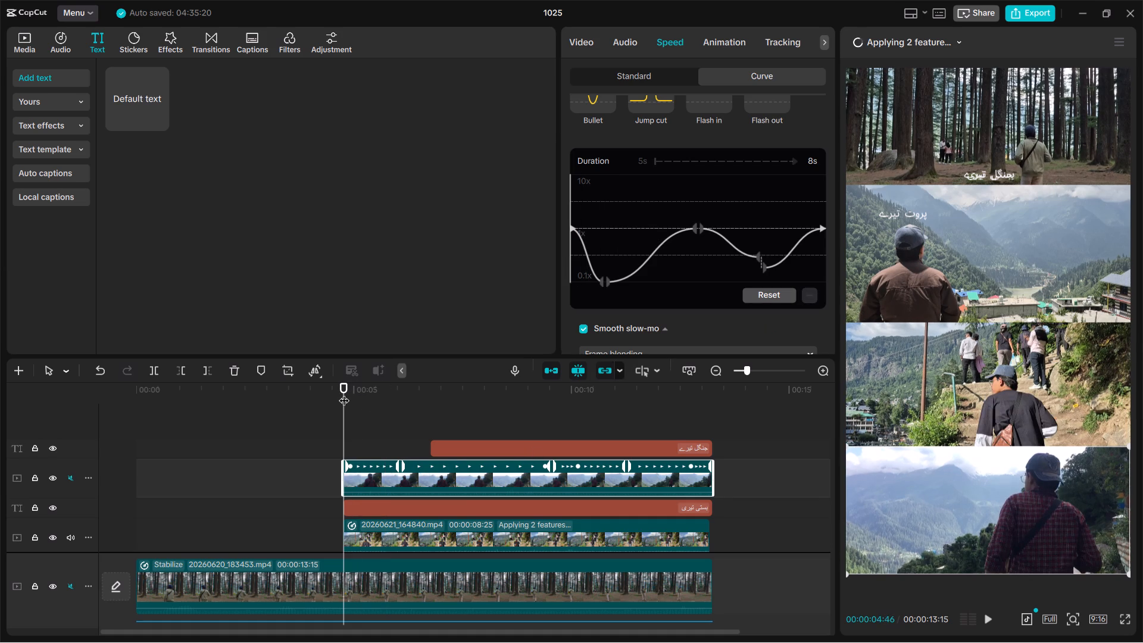
{"action": "key", "text": "space"}
{"action": "key", "text": "space"}
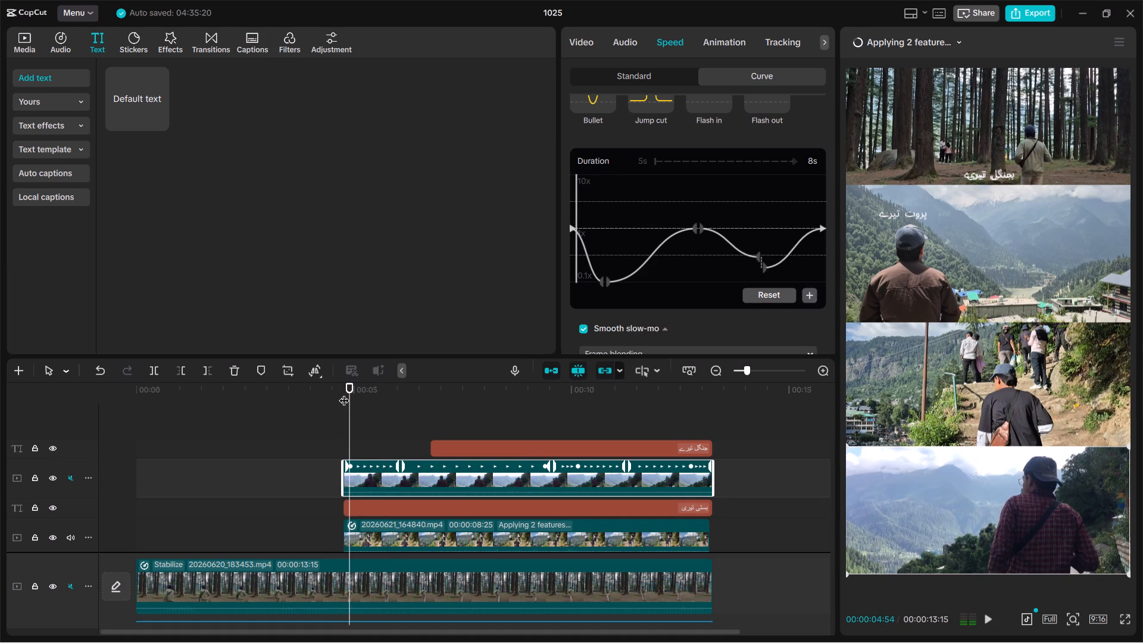
{"action": "double_click", "coordinate": [522, 533]}
{"action": "left_click", "coordinate": [559, 474]}
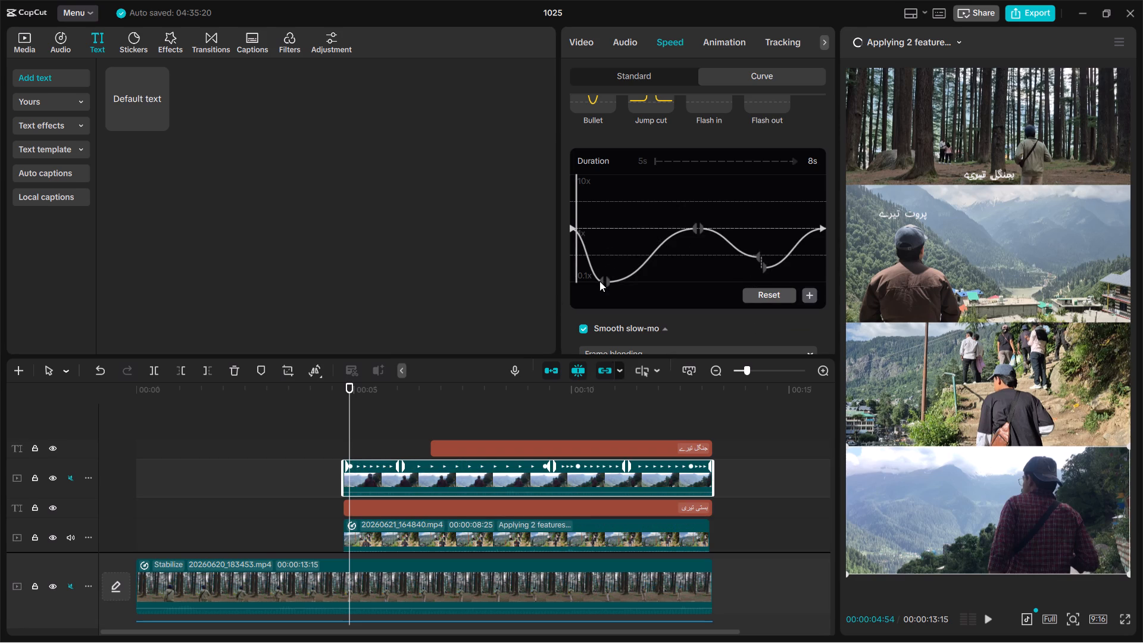
{"action": "left_click_drag", "start_coordinate": [601, 281], "coordinate": [628, 285]}
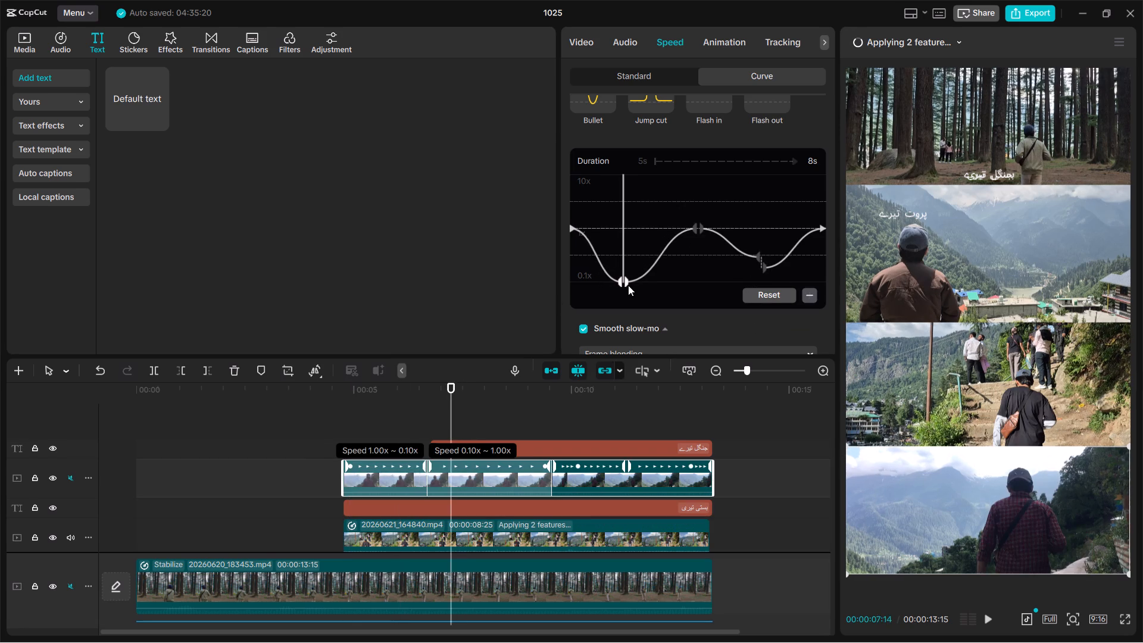
{"action": "left_click_drag", "start_coordinate": [628, 285], "coordinate": [667, 284]}
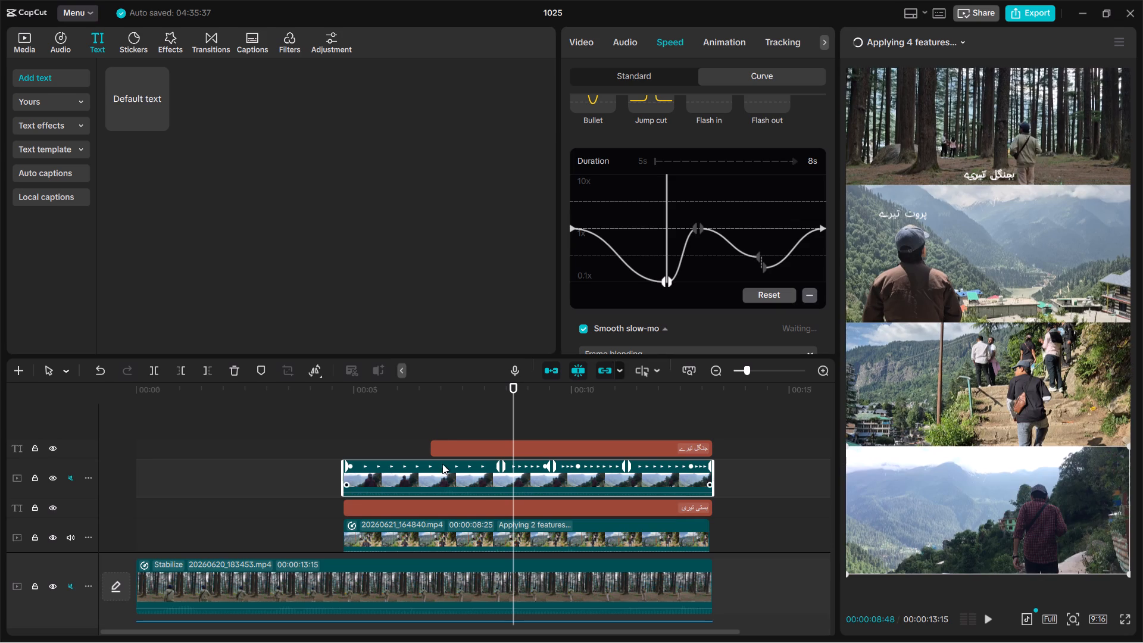
Check the Smooth slow-mo and Stabilize processing progress of 20260621_164840.mp4 and IMG_0997.MOV, undoing the accidental shift of 20260621_164840.mp4 in the frame.
{"action": "scroll", "coordinate": [442, 464], "scroll_direction": "down", "scroll_amount": 2}
{"action": "double_click", "coordinate": [904, 40]}
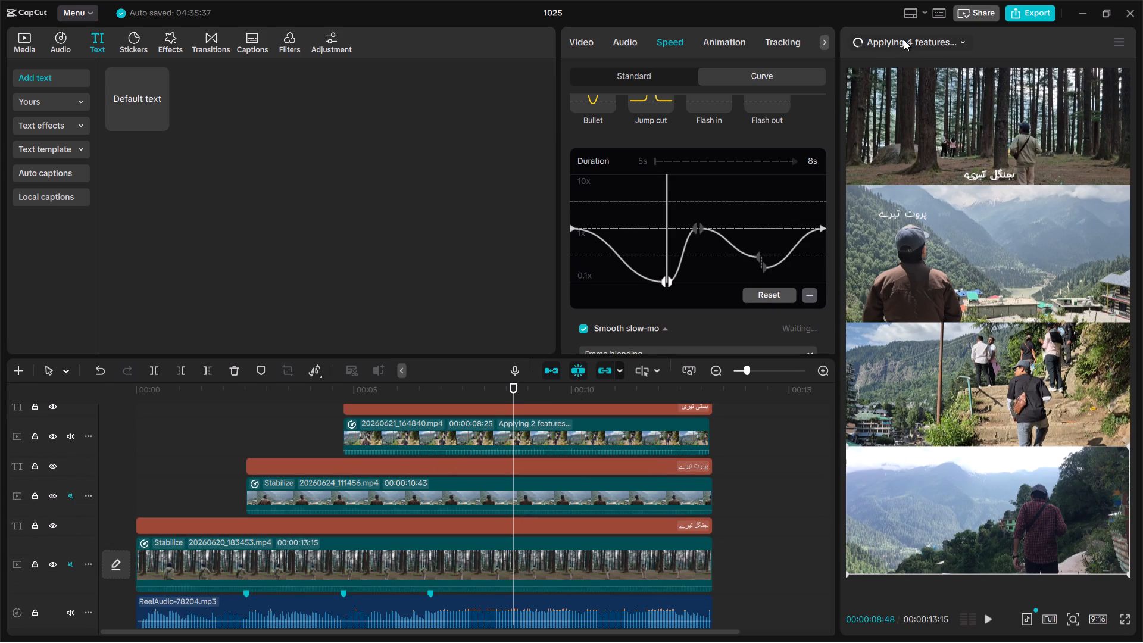
{"action": "left_click", "coordinate": [904, 40]}
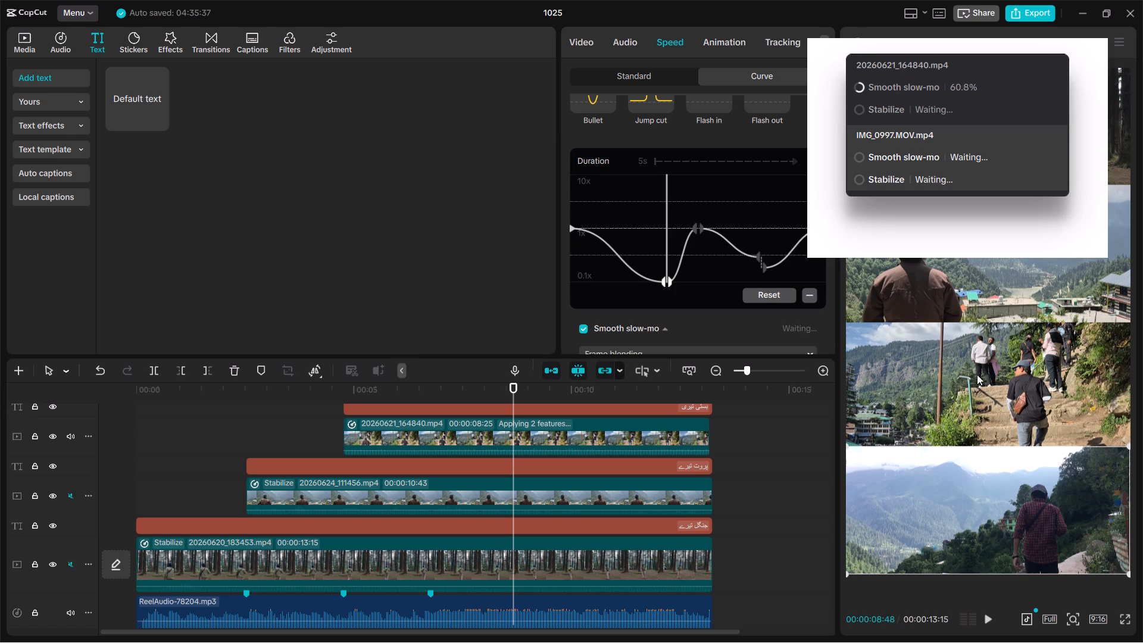
{"action": "left_click_drag", "start_coordinate": [967, 373], "coordinate": [961, 369]}
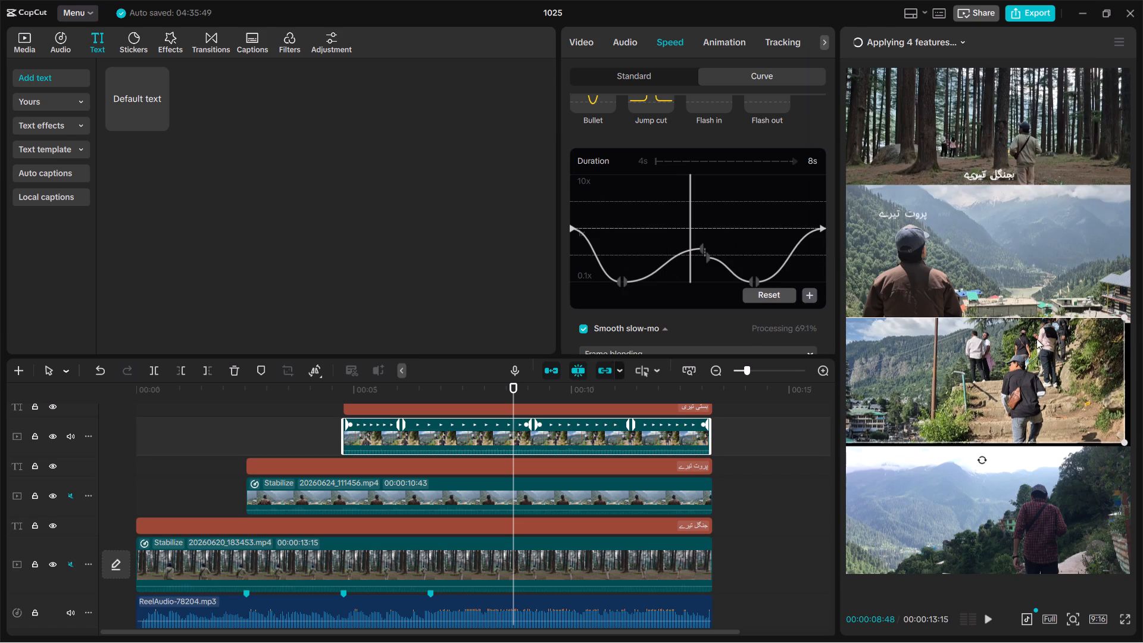
{"action": "key", "text": "ctrl+z"}
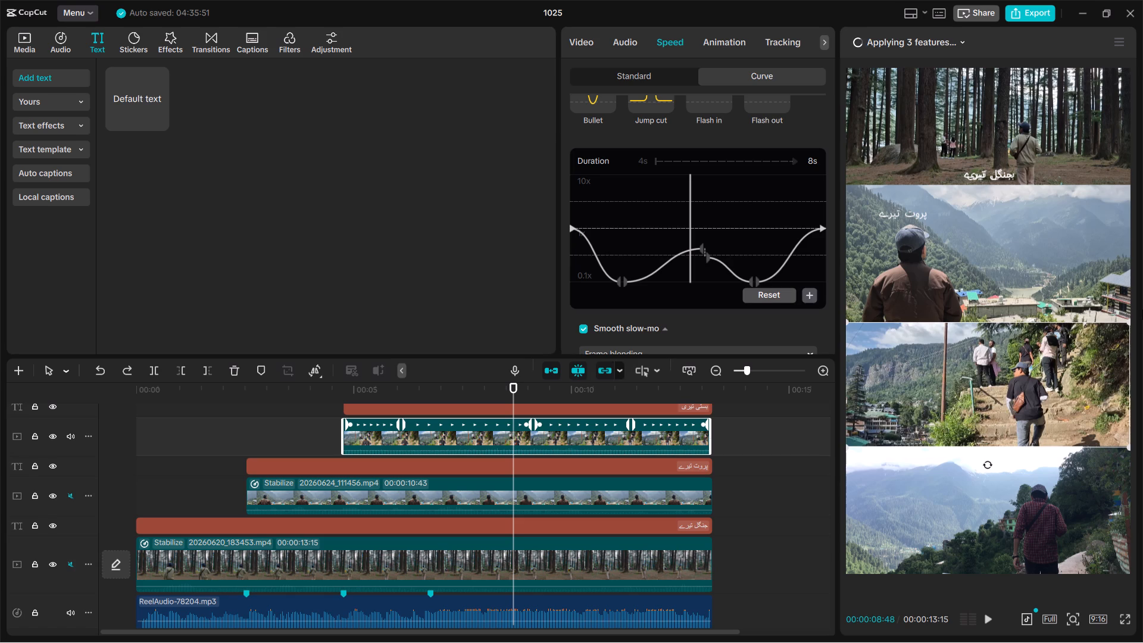
{"action": "scroll", "coordinate": [1142, 0], "scroll_direction": "right", "scroll_amount": 1}
{"action": "left_click", "coordinate": [905, 44]}
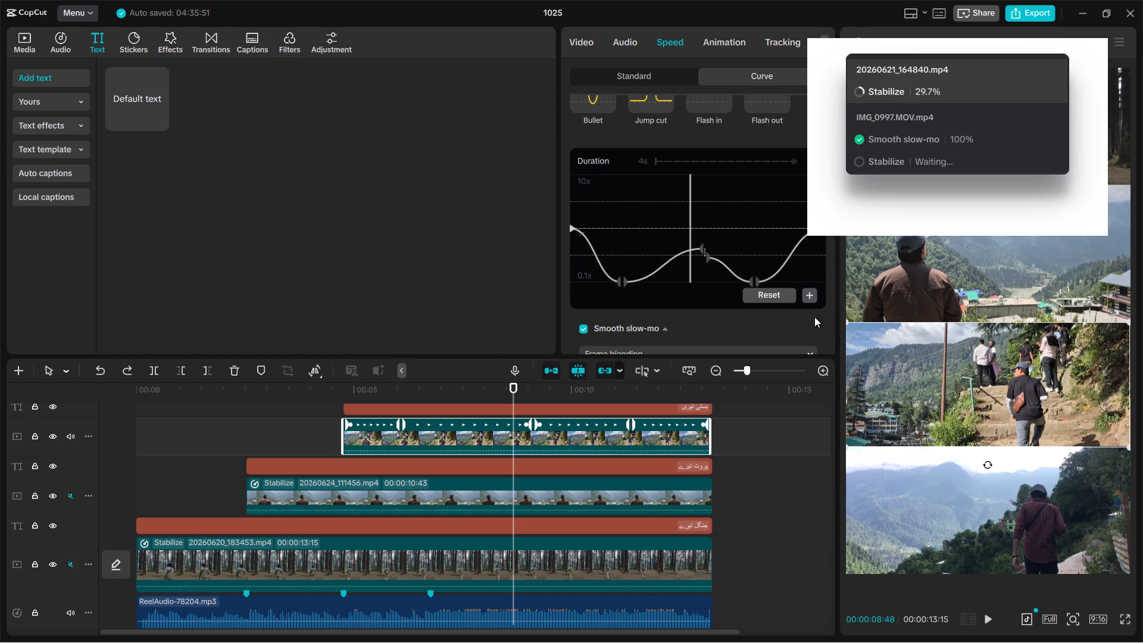
{"action": "double_click", "coordinate": [736, 501]}
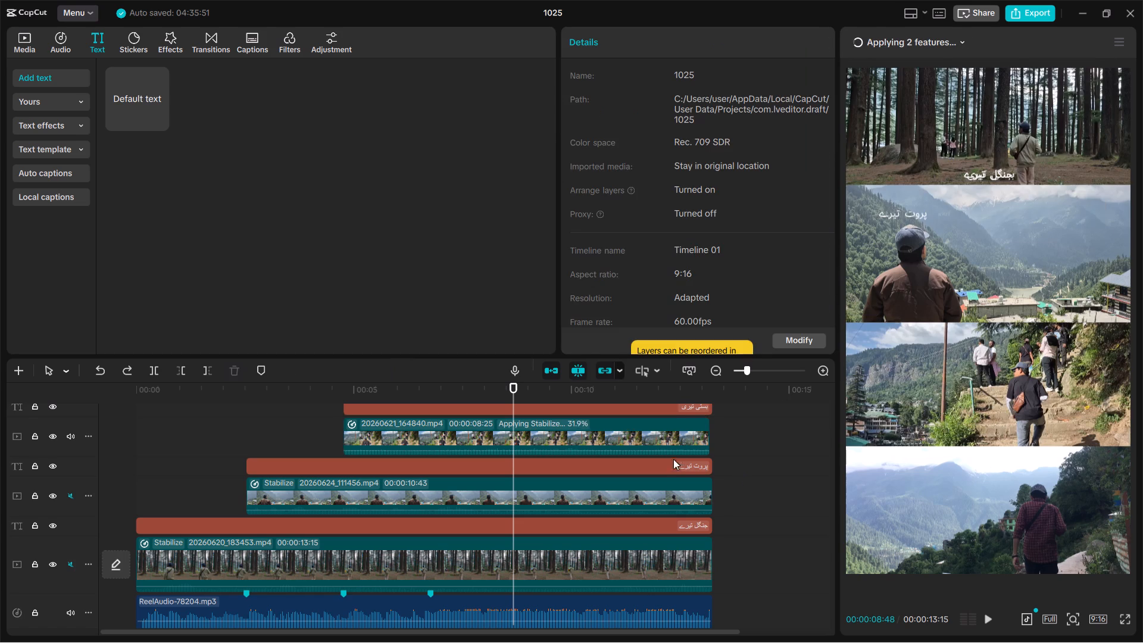
Enlarge the timeline area so that all caption and video tracks and the ReelAudio track fit in view.
{"action": "double_click", "coordinate": [673, 447]}
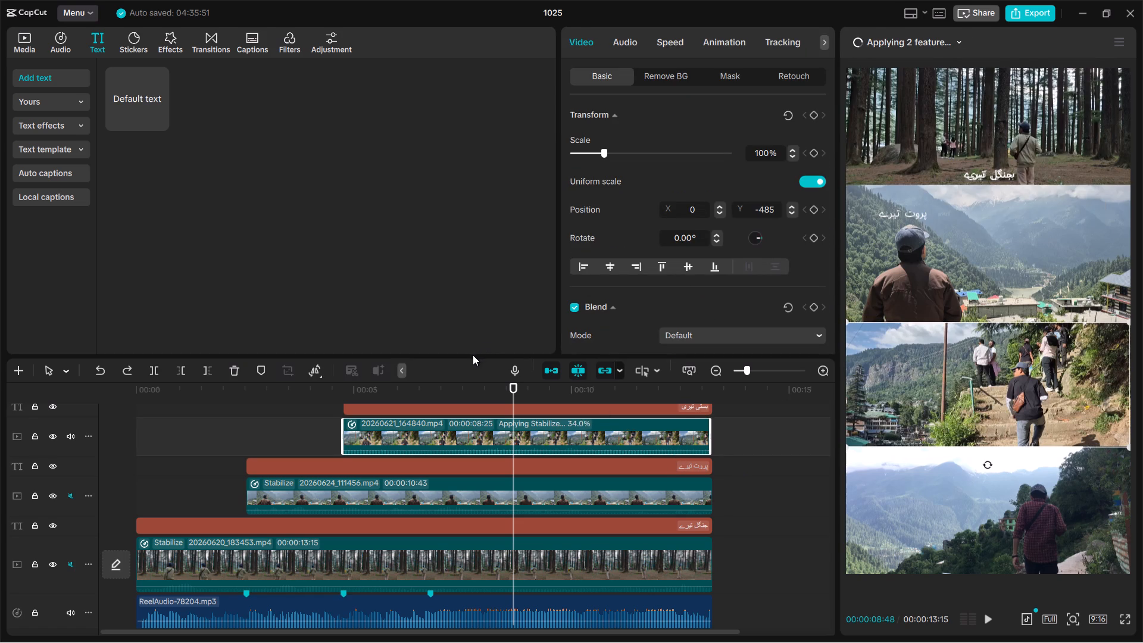
{"action": "left_click_drag", "start_coordinate": [473, 357], "coordinate": [477, 299]}
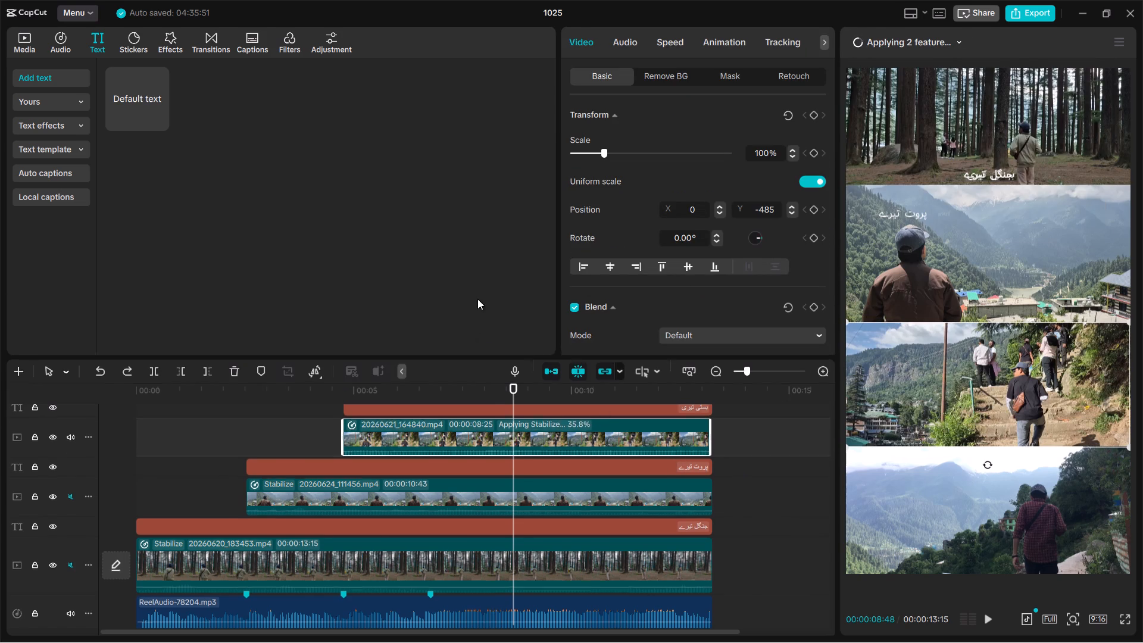
{"action": "left_click_drag", "start_coordinate": [477, 299], "coordinate": [477, 258]}
{"action": "scroll", "coordinate": [521, 409], "scroll_direction": "up", "scroll_amount": 3}
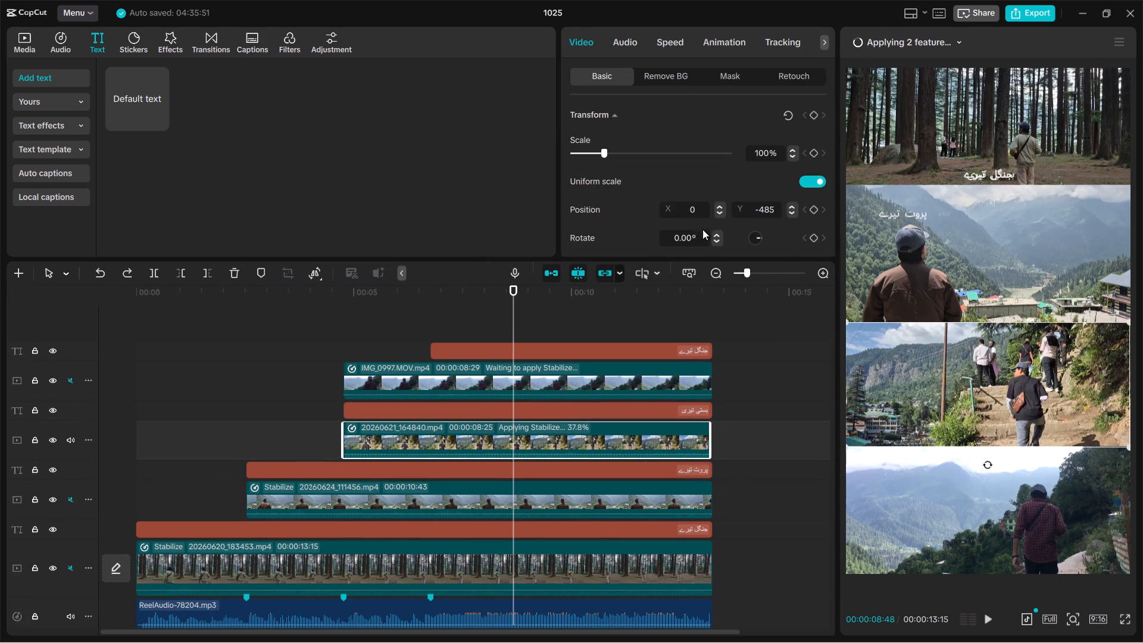
Compare the speed curves of 20260621_164840.mp4 and IMG_0997.MOV, and preview IMG_0997.MOV from its start.
{"action": "scroll", "coordinate": [719, 213], "scroll_direction": "down", "scroll_amount": 1}
{"action": "left_click", "coordinate": [664, 36]}
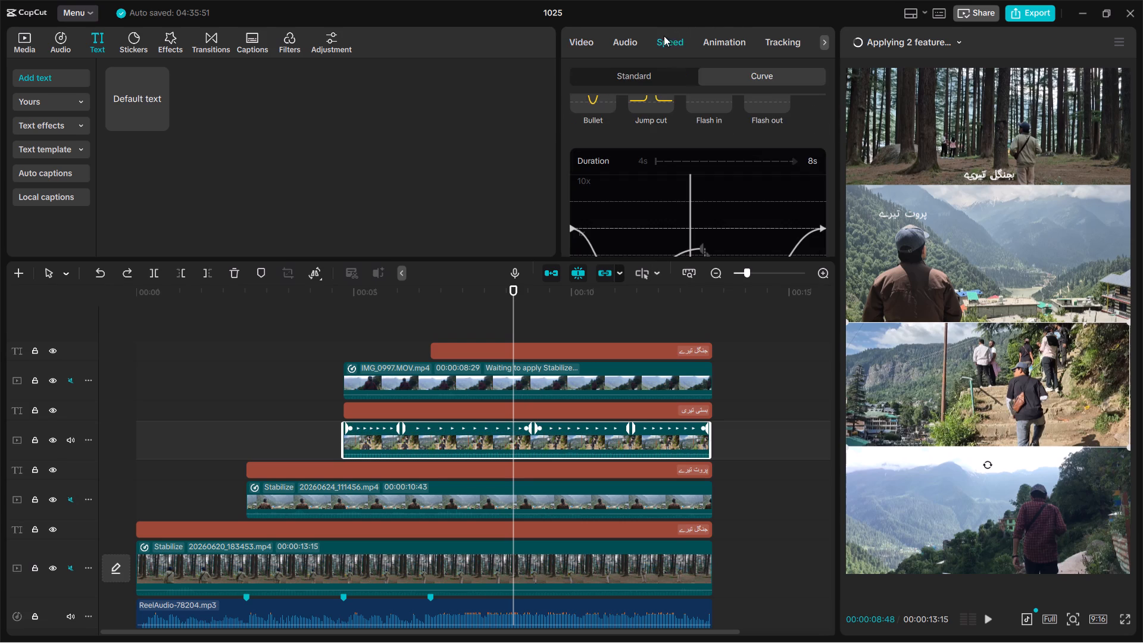
{"action": "scroll", "coordinate": [674, 140], "scroll_direction": "down", "scroll_amount": 5}
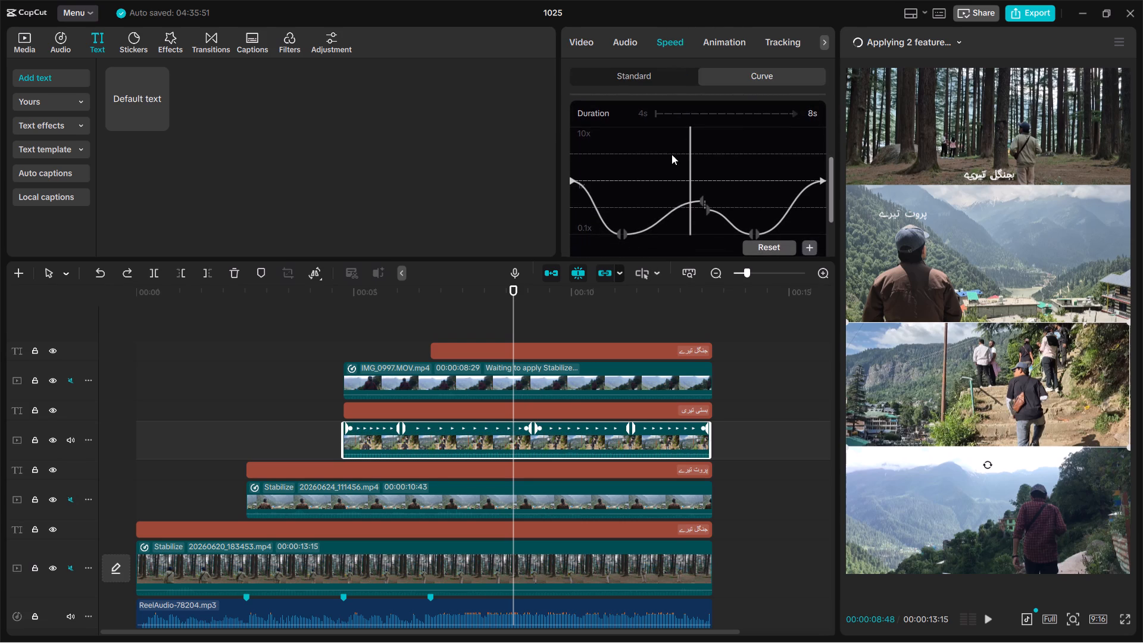
{"action": "scroll", "coordinate": [561, 380], "scroll_direction": "up", "scroll_amount": 1}
{"action": "left_click", "coordinate": [556, 382]}
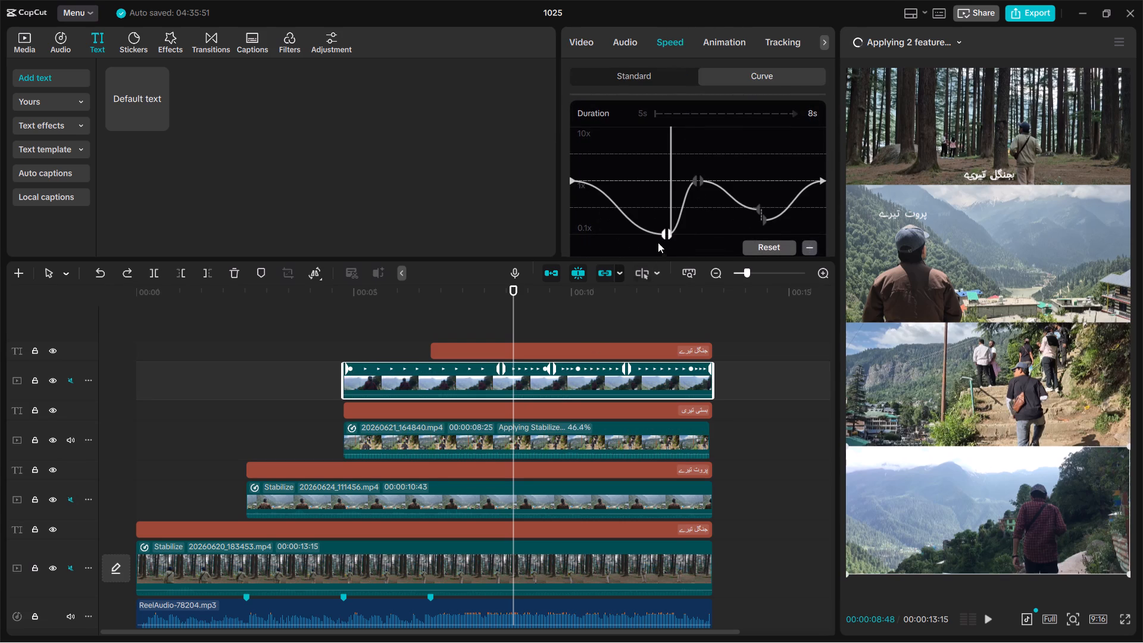
{"action": "left_click_drag", "start_coordinate": [611, 117], "coordinate": [594, 123]}
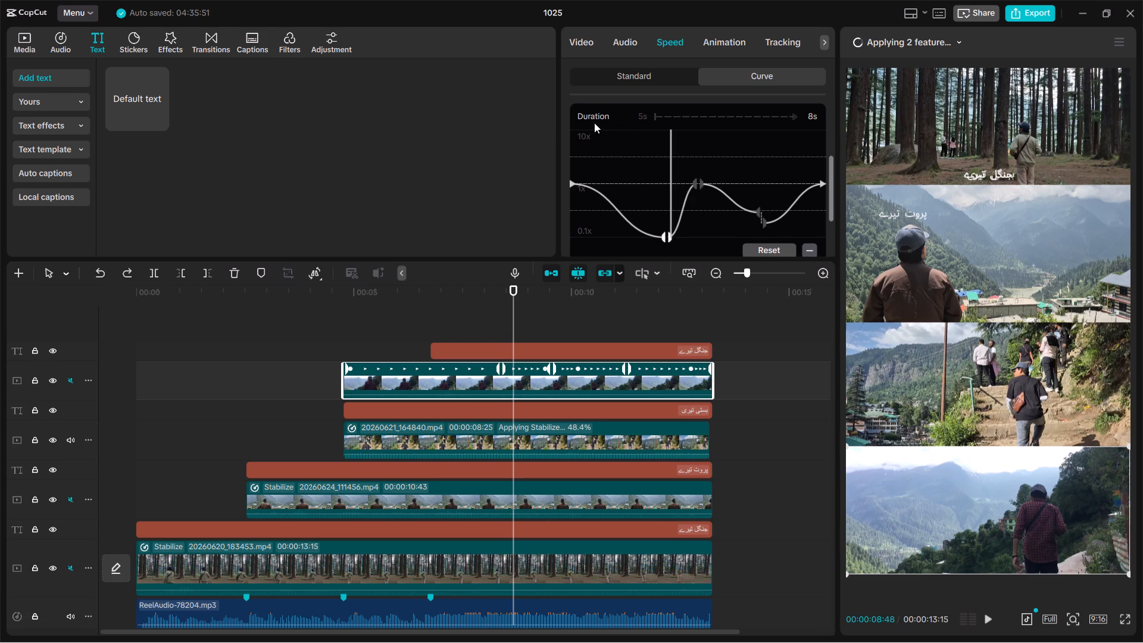
{"action": "left_click_drag", "start_coordinate": [594, 123], "coordinate": [587, 123]}
{"action": "left_click_drag", "start_coordinate": [587, 123], "coordinate": [581, 122]}
{"action": "left_click_drag", "start_coordinate": [586, 133], "coordinate": [561, 138]}
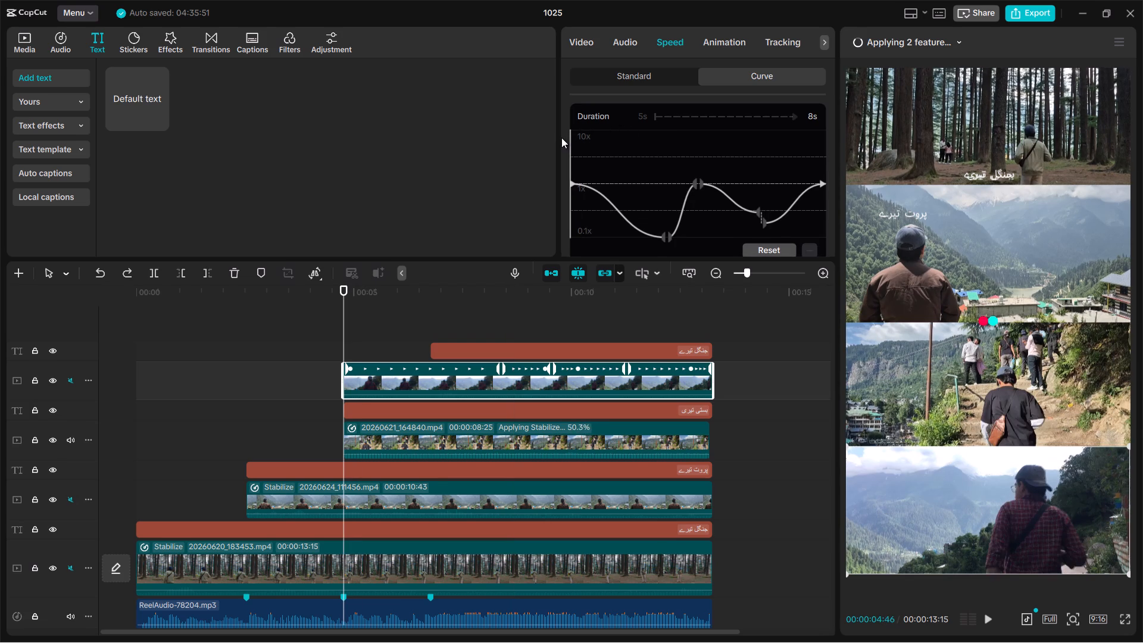
{"action": "key", "text": "space"}
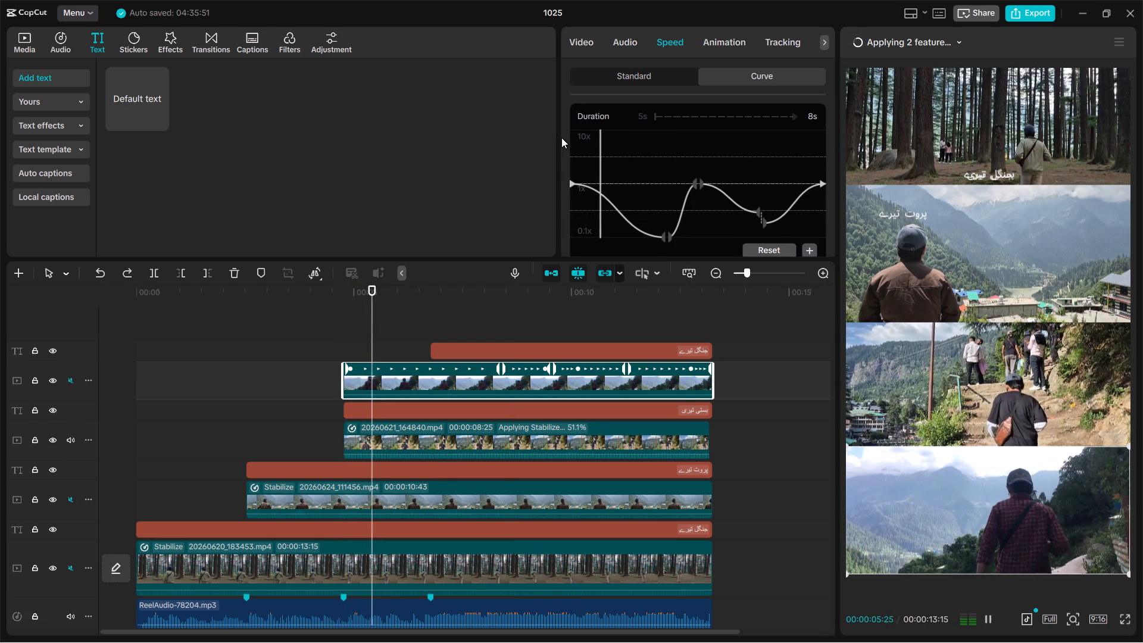
{"action": "key", "text": "space"}
{"action": "key", "text": "space"}
{"action": "key", "text": "space"}
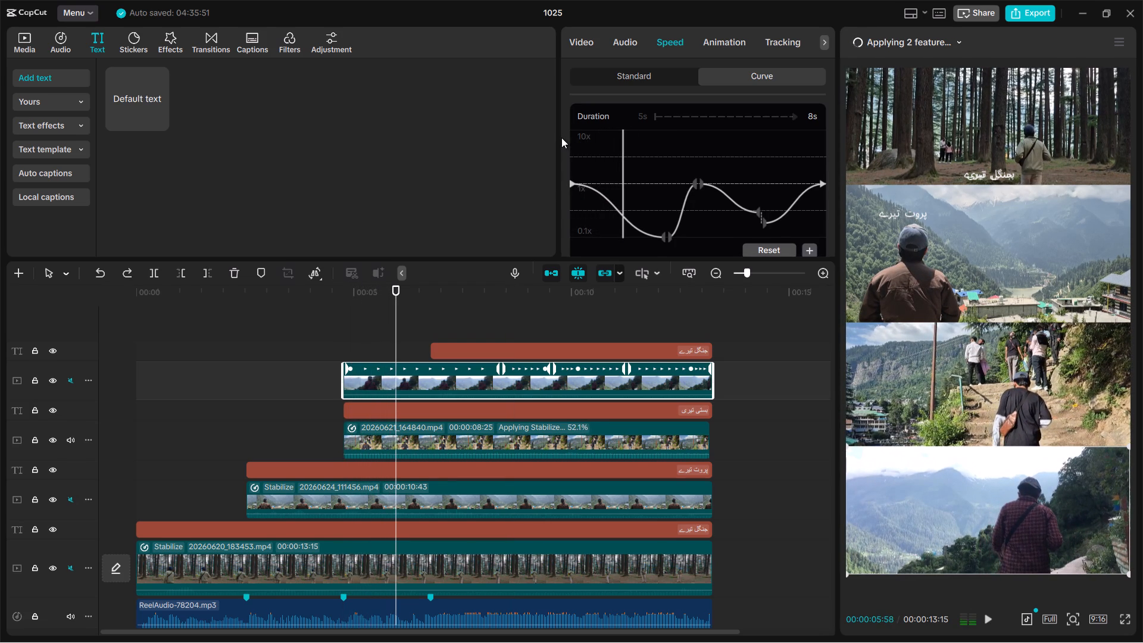
Trim the start of IMG_0997.MOV to the third beat marker on the ReelAudio track and preview the shortened clip.
{"action": "left_click_drag", "start_coordinate": [342, 383], "coordinate": [430, 395]}
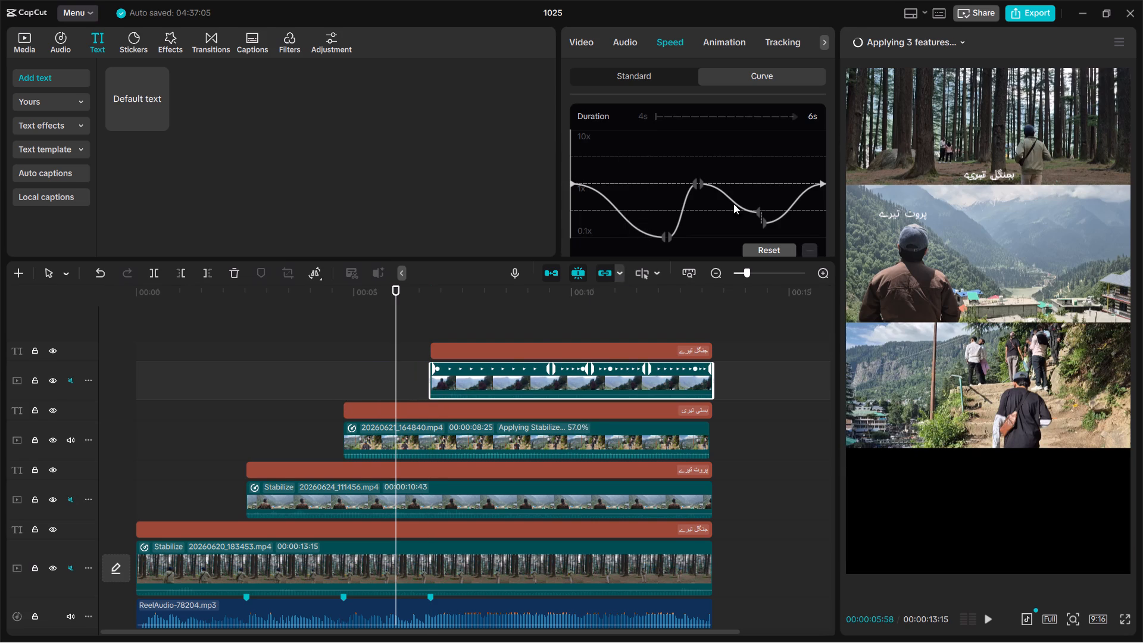
{"action": "key", "text": "space"}
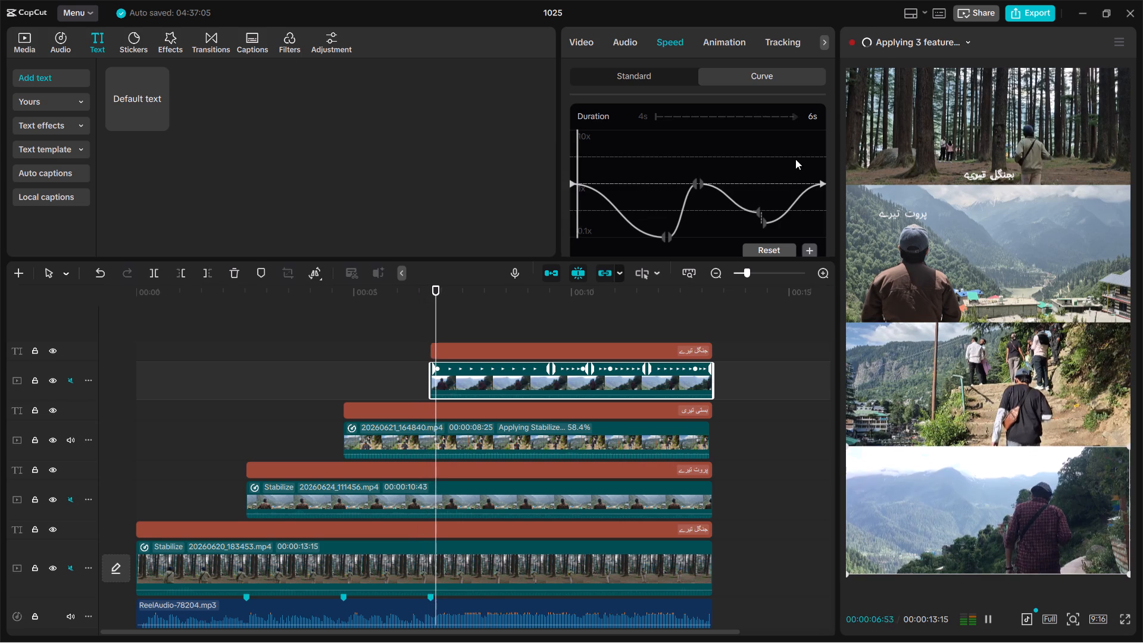
{"action": "key", "text": "space"}
{"action": "key", "text": "space"}
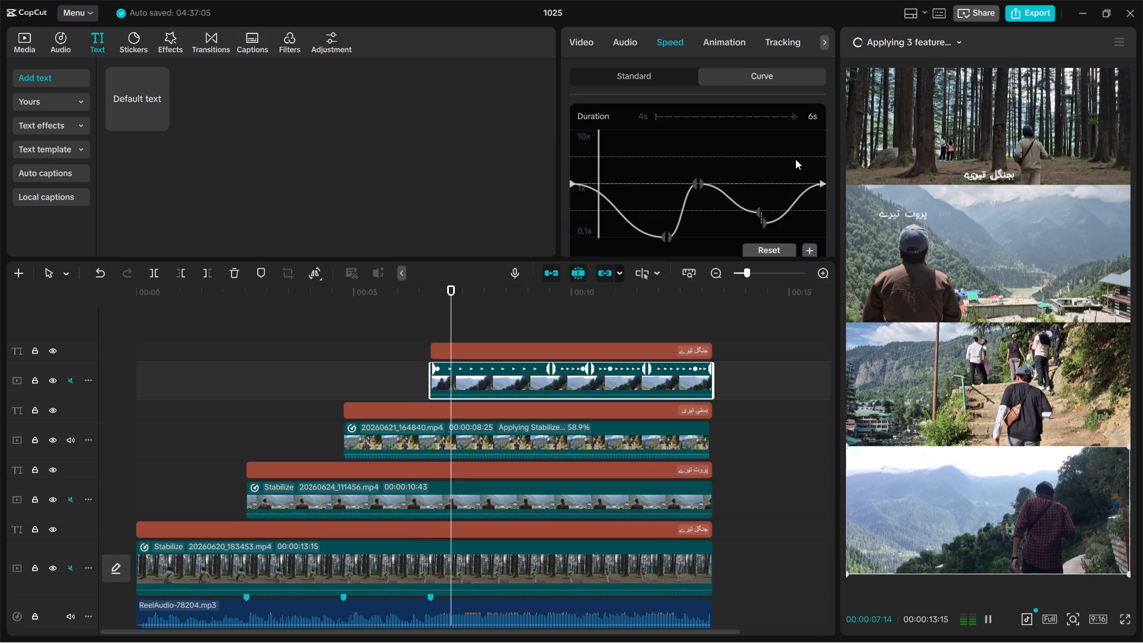
{"action": "key", "text": "space"}
{"action": "left_click_drag", "start_coordinate": [651, 144], "coordinate": [647, 138]}
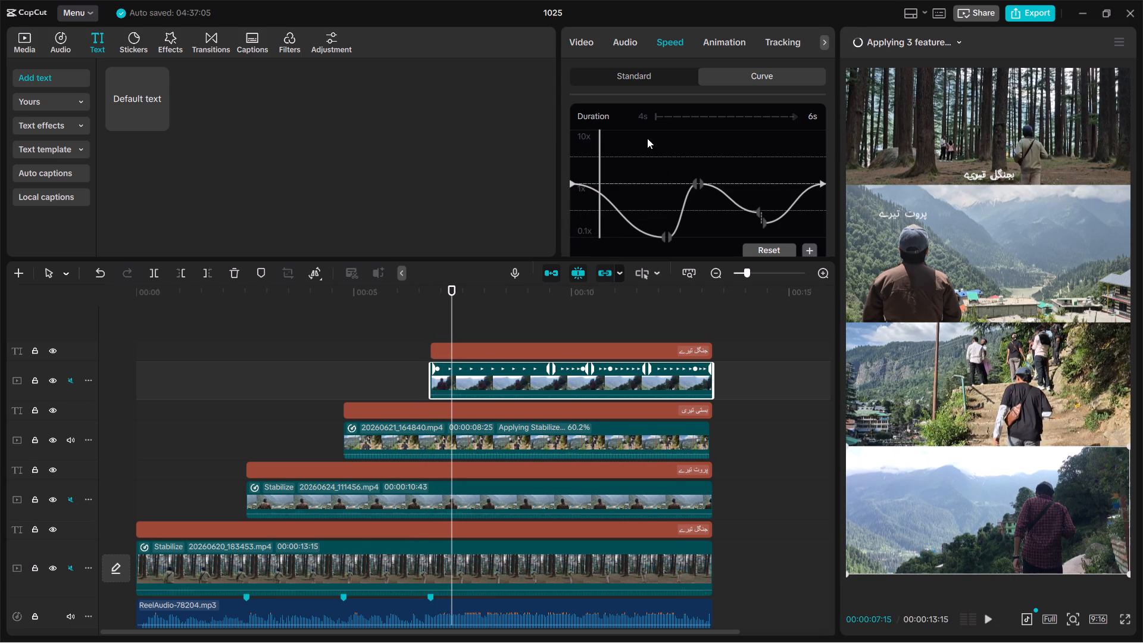
{"action": "left_click_drag", "start_coordinate": [647, 138], "coordinate": [690, 157]}
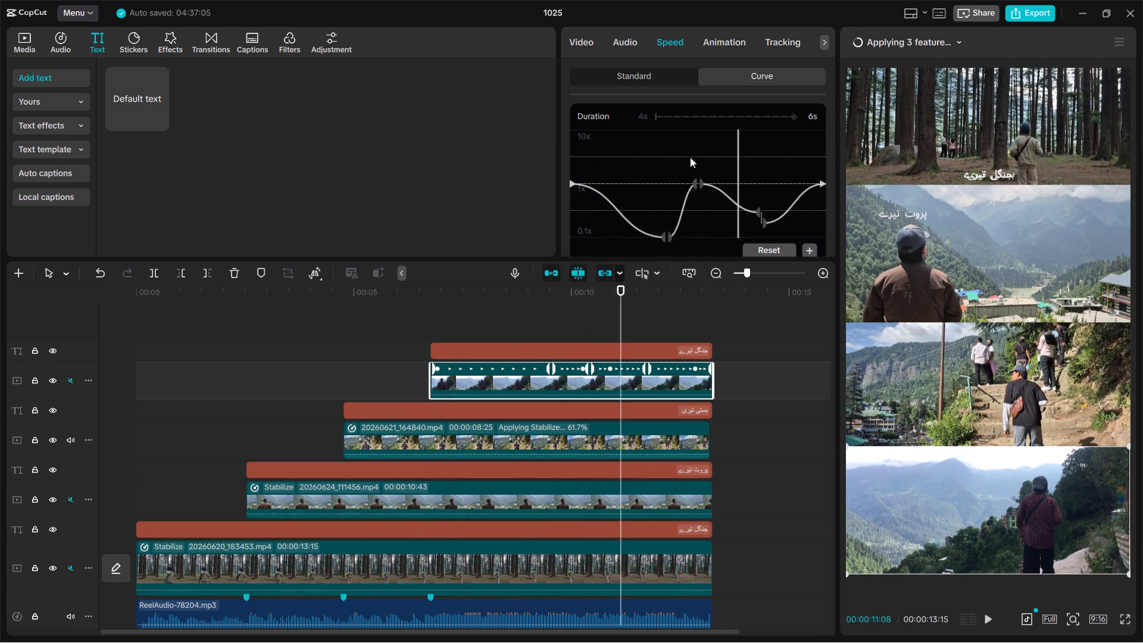
{"action": "left_click_drag", "start_coordinate": [690, 157], "coordinate": [661, 163]}
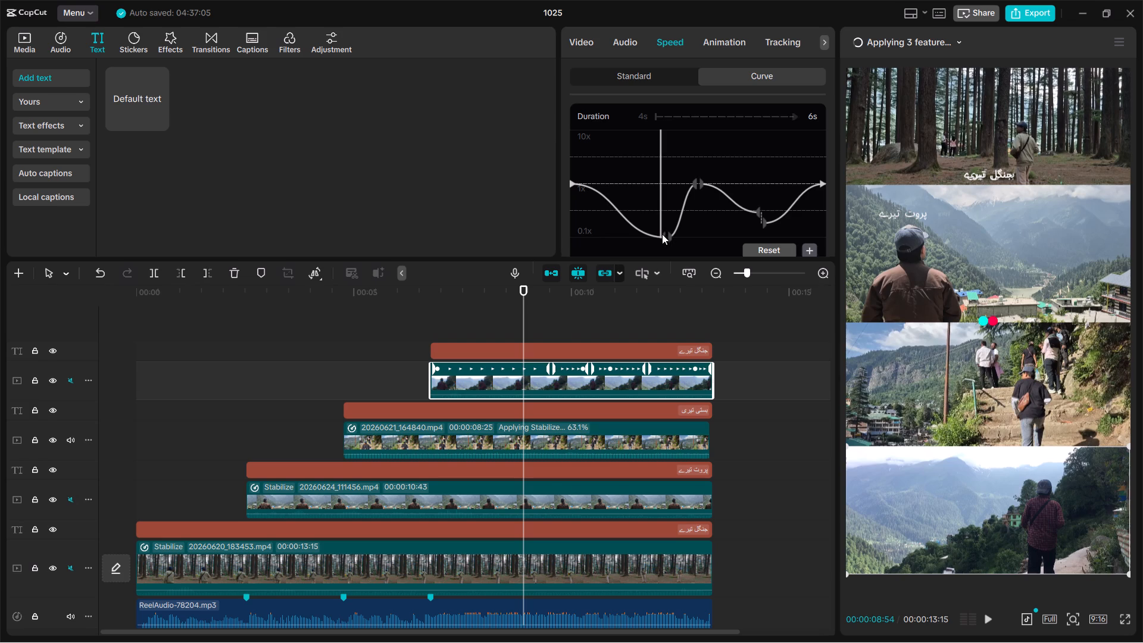
Raise both sides of IMG_0997.MOV's first 0.10x speed point to about 0.60x and shift the point slightly earlier.
{"action": "double_click", "coordinate": [662, 234]}
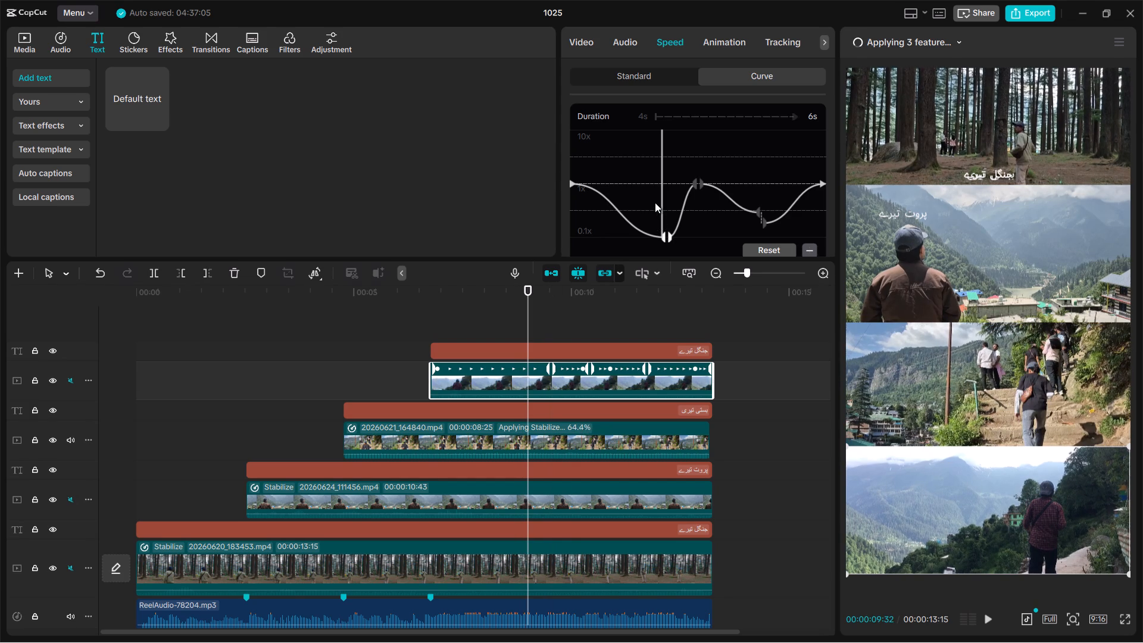
{"action": "left_click_drag", "start_coordinate": [665, 234], "coordinate": [660, 206]}
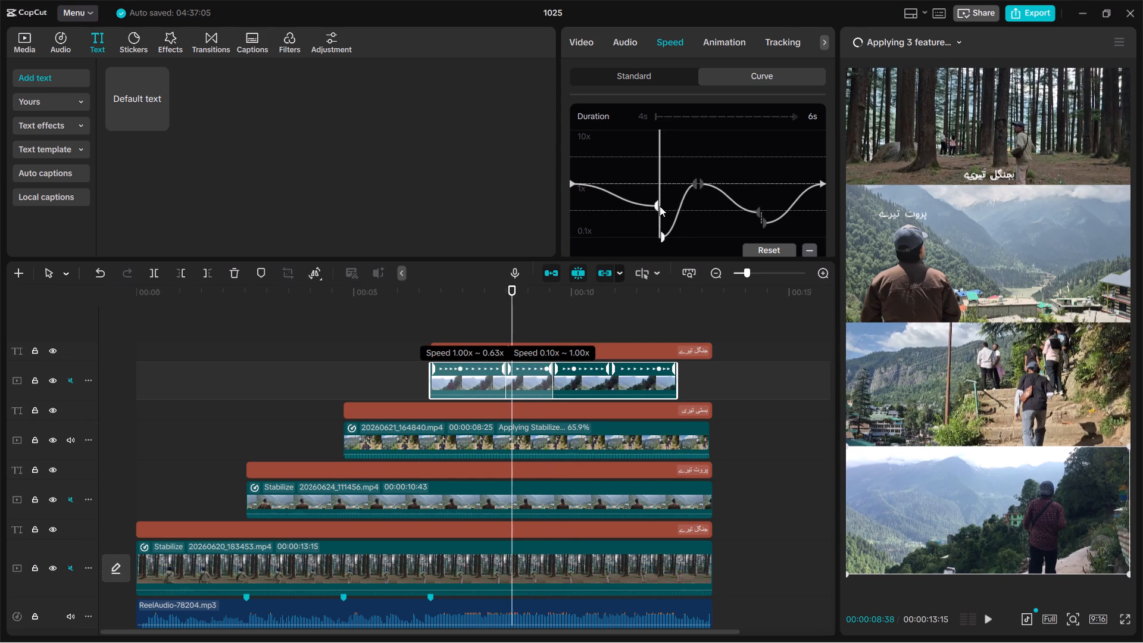
{"action": "left_click_drag", "start_coordinate": [660, 206], "coordinate": [654, 208]}
{"action": "left_click_drag", "start_coordinate": [655, 234], "coordinate": [655, 203]}
{"action": "left_click_drag", "start_coordinate": [657, 236], "coordinate": [659, 213]}
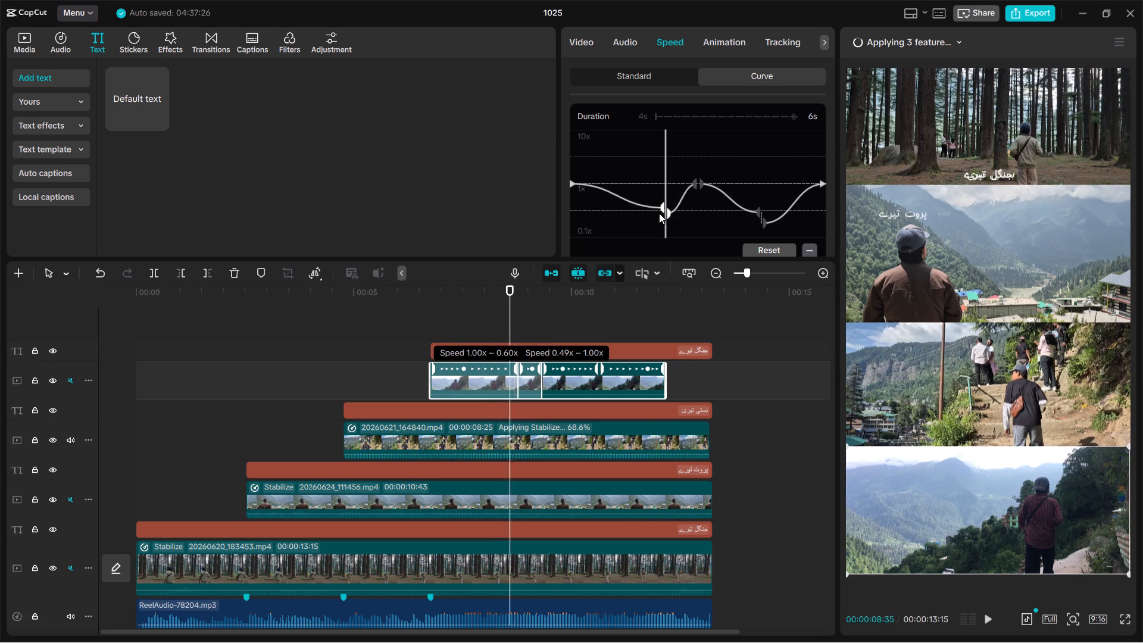
{"action": "left_click_drag", "start_coordinate": [659, 213], "coordinate": [656, 214]}
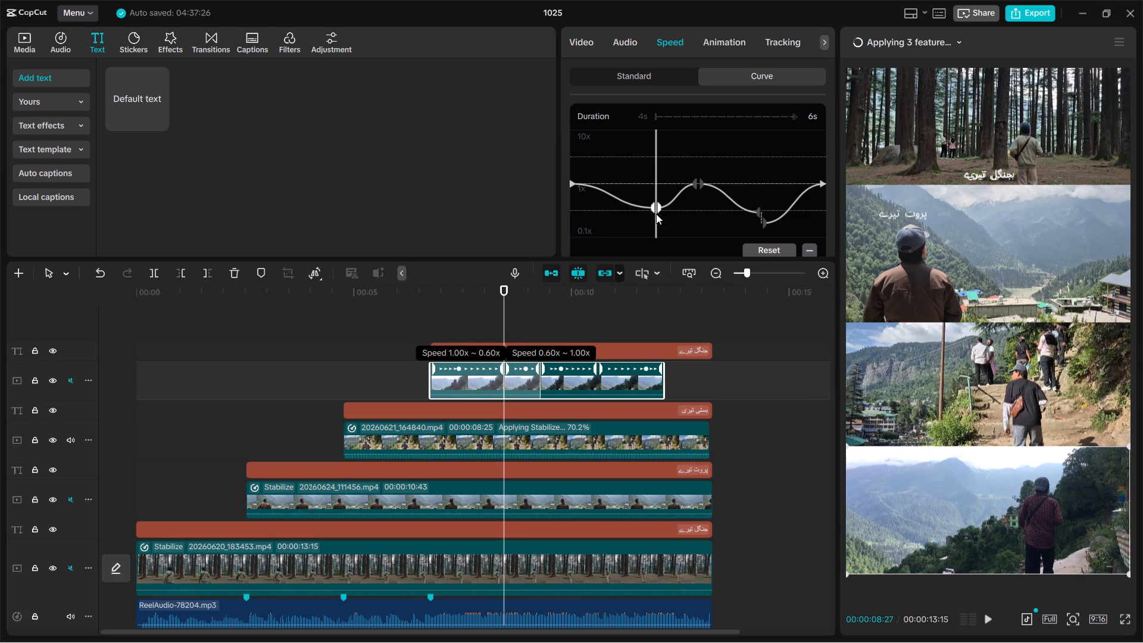
{"action": "left_click_drag", "start_coordinate": [656, 214], "coordinate": [656, 206]}
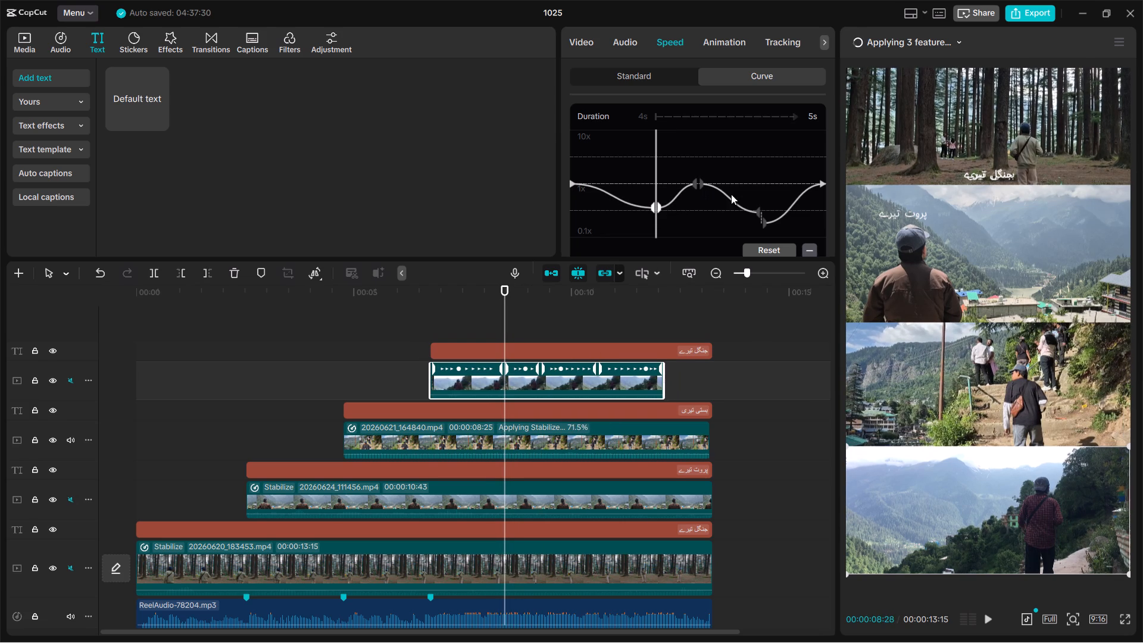
Lower both sides of IMG_0997.MOV's last inner speed point to 0.10x.
{"action": "left_click_drag", "start_coordinate": [755, 210], "coordinate": [761, 220]}
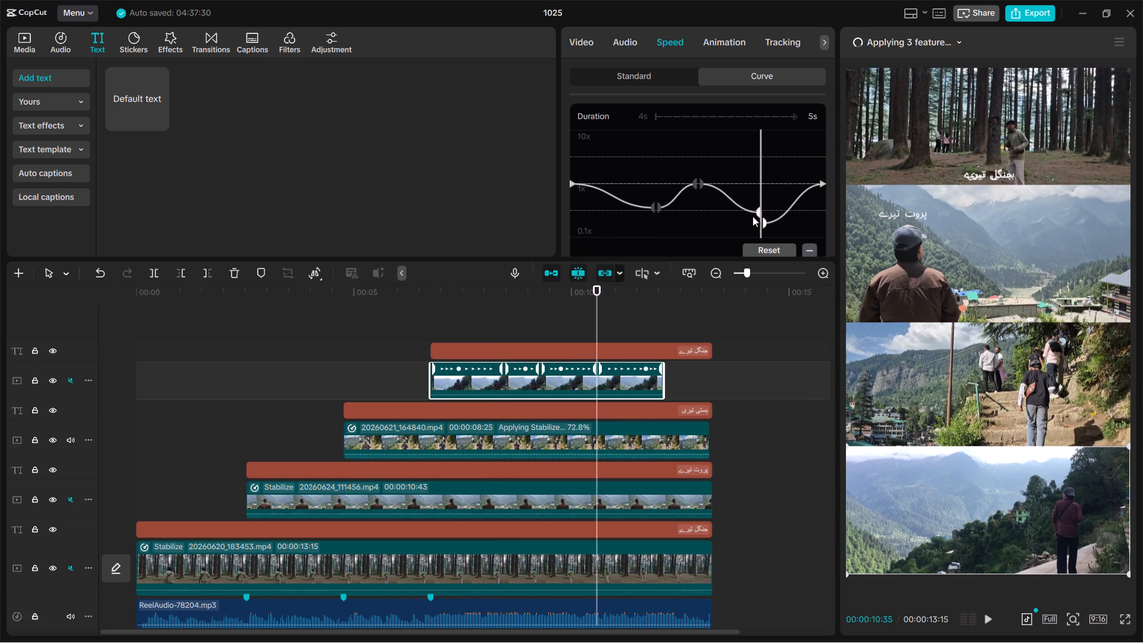
{"action": "left_click_drag", "start_coordinate": [757, 210], "coordinate": [761, 220]}
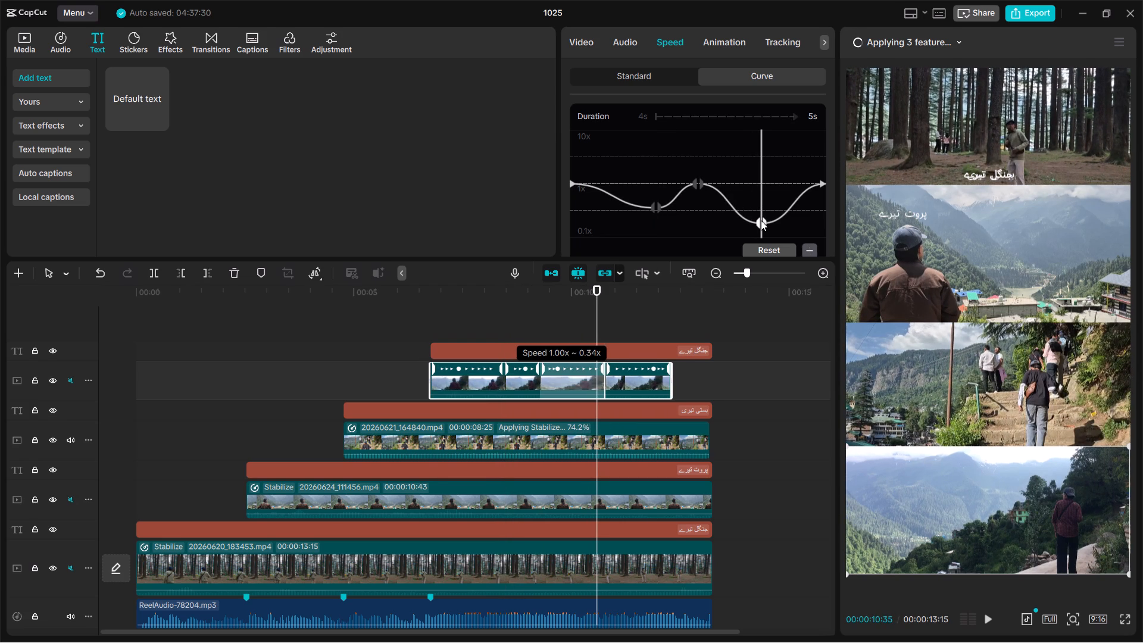
{"action": "left_click_drag", "start_coordinate": [758, 221], "coordinate": [761, 246]}
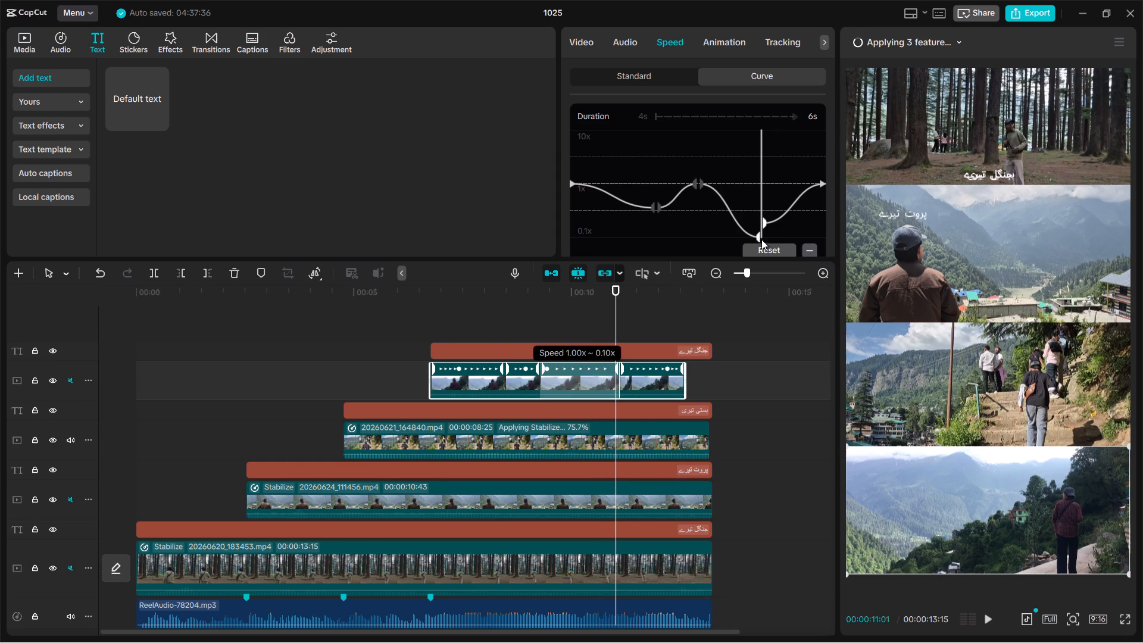
{"action": "left_click_drag", "start_coordinate": [764, 225], "coordinate": [765, 245]}
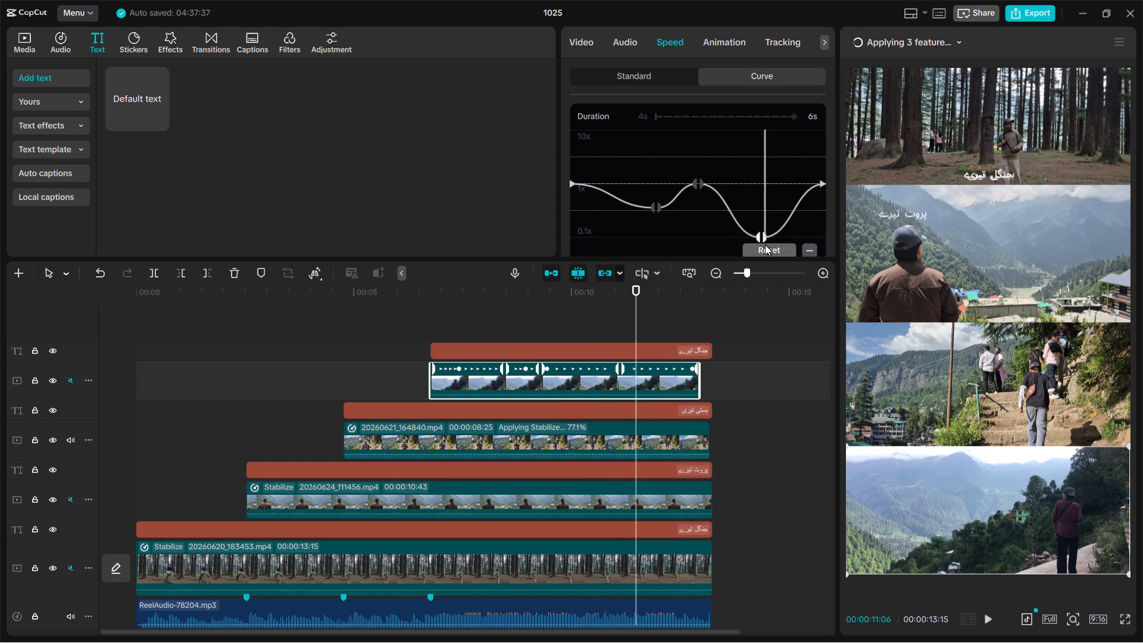
Move IMG_0997.MOV's middle speed point later, keeping its incoming side at 1.00x and lowering its outgoing side to about 0.6x.
{"action": "left_click_drag", "start_coordinate": [694, 180], "coordinate": [713, 182]}
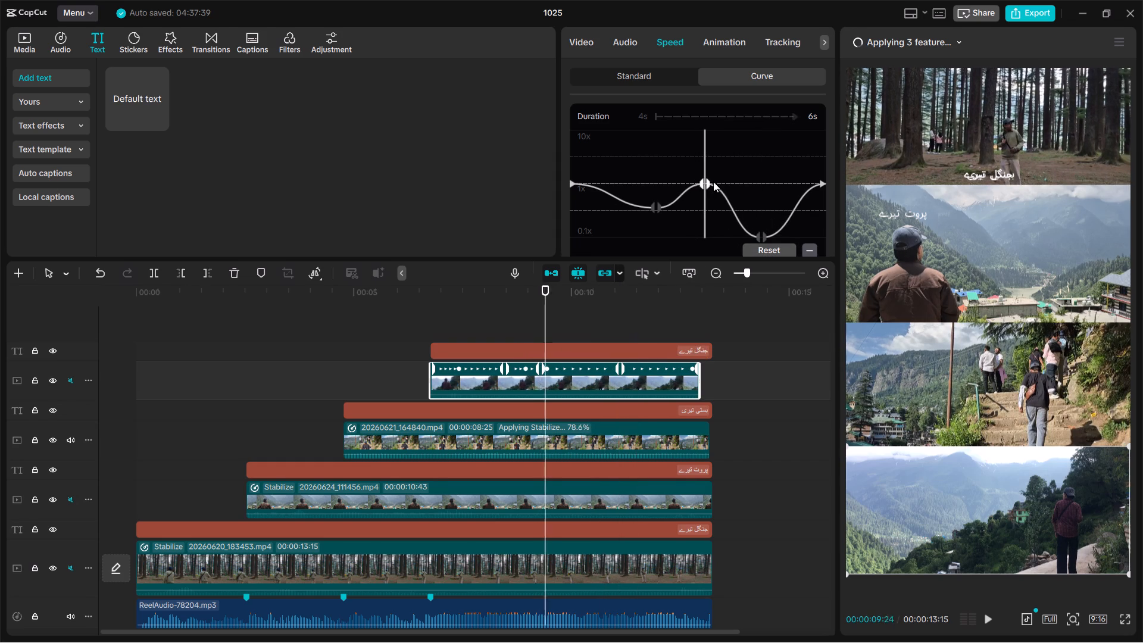
{"action": "left_click_drag", "start_coordinate": [713, 182], "coordinate": [726, 202]}
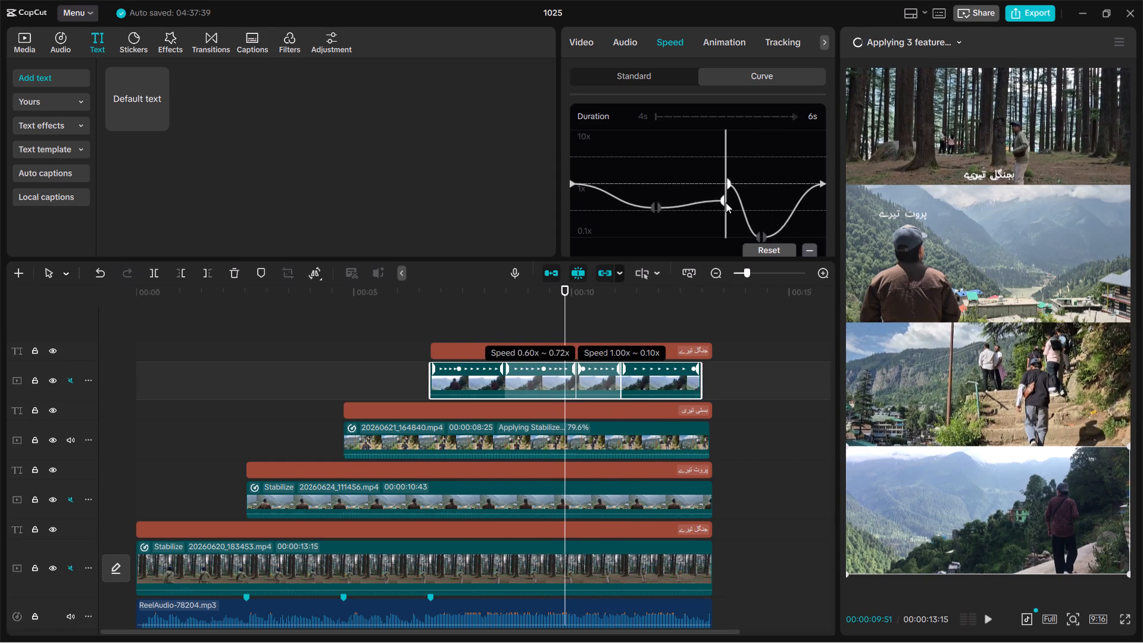
{"action": "left_click_drag", "start_coordinate": [726, 202], "coordinate": [714, 185]}
{"action": "left_click_drag", "start_coordinate": [719, 180], "coordinate": [722, 194]}
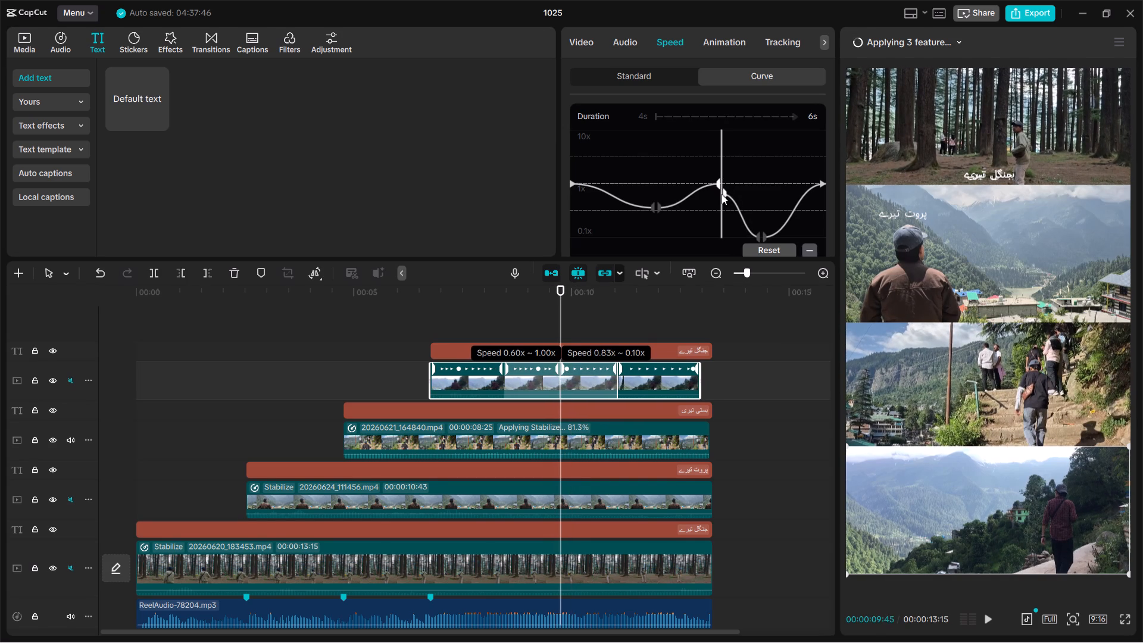
{"action": "left_click_drag", "start_coordinate": [722, 194], "coordinate": [727, 207]}
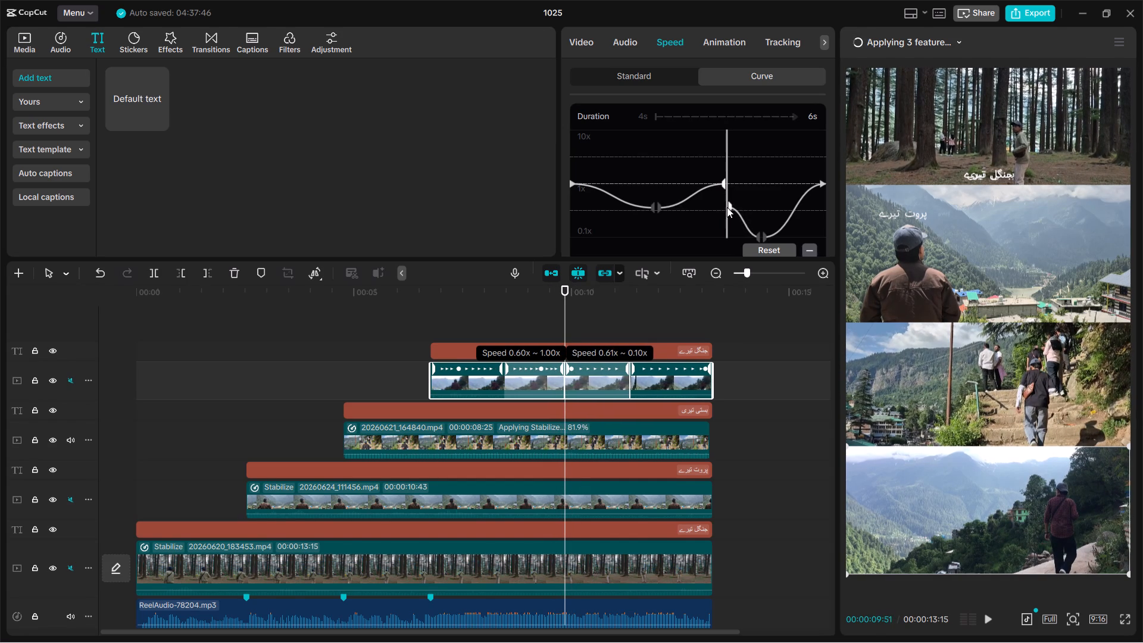
{"action": "left_click_drag", "start_coordinate": [727, 207], "coordinate": [727, 206]}
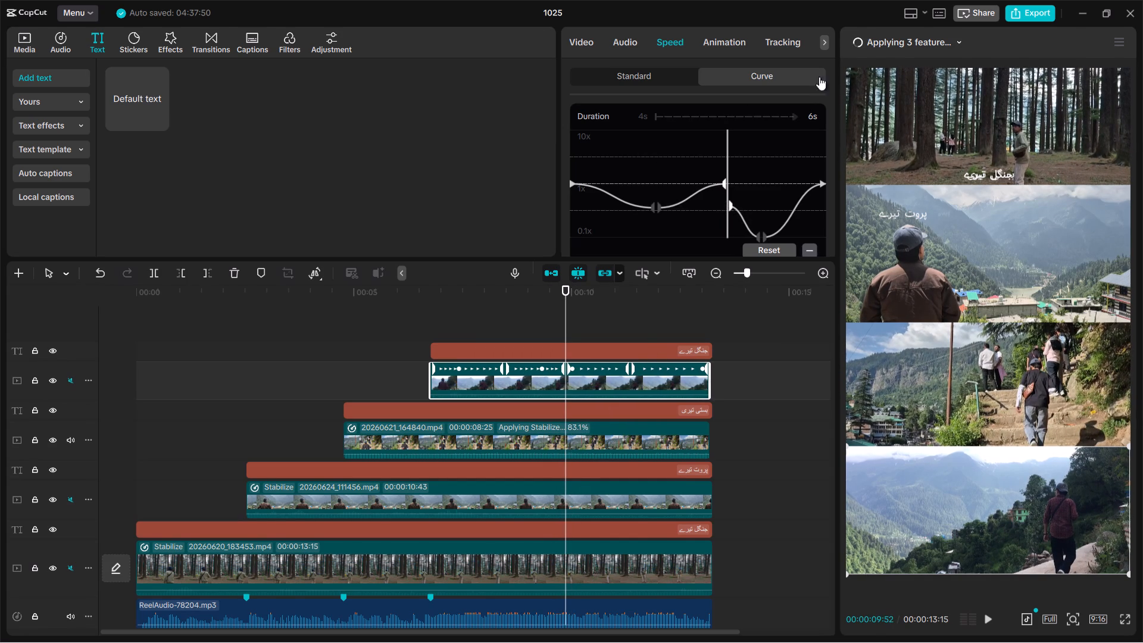
Check the Stabilize and Smooth slow-mo processing progress of 20260621_164840.mp4 and IMG_0997.MOV.
{"action": "left_click", "coordinate": [910, 36]}
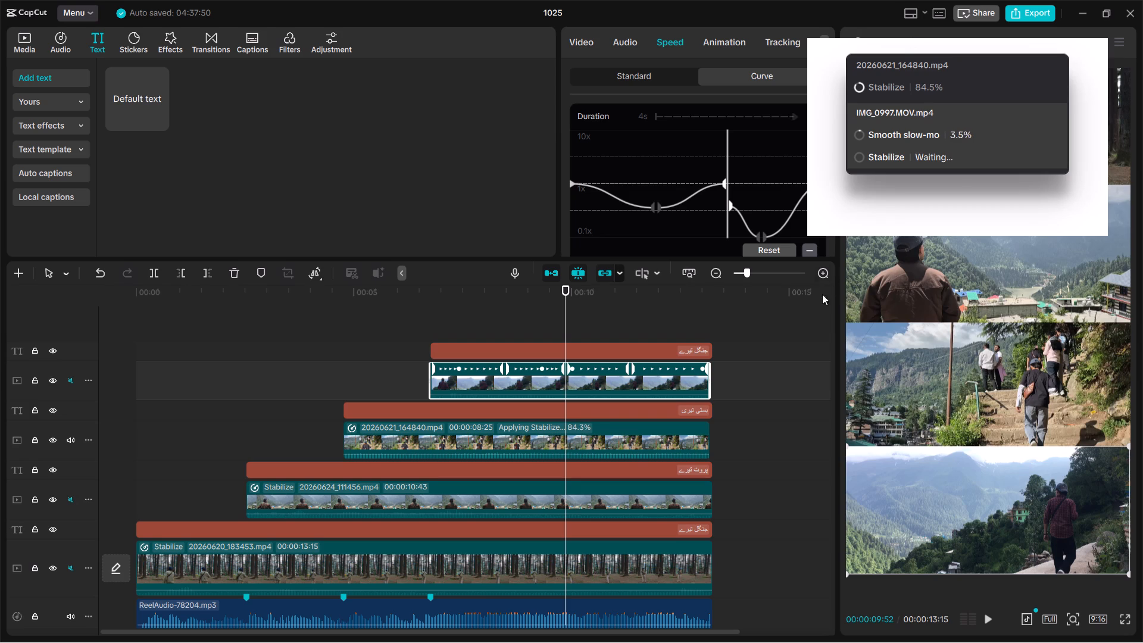
{"action": "left_click", "coordinate": [812, 305]}
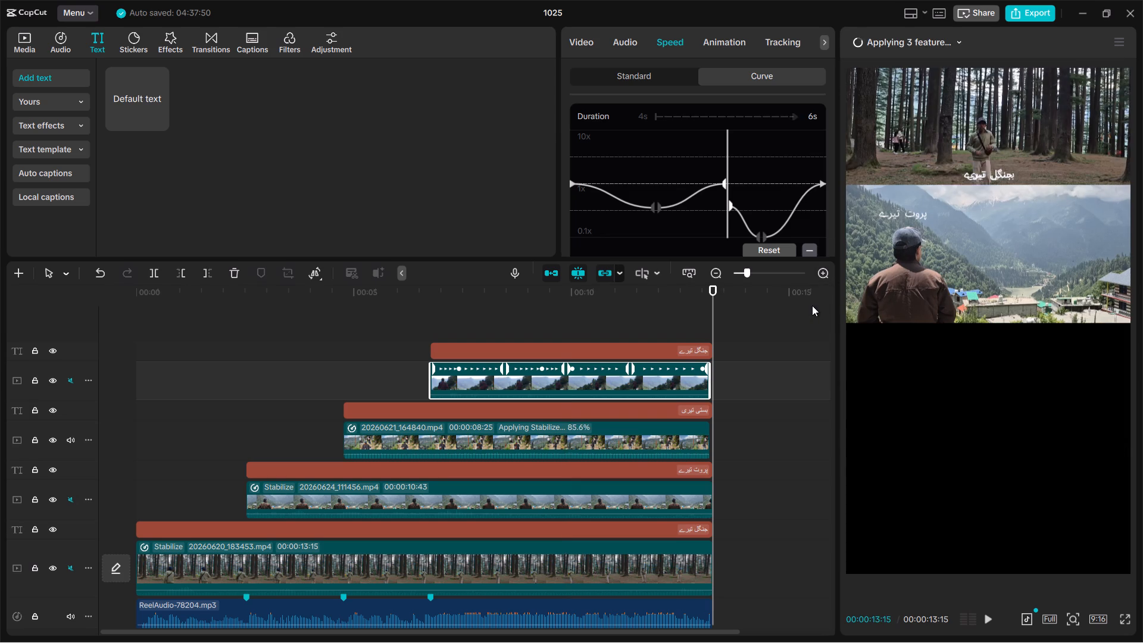
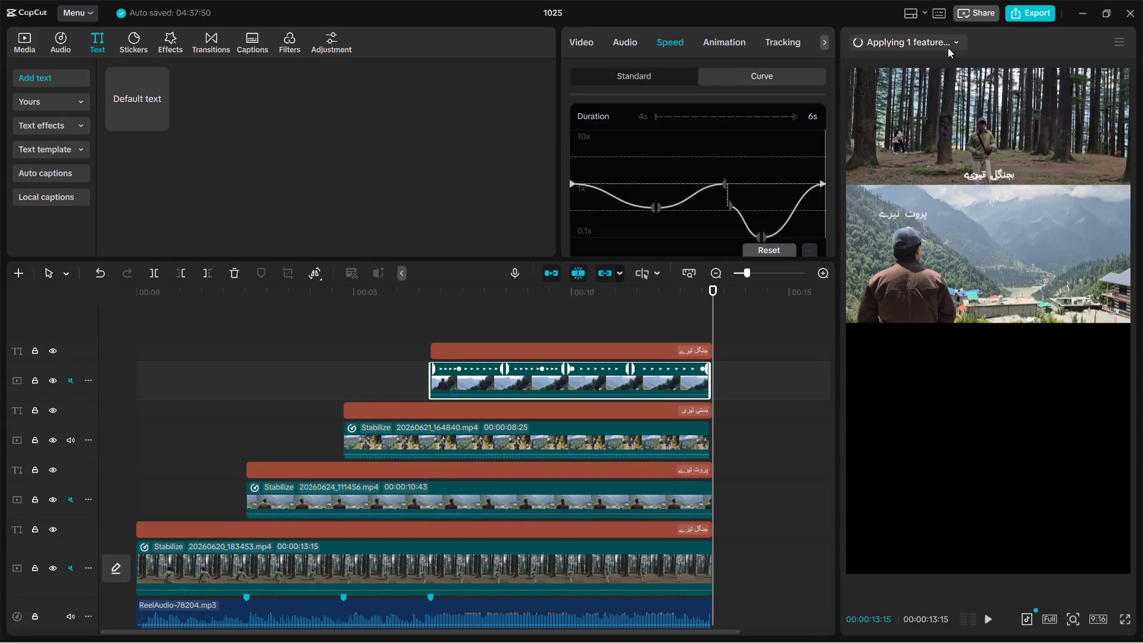
Check the progress of the clip stabilization and scrub the timeline back to about 00:00:05:47 to review the stacked panels.
{"action": "left_click", "coordinate": [945, 48]}
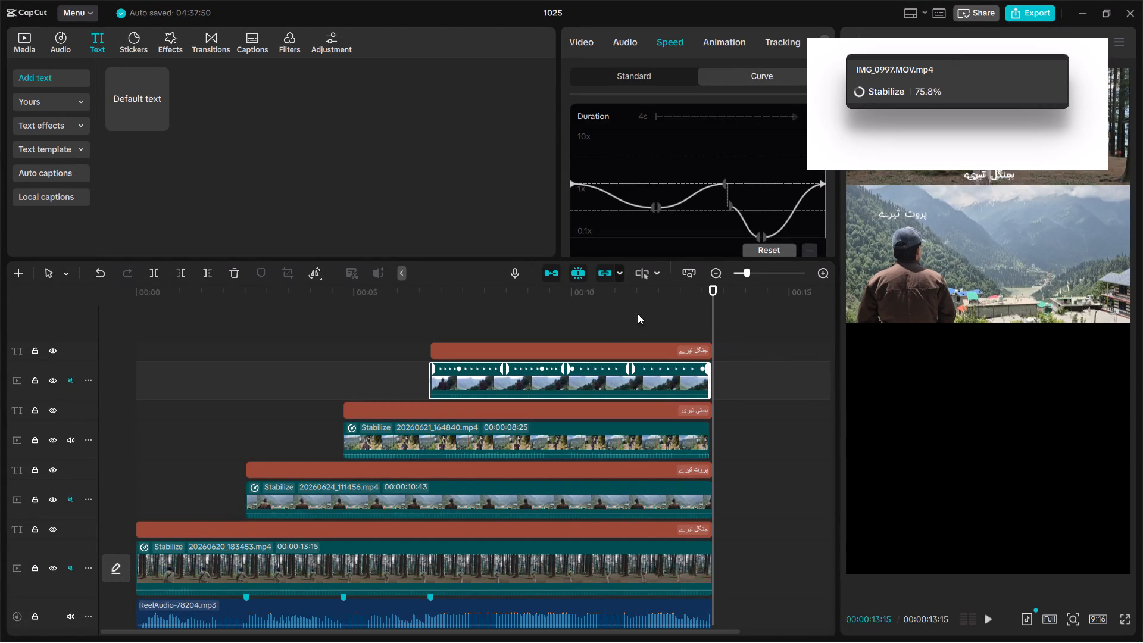
{"action": "left_click_drag", "start_coordinate": [481, 293], "coordinate": [405, 306]}
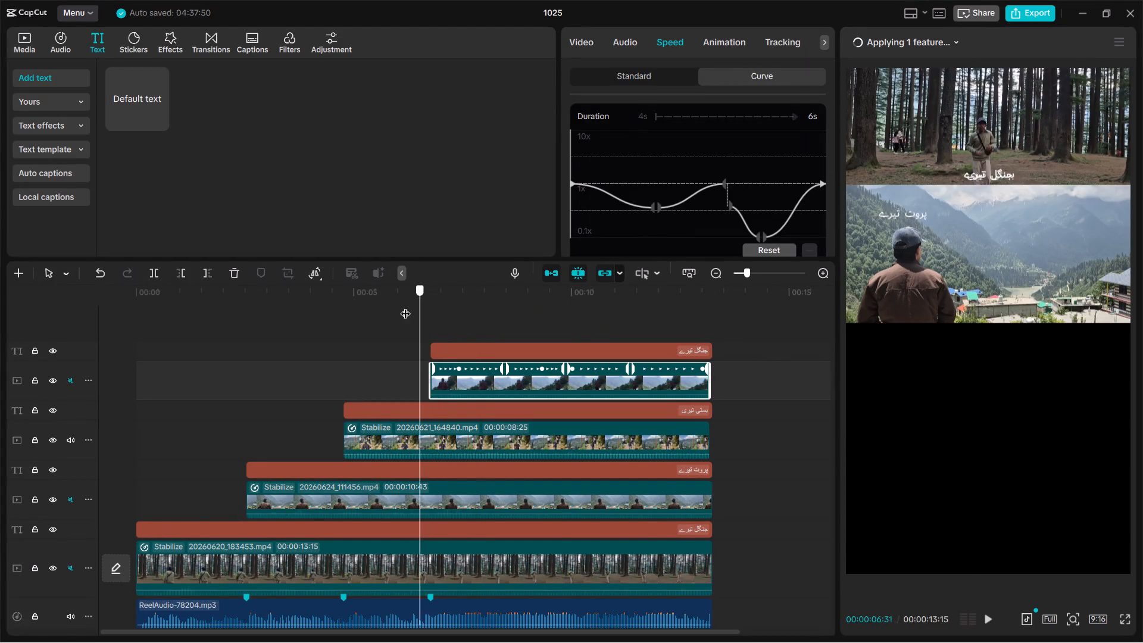
{"action": "left_click_drag", "start_coordinate": [405, 306], "coordinate": [388, 311]}
{"action": "scroll", "coordinate": [499, 464], "scroll_direction": "down", "scroll_amount": 1}
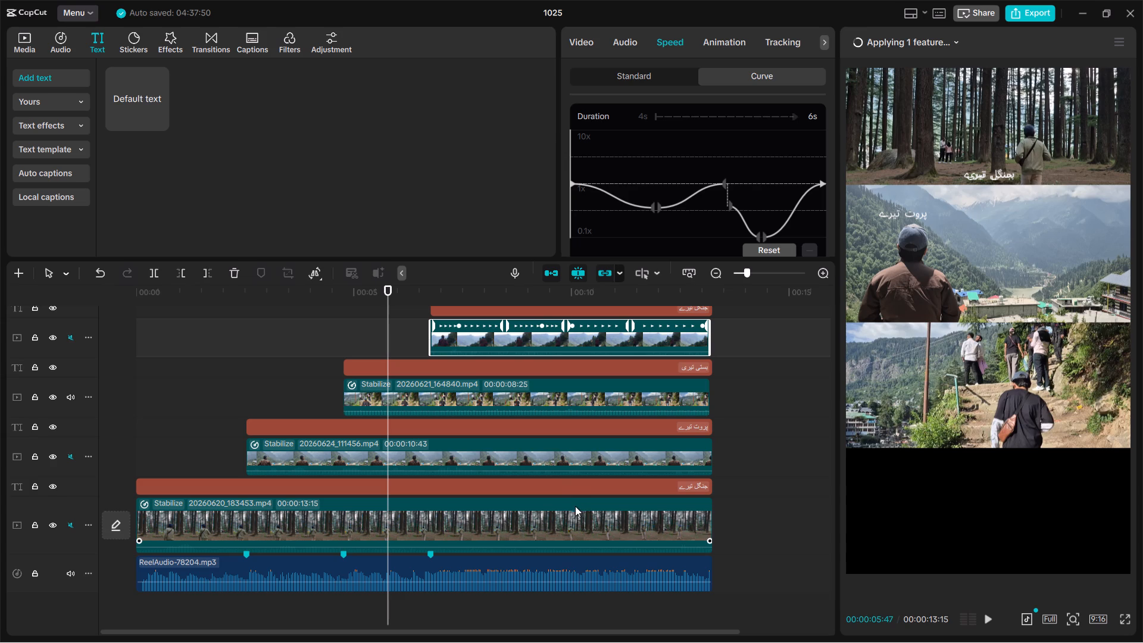
{"action": "left_click", "coordinate": [588, 494]}
Switch to Chrome and bring up the extracted Urdu text lines in the "extract urdu text" Google conversation, closing the enlarged image.
{"action": "key", "text": "alt+Tab"}
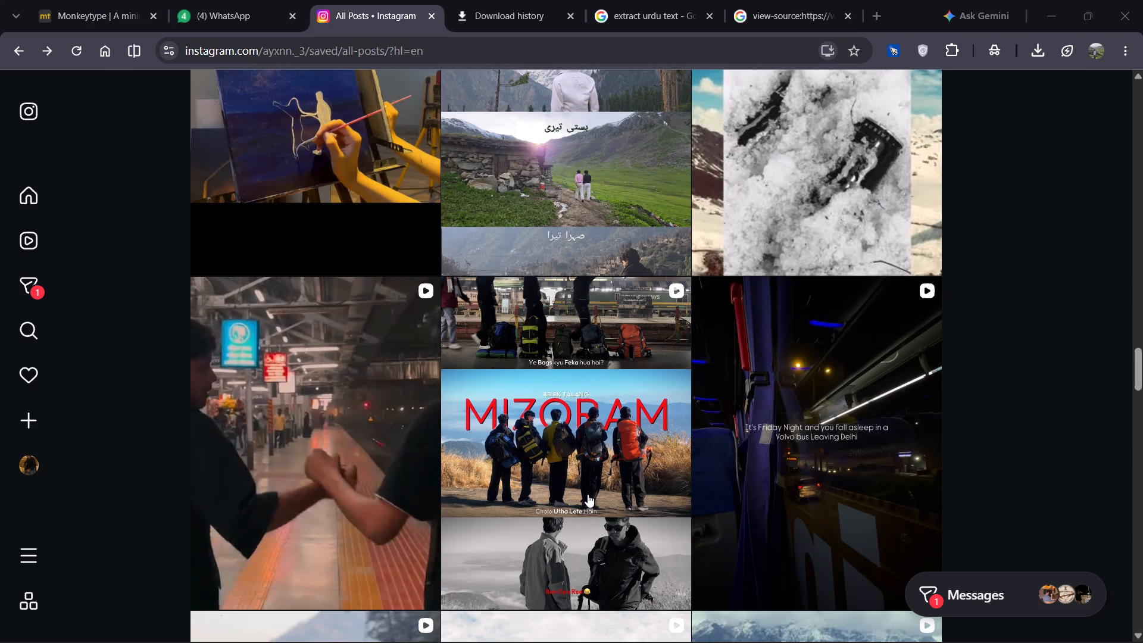
{"action": "key", "text": "alt+Tab"}
{"action": "key", "text": "alt+Tab"}
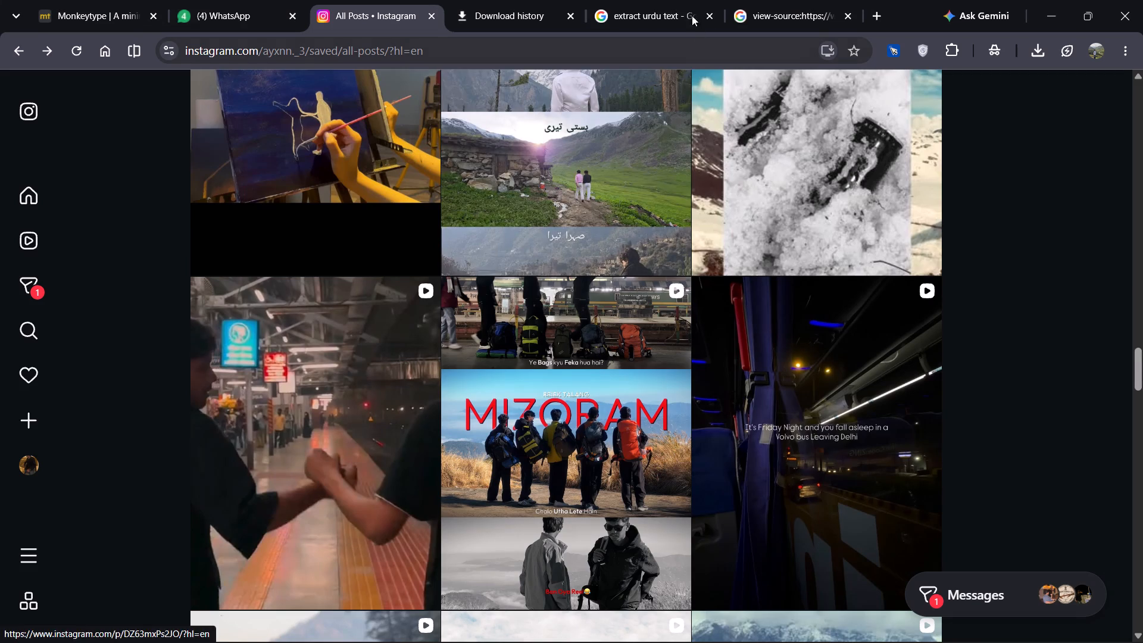
{"action": "left_click", "coordinate": [666, 0]}
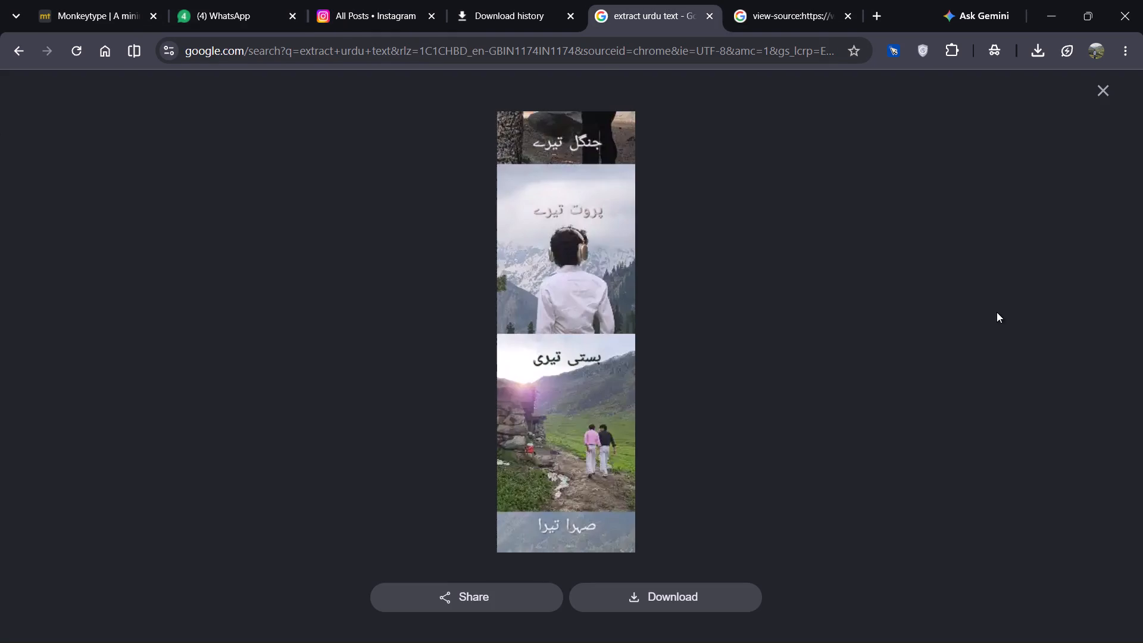
{"action": "left_click", "coordinate": [1104, 93]}
{"action": "scroll", "coordinate": [813, 252], "scroll_direction": "down", "scroll_amount": 1}
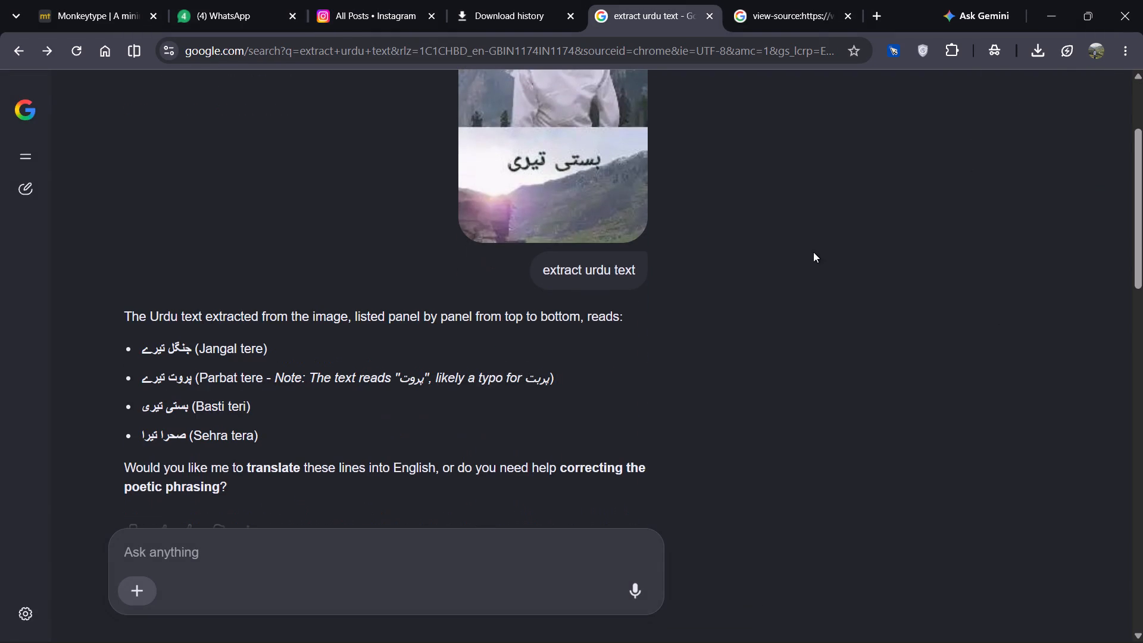
{"action": "scroll", "coordinate": [813, 252], "scroll_direction": "down", "scroll_amount": 1}
{"action": "left_click", "coordinate": [639, 362]}
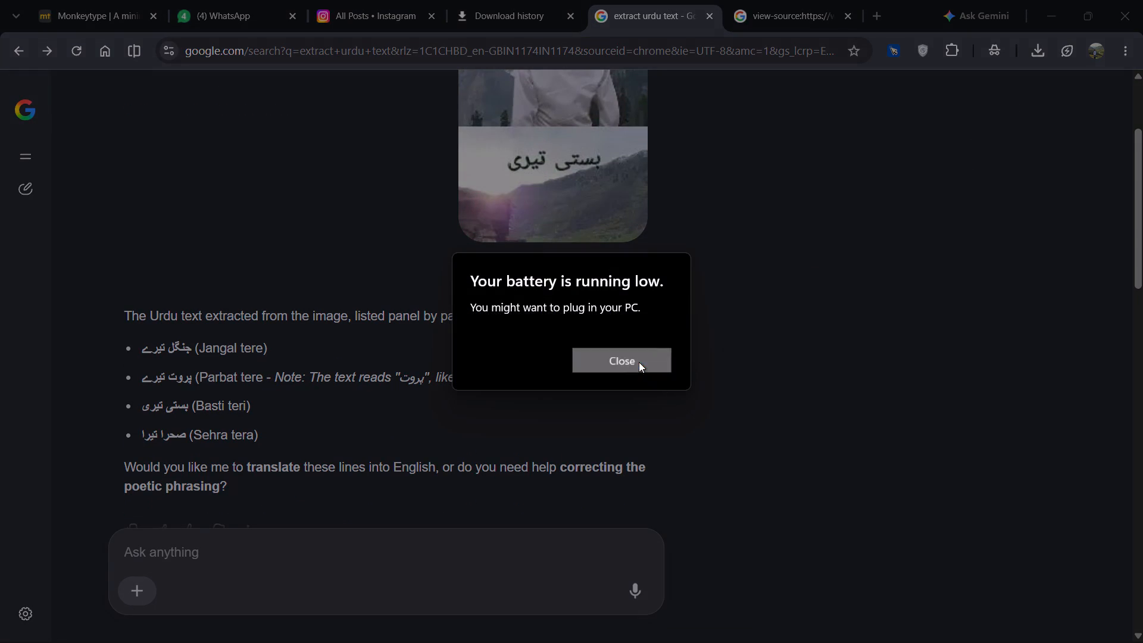
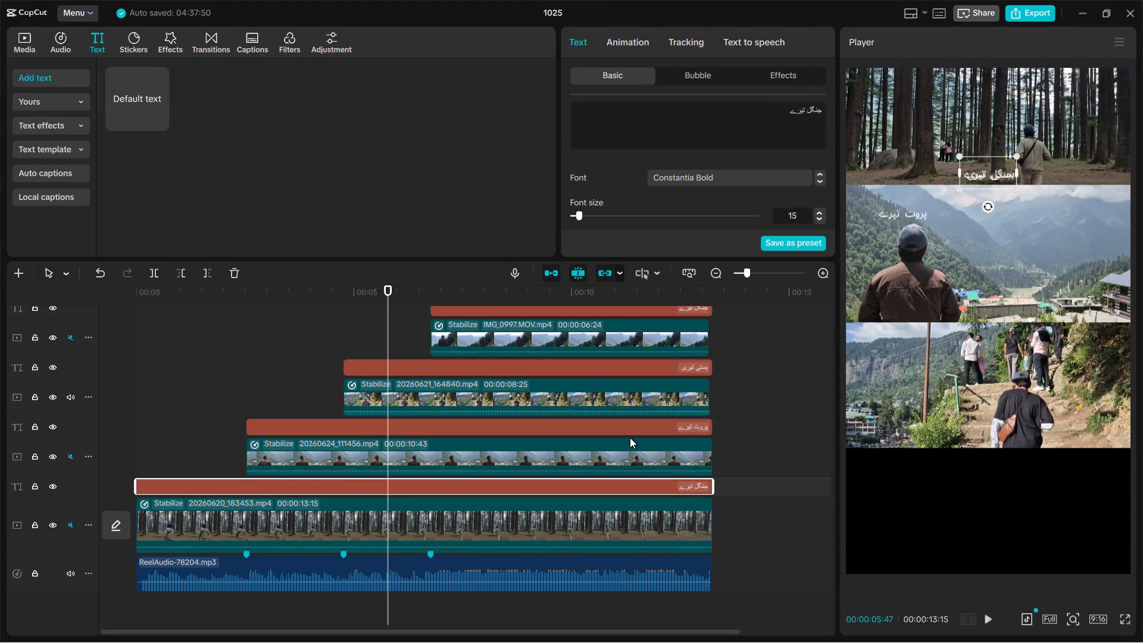
Play the reel from about 00:00:01:58 to 00:00:11:03, replaying from about 00:00:06, to review the stacked panels and captions.
{"action": "scroll", "coordinate": [630, 438], "scroll_direction": "down", "scroll_amount": 1}
{"action": "left_click_drag", "start_coordinate": [287, 302], "coordinate": [257, 301]}
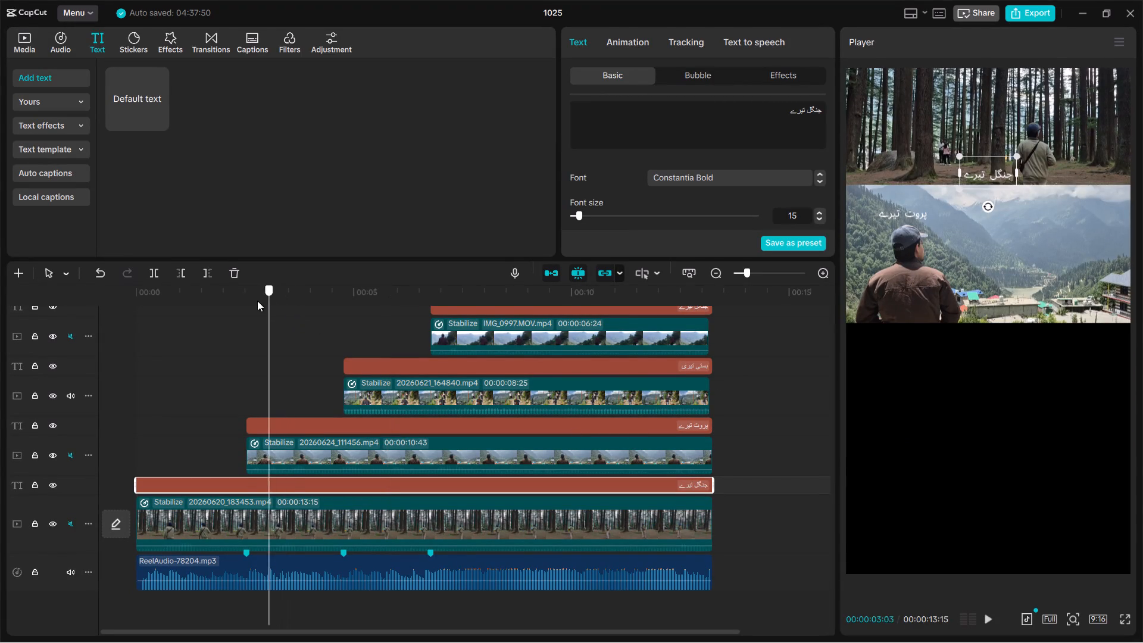
{"action": "left_click_drag", "start_coordinate": [257, 301], "coordinate": [222, 310]}
{"action": "scroll", "coordinate": [514, 428], "scroll_direction": "up", "scroll_amount": 1}
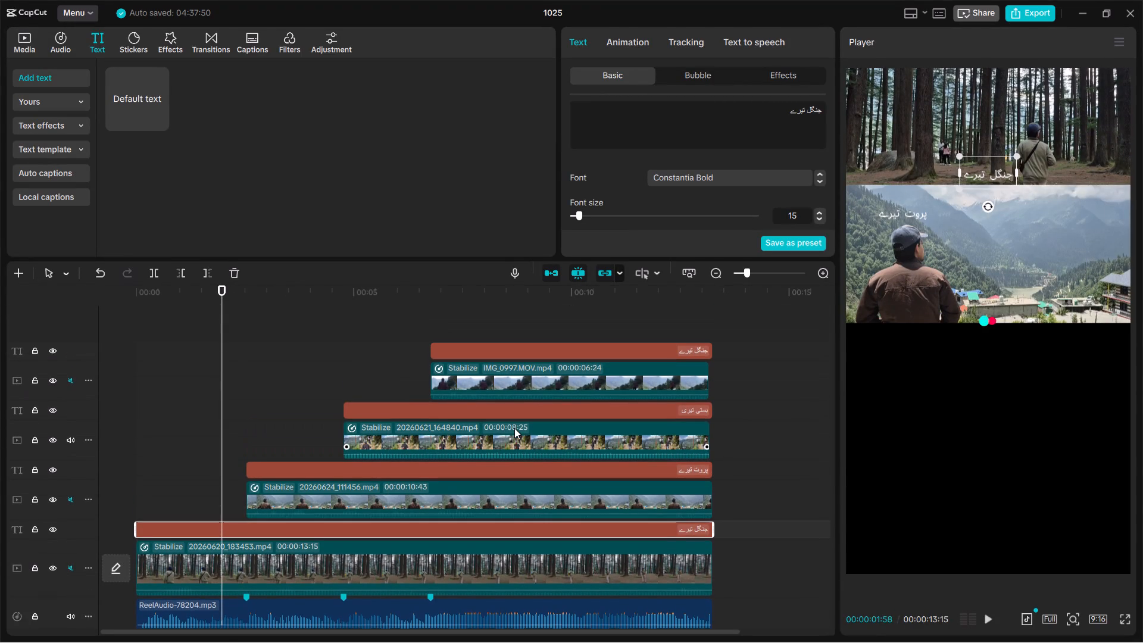
{"action": "key", "text": "space"}
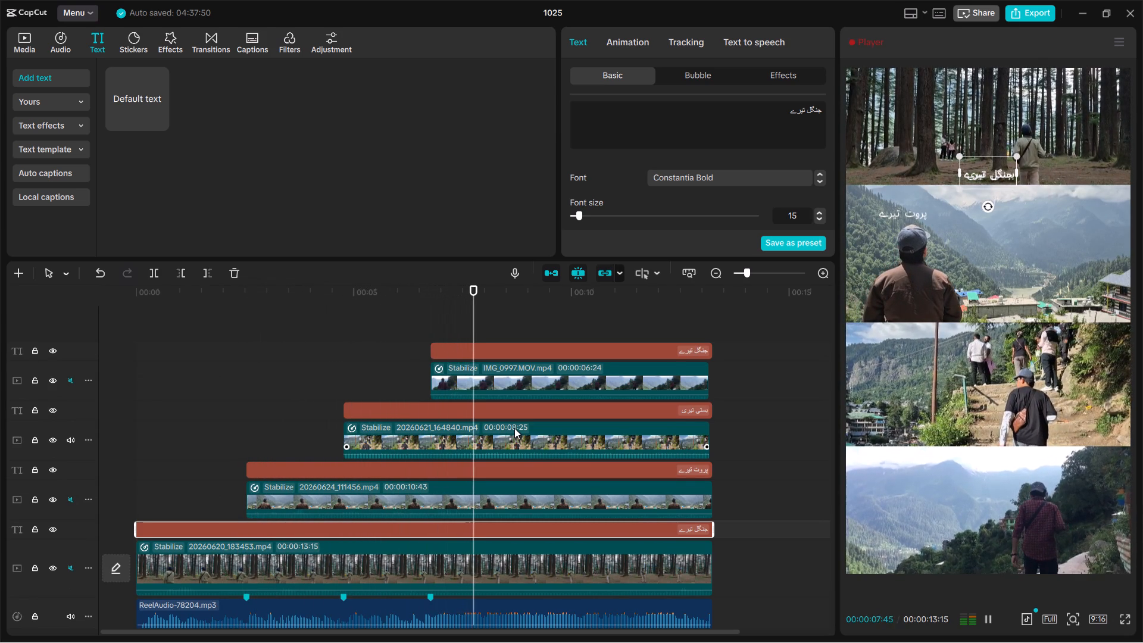
{"action": "key", "text": "space"}
{"action": "key", "text": "space"}
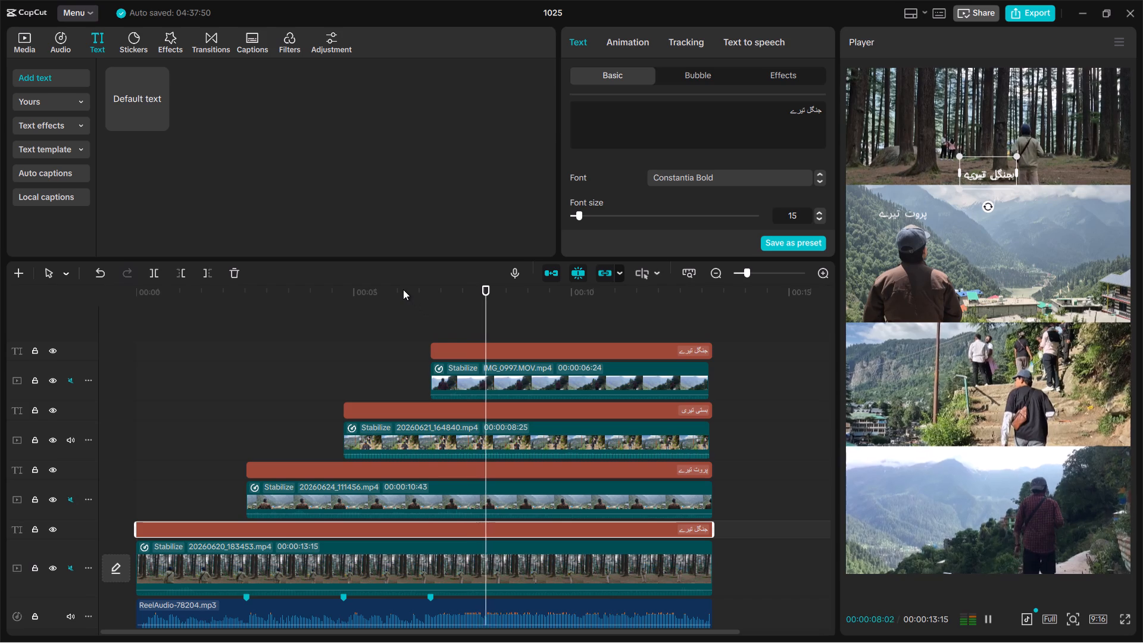
{"action": "left_click", "coordinate": [403, 289]}
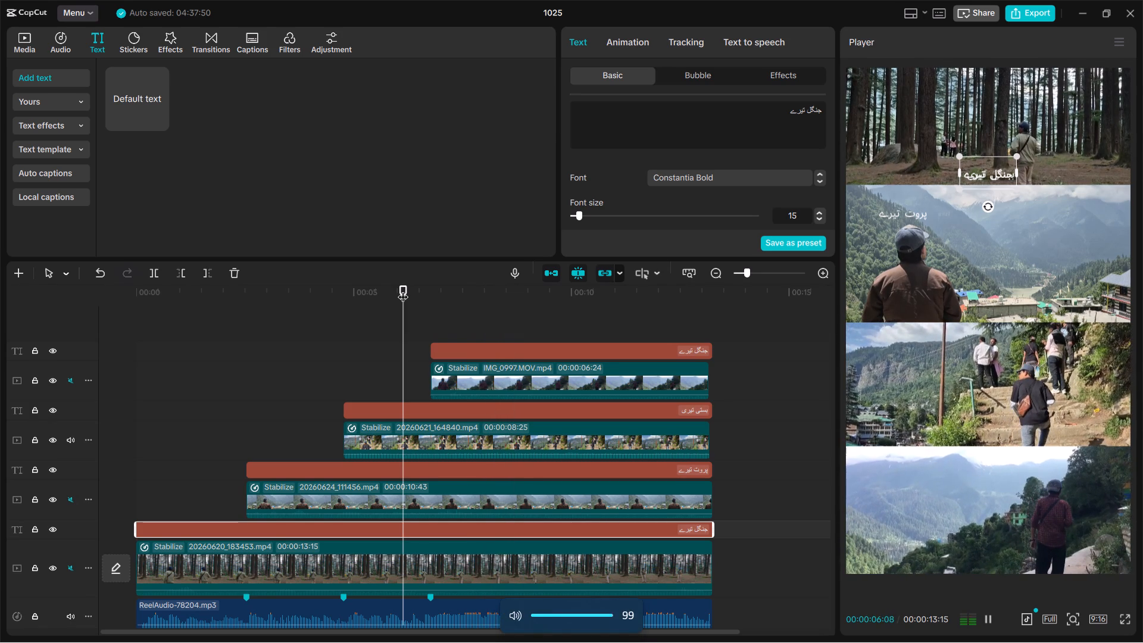
{"action": "key", "text": "space"}
{"action": "key", "text": "space"}
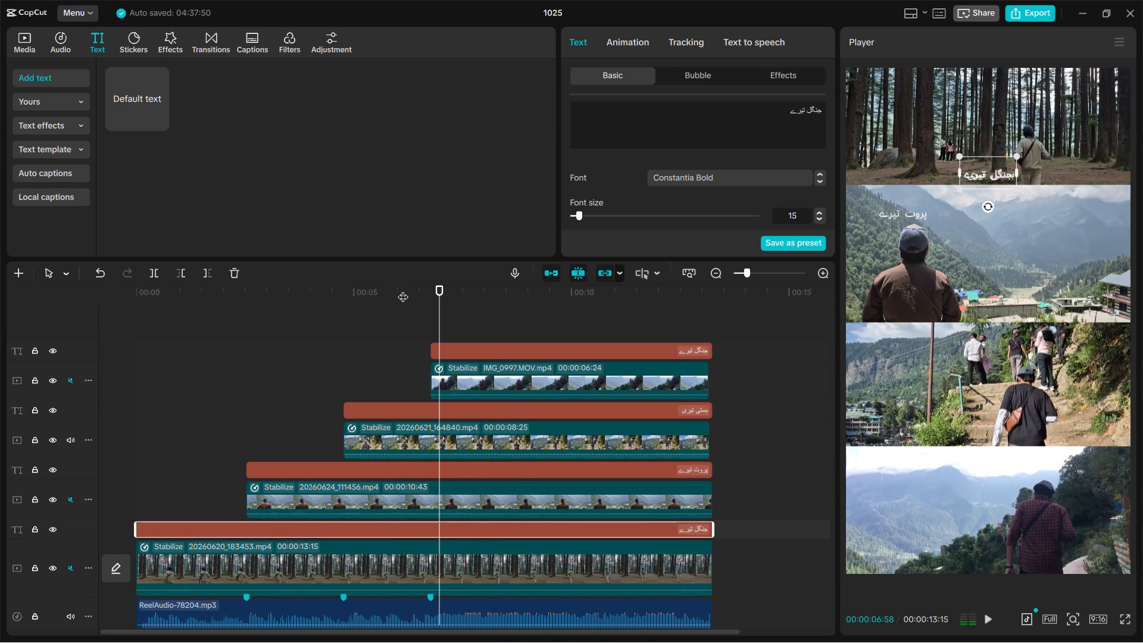
{"action": "key", "text": "space"}
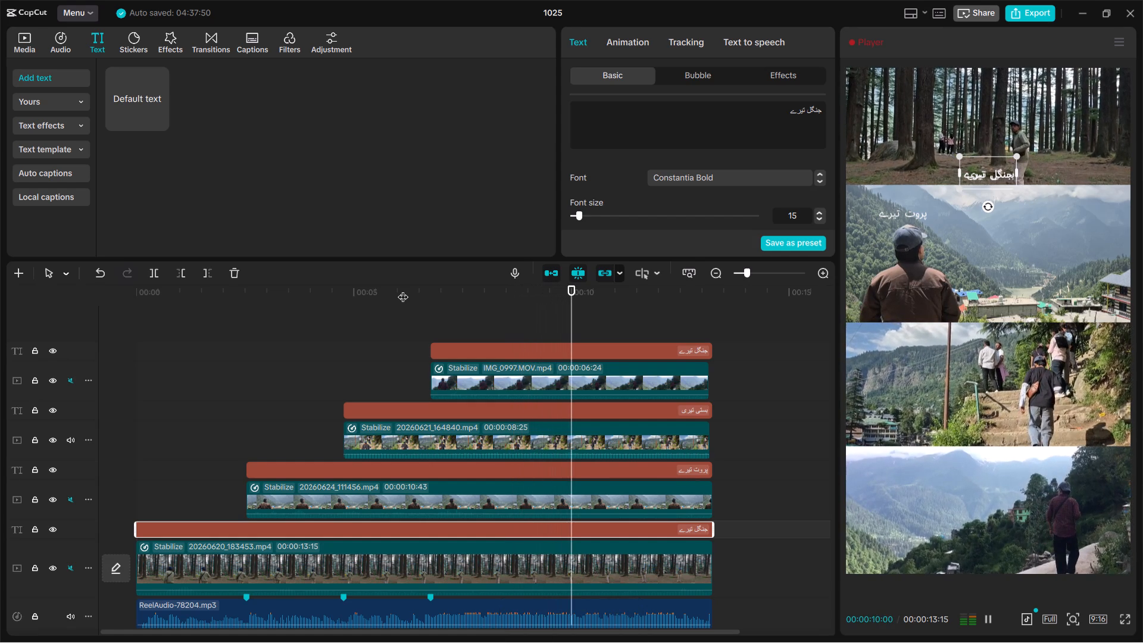
{"action": "key", "text": "space"}
{"action": "key", "text": "space"}
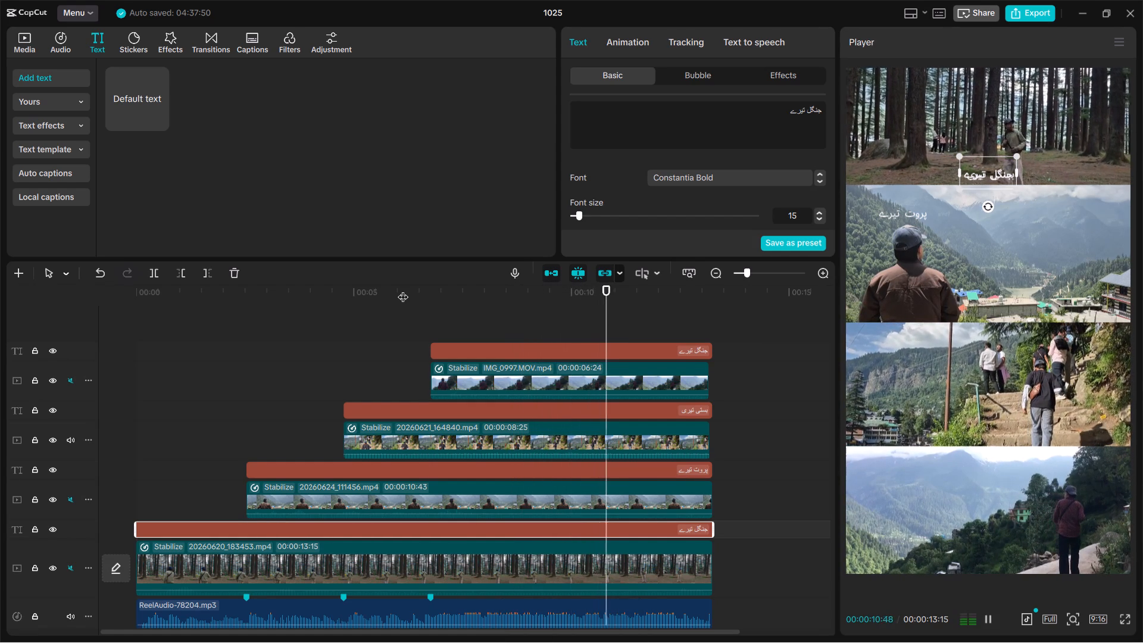
{"action": "key", "text": "space"}
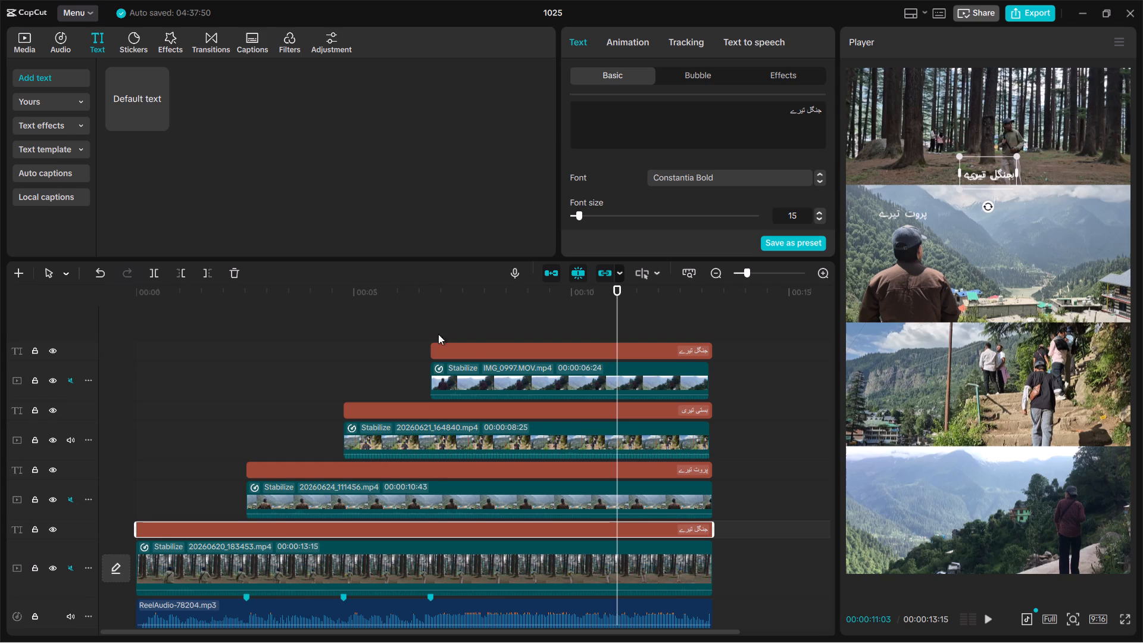
Move the بستی تیری caption from the forest panel to the upper-left corner of the third panel, over the stairway clip.
{"action": "scroll", "coordinate": [501, 413], "scroll_direction": "down", "scroll_amount": 2}
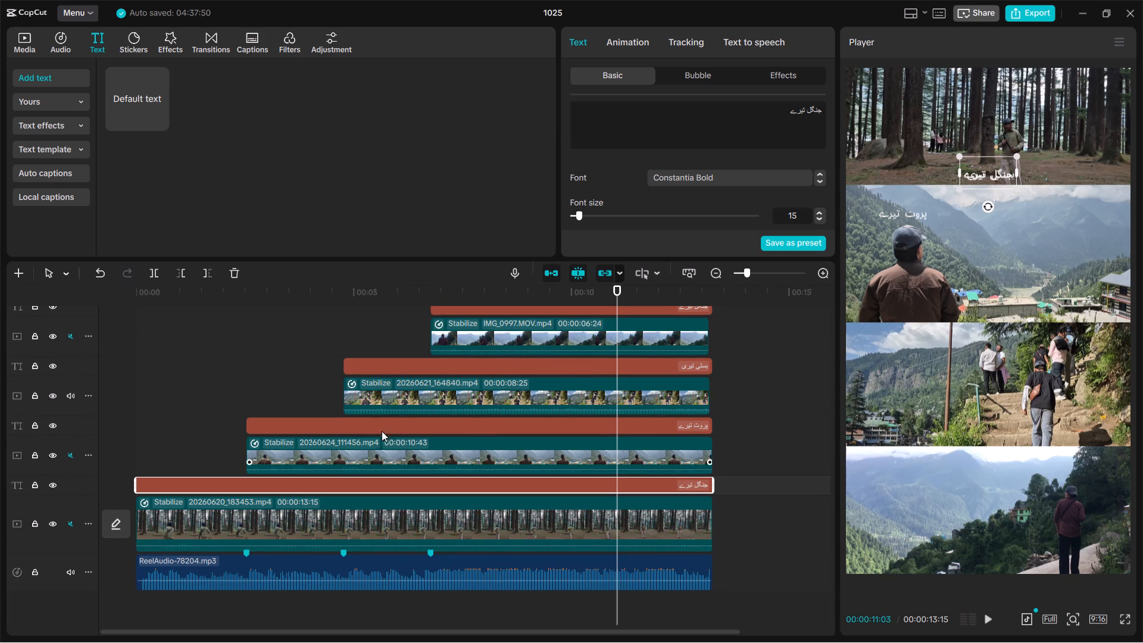
{"action": "left_click", "coordinate": [385, 441]}
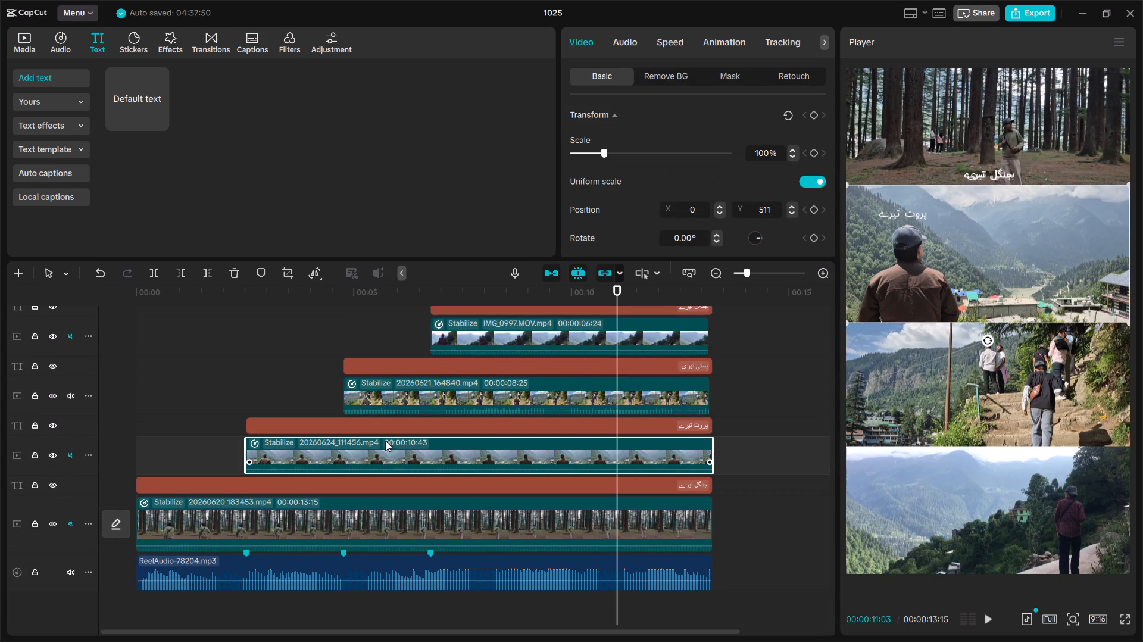
{"action": "left_click", "coordinate": [384, 491]}
{"action": "left_click", "coordinate": [672, 366]}
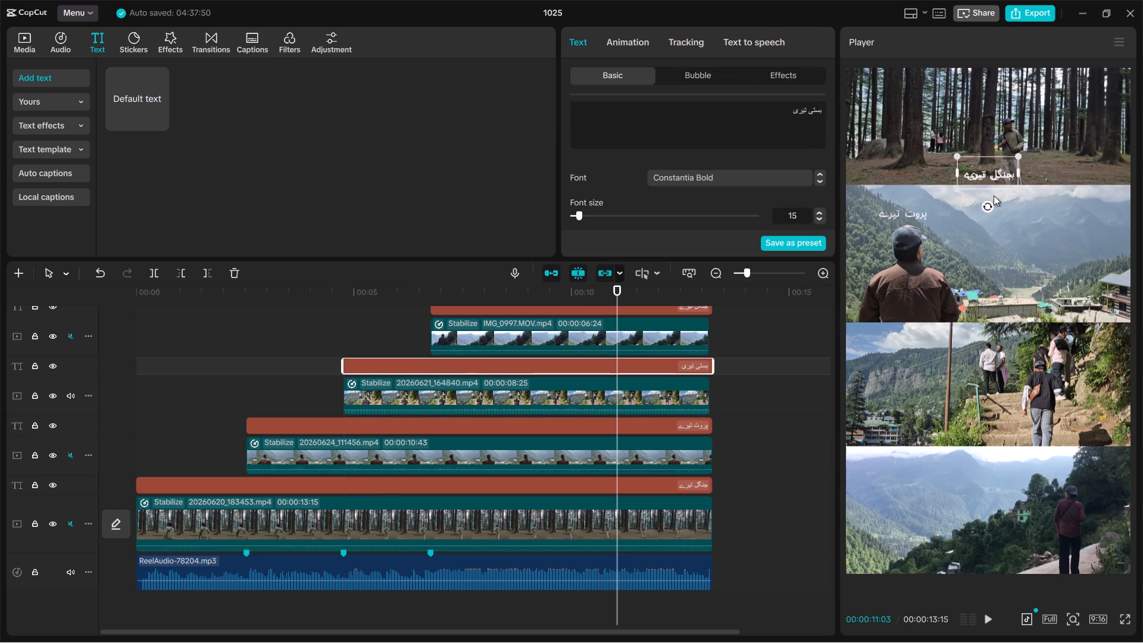
{"action": "left_click_drag", "start_coordinate": [994, 171], "coordinate": [991, 429]}
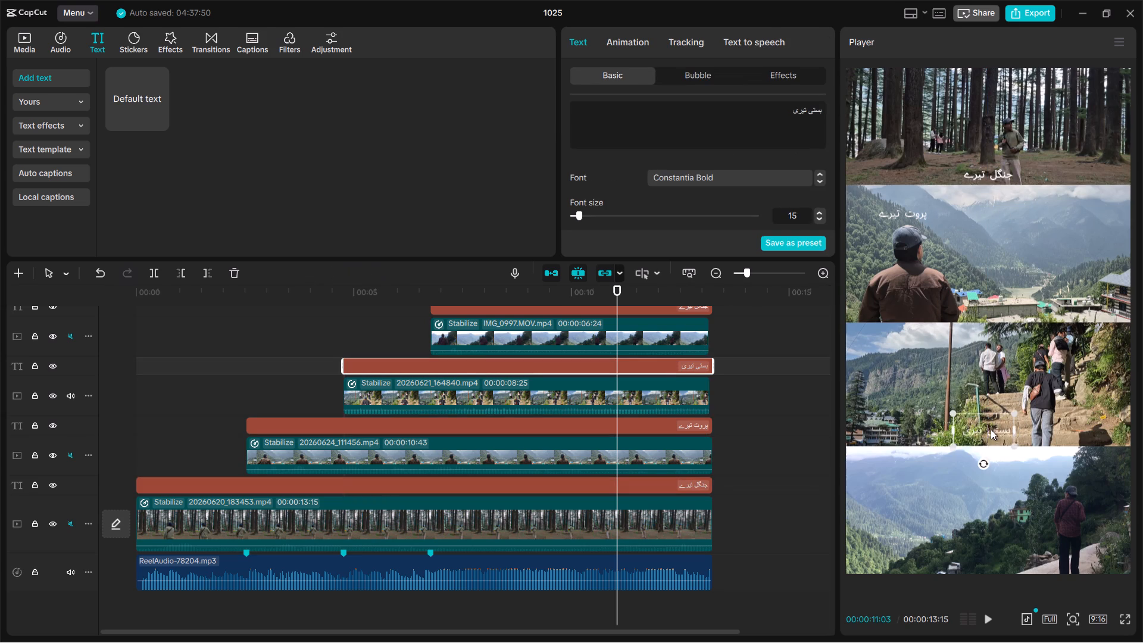
{"action": "left_click_drag", "start_coordinate": [991, 429], "coordinate": [902, 364]}
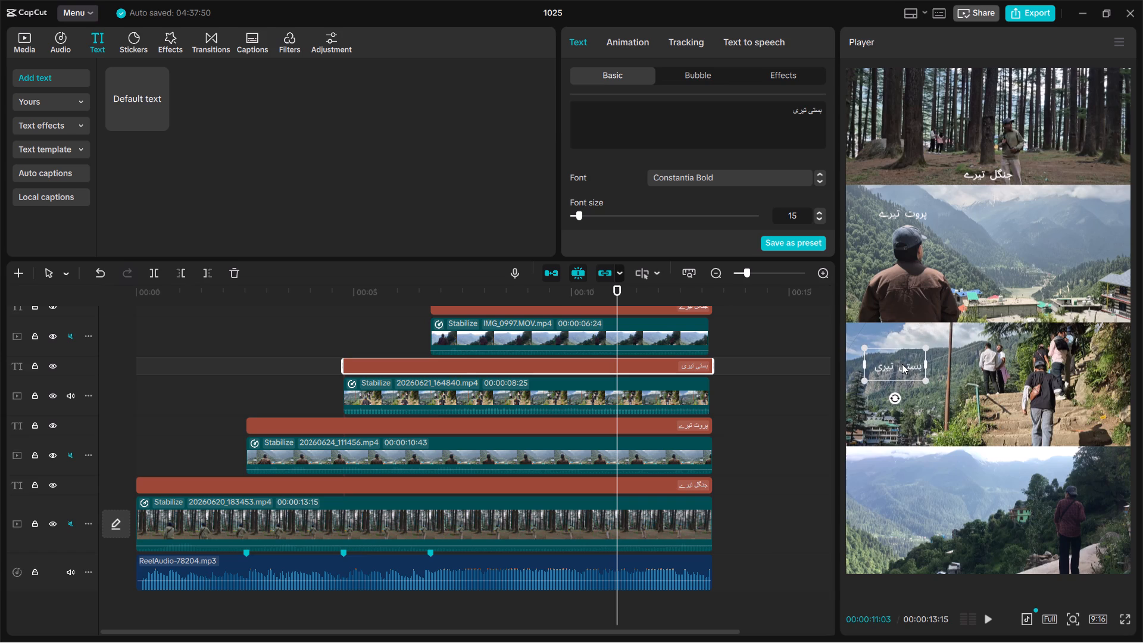
{"action": "left_click_drag", "start_coordinate": [902, 364], "coordinate": [1104, 424]}
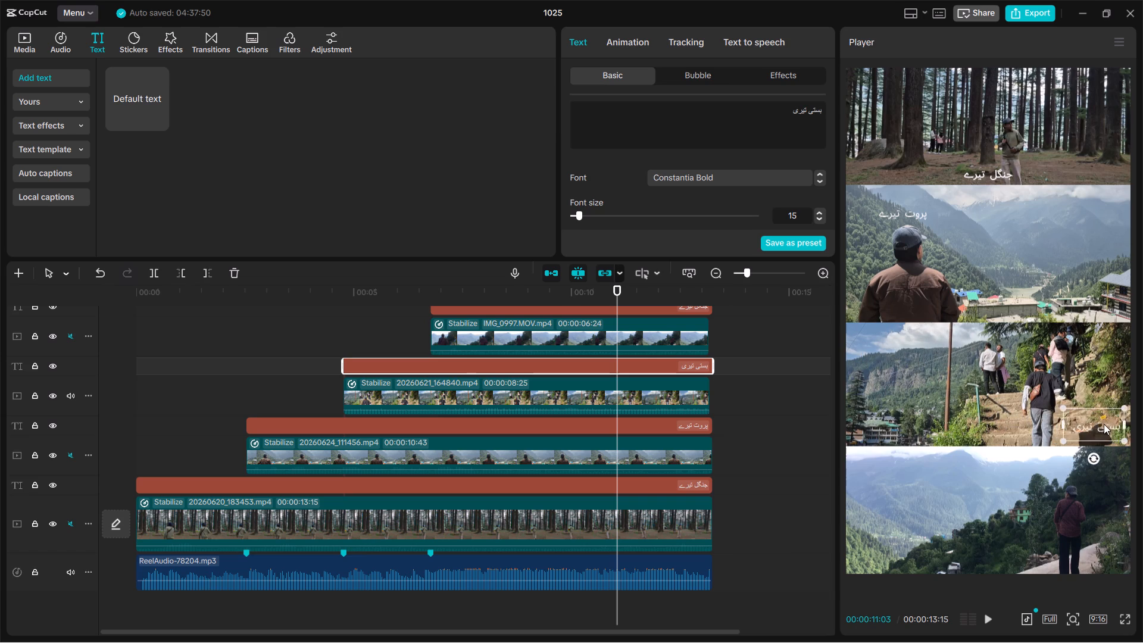
{"action": "left_click_drag", "start_coordinate": [1104, 424], "coordinate": [1060, 337]}
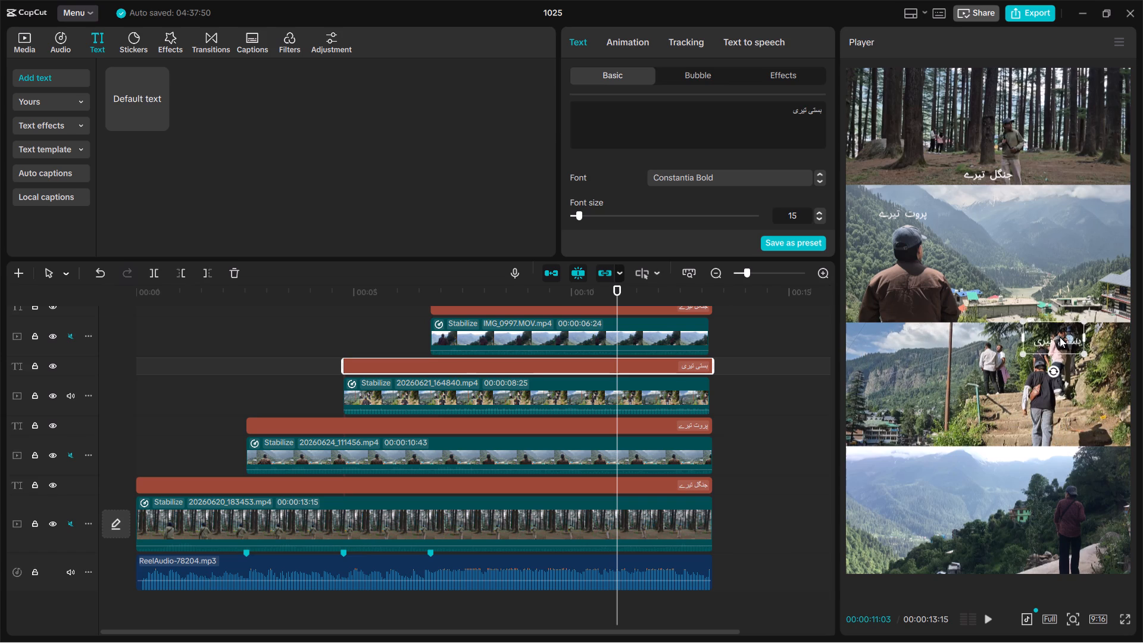
{"action": "left_click_drag", "start_coordinate": [1060, 337], "coordinate": [950, 364]}
{"action": "left_click_drag", "start_coordinate": [950, 364], "coordinate": [904, 386]}
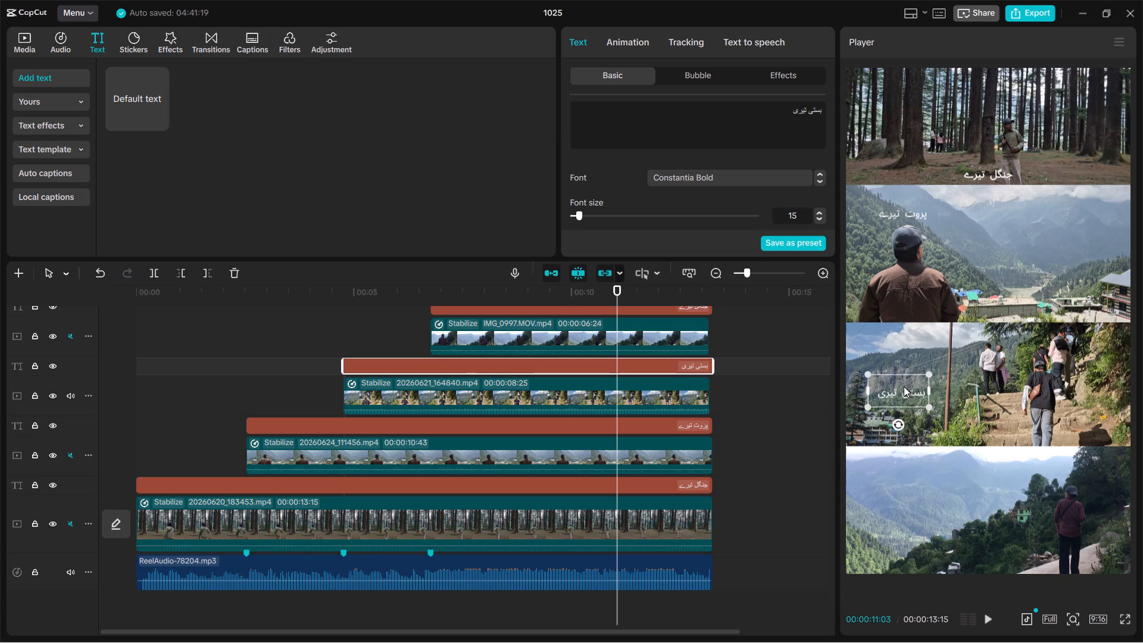
{"action": "left_click_drag", "start_coordinate": [904, 386], "coordinate": [907, 352]}
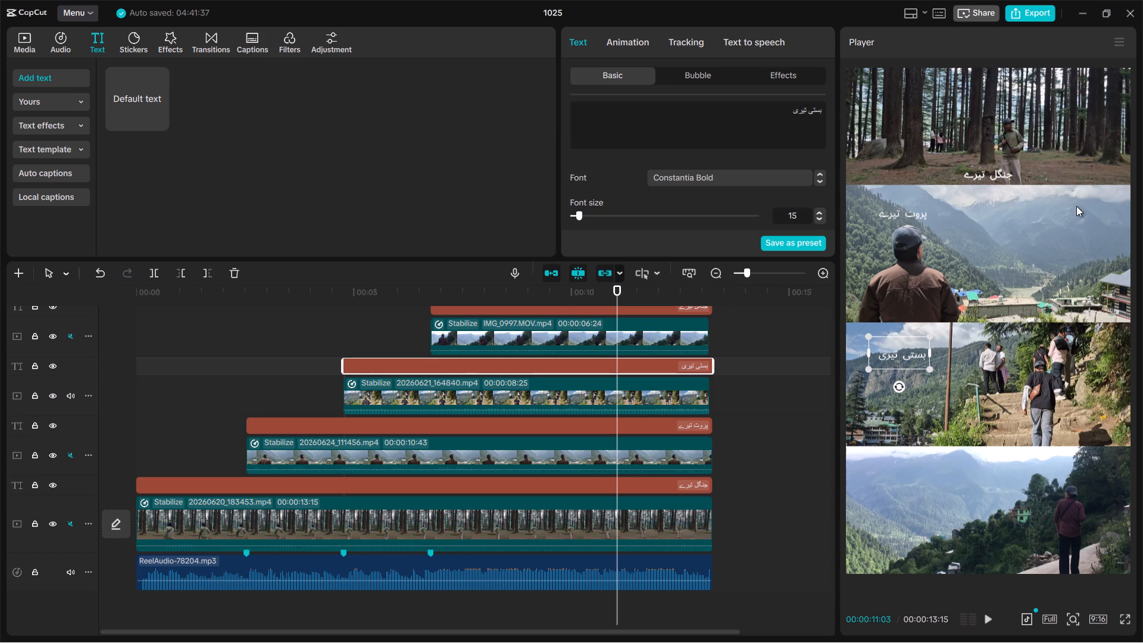
{"action": "left_click_drag", "start_coordinate": [889, 358], "coordinate": [886, 370]}
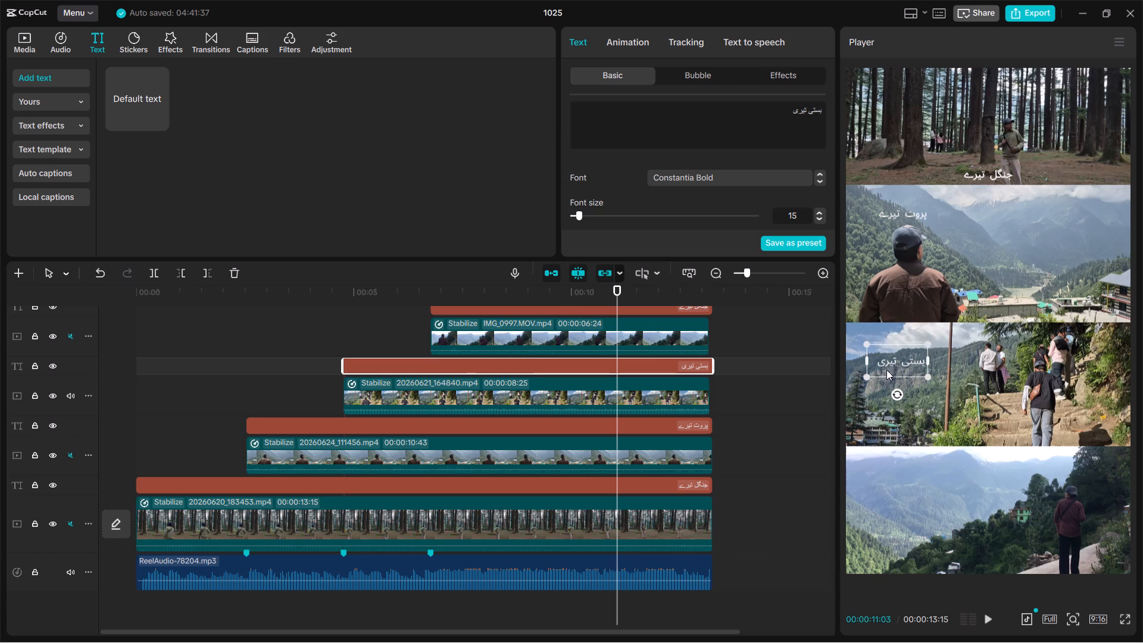
{"action": "left_click_drag", "start_coordinate": [886, 370], "coordinate": [879, 344]}
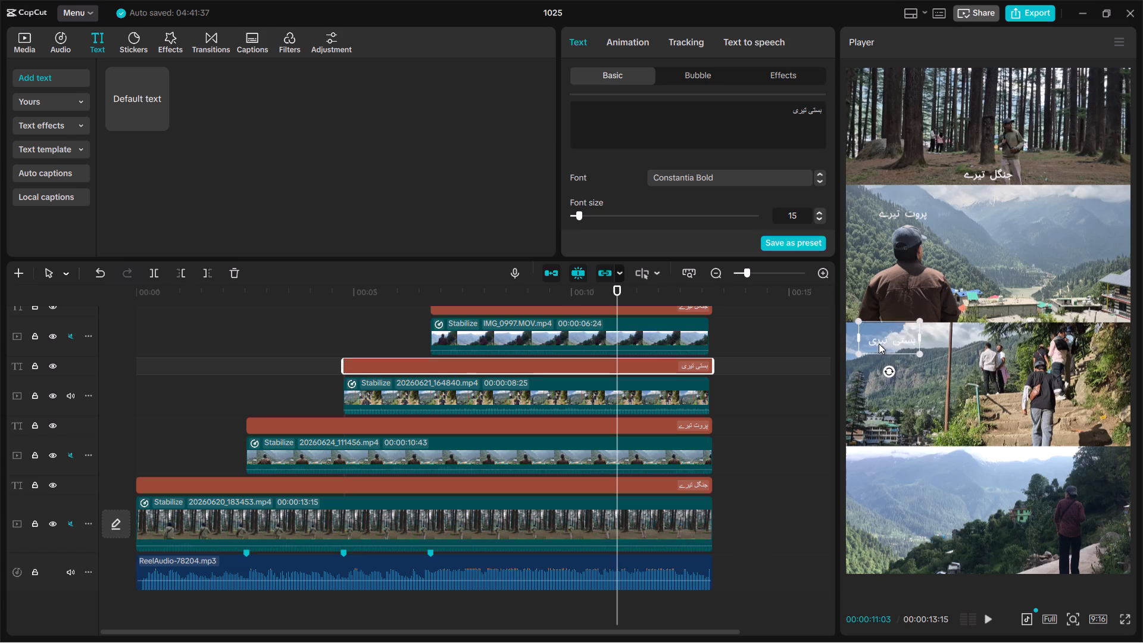
{"action": "left_click_drag", "start_coordinate": [879, 344], "coordinate": [879, 342]}
Move the جنگل تیرے caption belonging to IMG_0997.MOV down to the fourth panel, centred along its bottom edge.
{"action": "scroll", "coordinate": [692, 426], "scroll_direction": "up", "scroll_amount": 2}
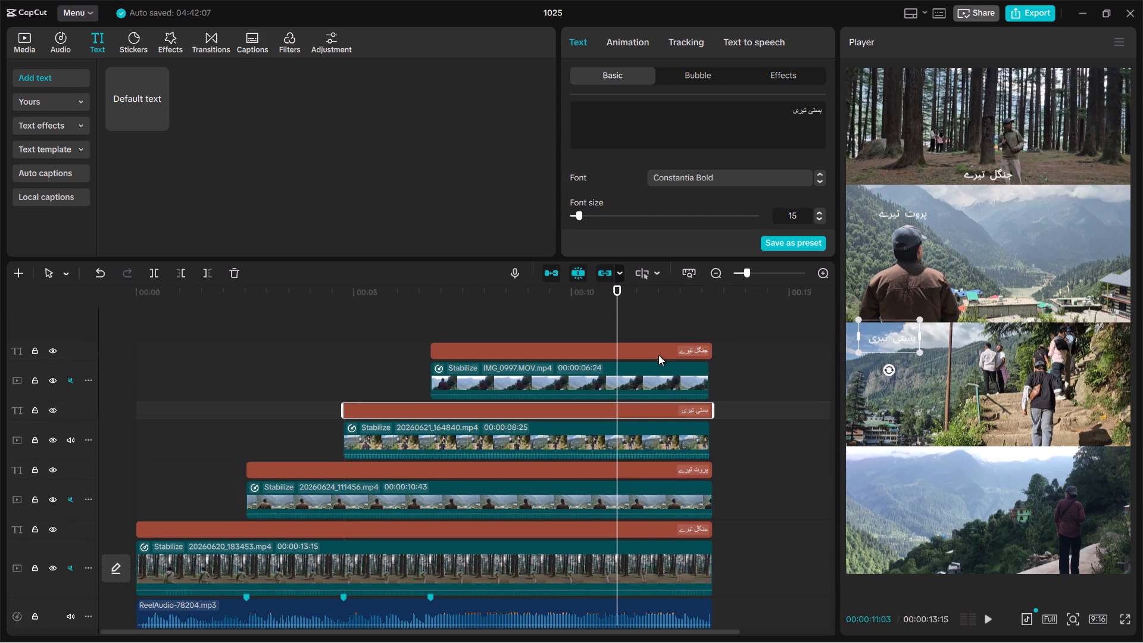
{"action": "left_click", "coordinate": [658, 351]}
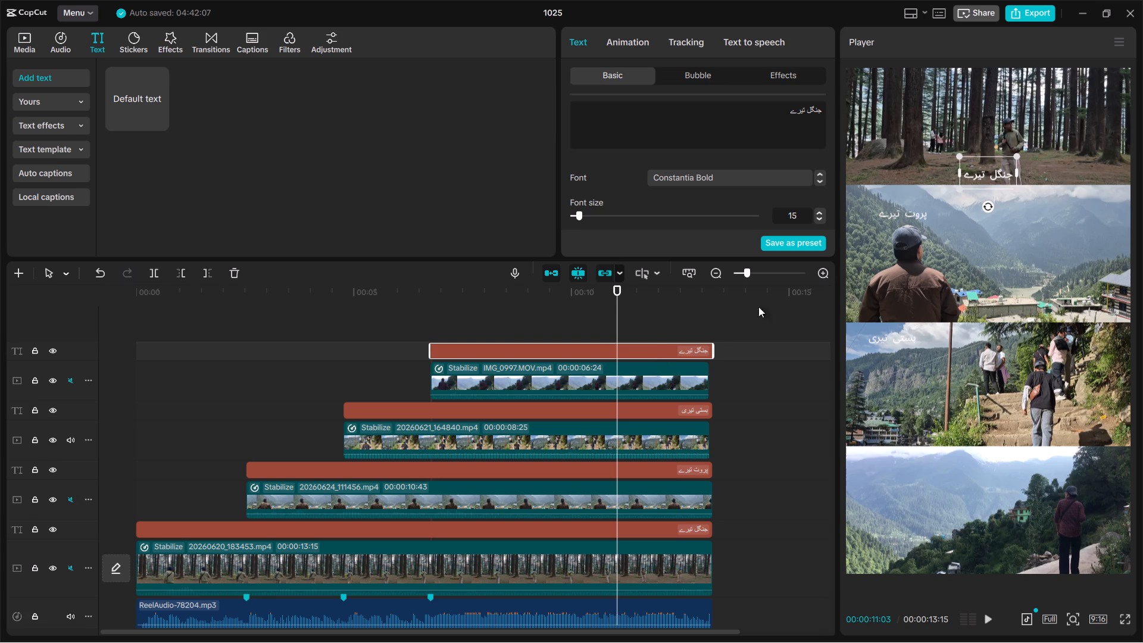
{"action": "left_click_drag", "start_coordinate": [982, 168], "coordinate": [986, 532]}
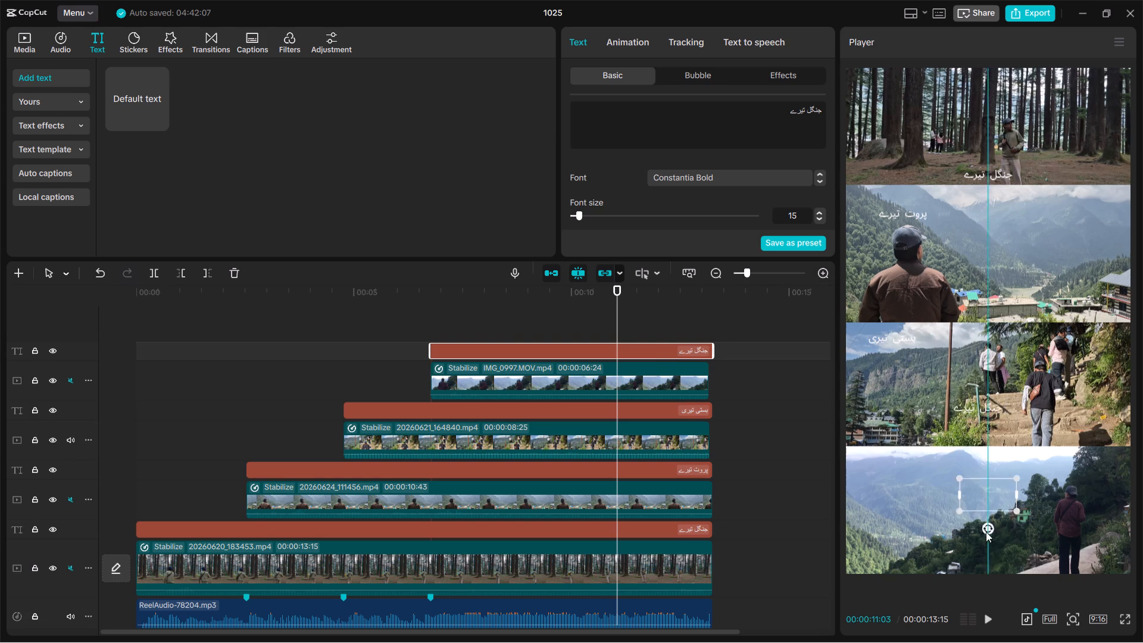
{"action": "left_click_drag", "start_coordinate": [986, 532], "coordinate": [990, 555]}
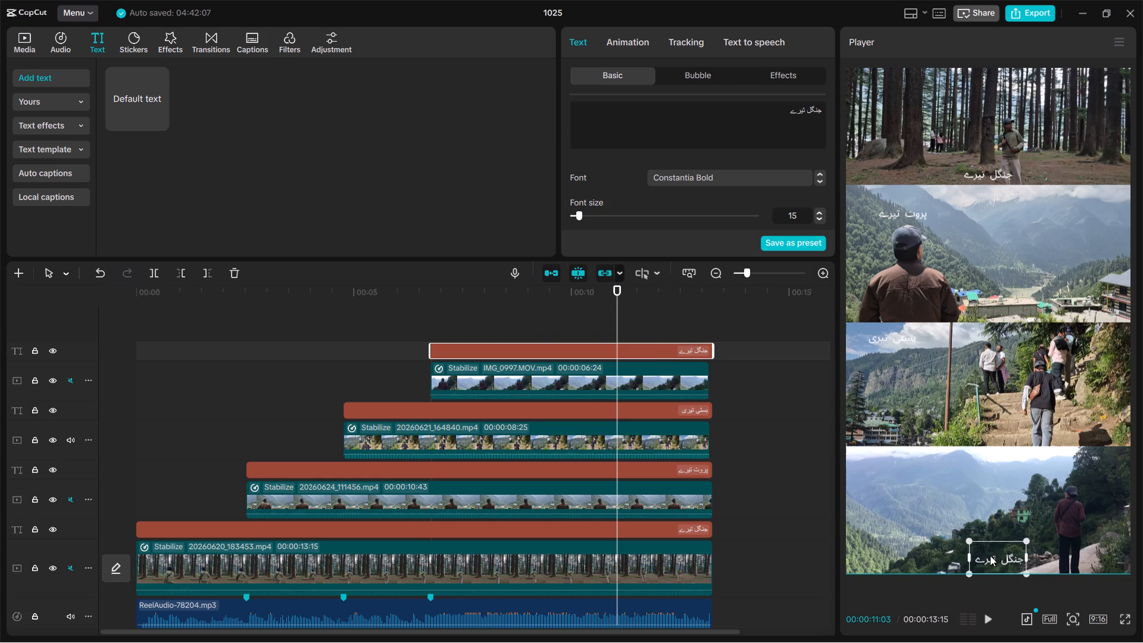
{"action": "left_click_drag", "start_coordinate": [990, 555], "coordinate": [983, 558]}
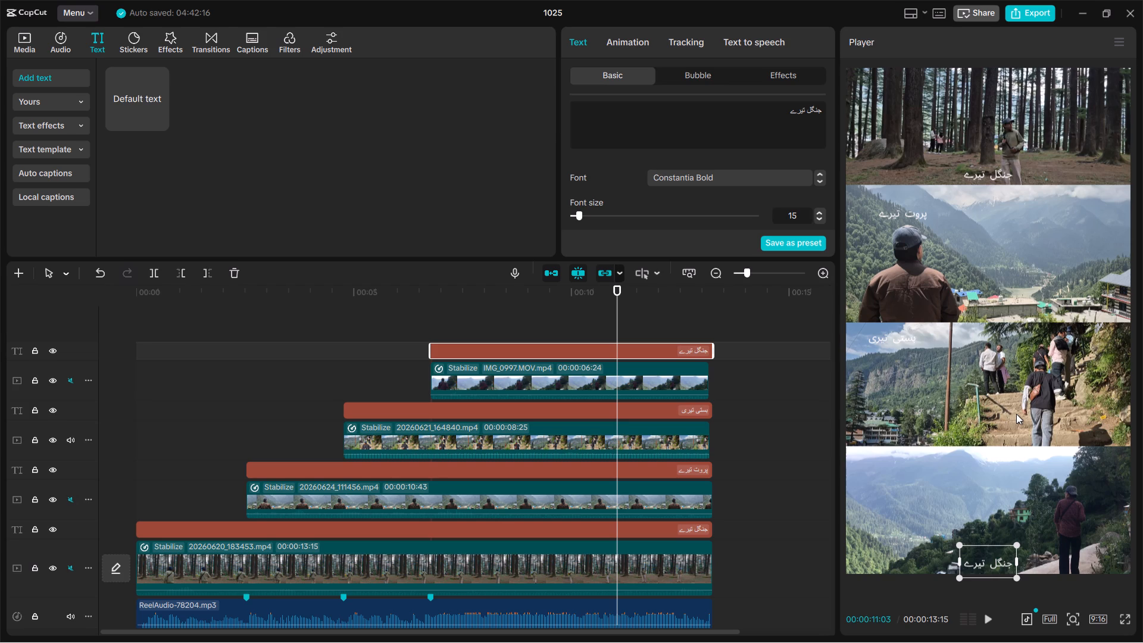
Select the forest panel's caption, check the extracted Urdu lines in Chrome, and return to CapCut.
{"action": "left_click", "coordinate": [983, 171]}
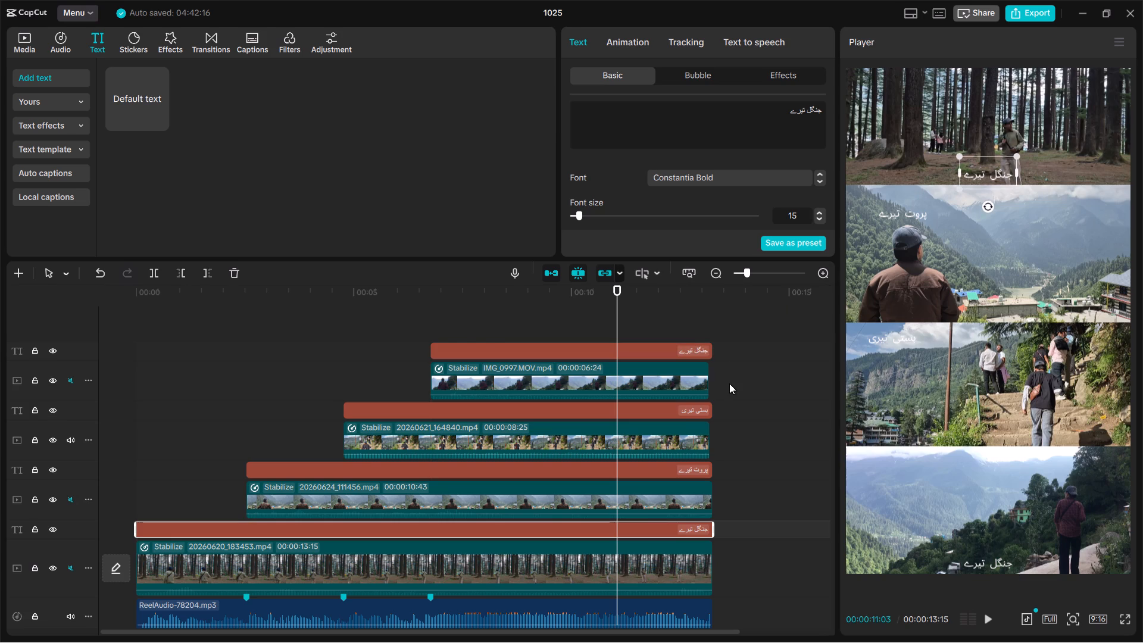
{"action": "key", "text": "alt+Tab"}
{"action": "key", "text": "alt+Tab"}
{"action": "key", "text": "alt+Tab"}
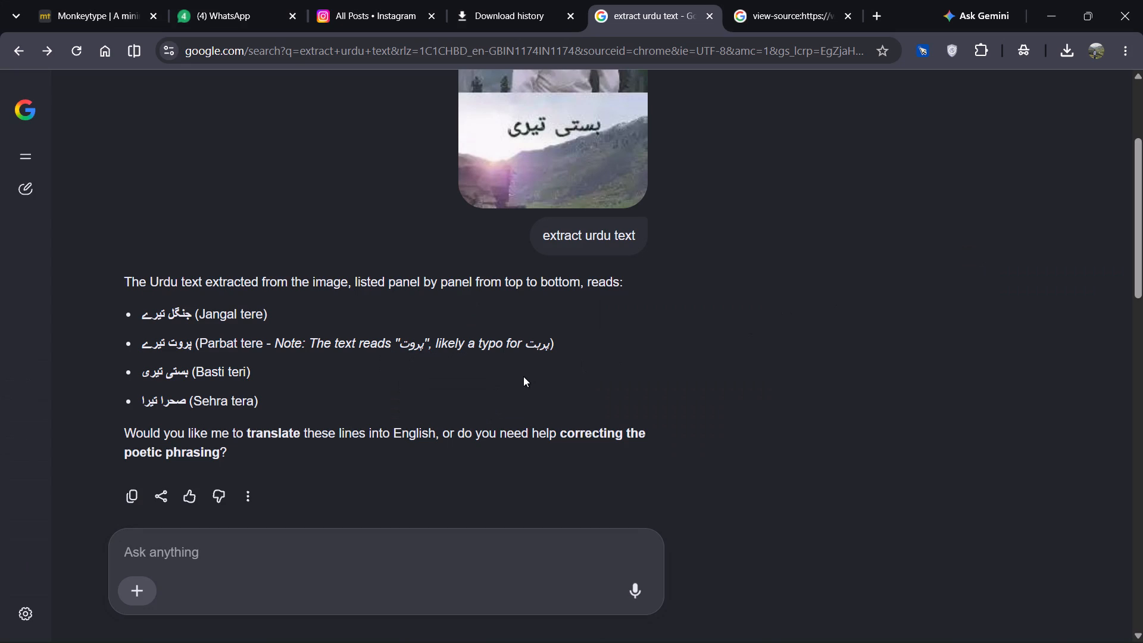
{"action": "key", "text": "alt+Tab"}
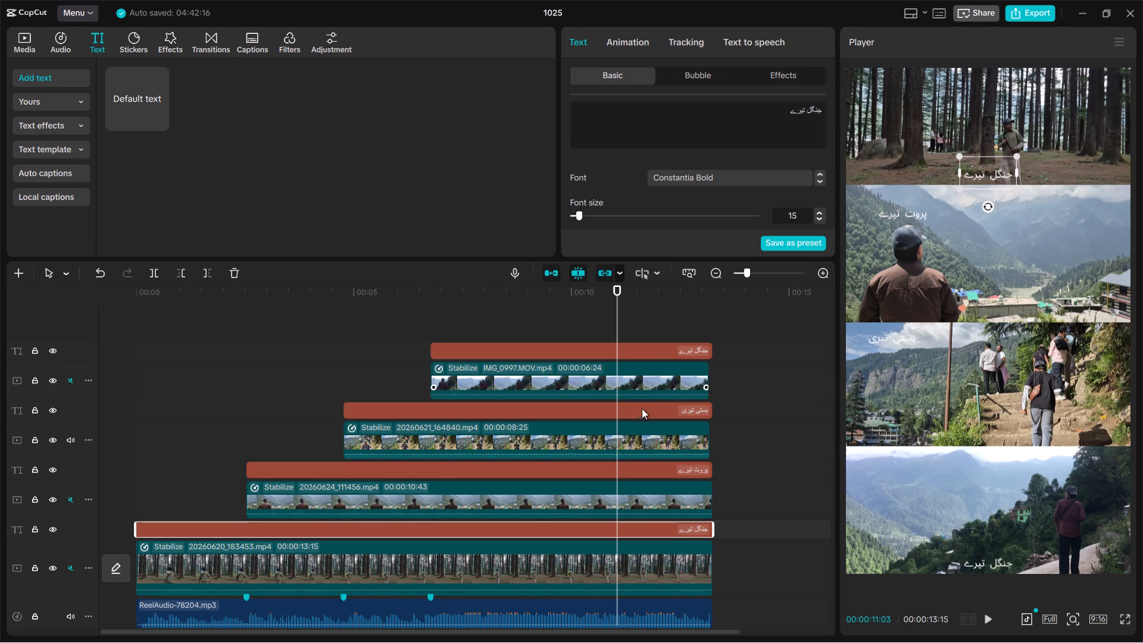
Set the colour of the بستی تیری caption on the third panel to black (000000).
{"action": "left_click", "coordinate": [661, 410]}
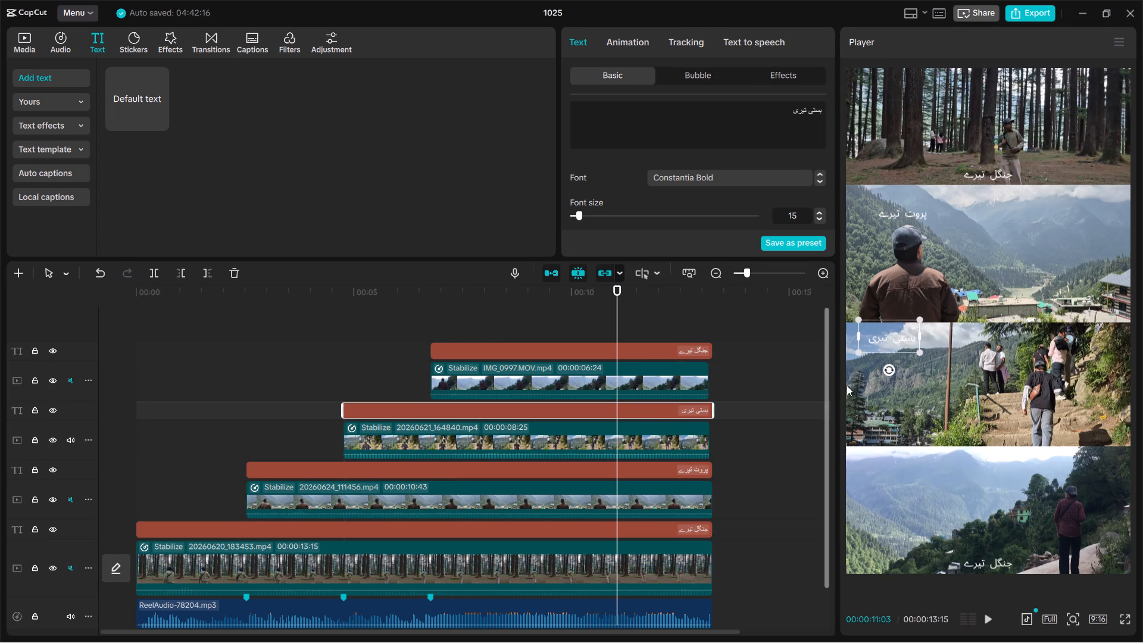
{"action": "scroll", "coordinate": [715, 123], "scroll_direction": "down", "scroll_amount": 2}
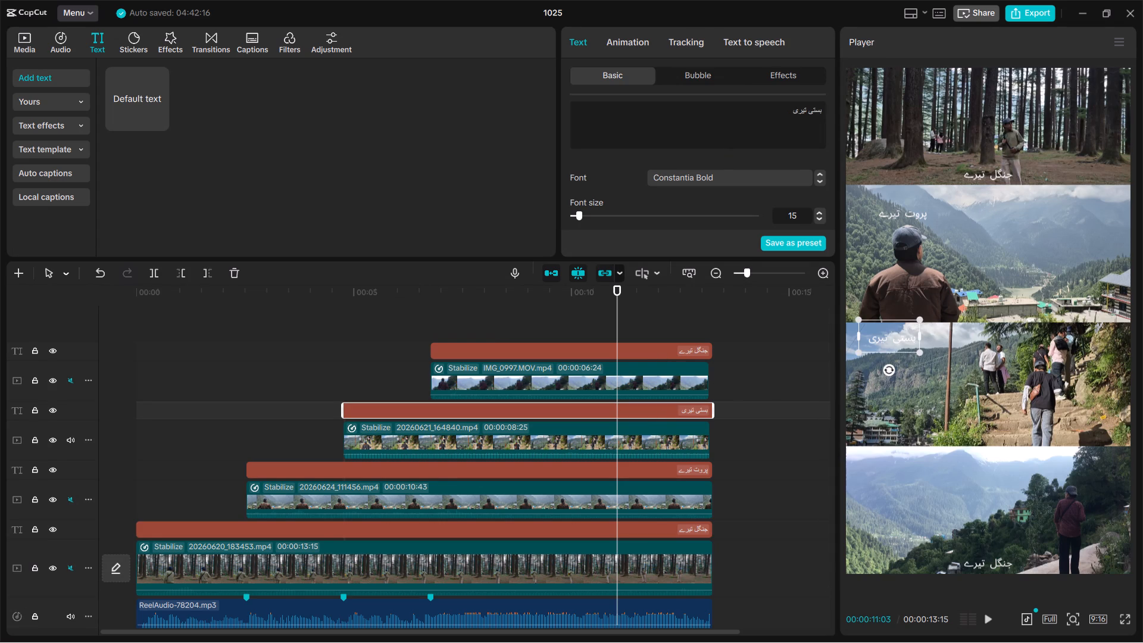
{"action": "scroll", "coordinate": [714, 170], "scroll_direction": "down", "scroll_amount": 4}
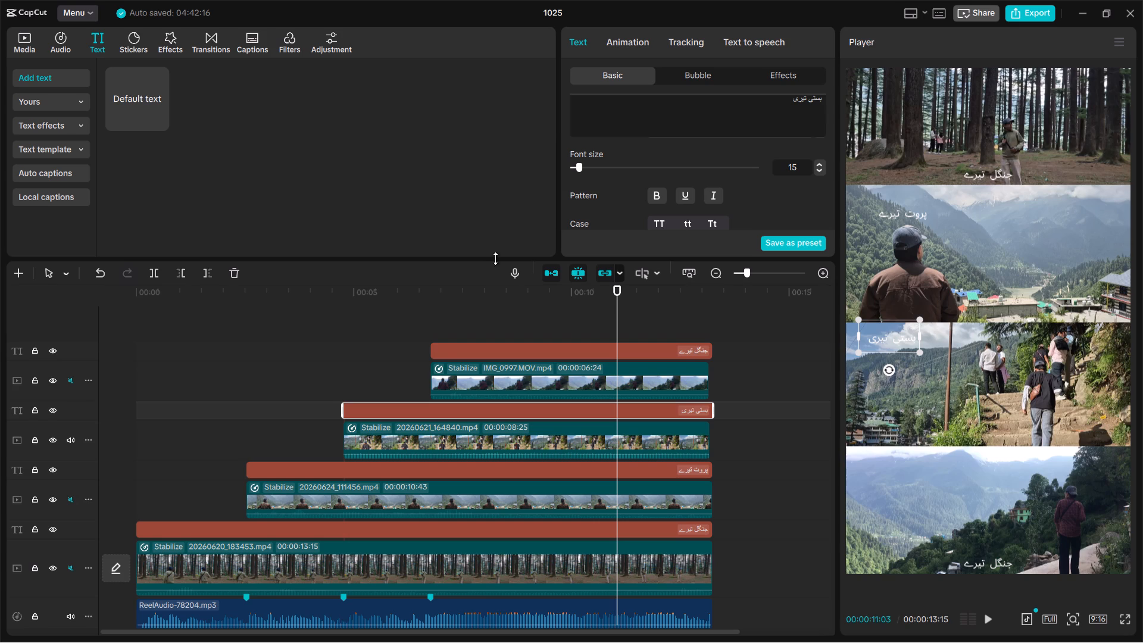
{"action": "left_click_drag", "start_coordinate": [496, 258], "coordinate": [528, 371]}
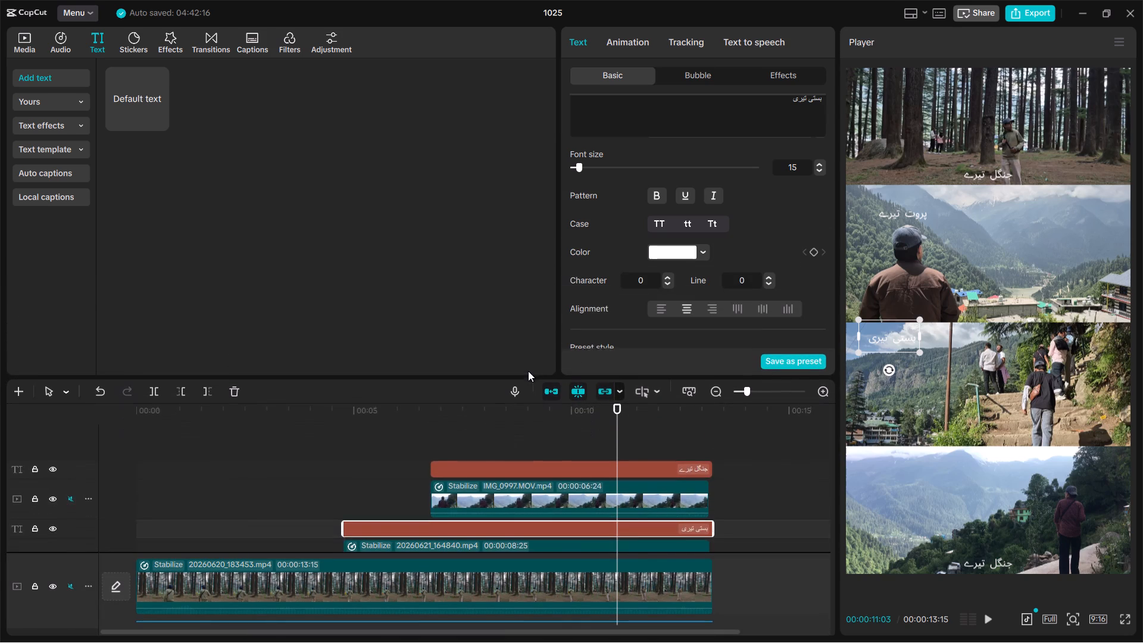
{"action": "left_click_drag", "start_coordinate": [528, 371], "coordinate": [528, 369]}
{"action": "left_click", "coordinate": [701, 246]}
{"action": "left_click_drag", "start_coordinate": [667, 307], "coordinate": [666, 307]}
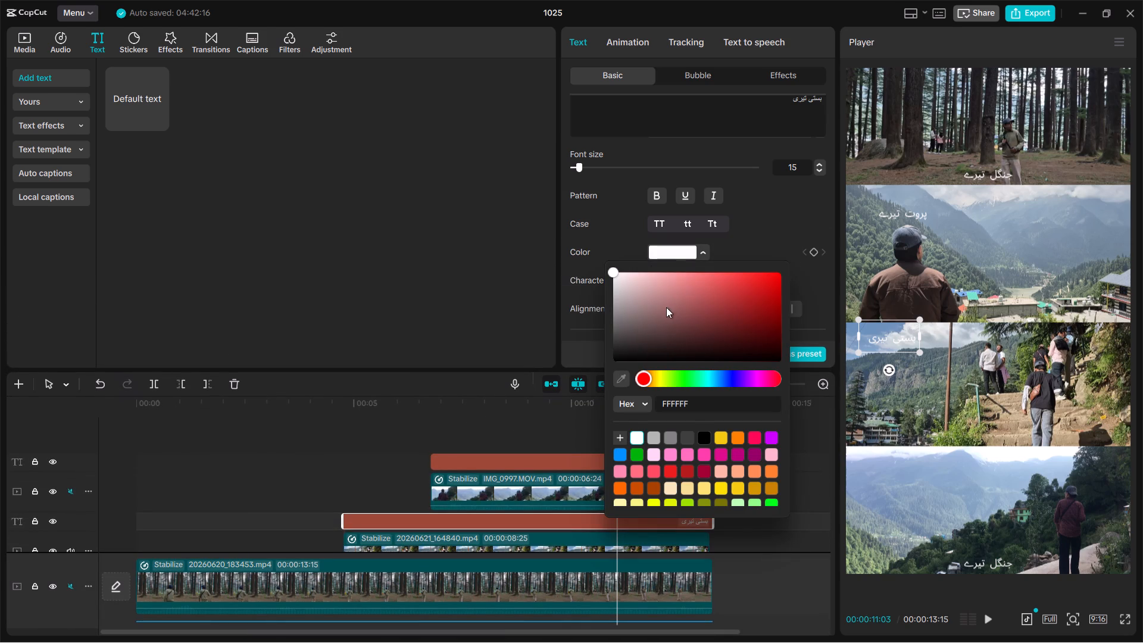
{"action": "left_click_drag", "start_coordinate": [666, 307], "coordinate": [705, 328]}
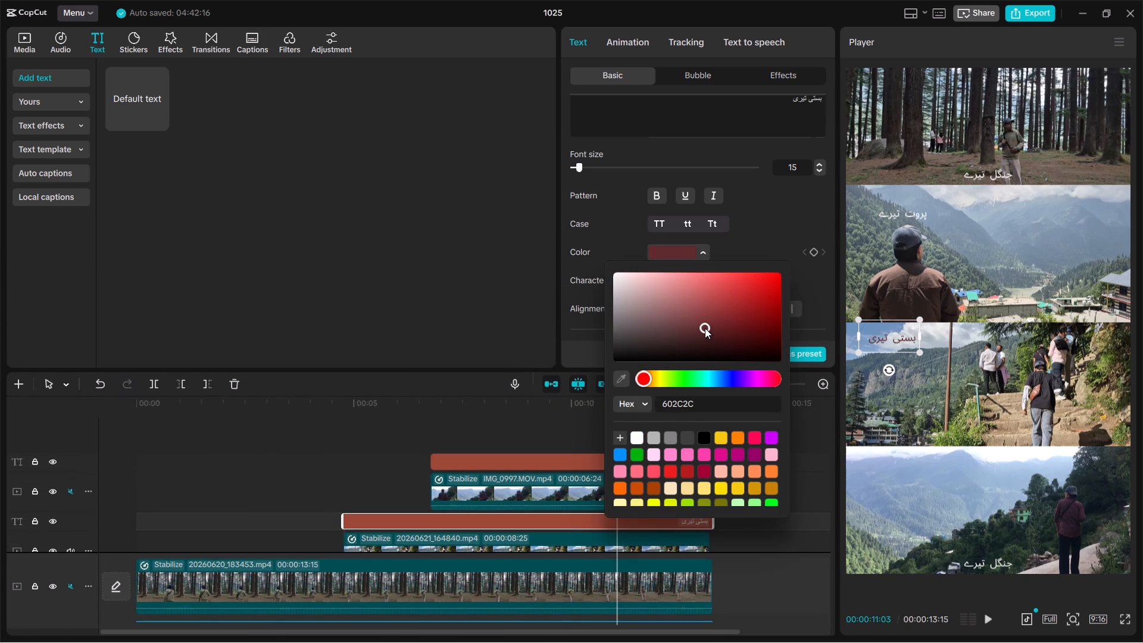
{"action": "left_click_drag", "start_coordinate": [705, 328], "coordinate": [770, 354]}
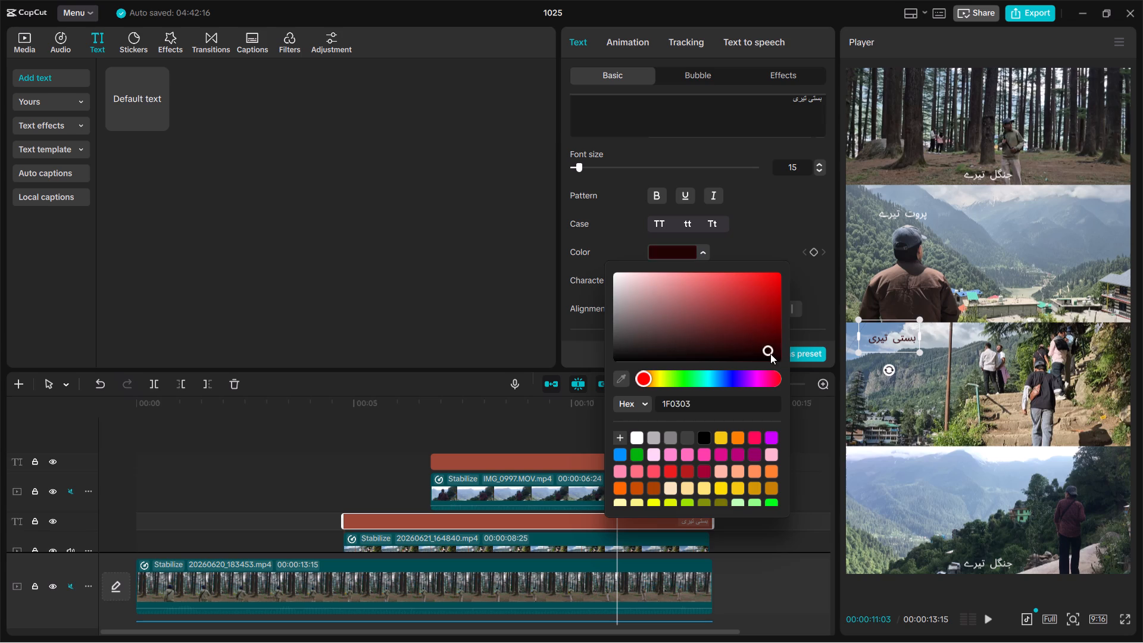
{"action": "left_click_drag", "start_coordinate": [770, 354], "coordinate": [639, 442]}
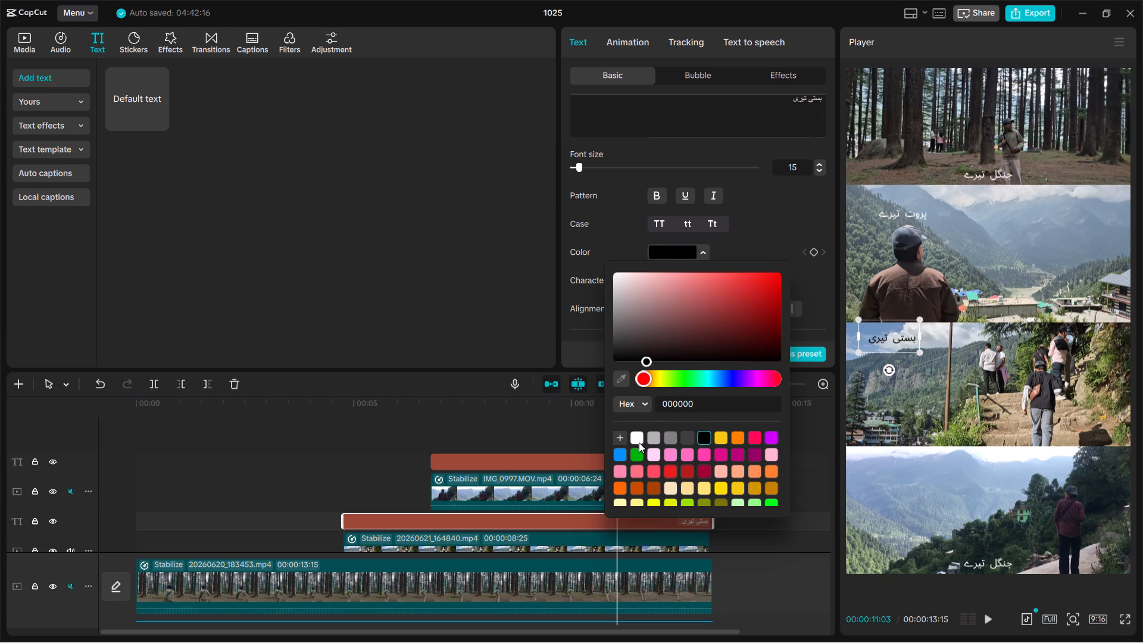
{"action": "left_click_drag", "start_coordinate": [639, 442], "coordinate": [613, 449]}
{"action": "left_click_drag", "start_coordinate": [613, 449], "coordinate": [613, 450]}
Set the colour of the پروت تیرے caption on the second panel to black (000000).
{"action": "left_click", "coordinate": [908, 217]}
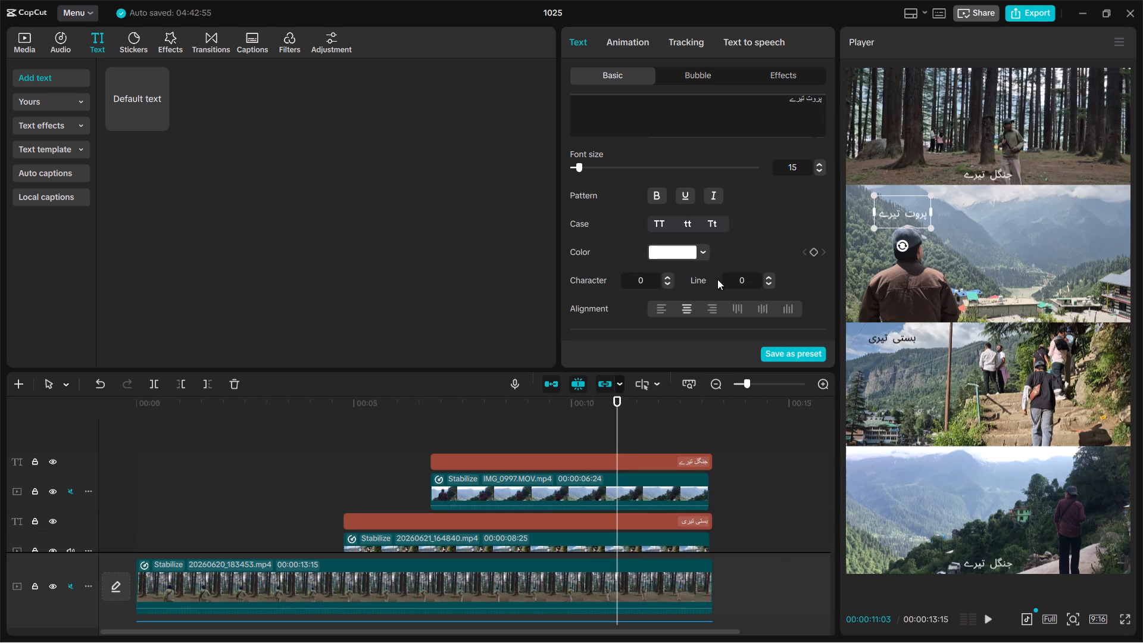
{"action": "left_click", "coordinate": [699, 252]}
{"action": "left_click", "coordinate": [688, 332]}
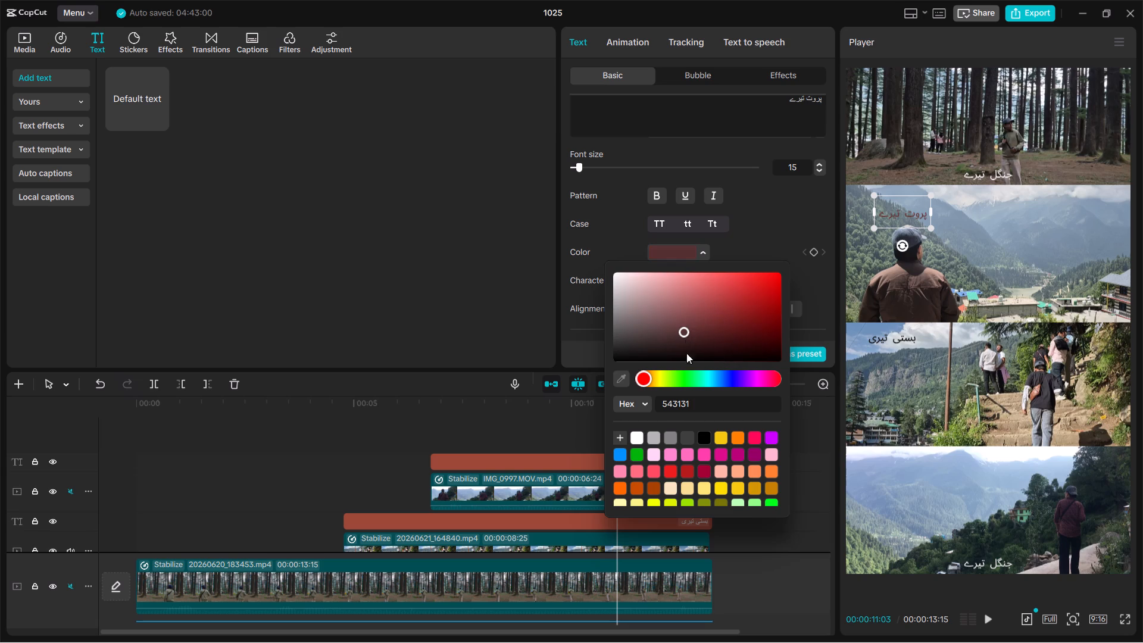
{"action": "left_click", "coordinate": [637, 445]}
{"action": "left_click", "coordinate": [679, 376]}
{"action": "left_click_drag", "start_coordinate": [703, 330], "coordinate": [761, 303]}
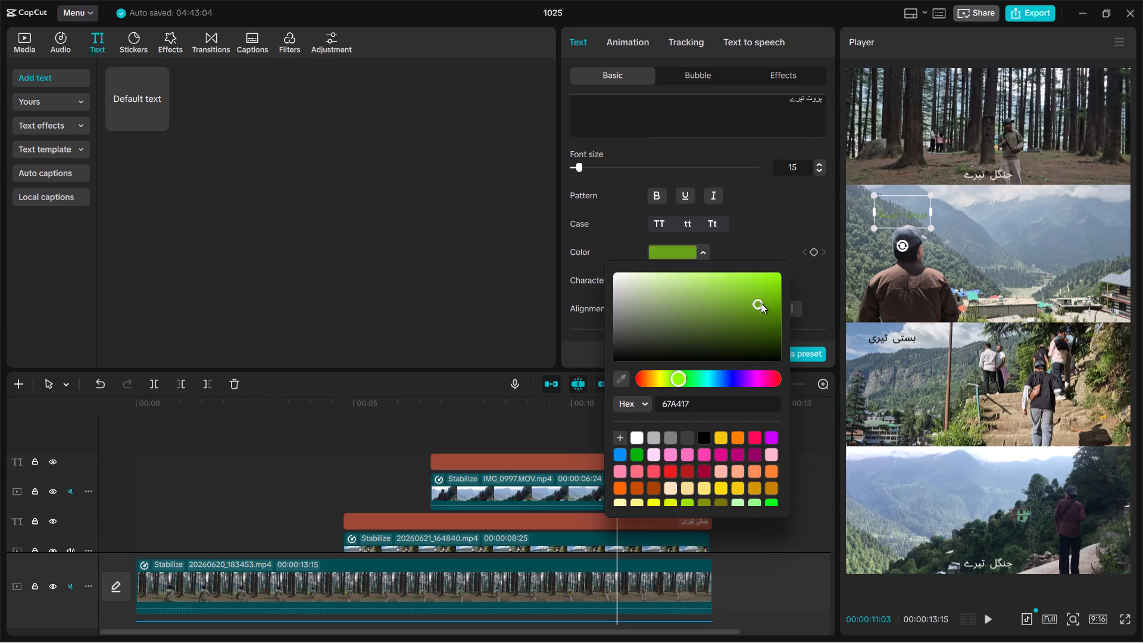
{"action": "left_click_drag", "start_coordinate": [761, 303], "coordinate": [786, 337]}
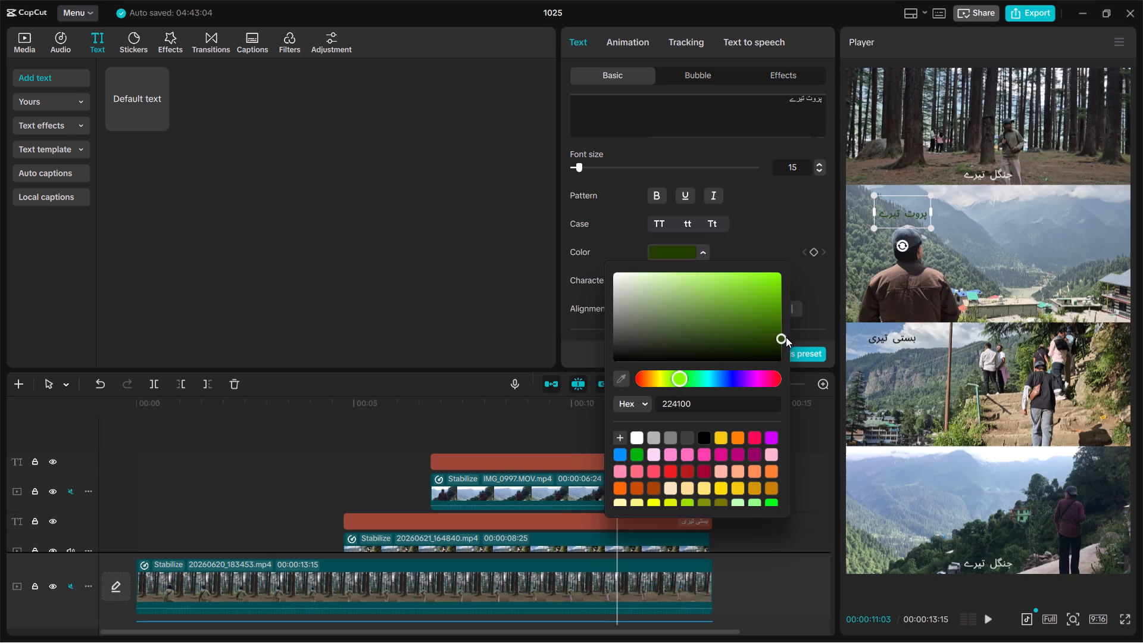
{"action": "left_click_drag", "start_coordinate": [786, 337], "coordinate": [786, 365]}
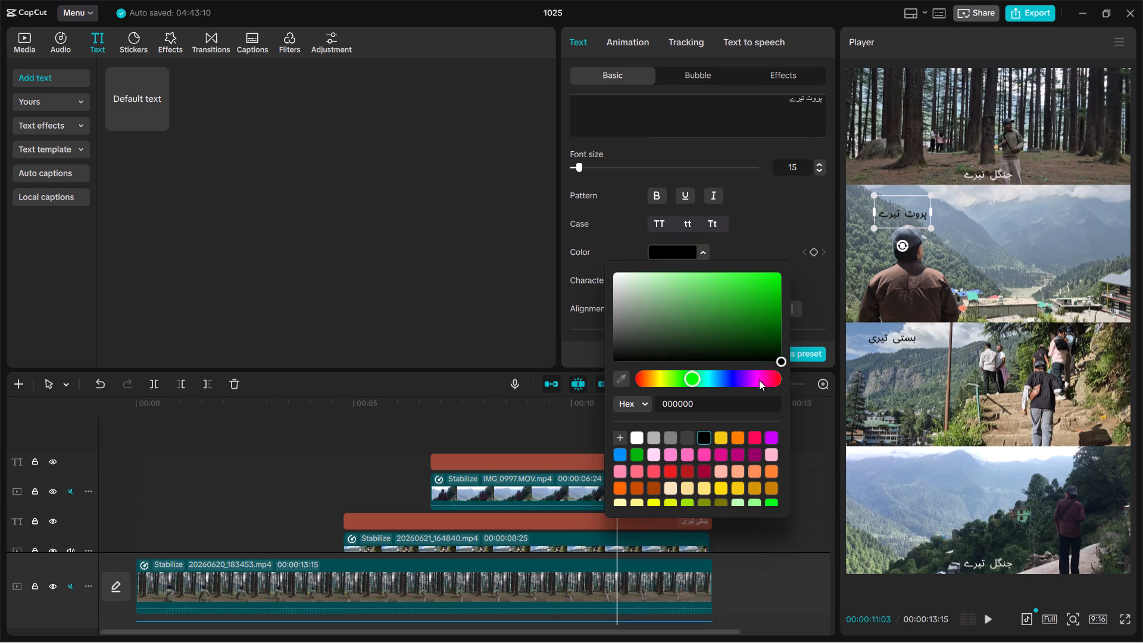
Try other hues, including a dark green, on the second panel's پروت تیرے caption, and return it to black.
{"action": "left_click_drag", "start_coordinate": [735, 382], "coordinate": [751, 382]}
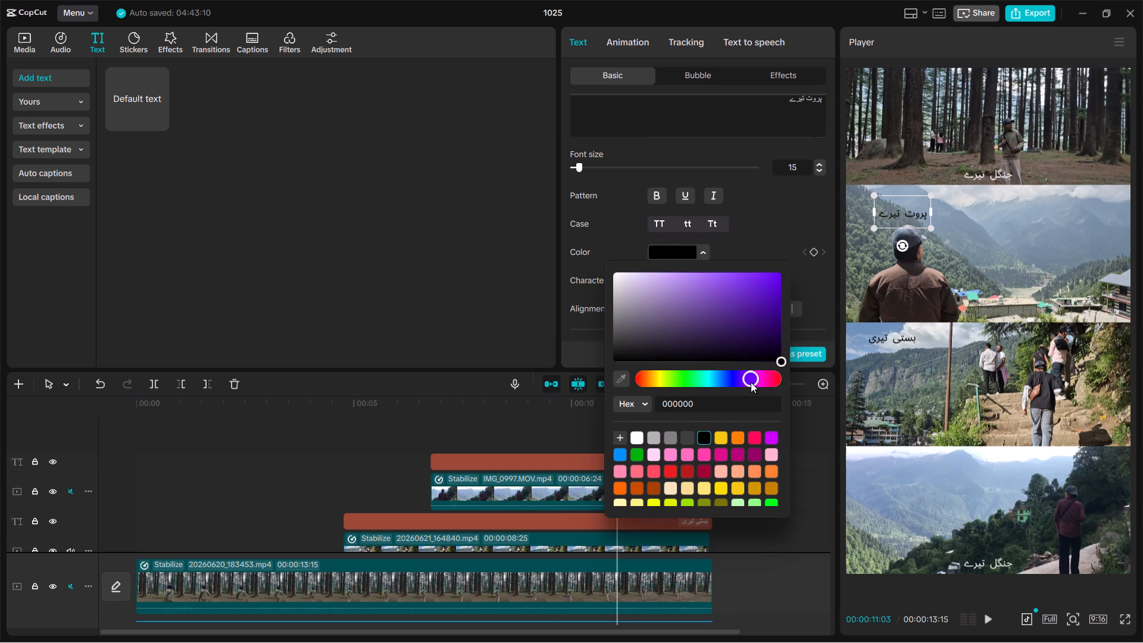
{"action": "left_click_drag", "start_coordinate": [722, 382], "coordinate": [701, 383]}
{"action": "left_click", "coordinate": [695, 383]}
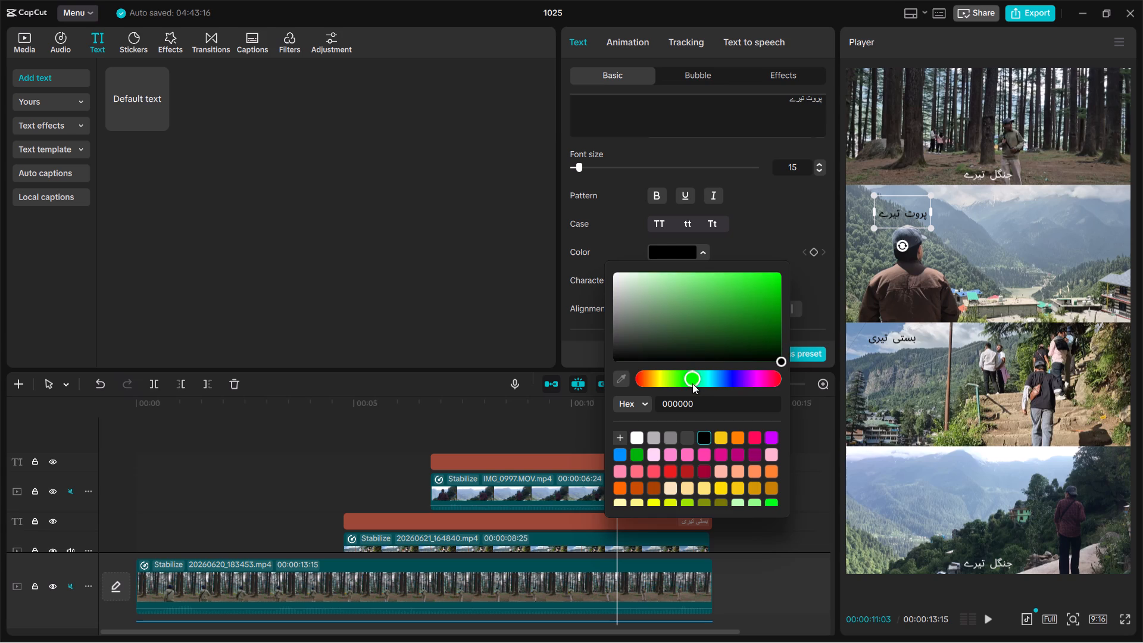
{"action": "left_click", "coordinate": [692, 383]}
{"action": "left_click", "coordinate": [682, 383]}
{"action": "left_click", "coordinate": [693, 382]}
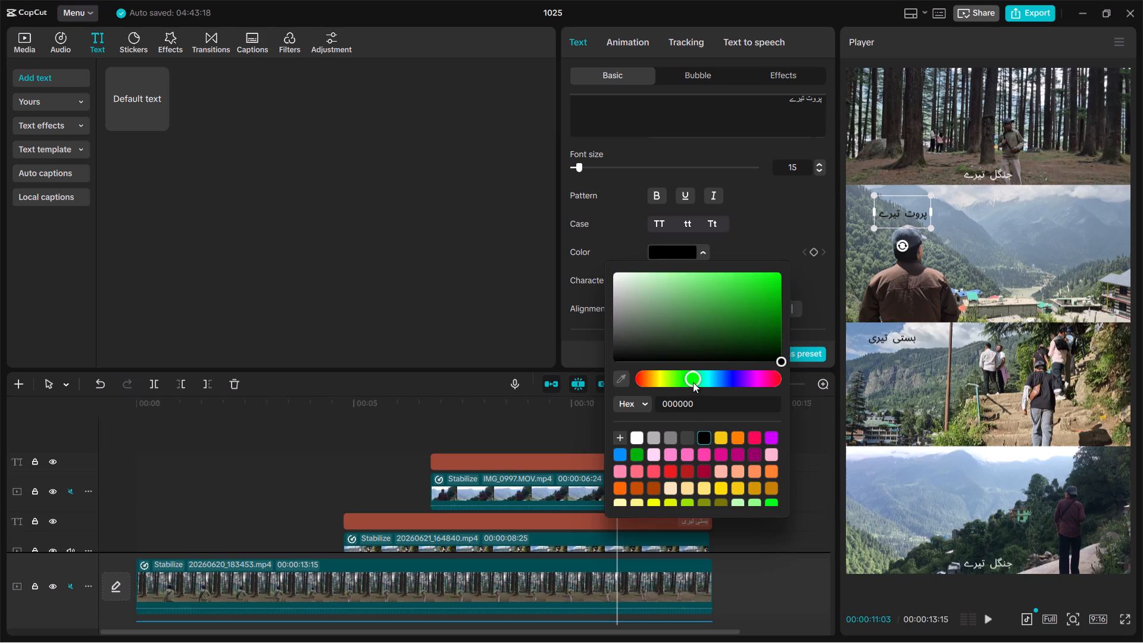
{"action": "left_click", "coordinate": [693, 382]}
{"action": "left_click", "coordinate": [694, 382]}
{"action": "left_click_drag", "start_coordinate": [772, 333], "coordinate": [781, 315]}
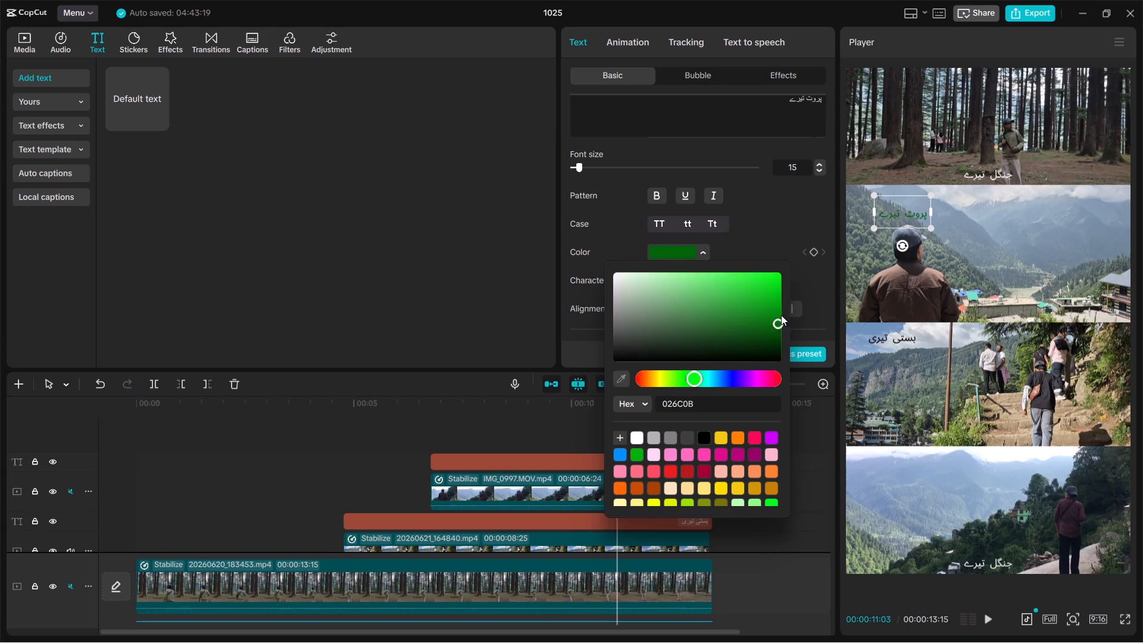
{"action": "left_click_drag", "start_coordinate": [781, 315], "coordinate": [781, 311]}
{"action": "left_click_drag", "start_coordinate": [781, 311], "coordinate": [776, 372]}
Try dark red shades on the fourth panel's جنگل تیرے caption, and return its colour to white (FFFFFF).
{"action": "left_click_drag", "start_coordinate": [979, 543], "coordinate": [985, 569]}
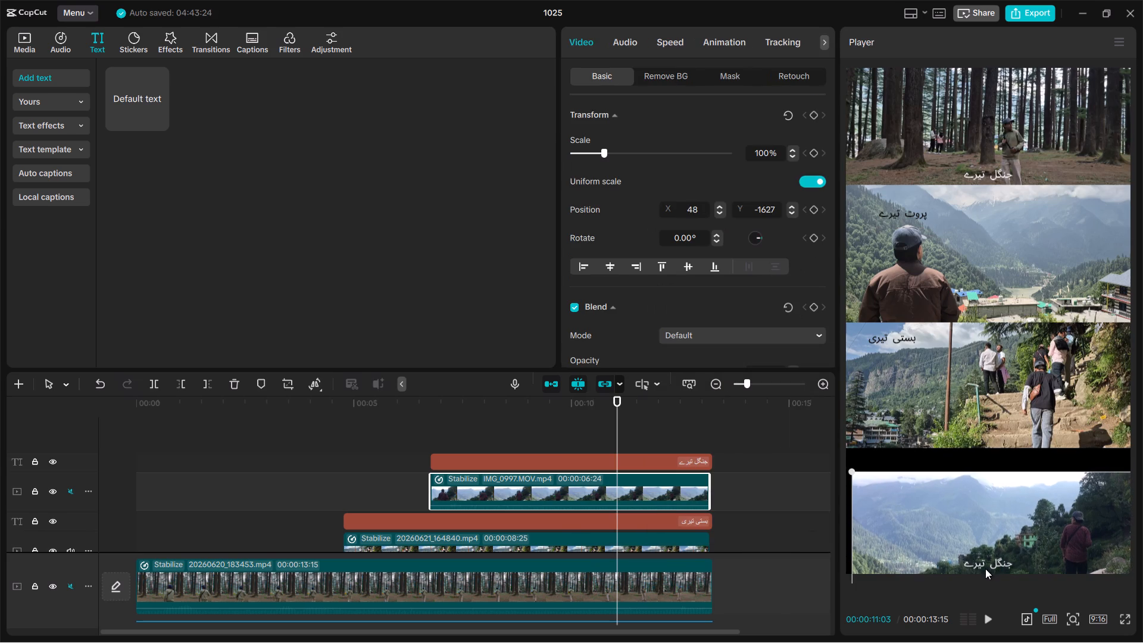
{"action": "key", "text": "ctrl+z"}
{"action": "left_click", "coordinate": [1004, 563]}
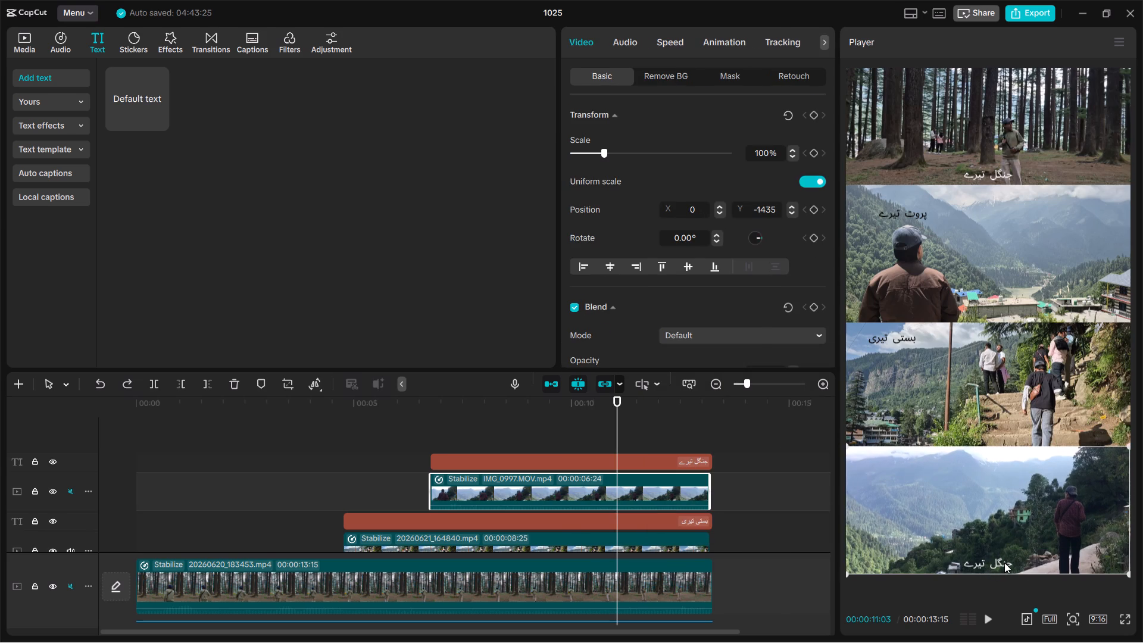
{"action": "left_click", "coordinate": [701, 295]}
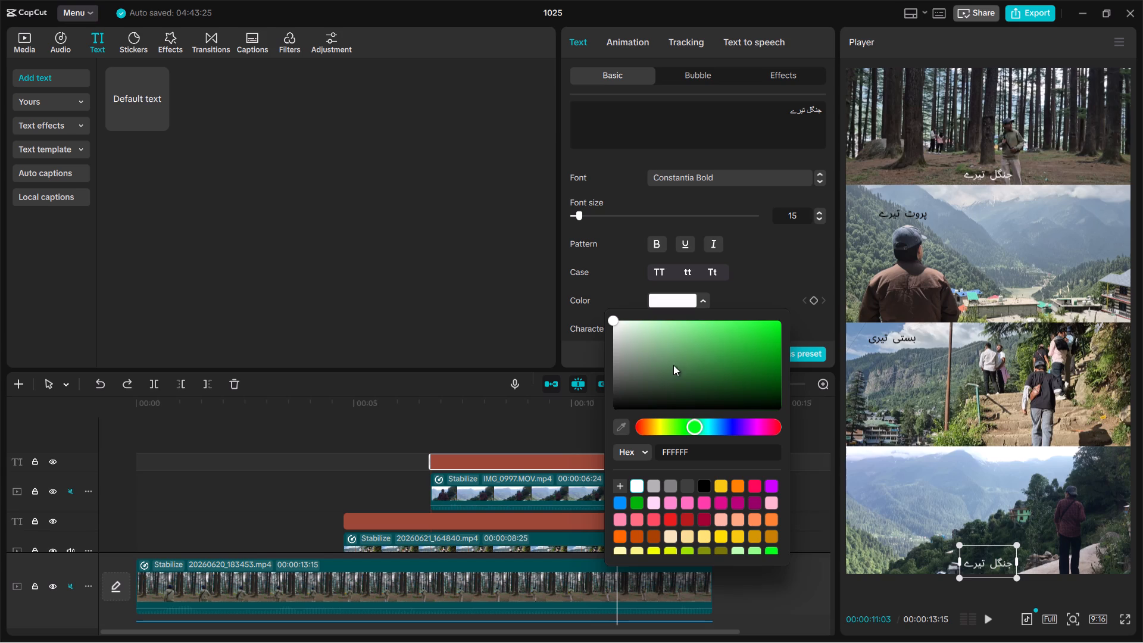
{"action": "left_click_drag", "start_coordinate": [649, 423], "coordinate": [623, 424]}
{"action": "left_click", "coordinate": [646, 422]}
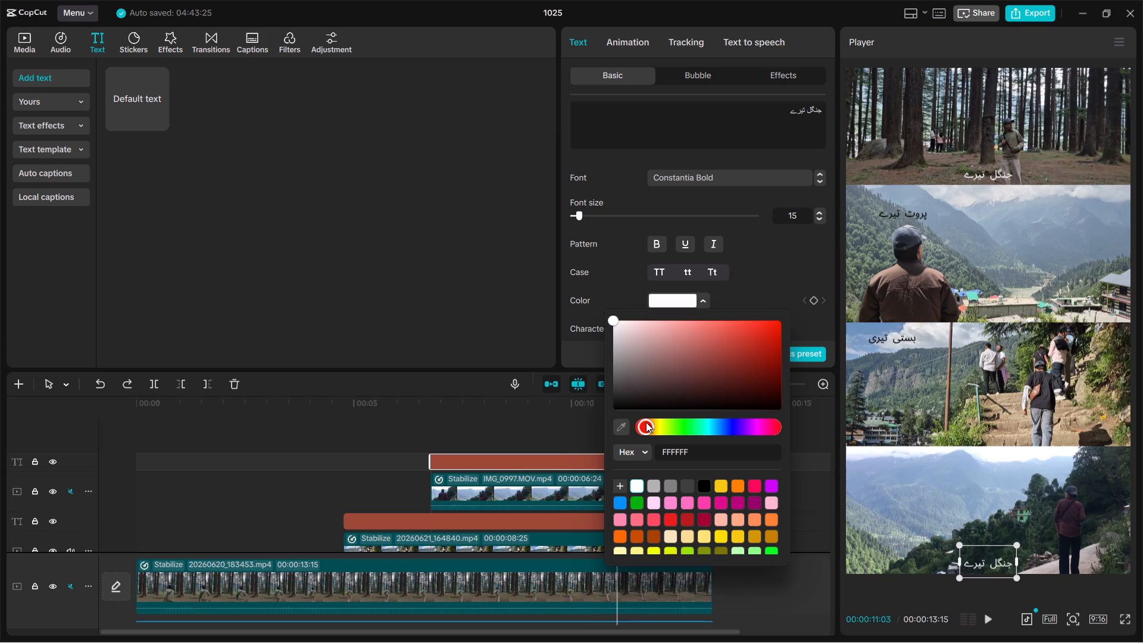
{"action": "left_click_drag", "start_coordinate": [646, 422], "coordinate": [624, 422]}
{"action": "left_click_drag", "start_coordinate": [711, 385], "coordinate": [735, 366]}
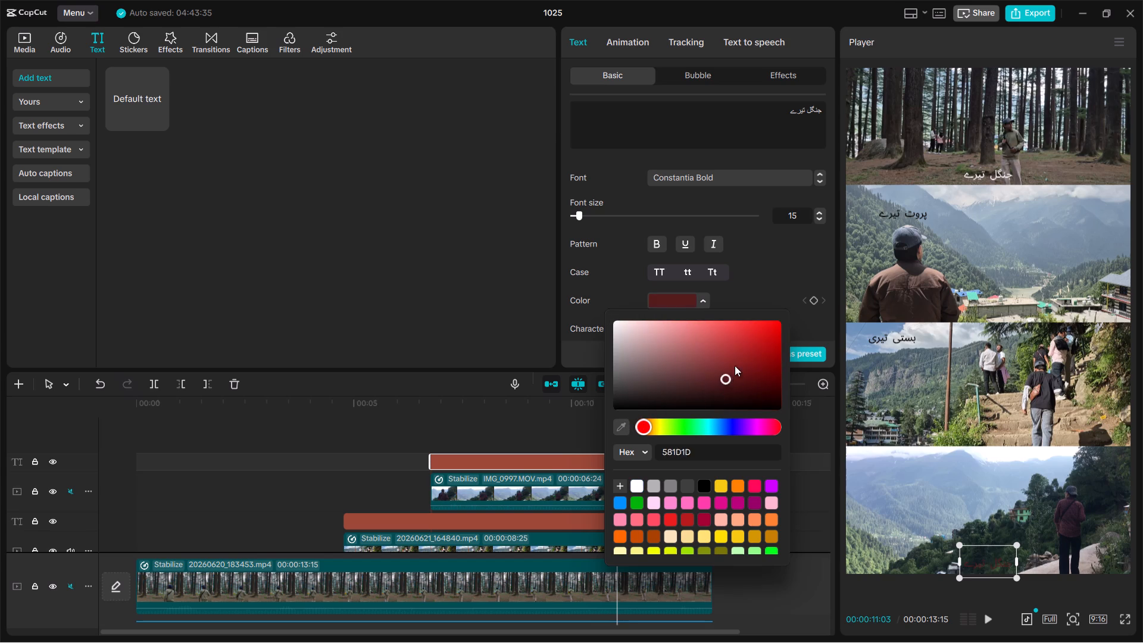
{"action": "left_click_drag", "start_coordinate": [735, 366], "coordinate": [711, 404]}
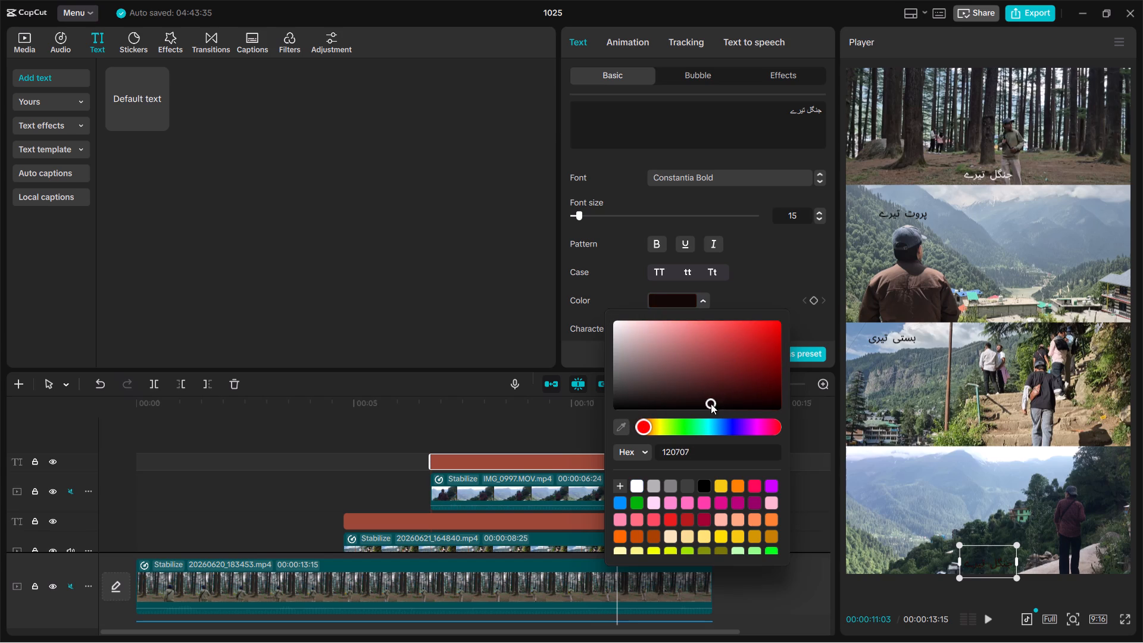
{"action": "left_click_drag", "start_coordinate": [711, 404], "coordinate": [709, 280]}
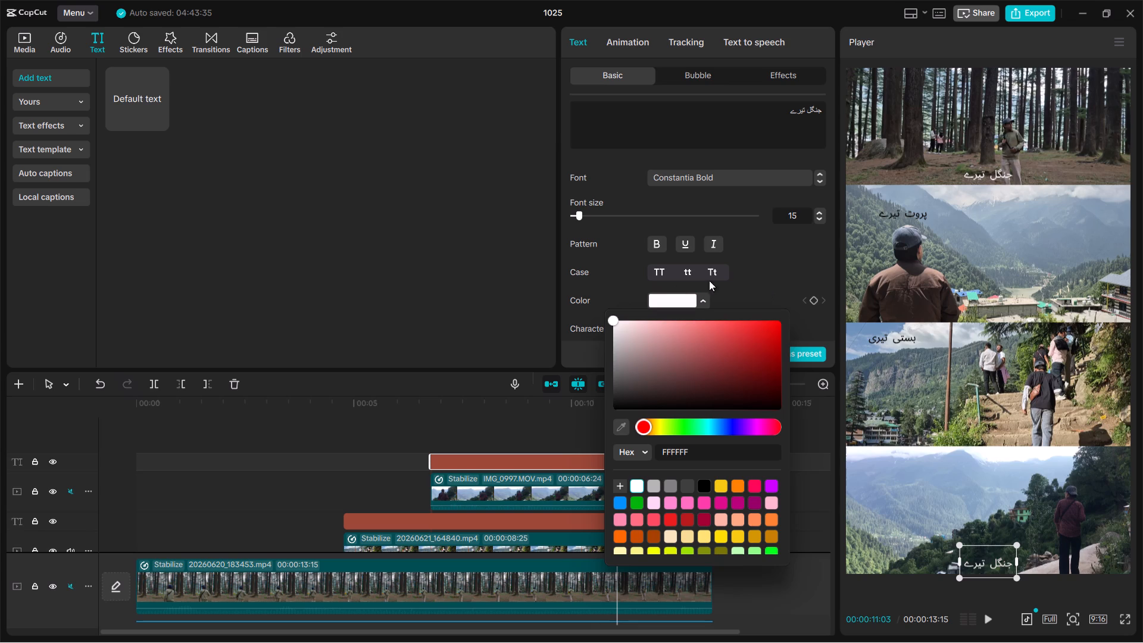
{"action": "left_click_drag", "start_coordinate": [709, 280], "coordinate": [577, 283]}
Recolour the بستی تیری caption on the third panel to dark red (890F0F).
{"action": "left_click", "coordinate": [883, 333]}
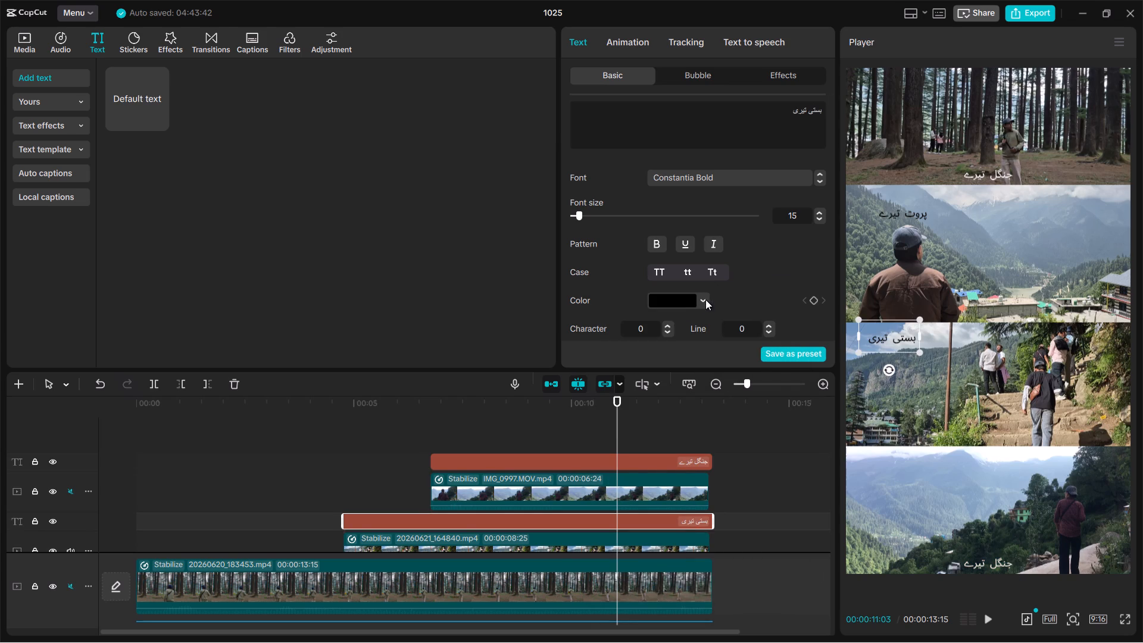
{"action": "left_click", "coordinate": [705, 299]}
{"action": "left_click_drag", "start_coordinate": [679, 363], "coordinate": [683, 366]}
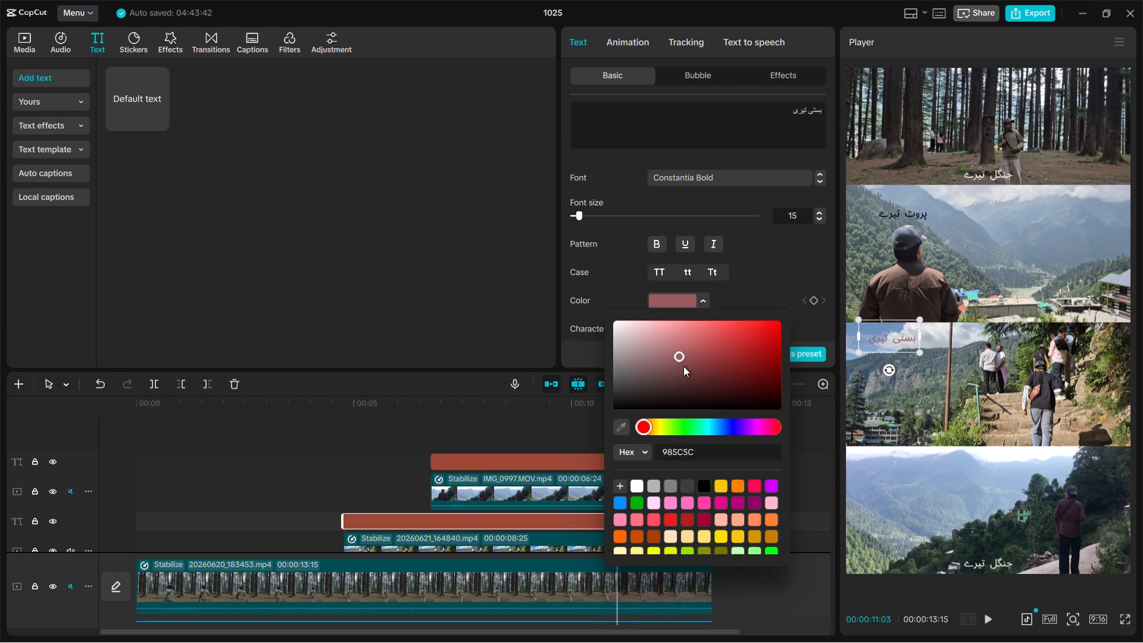
{"action": "left_click_drag", "start_coordinate": [683, 366], "coordinate": [689, 349]}
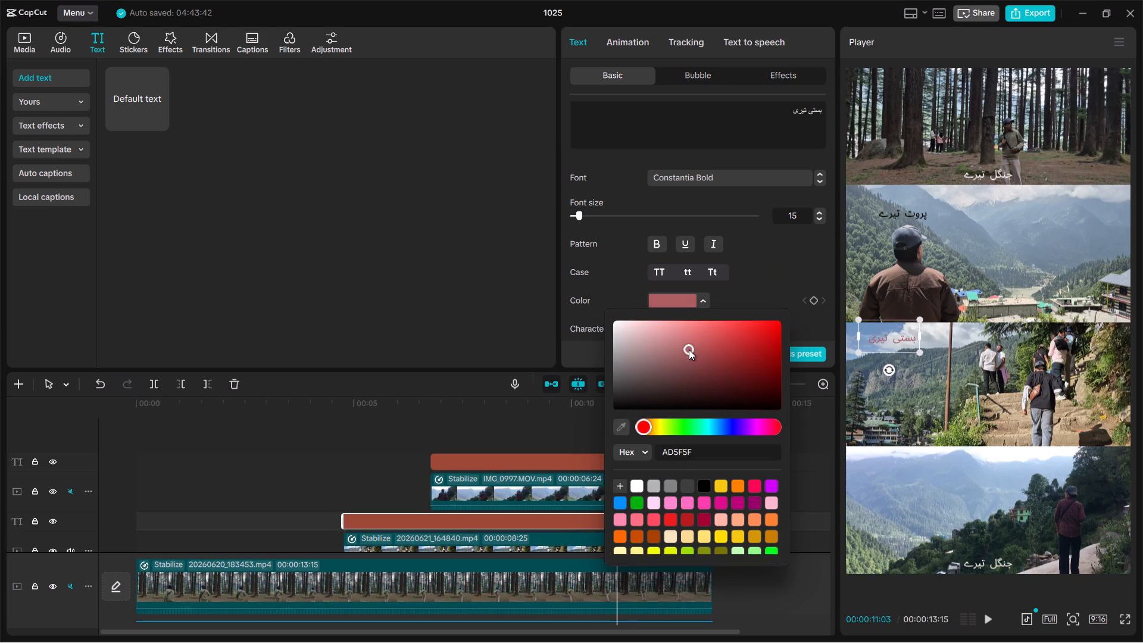
{"action": "left_click_drag", "start_coordinate": [689, 349], "coordinate": [735, 342]}
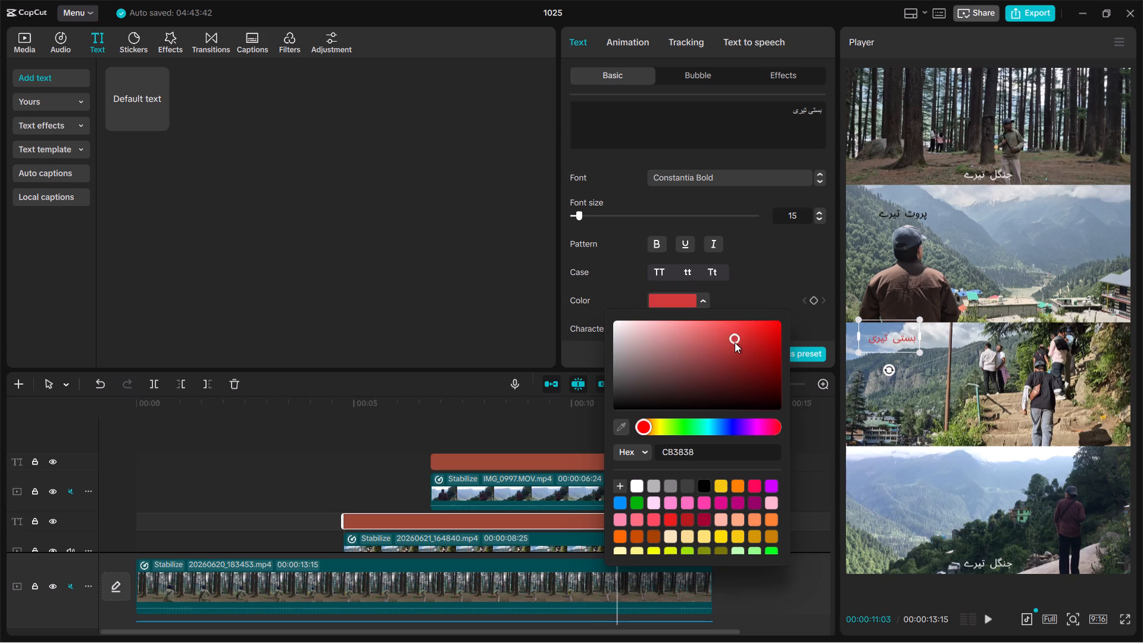
{"action": "left_click_drag", "start_coordinate": [735, 342], "coordinate": [728, 355]}
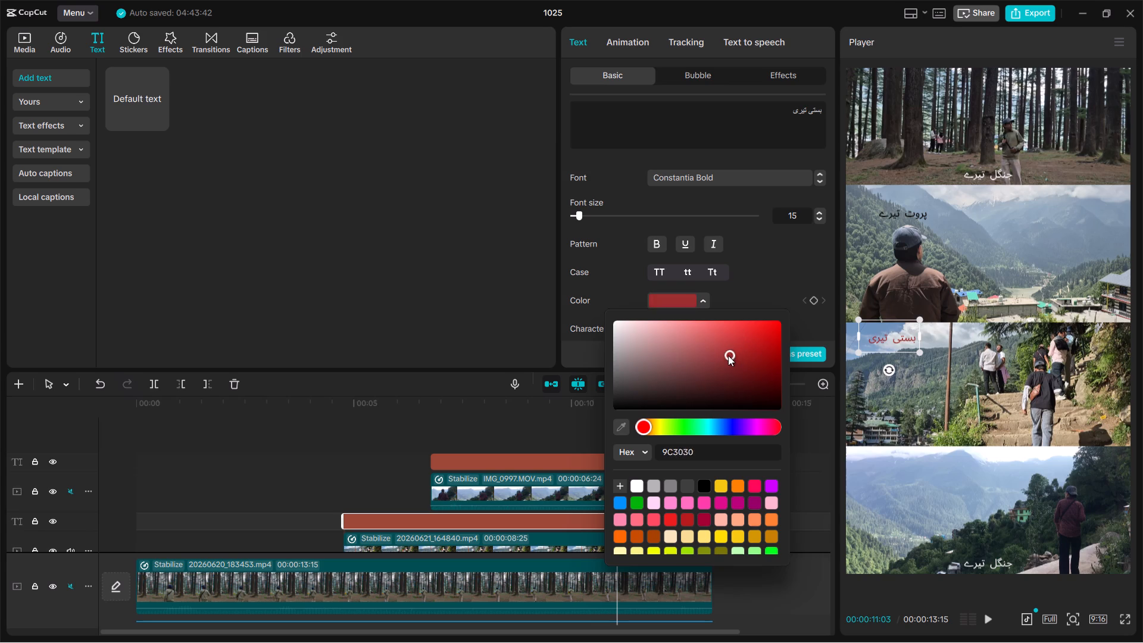
{"action": "left_click_drag", "start_coordinate": [728, 355], "coordinate": [762, 351]}
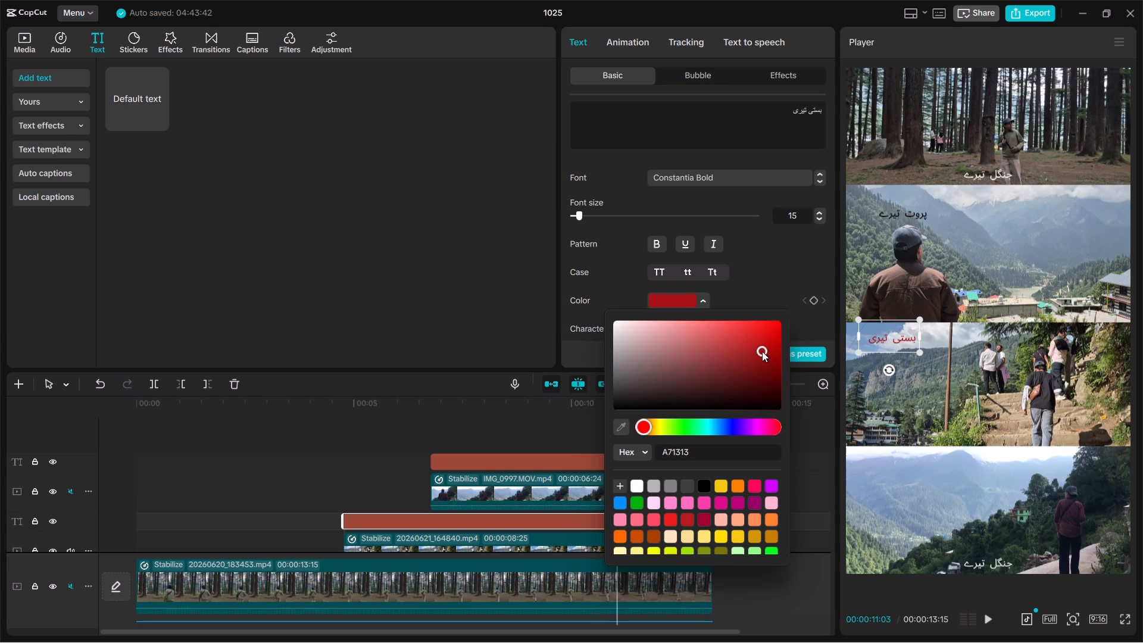
{"action": "left_click_drag", "start_coordinate": [762, 351], "coordinate": [763, 362]}
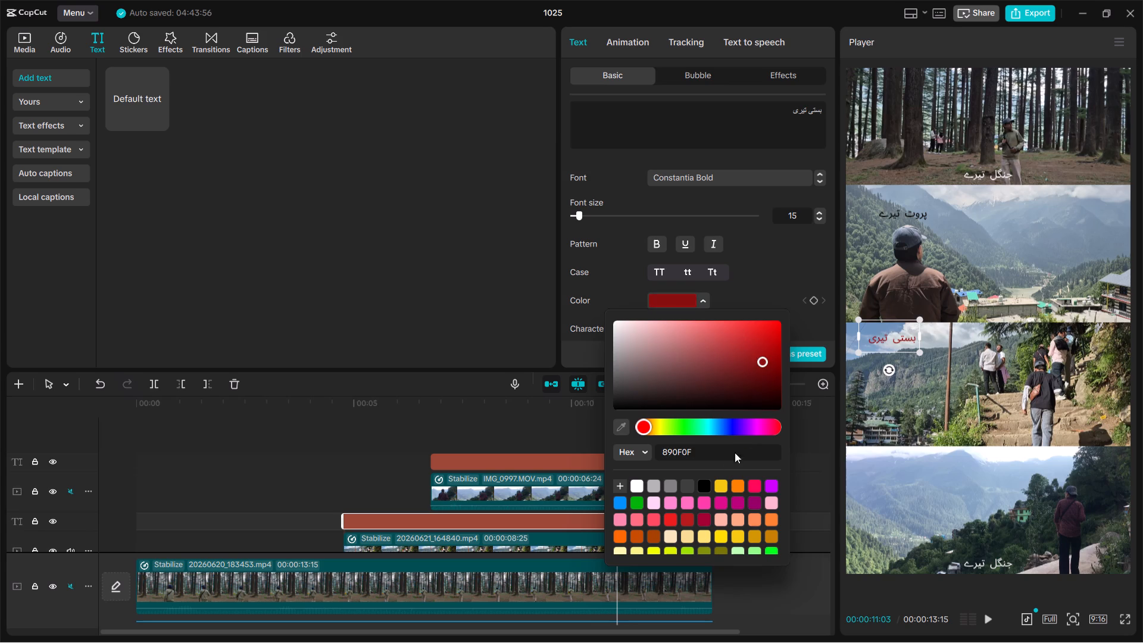
Try other reds on the third panel's بستی تیری caption and set its colour to deep dark red (630203).
{"action": "scroll", "coordinate": [717, 480], "scroll_direction": "down", "scroll_amount": 1}
{"action": "left_click", "coordinate": [703, 500]}
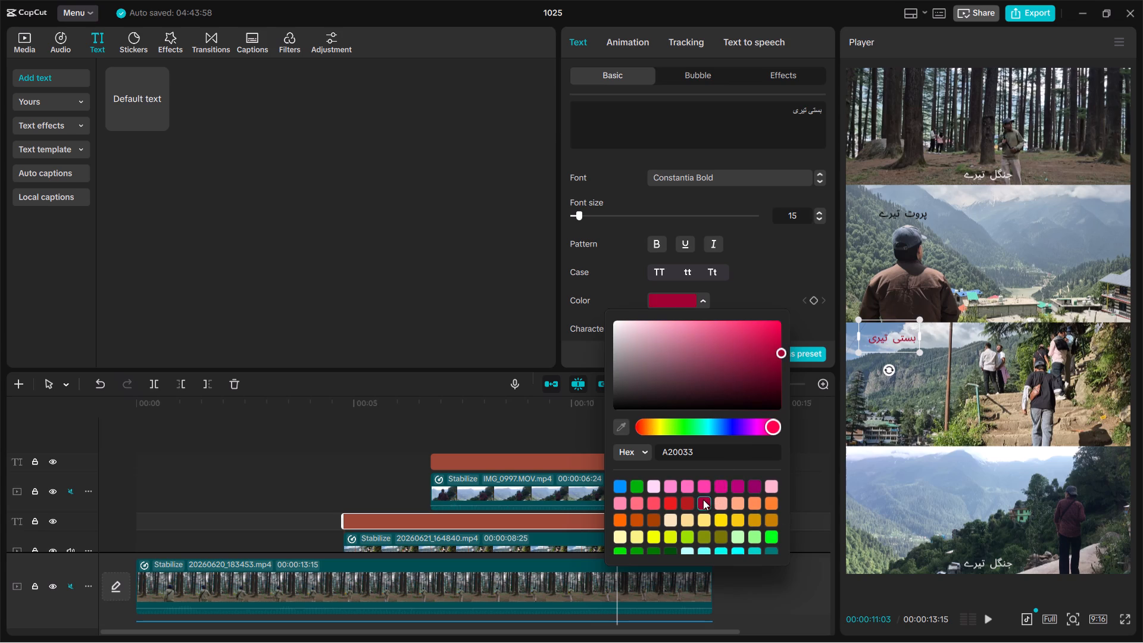
{"action": "scroll", "coordinate": [720, 480], "scroll_direction": "up", "scroll_amount": 1}
{"action": "left_click", "coordinate": [687, 513]}
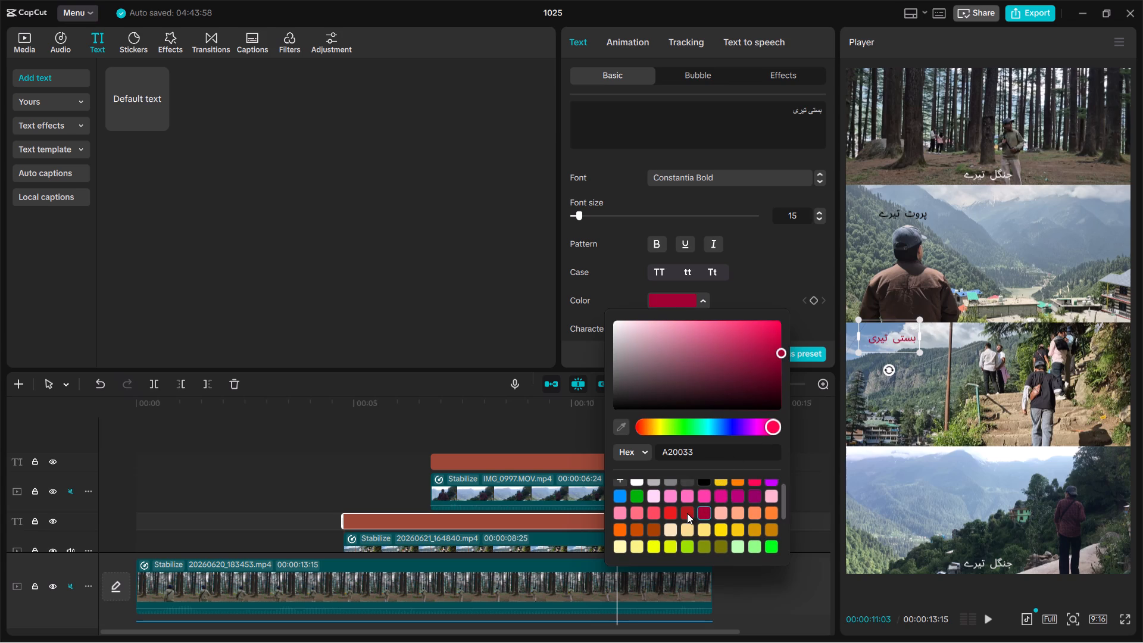
{"action": "left_click_drag", "start_coordinate": [751, 345], "coordinate": [762, 371]}
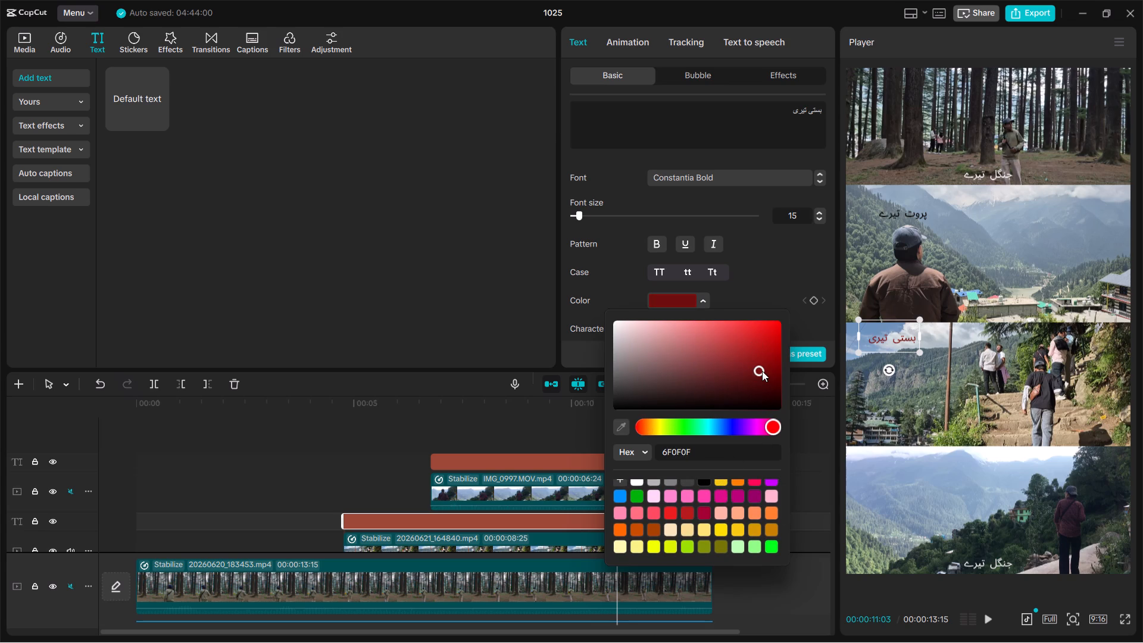
{"action": "left_click_drag", "start_coordinate": [762, 371], "coordinate": [750, 372]}
{"action": "left_click_drag", "start_coordinate": [750, 372], "coordinate": [778, 375]}
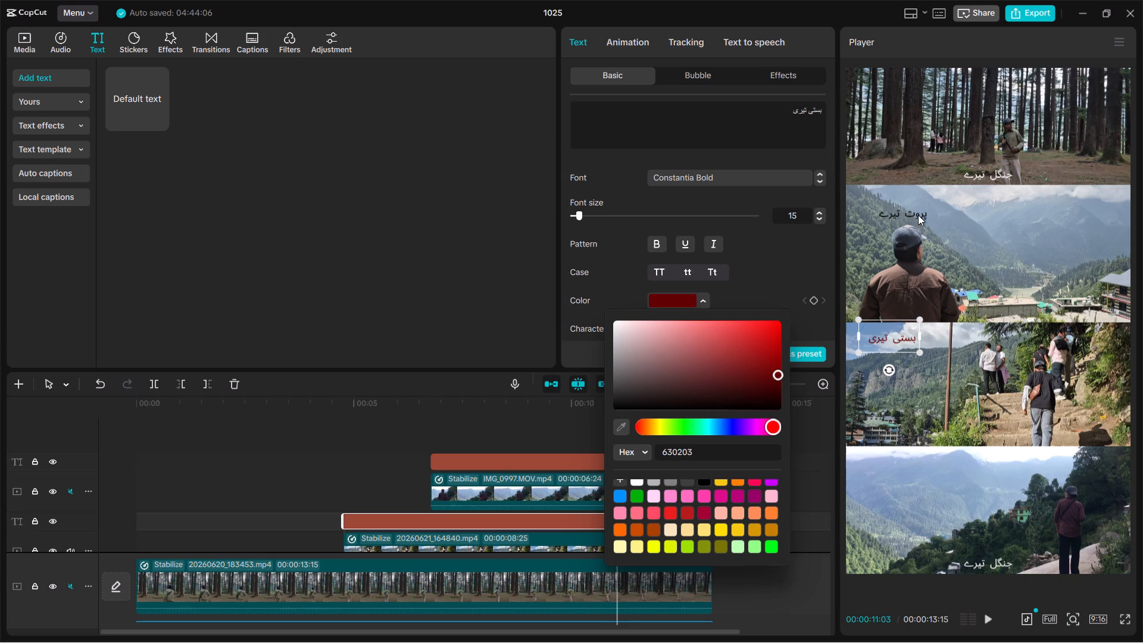
Increase the font size of the captions on all four panels to 16.
{"action": "left_click", "coordinate": [918, 215]}
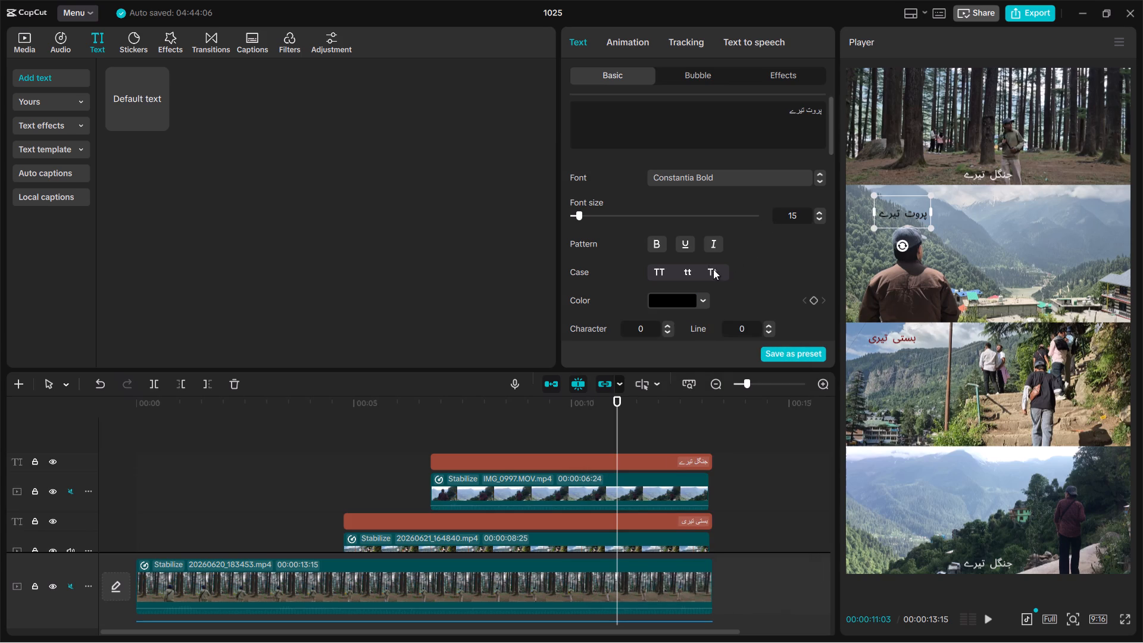
{"action": "left_click", "coordinate": [821, 214]}
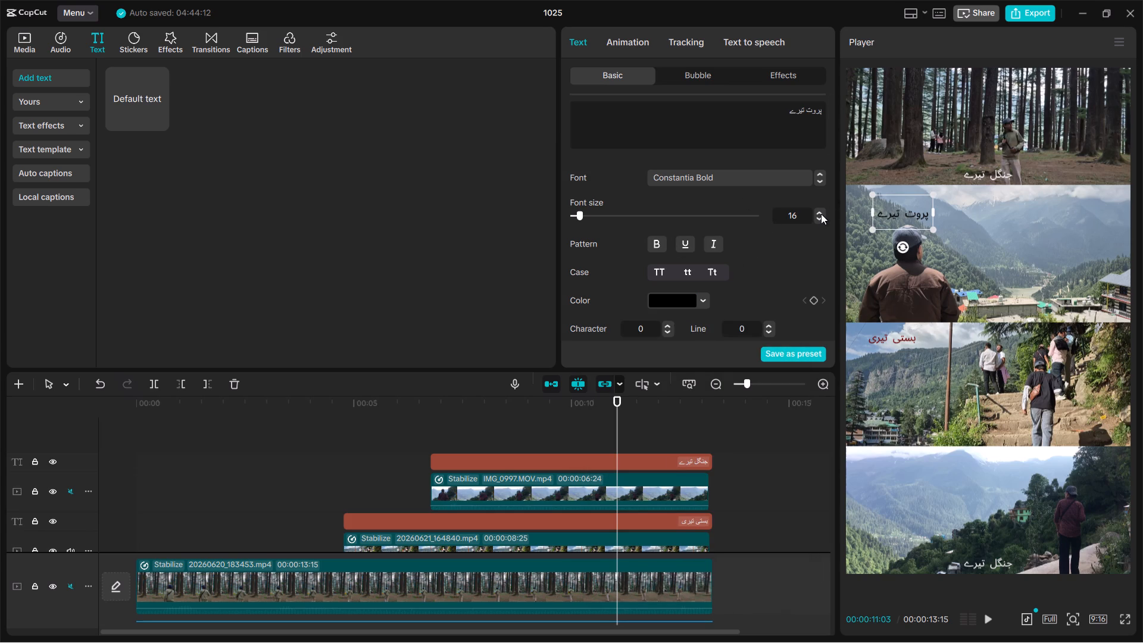
{"action": "left_click", "coordinate": [916, 215]}
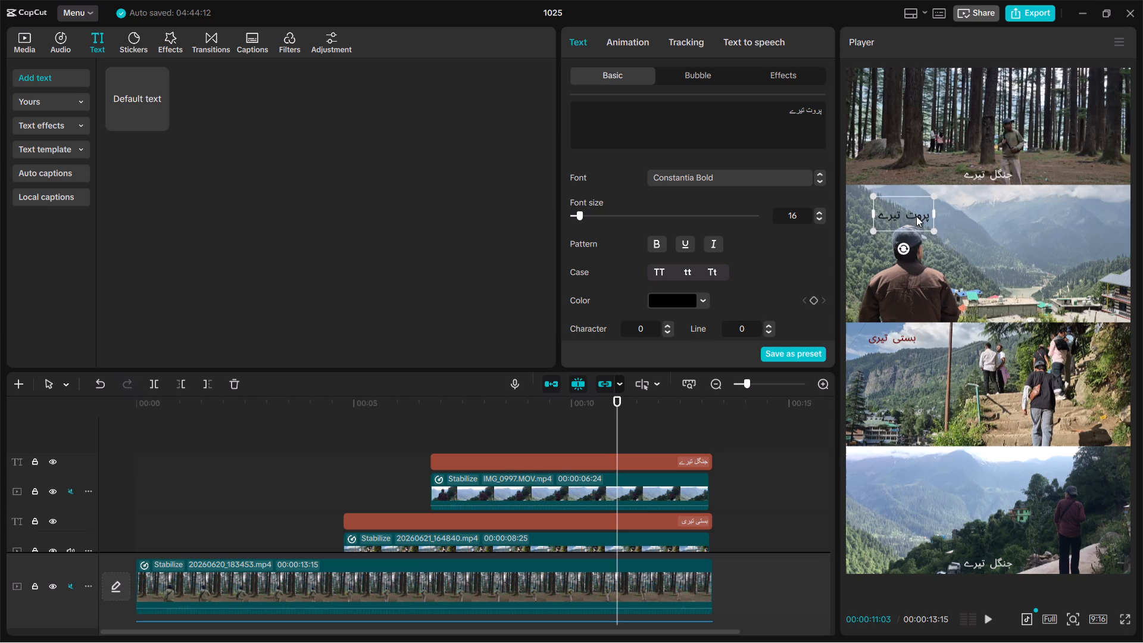
{"action": "left_click", "coordinate": [984, 168]}
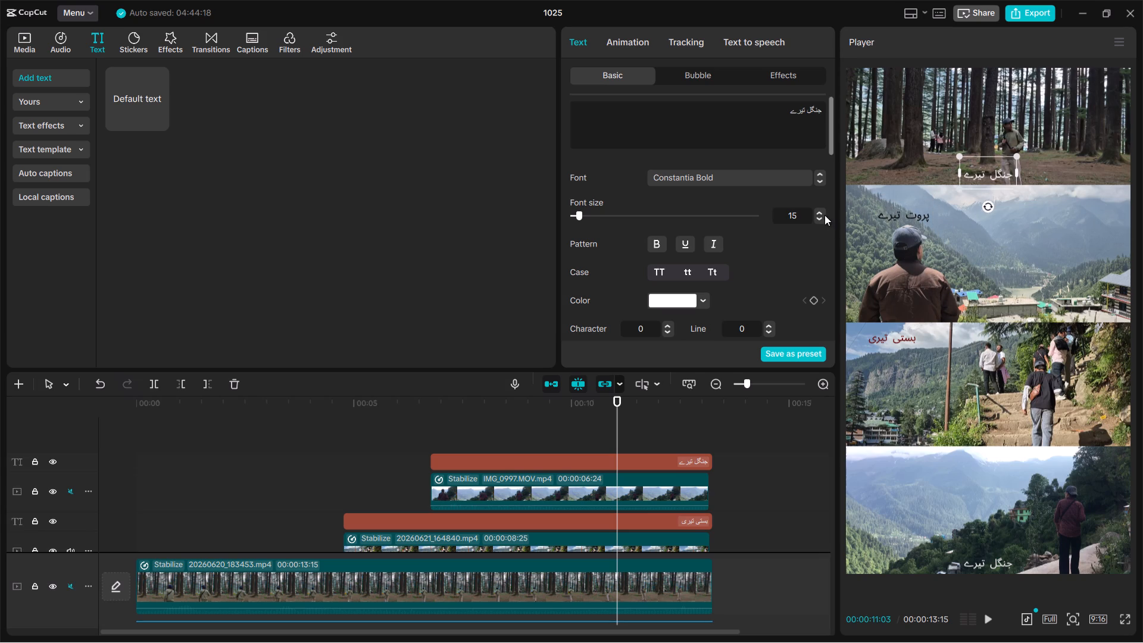
{"action": "left_click", "coordinate": [820, 214]}
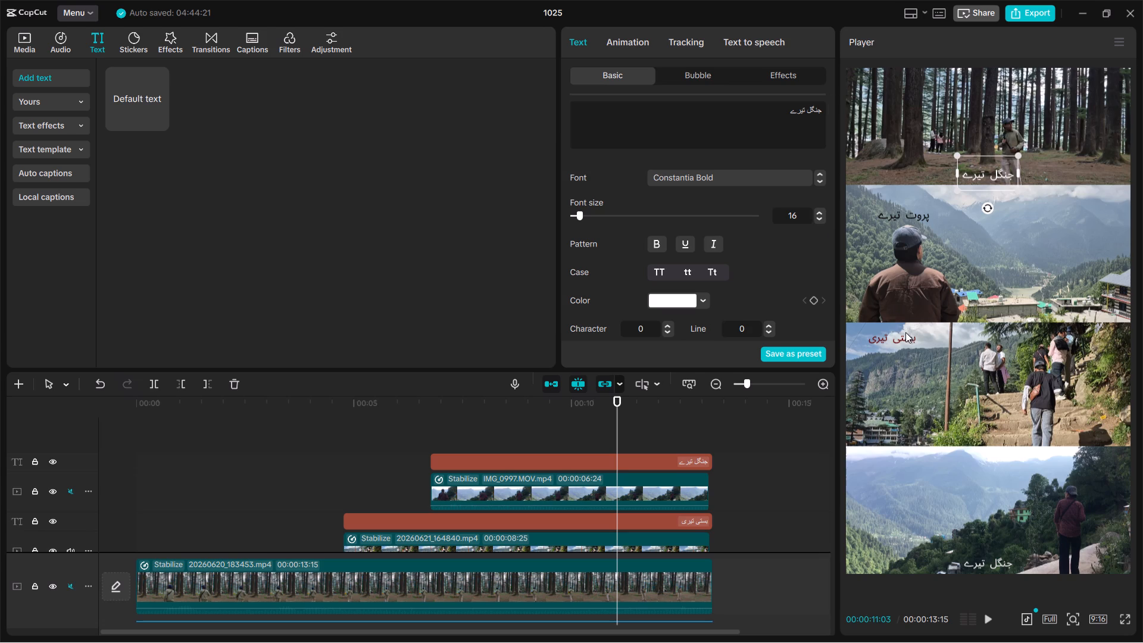
{"action": "left_click", "coordinate": [901, 343]}
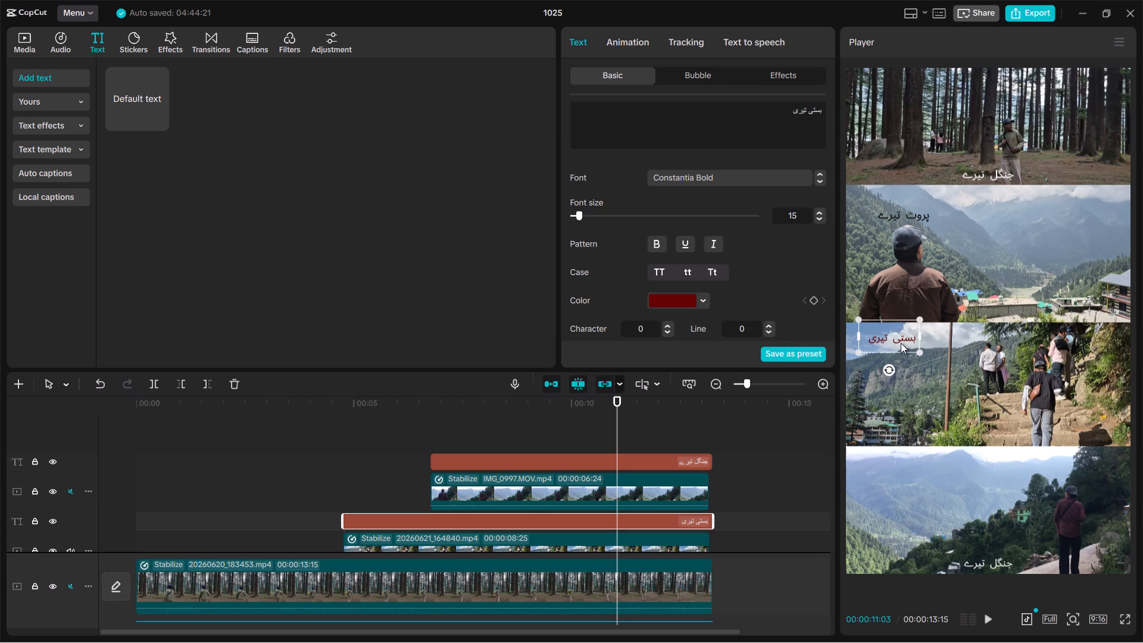
{"action": "left_click", "coordinate": [819, 210]}
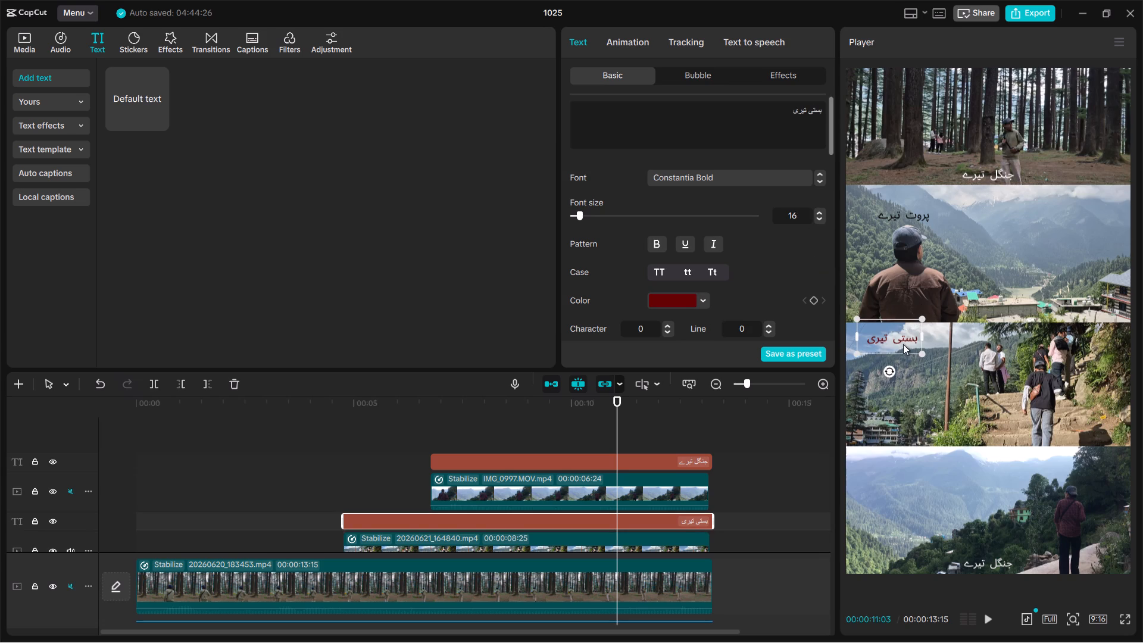
{"action": "left_click", "coordinate": [996, 559]}
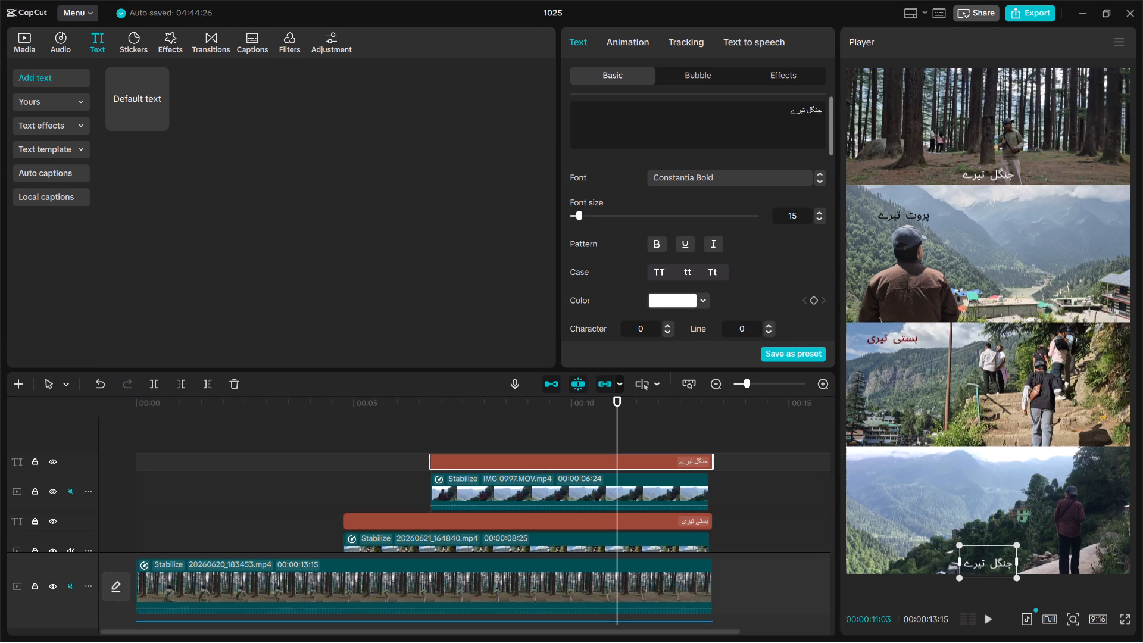
{"action": "left_click", "coordinate": [822, 215]}
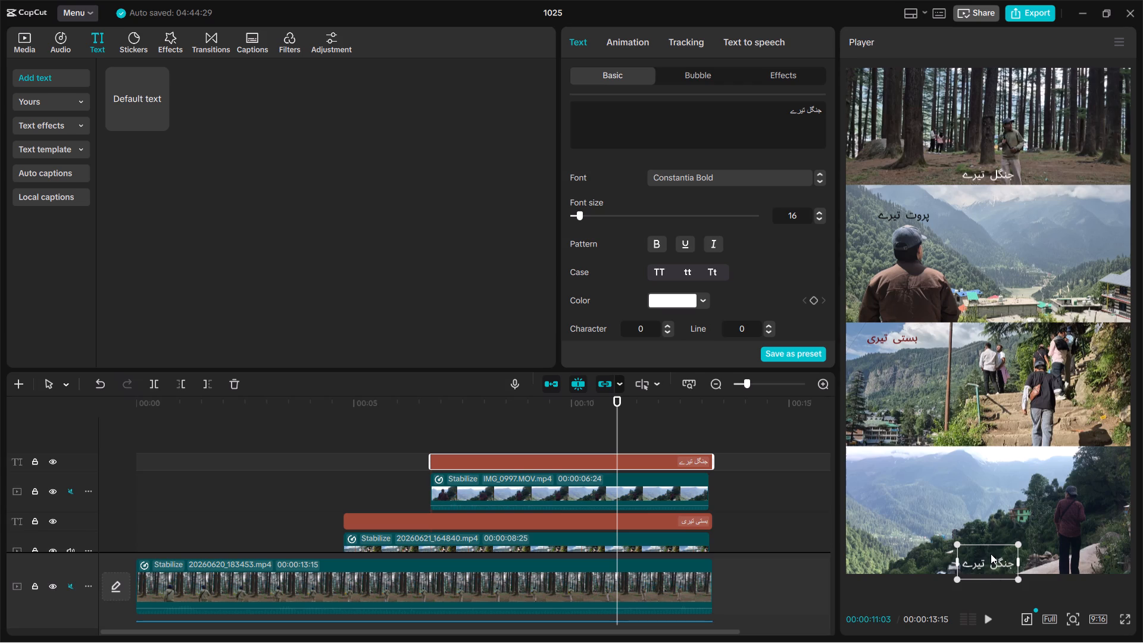
Move the fourth panel's جنگل تیرے caption slightly upward, keeping it horizontally centred just above the frame's bottom edge.
{"action": "left_click", "coordinate": [991, 551]}
{"action": "left_click_drag", "start_coordinate": [994, 564], "coordinate": [988, 553]}
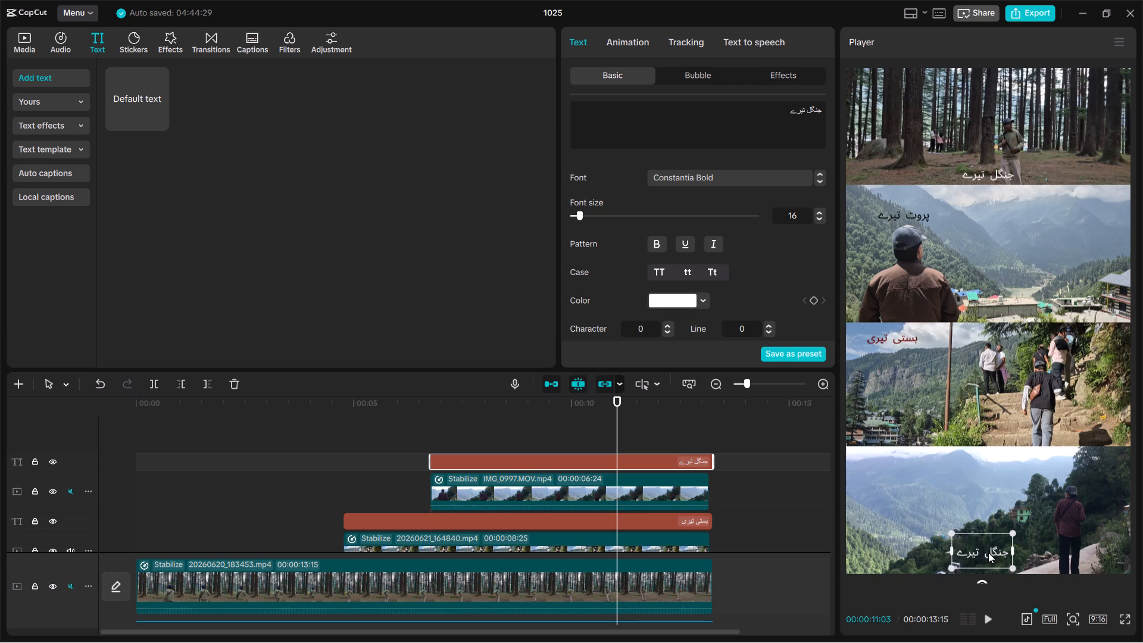
{"action": "left_click_drag", "start_coordinate": [988, 553], "coordinate": [992, 557]}
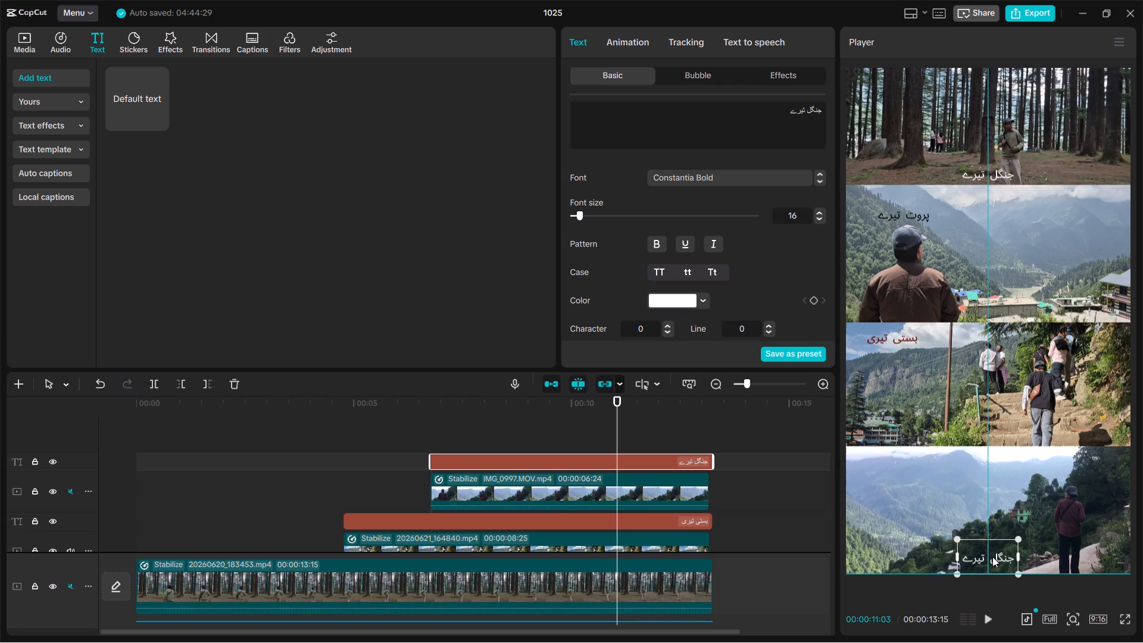
{"action": "left_click_drag", "start_coordinate": [992, 557], "coordinate": [992, 554]}
Copy صحرا تیرا from the extracted Urdu text in Chrome and replace the fourth panel's caption text with it in CapCut.
{"action": "scroll", "coordinate": [773, 510], "scroll_direction": "down", "scroll_amount": 1}
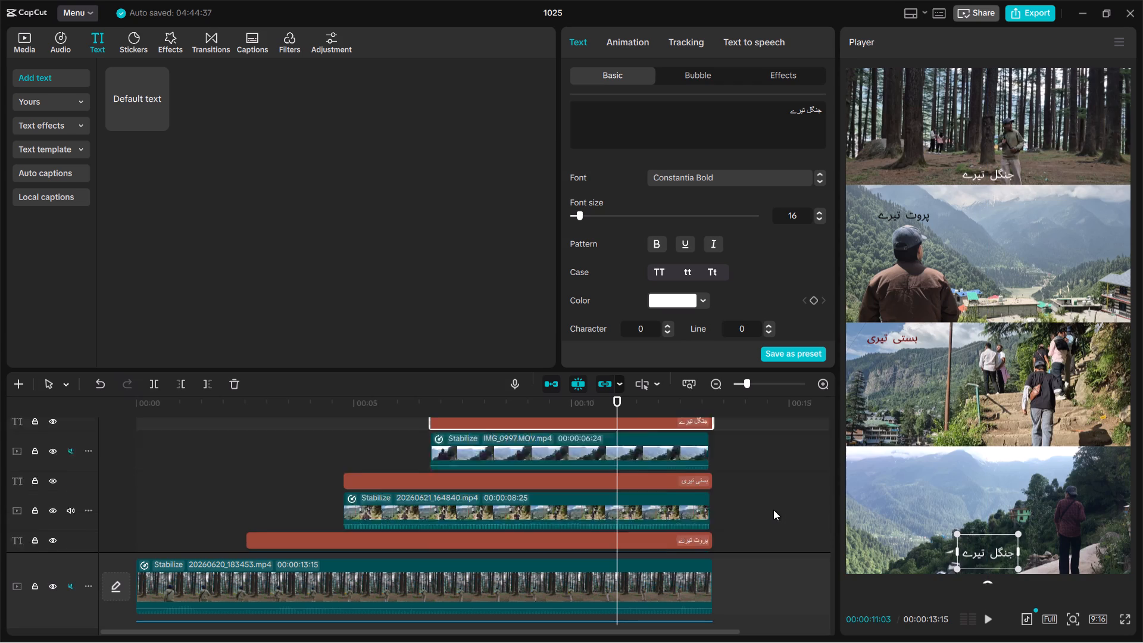
{"action": "scroll", "coordinate": [773, 510], "scroll_direction": "down", "scroll_amount": 1}
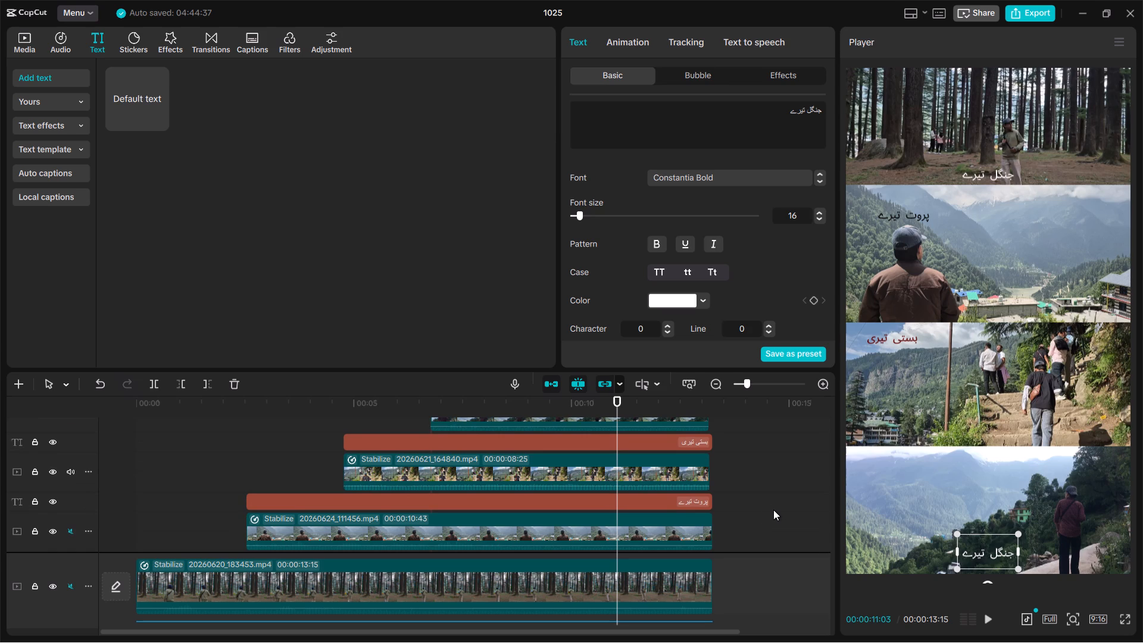
{"action": "key", "text": "alt+Tab"}
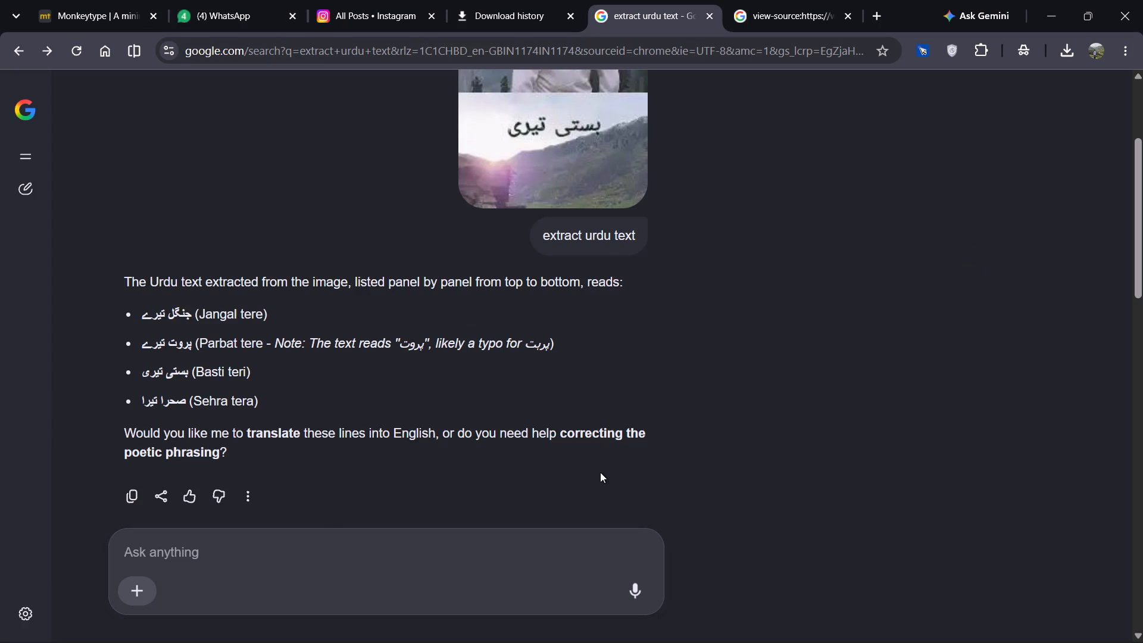
{"action": "key", "text": "alt+Tab"}
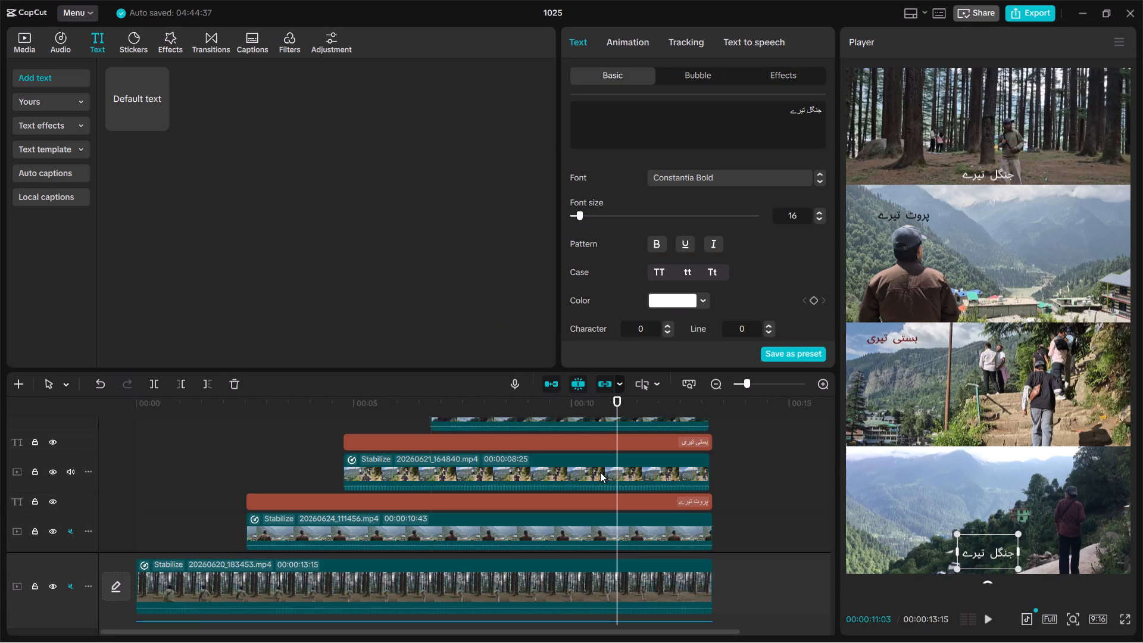
{"action": "key", "text": "alt+Tab"}
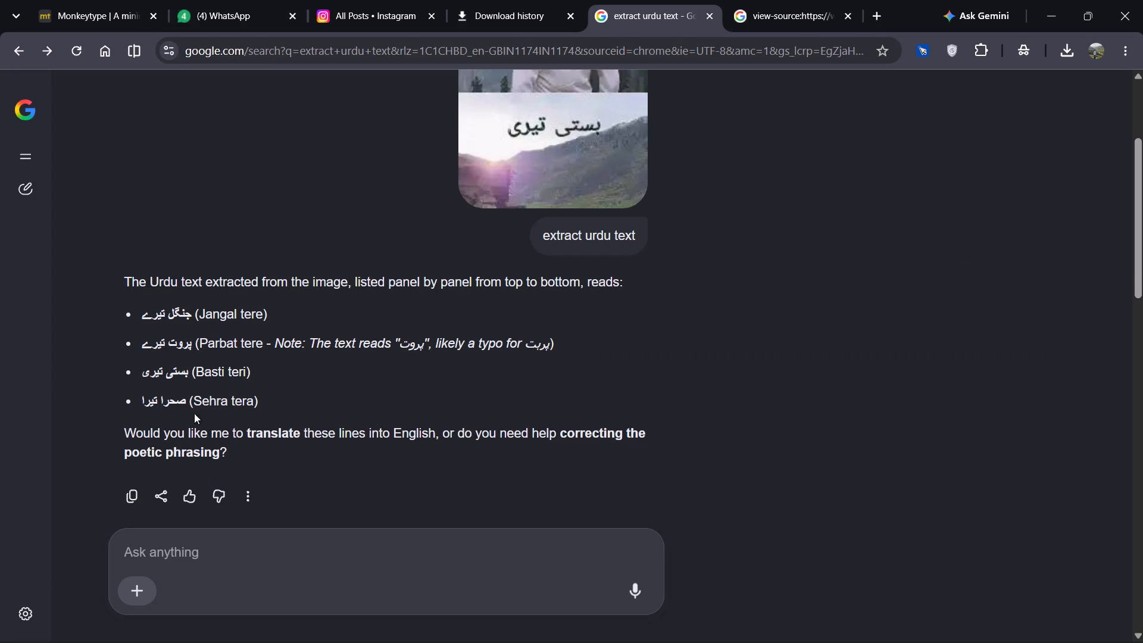
{"action": "left_click_drag", "start_coordinate": [185, 404], "coordinate": [134, 402]}
{"action": "key", "text": "ctrl+c"}
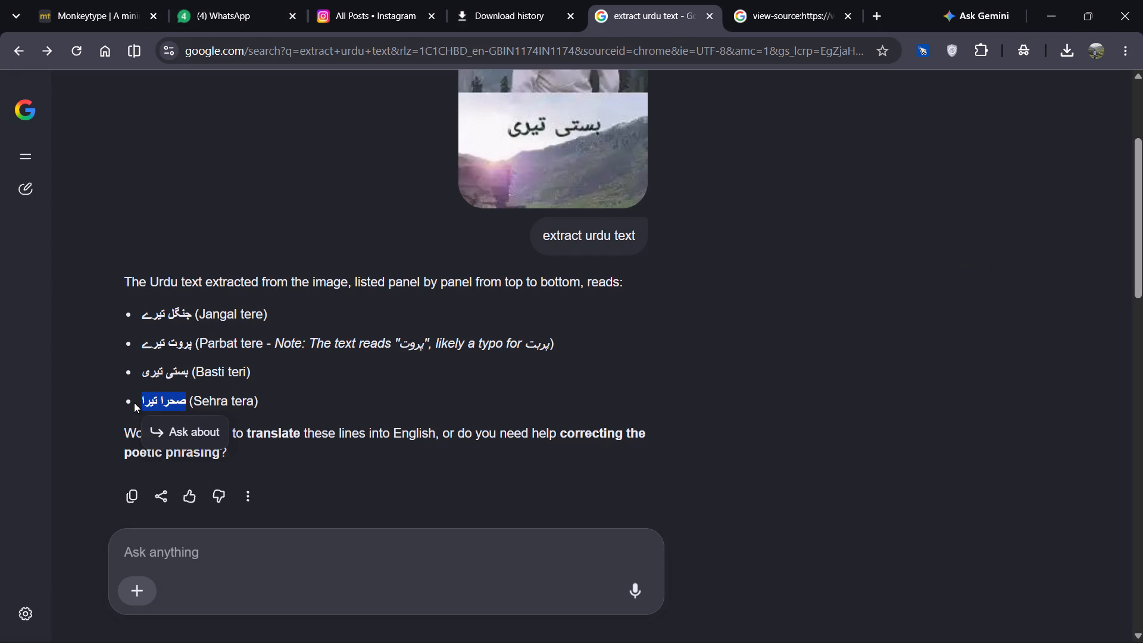
{"action": "key", "text": "alt+Tab"}
{"action": "scroll", "coordinate": [557, 538], "scroll_direction": "up", "scroll_amount": 2}
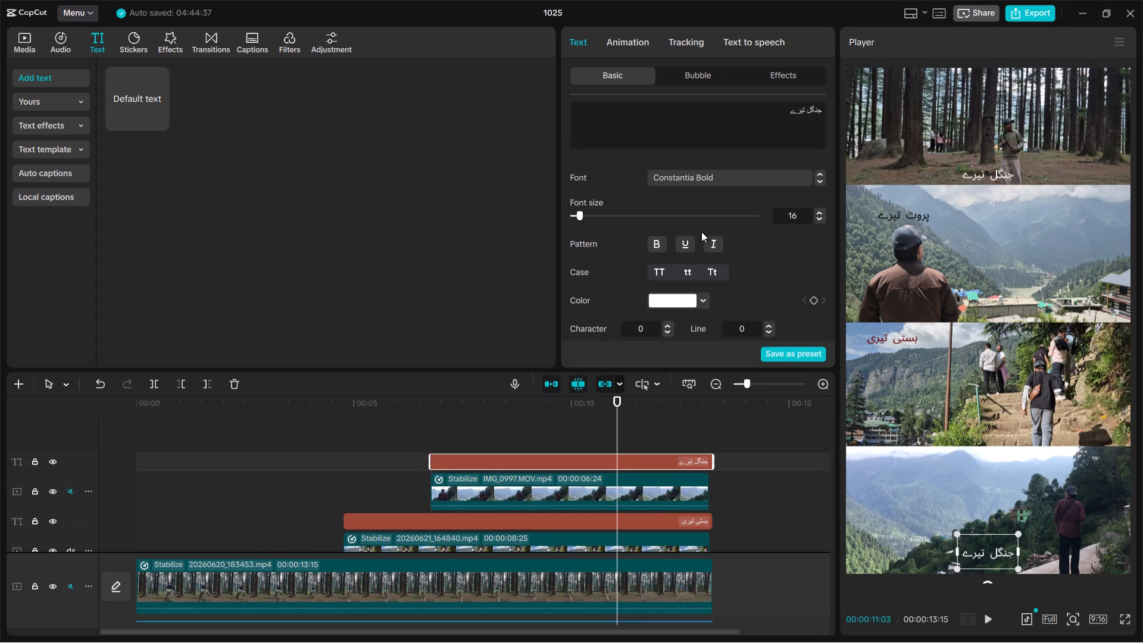
{"action": "left_click", "coordinate": [728, 128]}
{"action": "key", "text": "ctrl+a"}
{"action": "key", "text": "ctrl+v"}
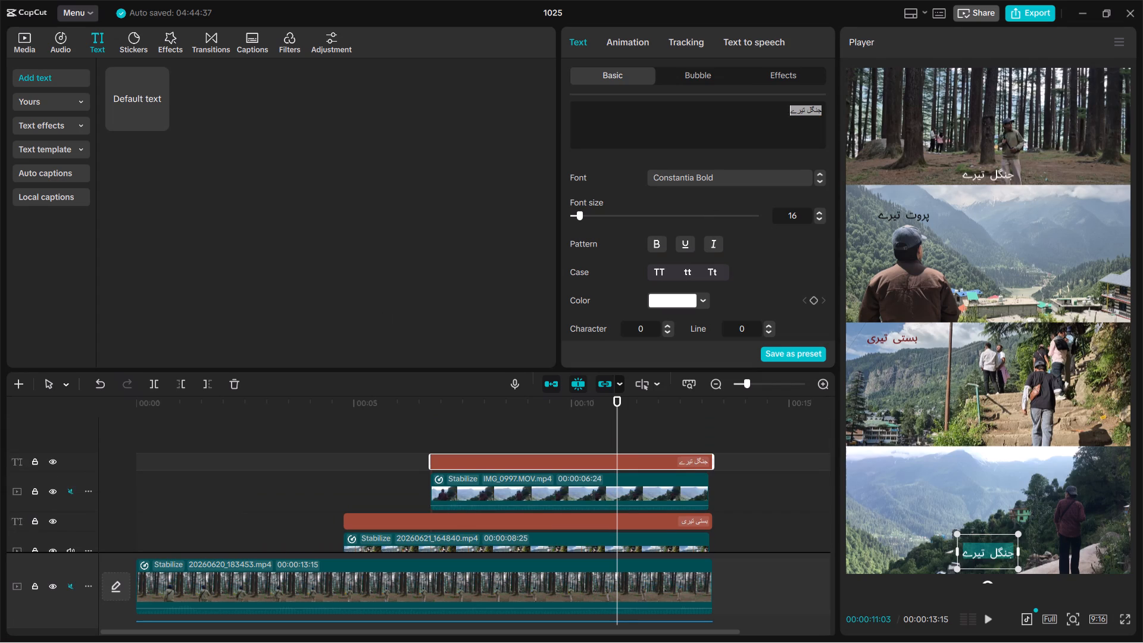
{"action": "left_click", "coordinate": [760, 480]}
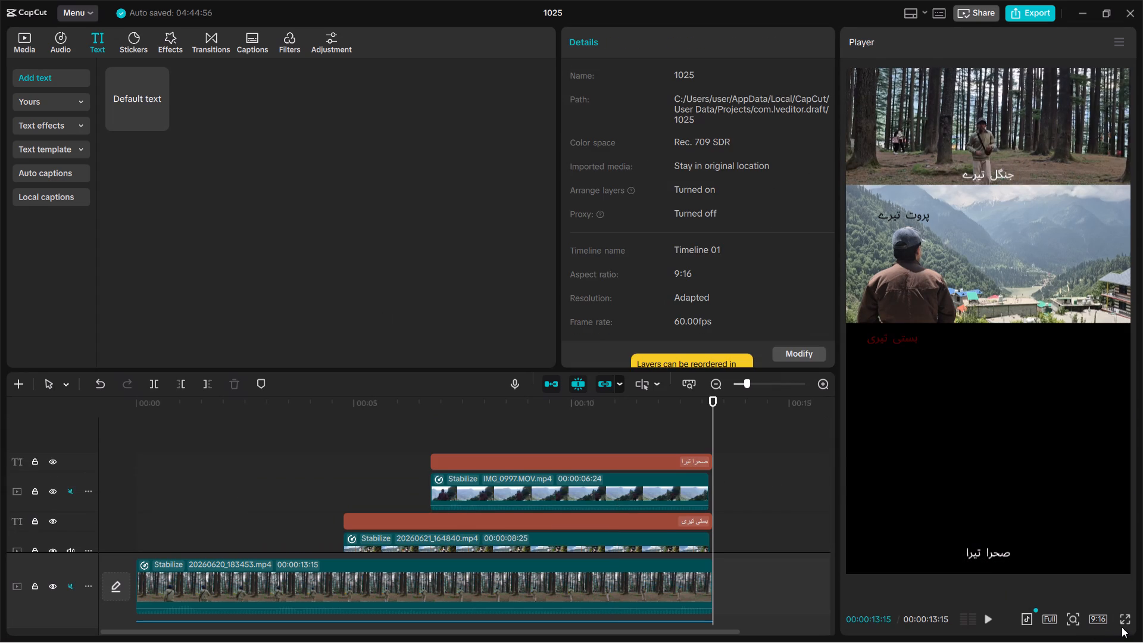
Trim the ends of the صحرا تیرا and بستی تیری captions to line up with the ends of their video clips.
{"action": "scroll", "coordinate": [736, 469], "scroll_direction": "up", "scroll_amount": 9, "text": "ctrl"}
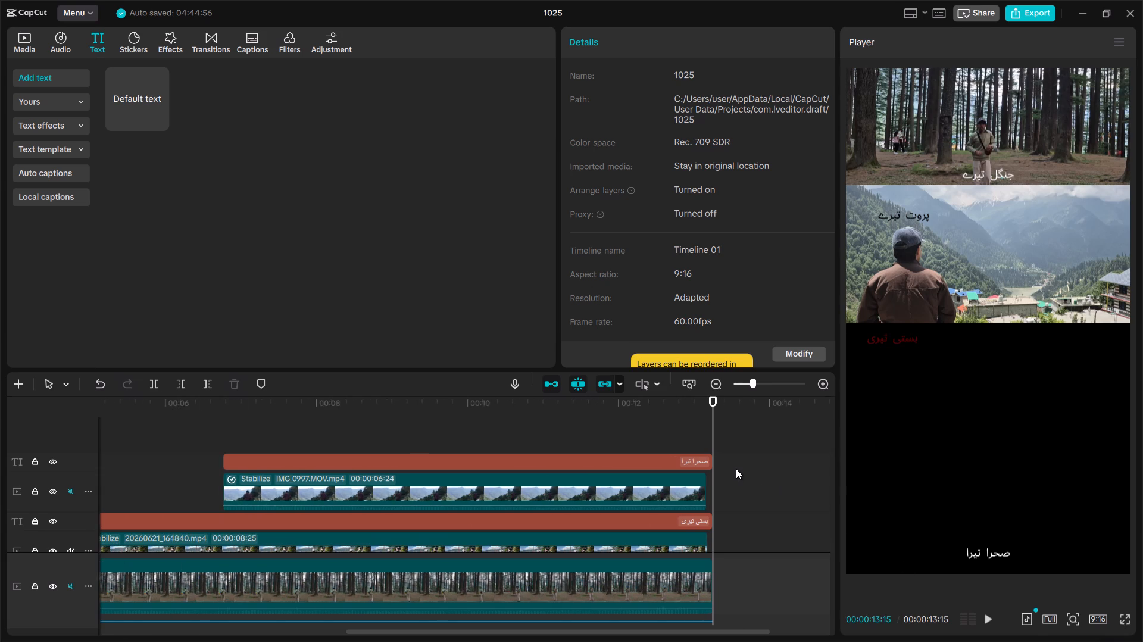
{"action": "scroll", "coordinate": [736, 469], "scroll_direction": "up", "scroll_amount": 8, "text": "ctrl"}
{"action": "left_click", "coordinate": [701, 458]}
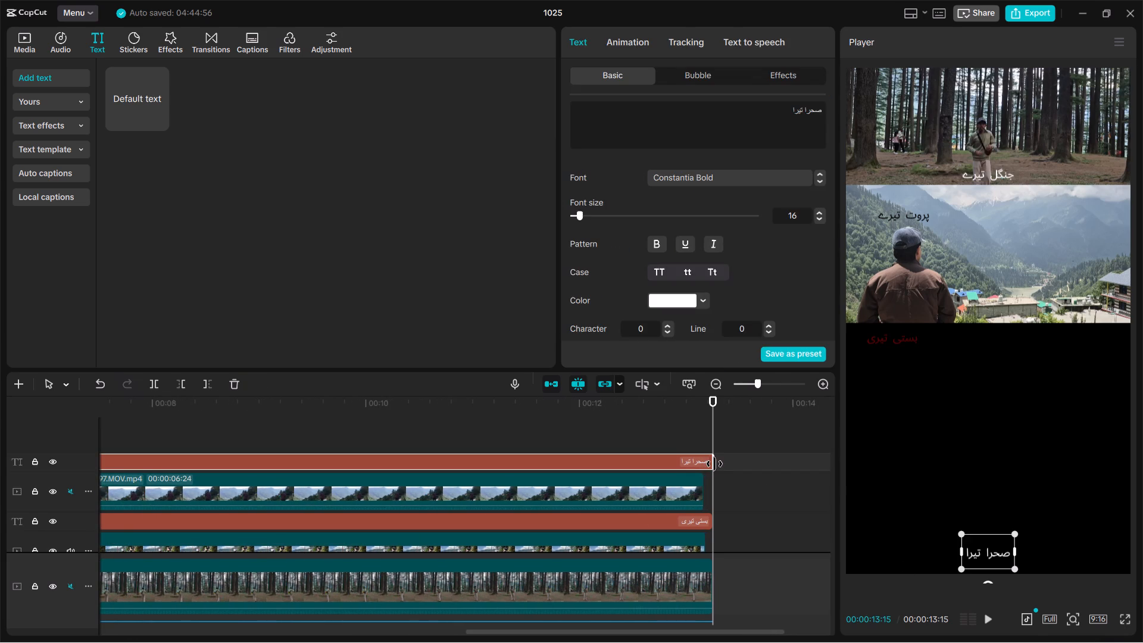
{"action": "left_click_drag", "start_coordinate": [714, 464], "coordinate": [702, 478]}
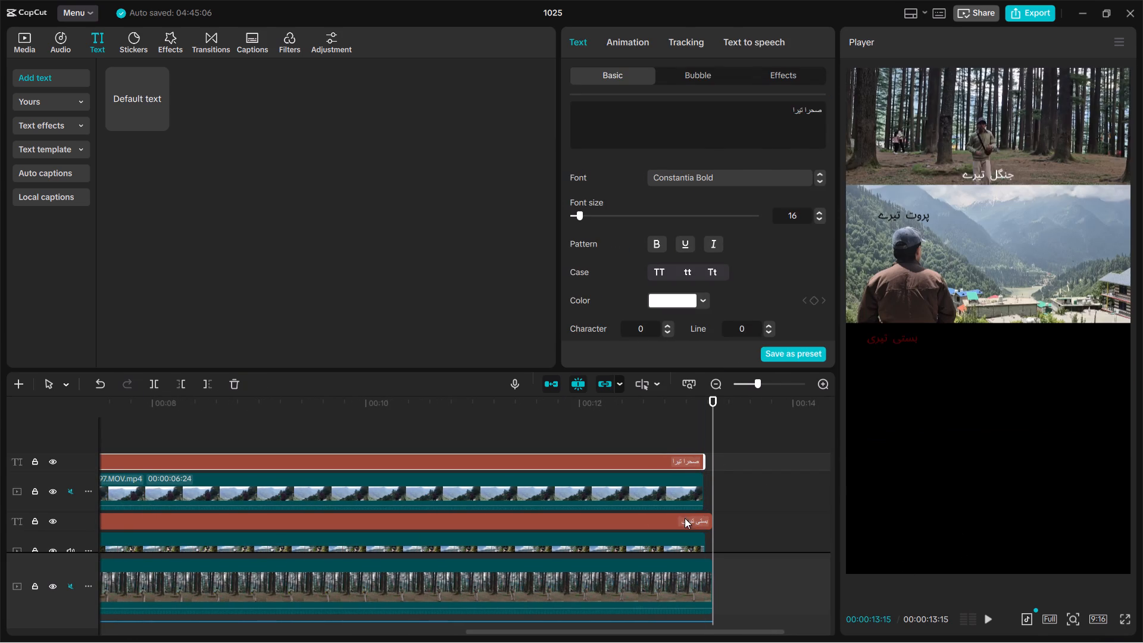
{"action": "left_click", "coordinate": [683, 519]}
{"action": "left_click_drag", "start_coordinate": [711, 519], "coordinate": [699, 526]}
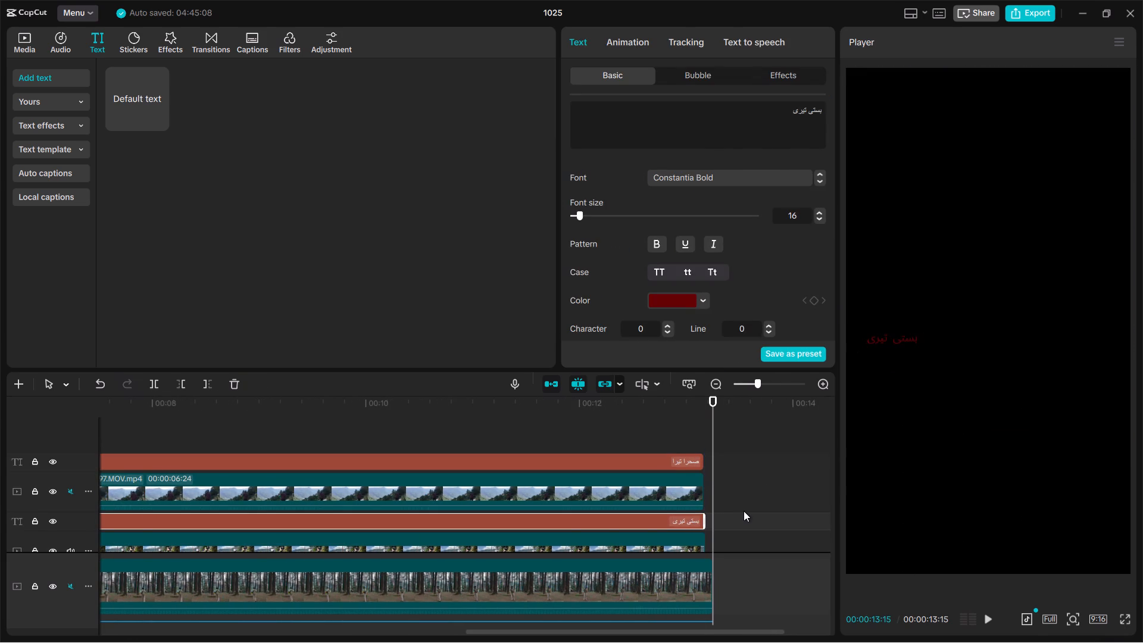
Play the reel from the beginning in full screen to review the captions and timing.
{"action": "scroll", "coordinate": [744, 511], "scroll_direction": "down", "scroll_amount": 1}
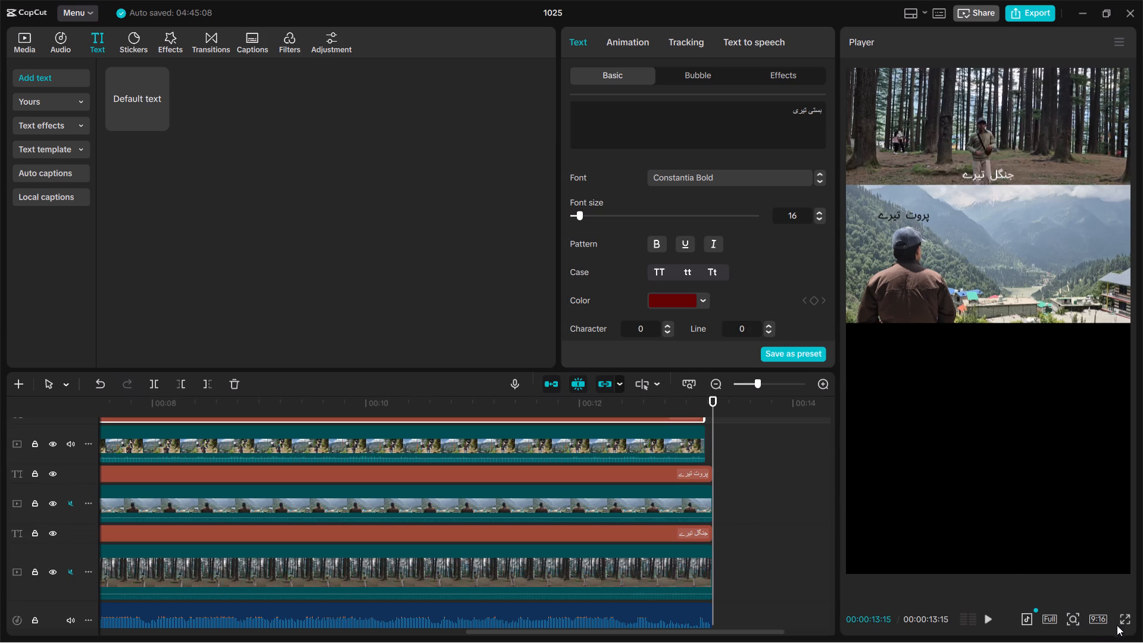
{"action": "left_click", "coordinate": [1124, 616]}
{"action": "left_click_drag", "start_coordinate": [513, 573], "coordinate": [489, 575]}
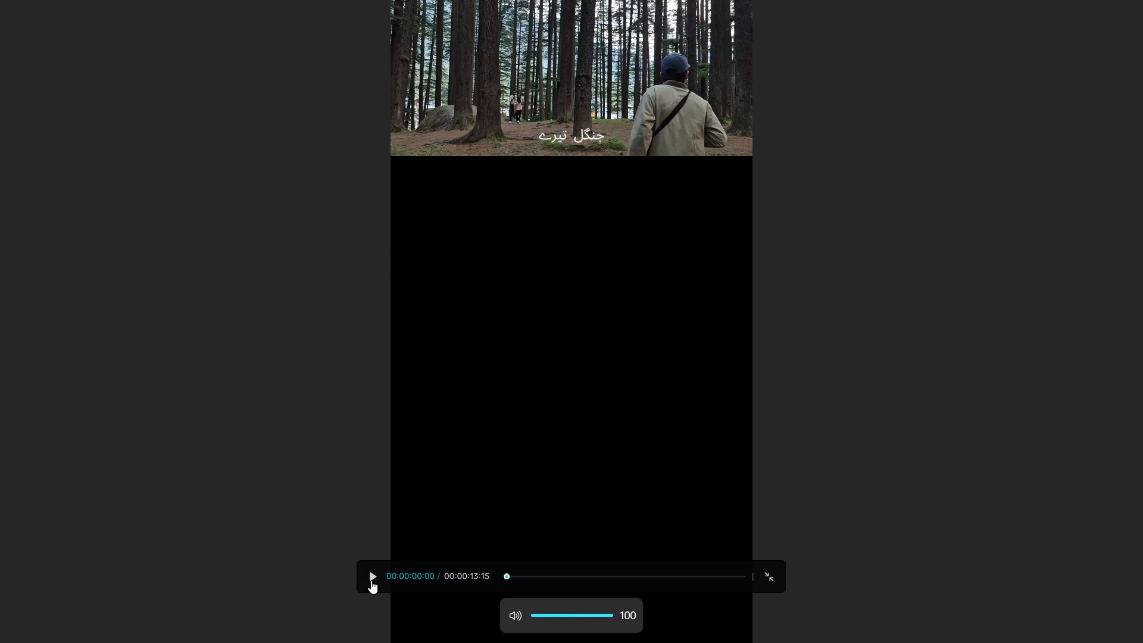
{"action": "left_click", "coordinate": [370, 579]}
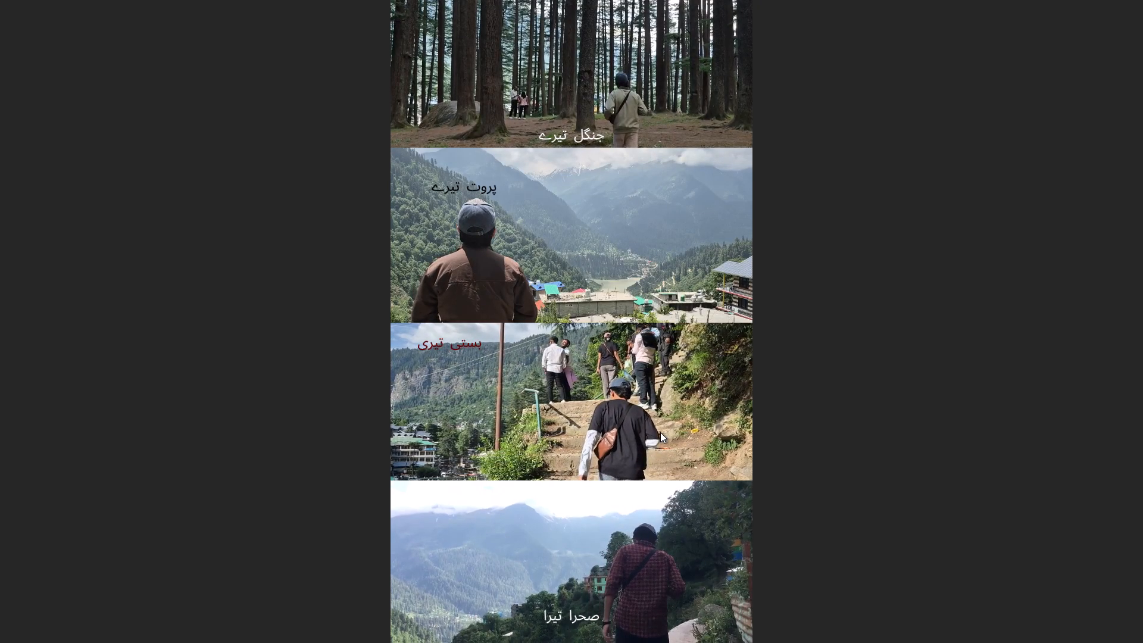
Pause the reel's playback and leave the full-screen preview.
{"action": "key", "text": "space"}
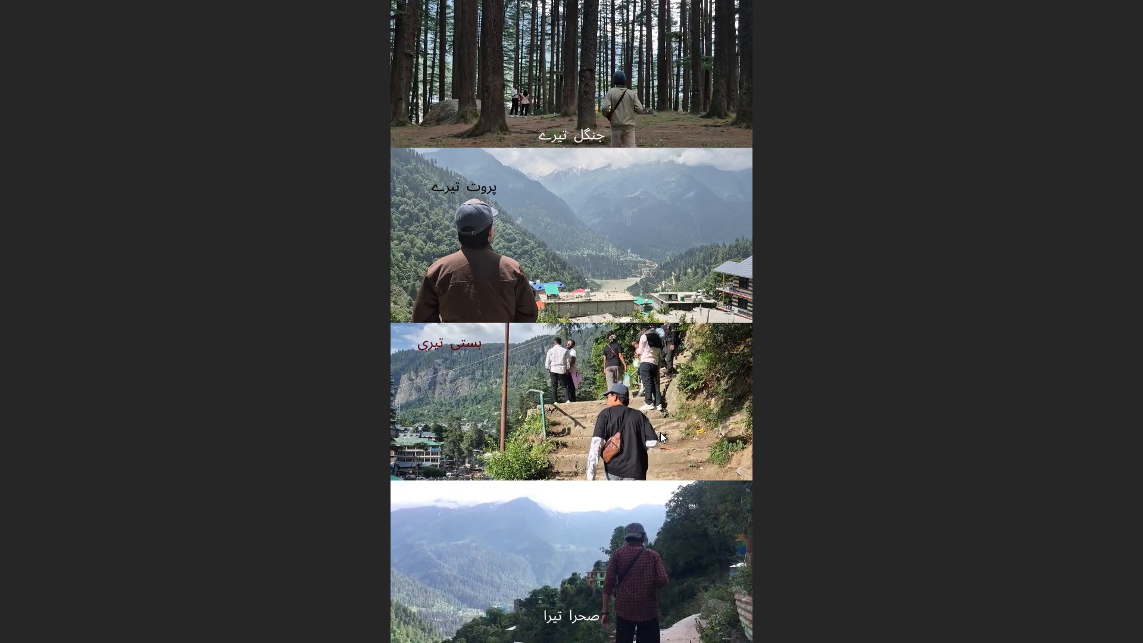
{"action": "key", "text": "Escape"}
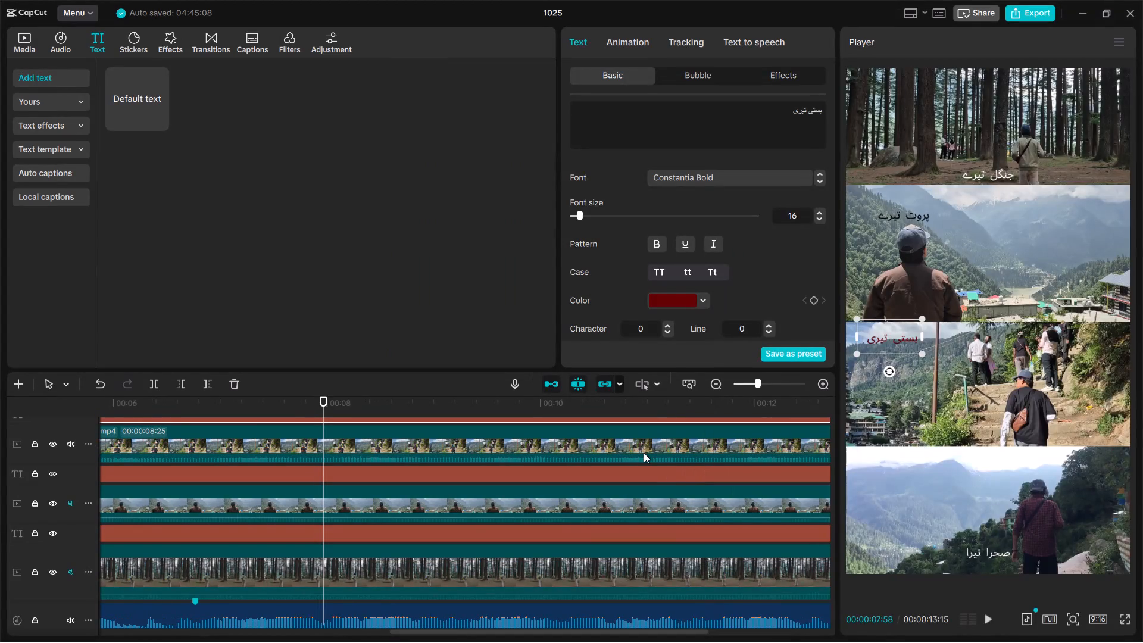
Switch to Chrome and play the saved four-panel Instagram reel to check where its captions sit, then return to CapCut.
{"action": "key", "text": "alt+Tab"}
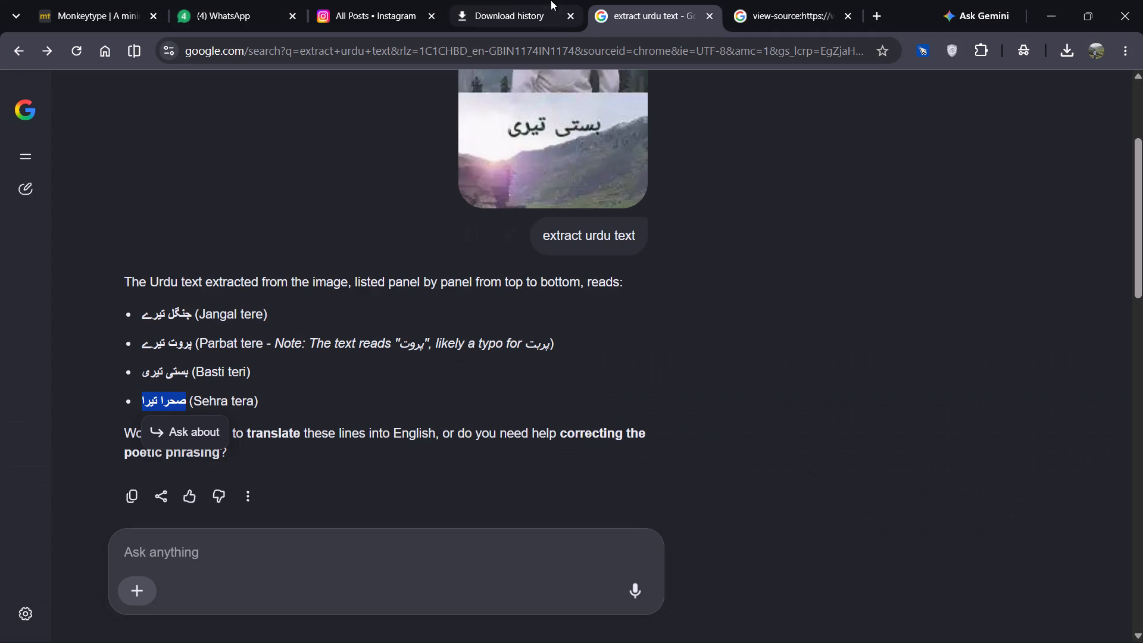
{"action": "left_click", "coordinate": [402, 2]}
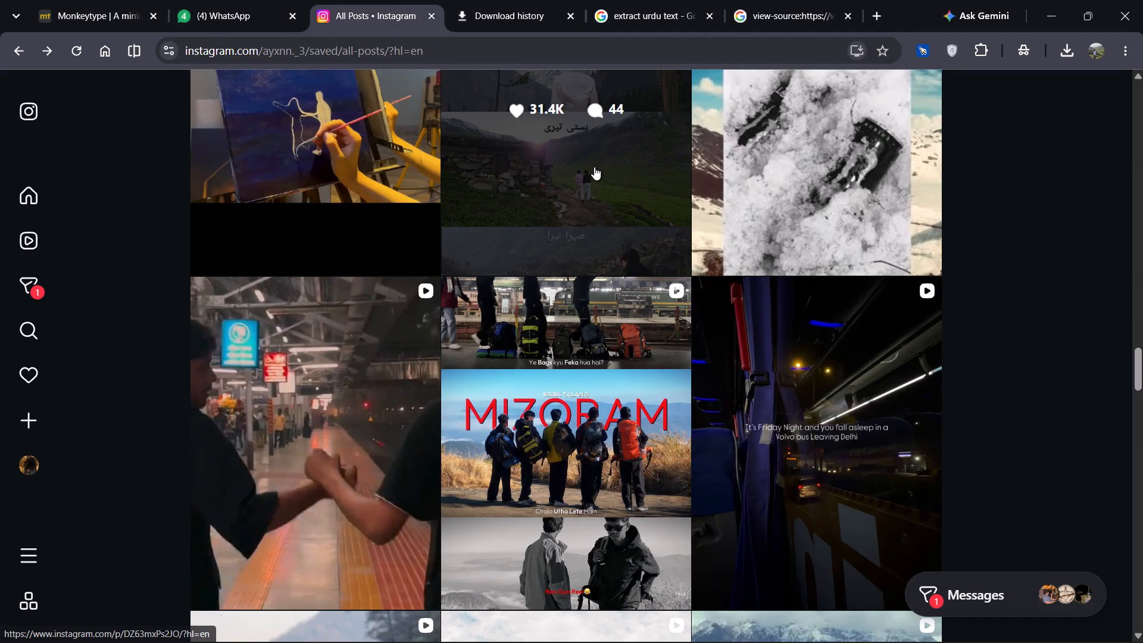
{"action": "left_click", "coordinate": [594, 167]}
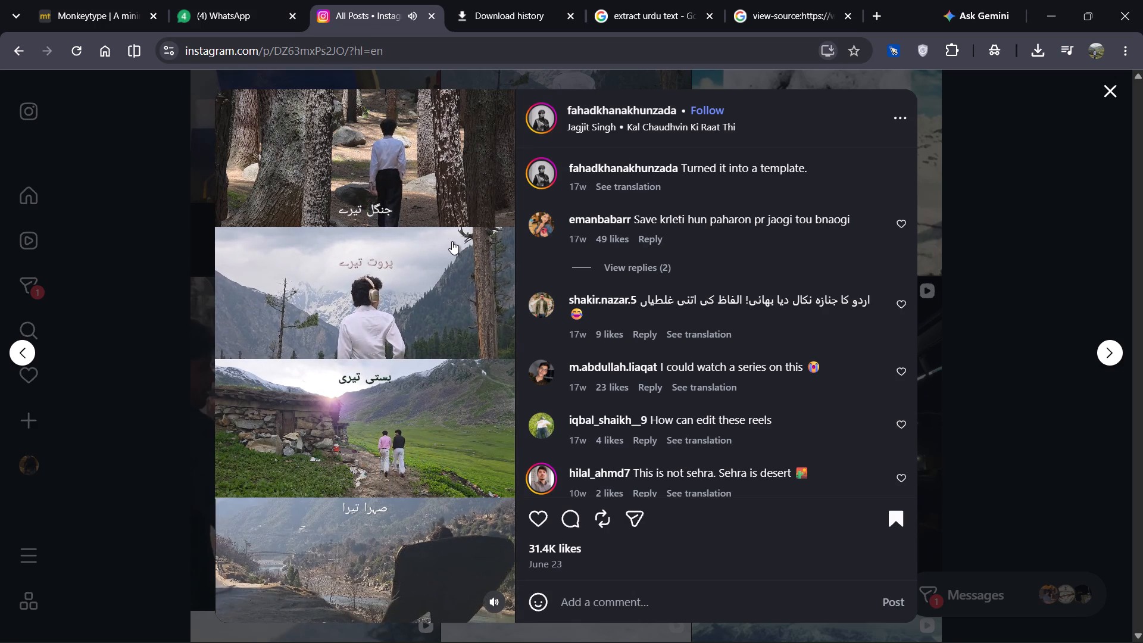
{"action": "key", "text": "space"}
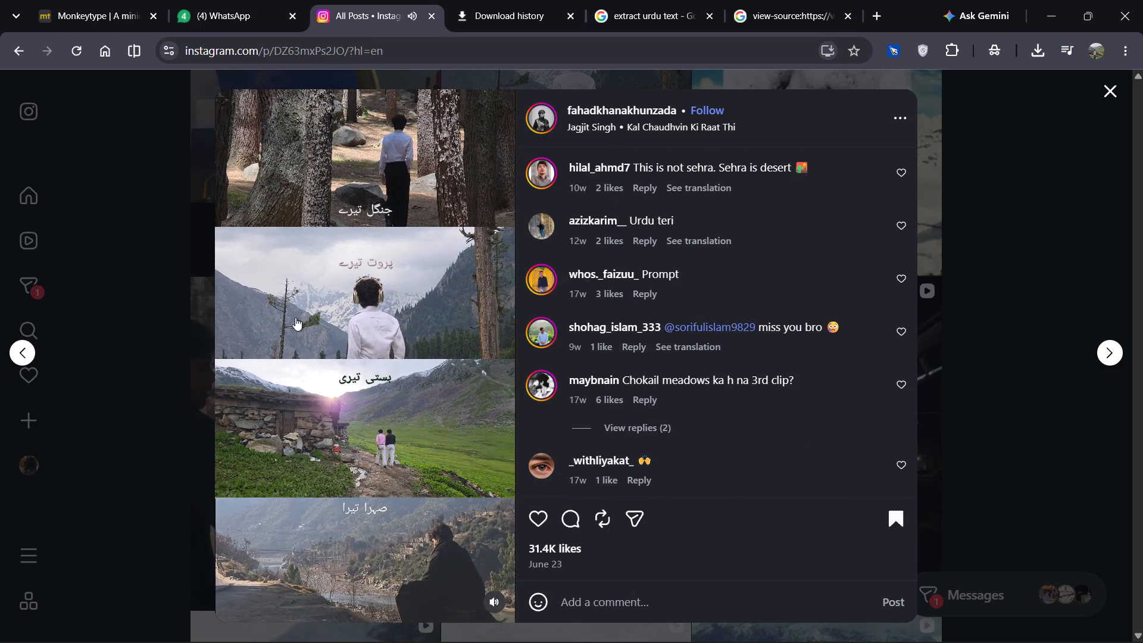
{"action": "left_click", "coordinate": [295, 317]}
{"action": "key", "text": "alt+Tab"}
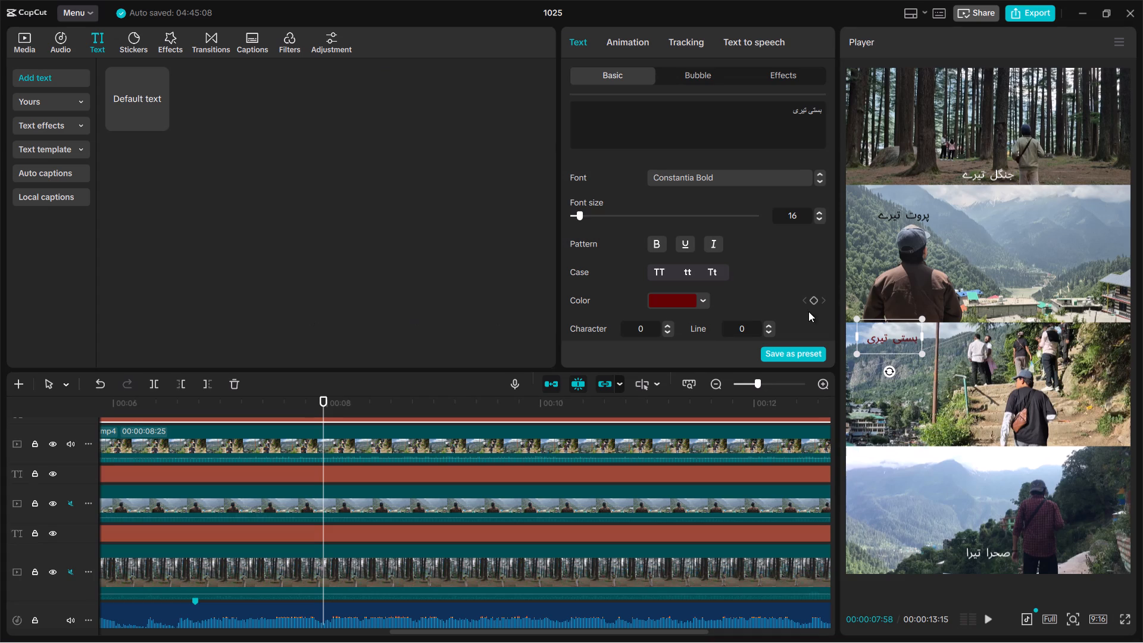
Move the second panel's پروت تیرے caption to the horizontal centre, low in the frame just above the buildings.
{"action": "left_click", "coordinate": [907, 208]}
{"action": "left_click_drag", "start_coordinate": [908, 210], "coordinate": [990, 220]}
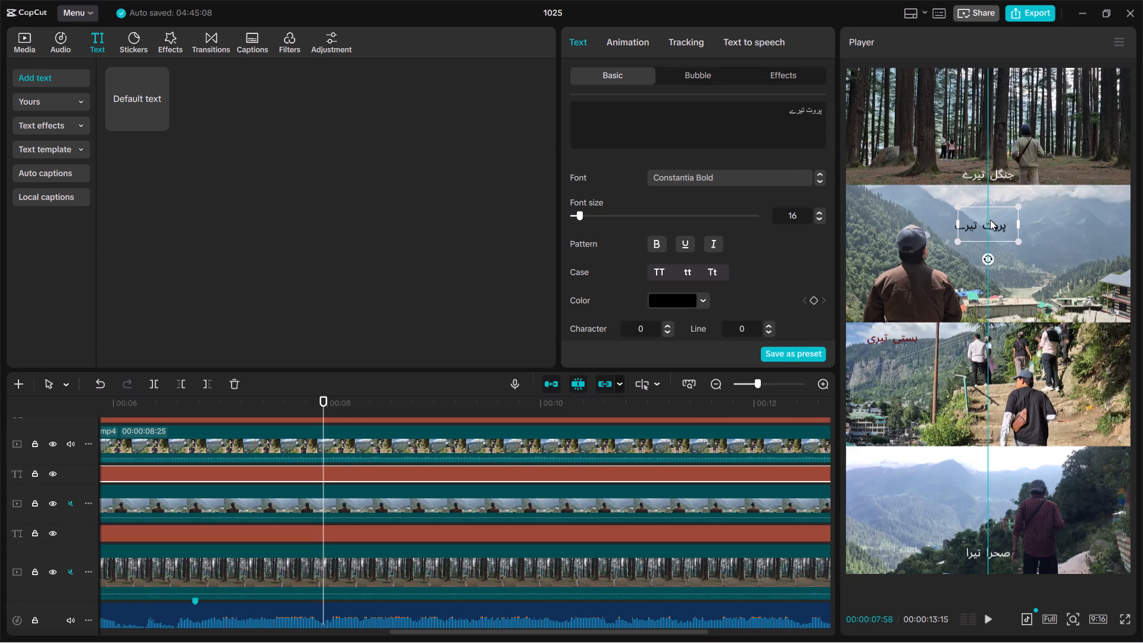
{"action": "left_click_drag", "start_coordinate": [990, 220], "coordinate": [999, 307]}
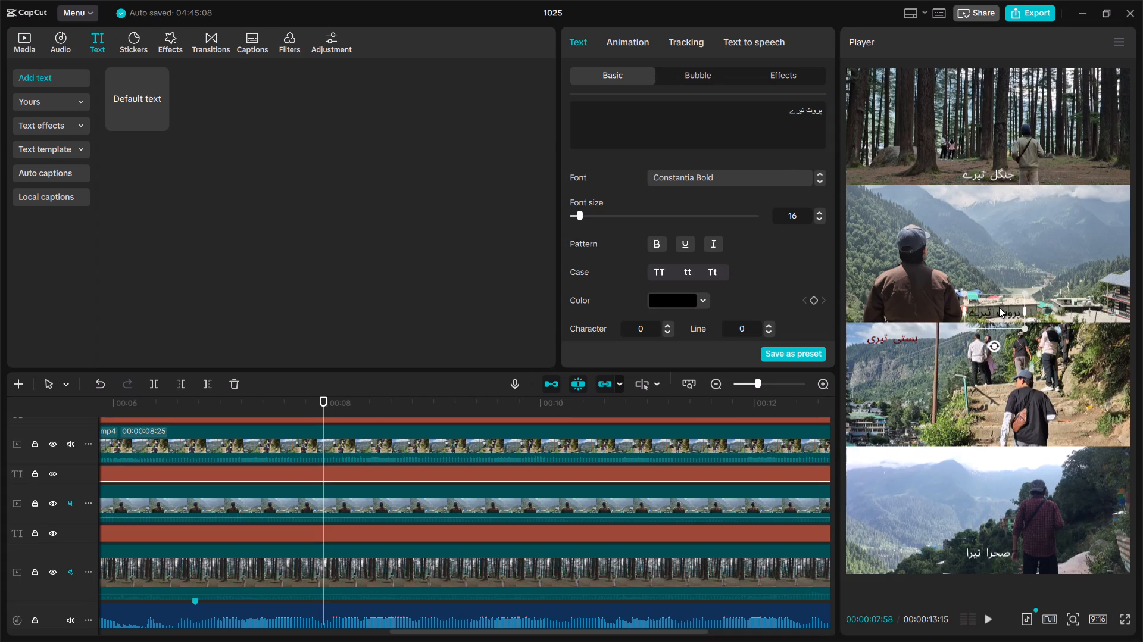
{"action": "left_click_drag", "start_coordinate": [999, 307], "coordinate": [995, 202]}
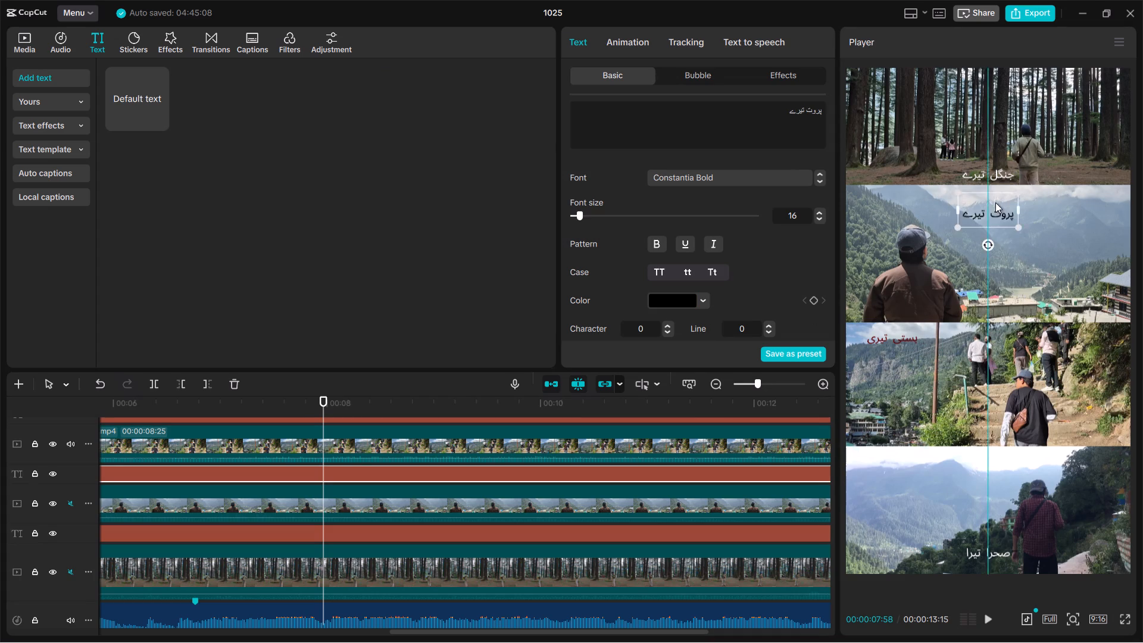
{"action": "left_click_drag", "start_coordinate": [995, 202], "coordinate": [997, 274]}
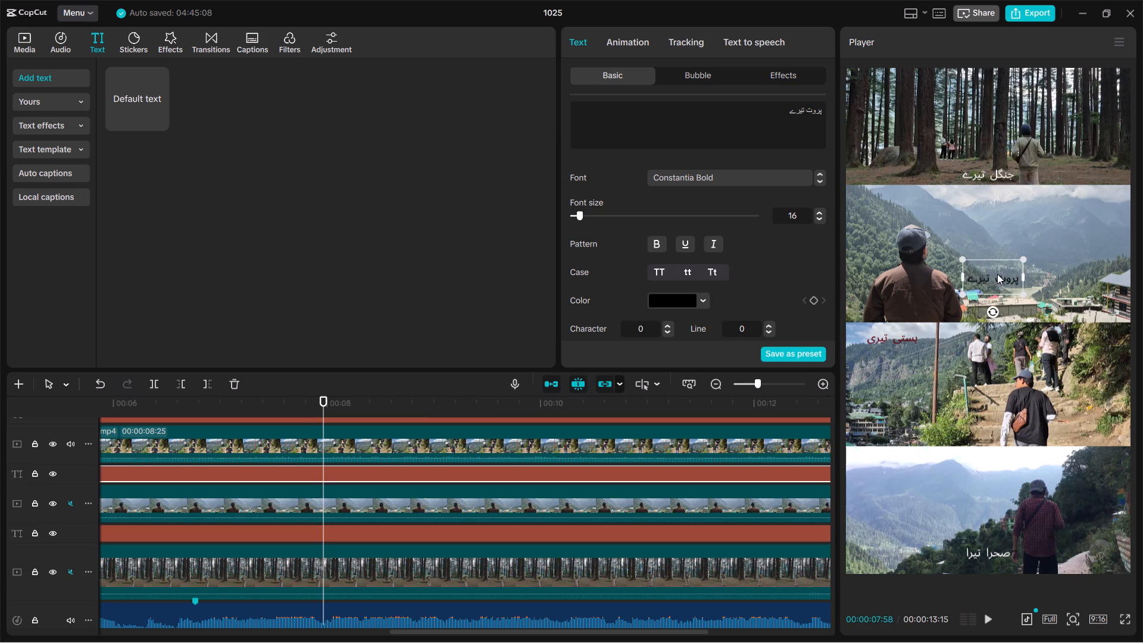
{"action": "left_click_drag", "start_coordinate": [997, 274], "coordinate": [994, 278]}
Select the third panel's بستی تیری caption in the preview.
{"action": "left_click", "coordinate": [902, 338]}
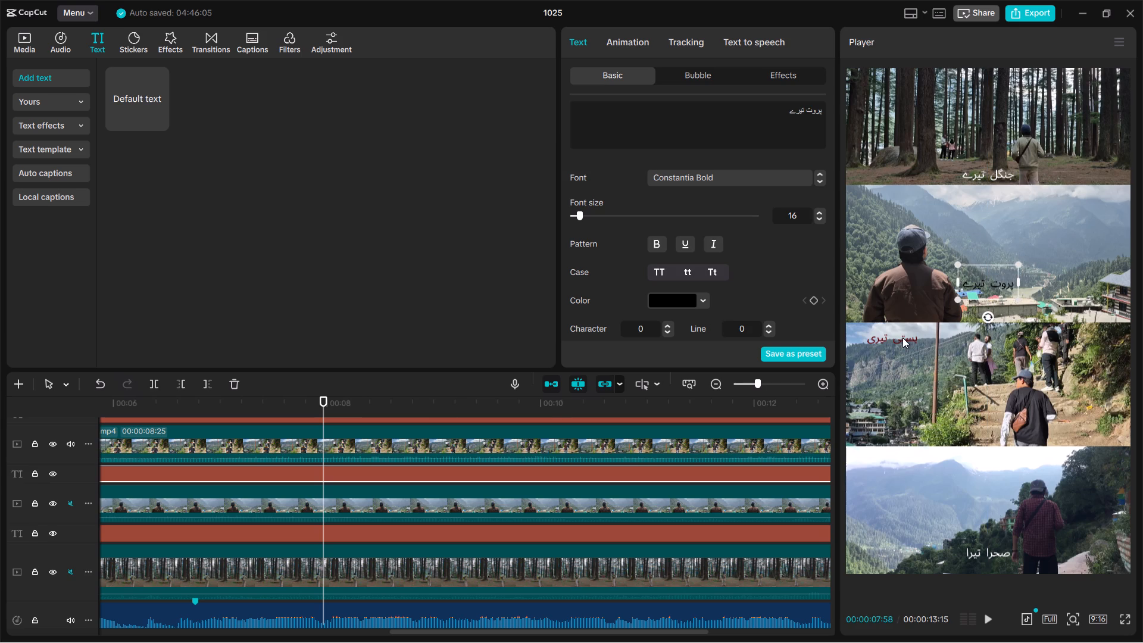
Move the بستی تیری caption to the lower centre of the third panel.
{"action": "left_click_drag", "start_coordinate": [902, 338], "coordinate": [1007, 420]}
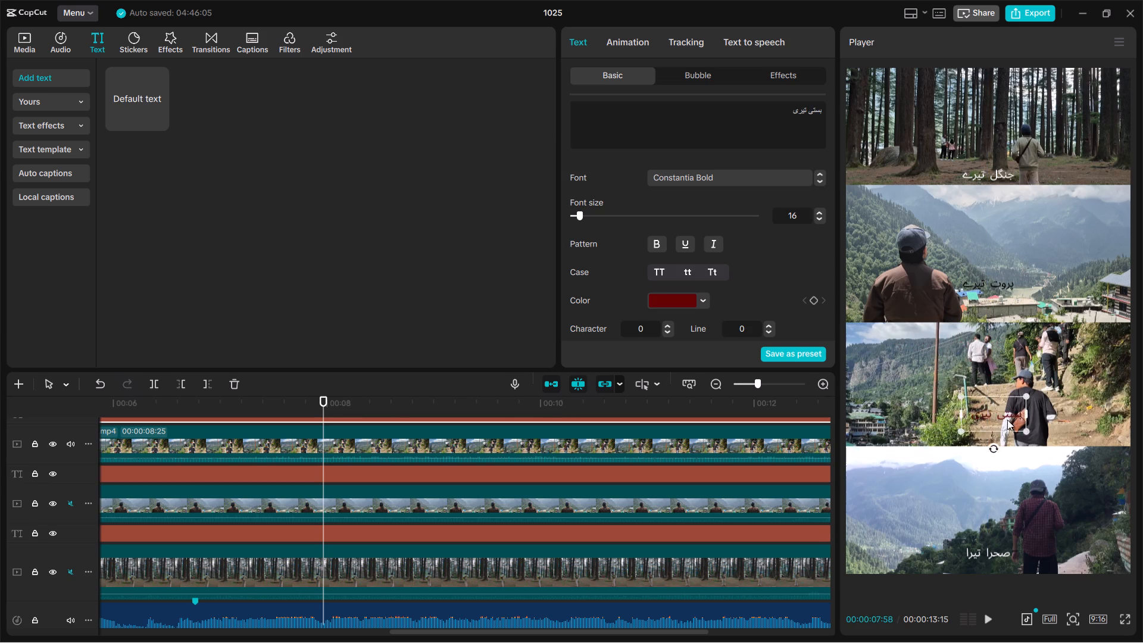
{"action": "left_click_drag", "start_coordinate": [1007, 420], "coordinate": [1000, 427]}
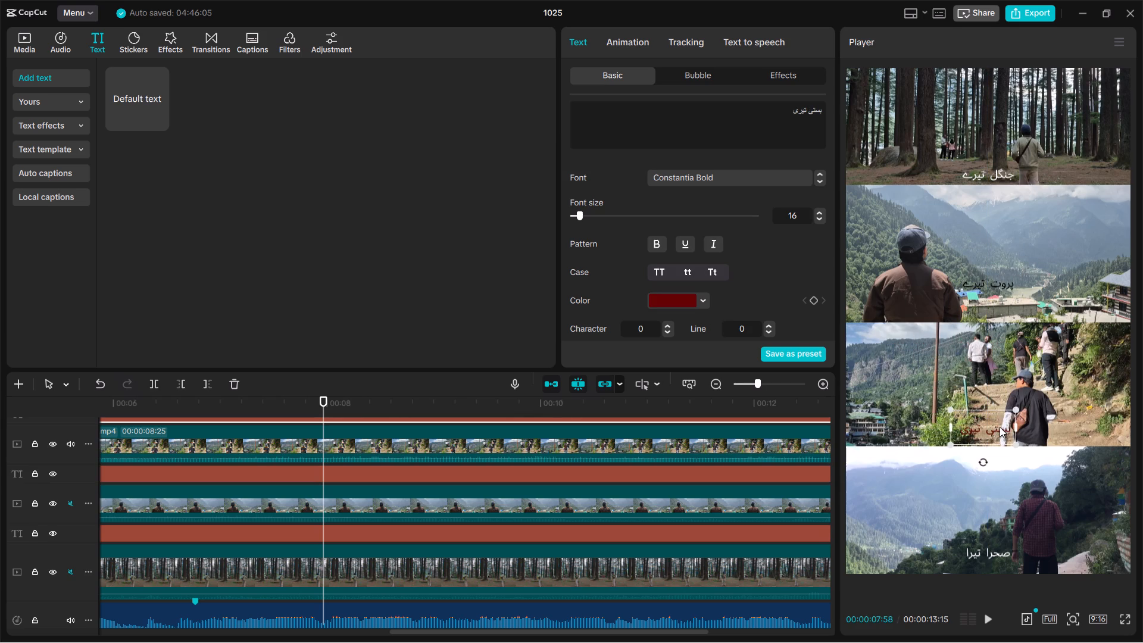
{"action": "left_click_drag", "start_coordinate": [1000, 427], "coordinate": [1003, 427]}
Move the صحرا تیرا caption slightly down, closer to the bottom edge of the fourth panel.
{"action": "left_click", "coordinate": [1003, 558]}
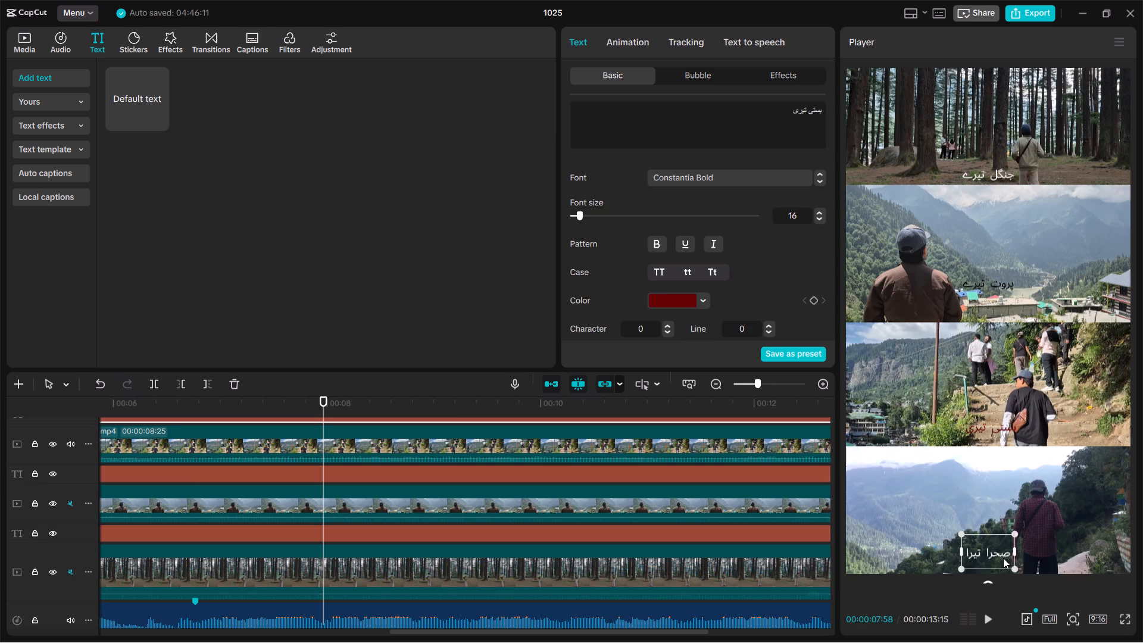
{"action": "left_click_drag", "start_coordinate": [1003, 553], "coordinate": [1001, 563]}
{"action": "left_click", "coordinate": [914, 526]}
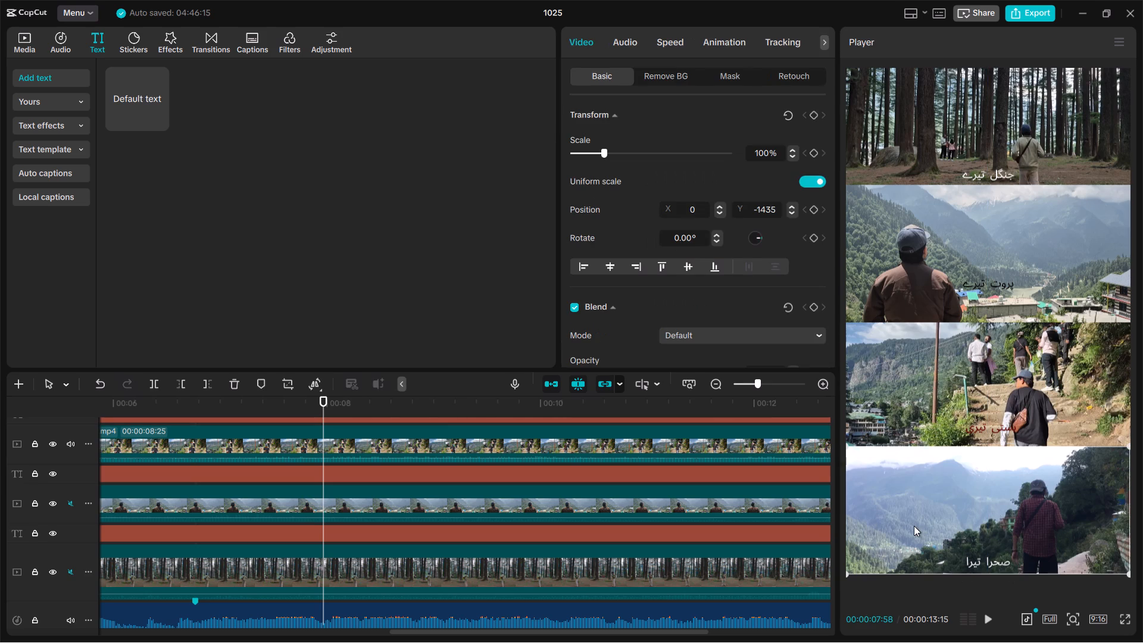
Replay the reel from about two seconds, pause near 00:05, and move the پروت تیرے caption to the second panel's lower centre, about X 0, Y 82.
{"action": "scroll", "coordinate": [628, 530], "scroll_direction": "down", "scroll_amount": 2}
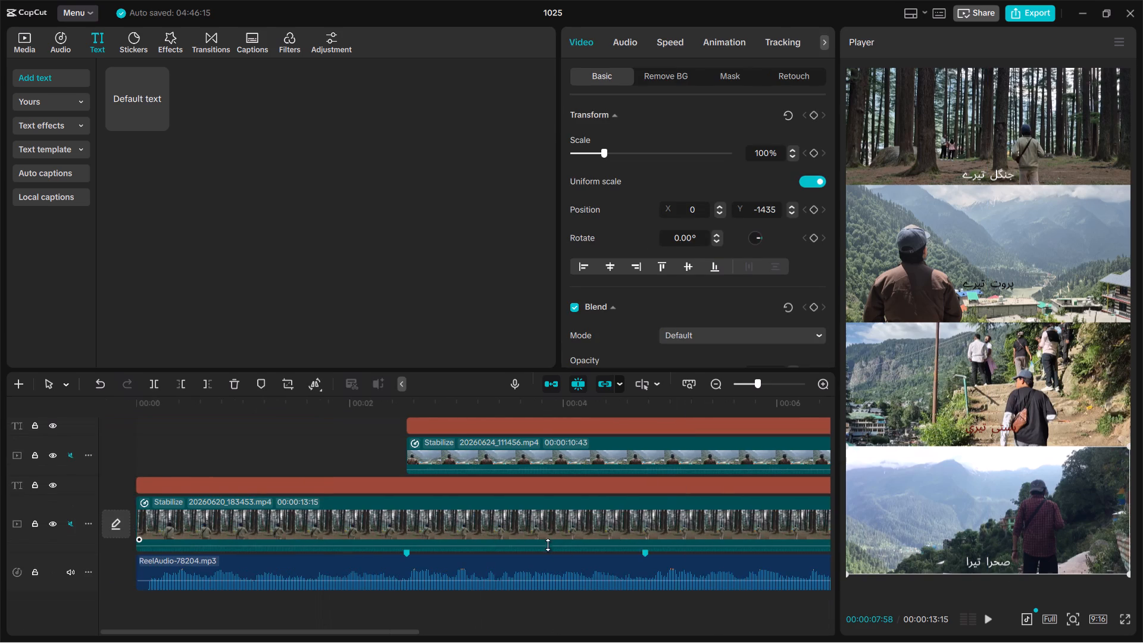
{"action": "scroll", "coordinate": [361, 528], "scroll_direction": "right", "scroll_amount": 1}
{"action": "left_click", "coordinate": [370, 408]}
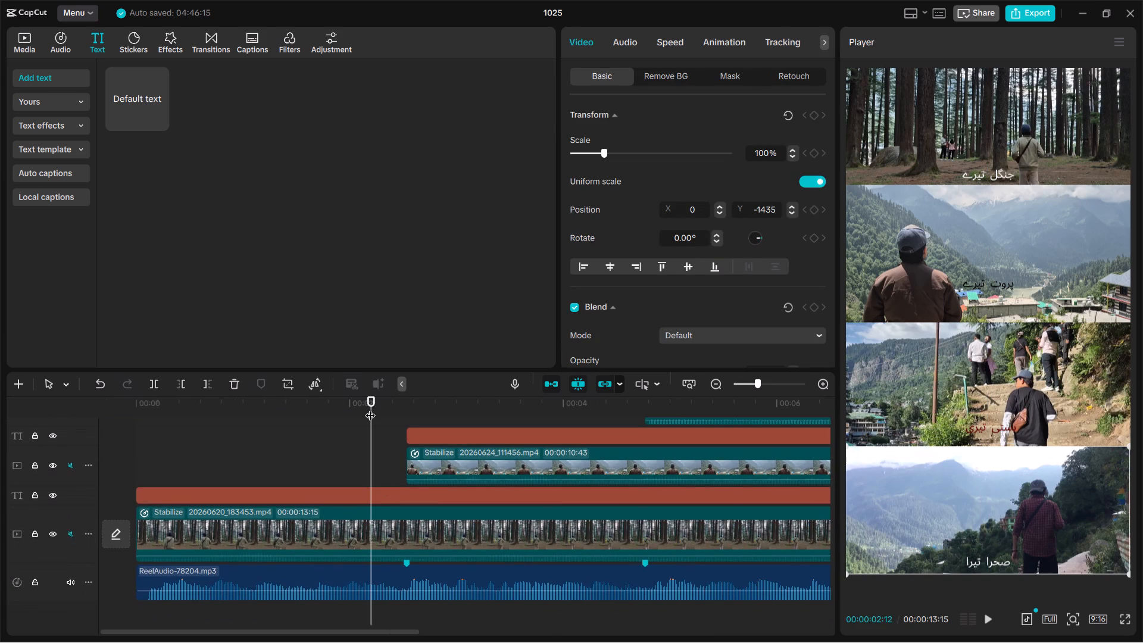
{"action": "key", "text": "space"}
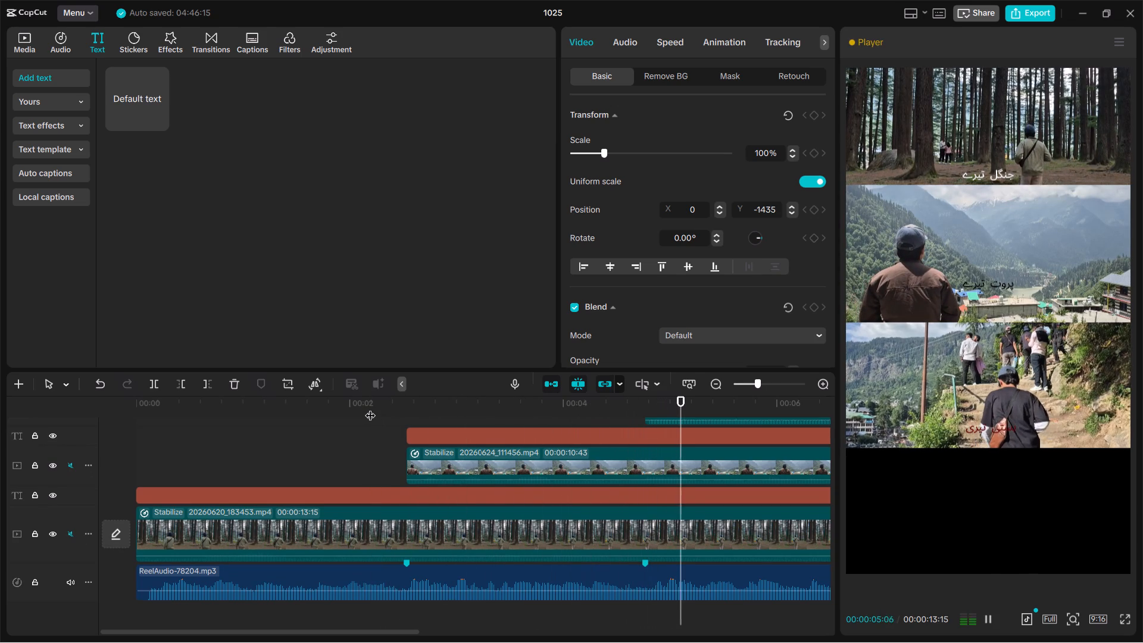
{"action": "key", "text": "space"}
{"action": "left_click", "coordinate": [988, 277]}
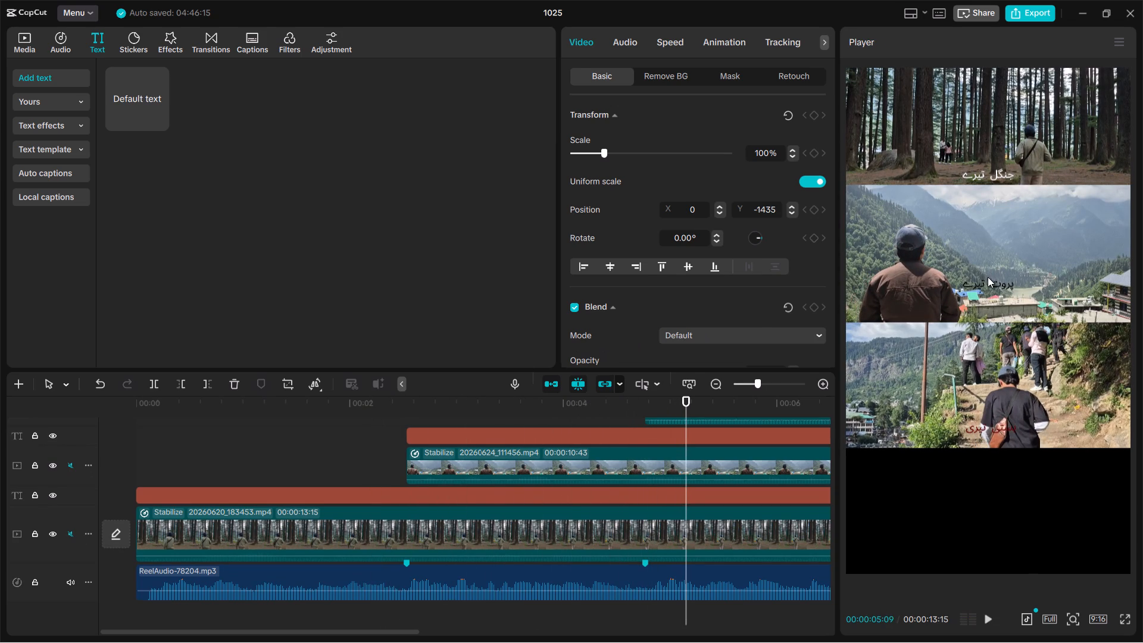
{"action": "left_click_drag", "start_coordinate": [988, 277], "coordinate": [989, 303]}
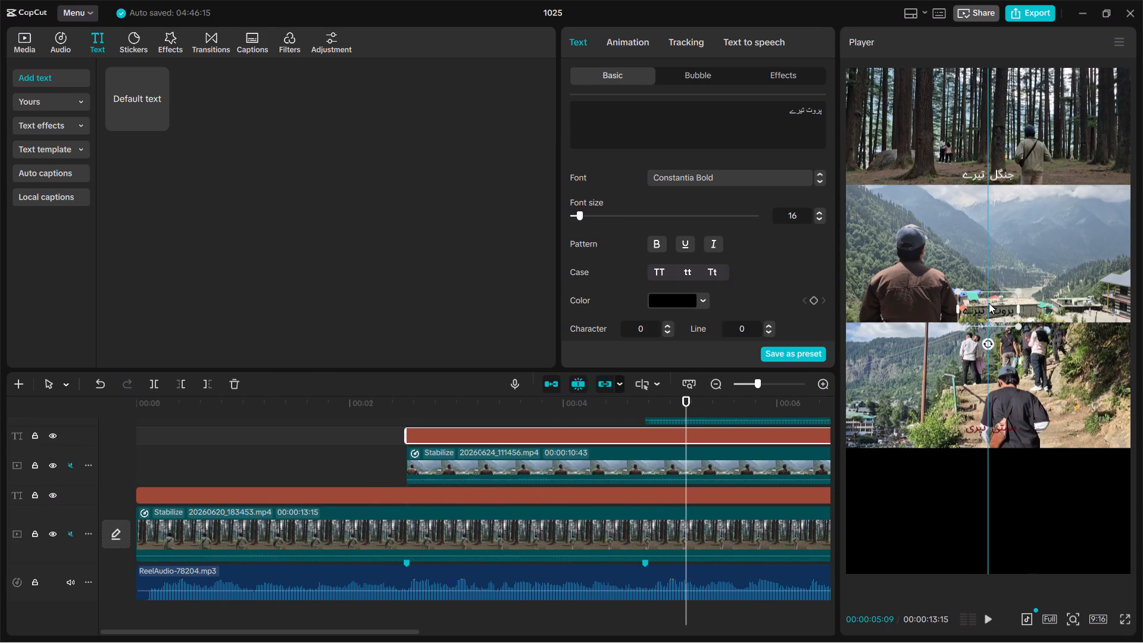
{"action": "left_click_drag", "start_coordinate": [989, 303], "coordinate": [989, 305]}
Enable a shadow on the پروت تیرے caption and set the shadow colour to white (FFFFFF).
{"action": "scroll", "coordinate": [667, 282], "scroll_direction": "down", "scroll_amount": 4}
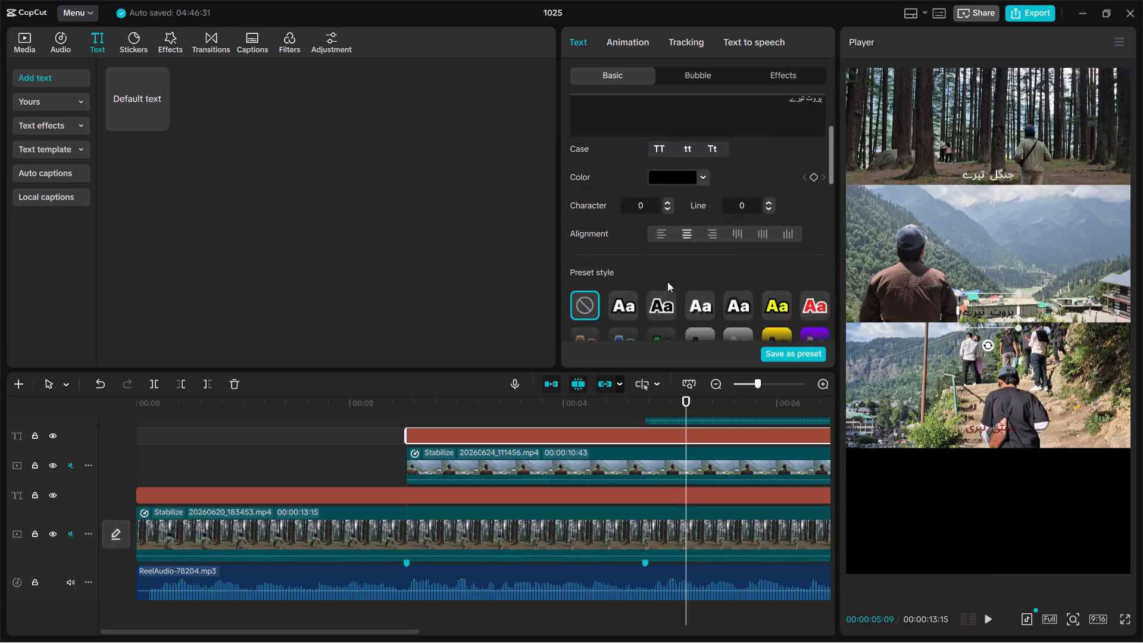
{"action": "scroll", "coordinate": [667, 282], "scroll_direction": "down", "scroll_amount": 7}
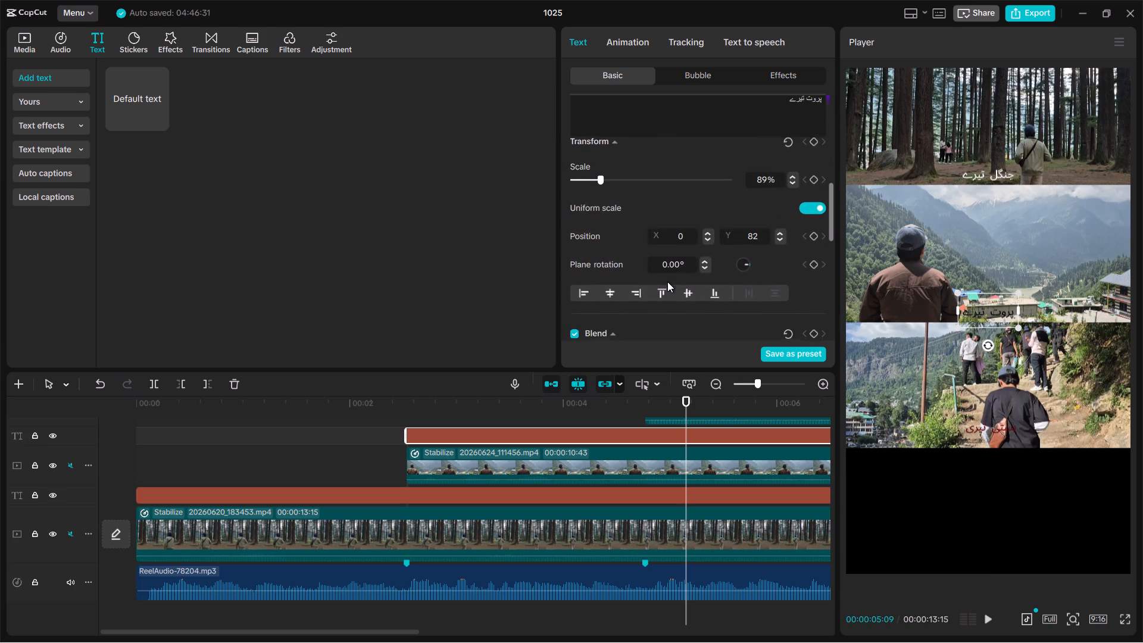
{"action": "scroll", "coordinate": [667, 282], "scroll_direction": "down", "scroll_amount": 7}
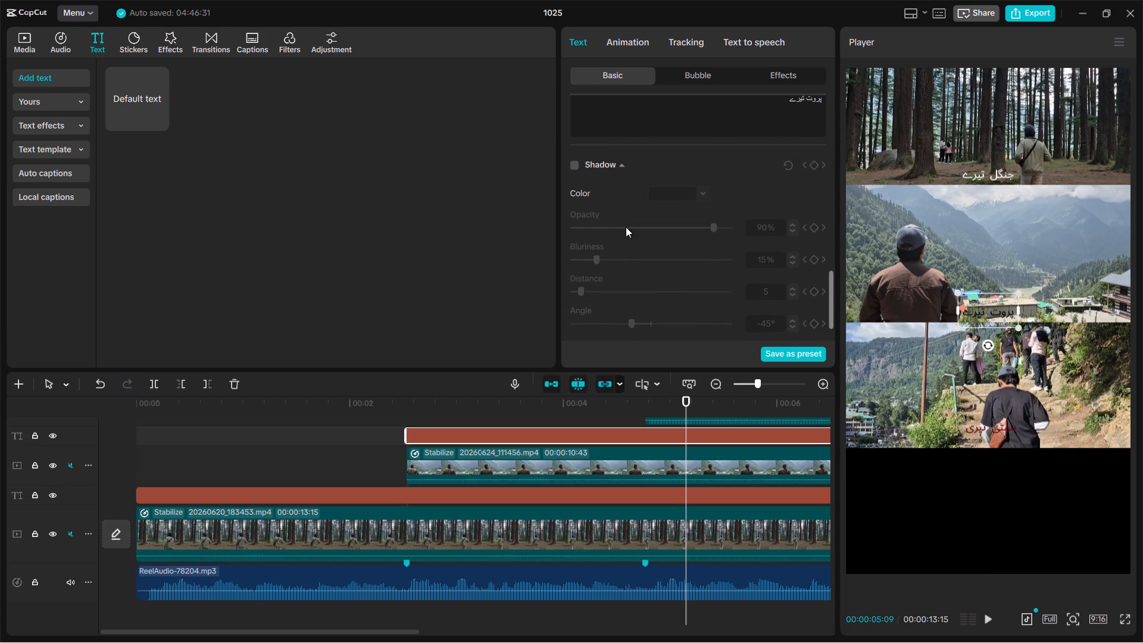
{"action": "scroll", "coordinate": [626, 227], "scroll_direction": "up", "scroll_amount": 1}
{"action": "left_click", "coordinate": [575, 186]}
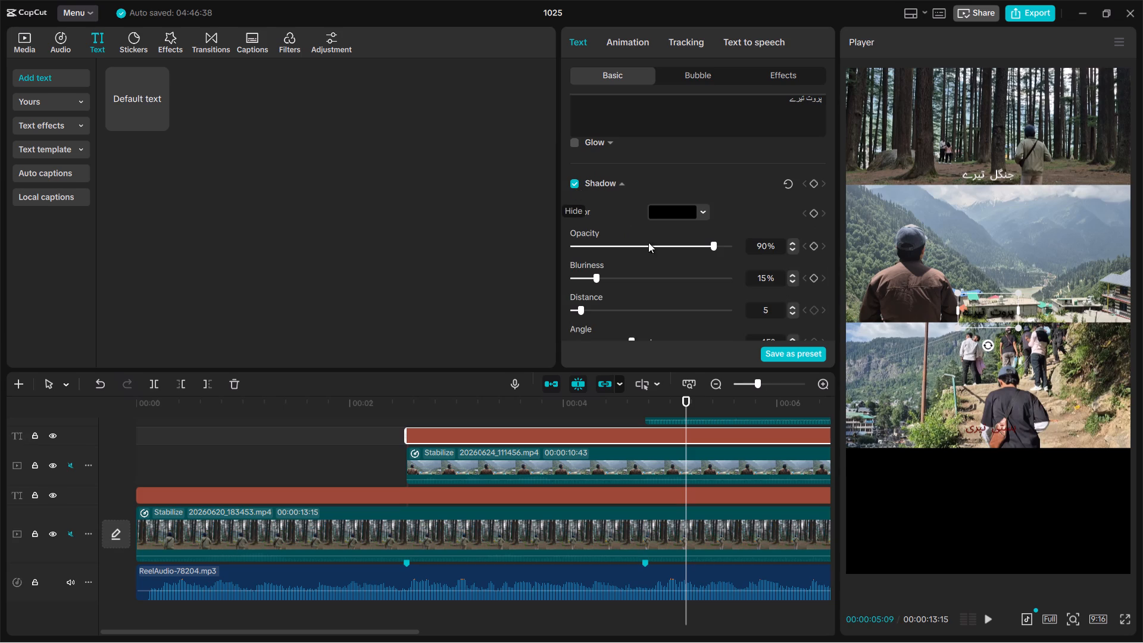
{"action": "left_click", "coordinate": [705, 214]}
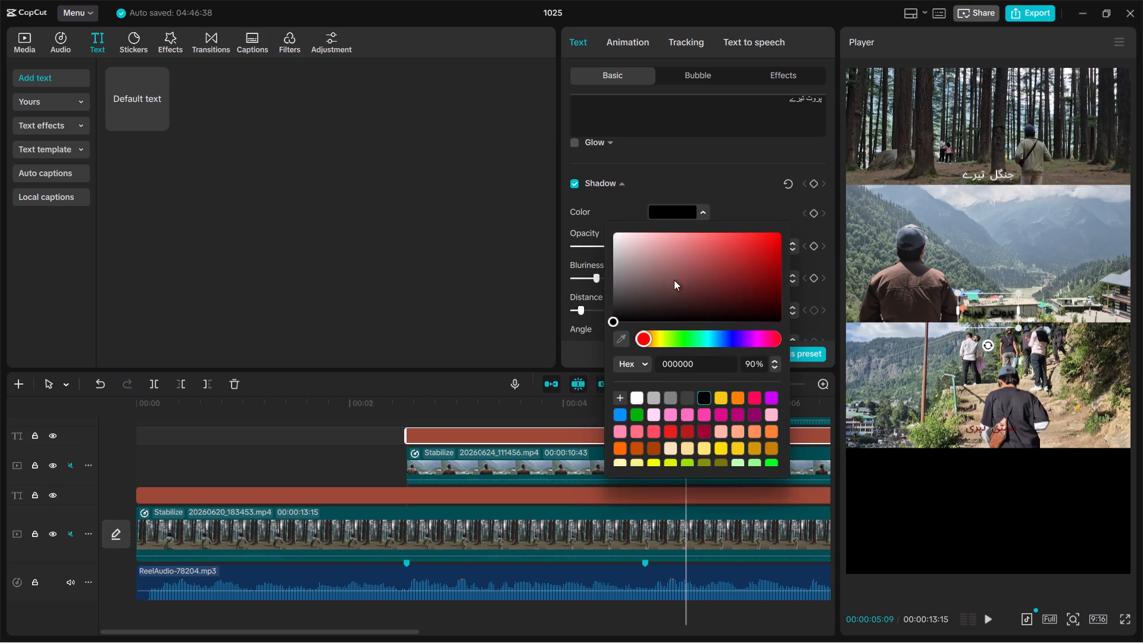
{"action": "left_click_drag", "start_coordinate": [666, 296], "coordinate": [595, 208]}
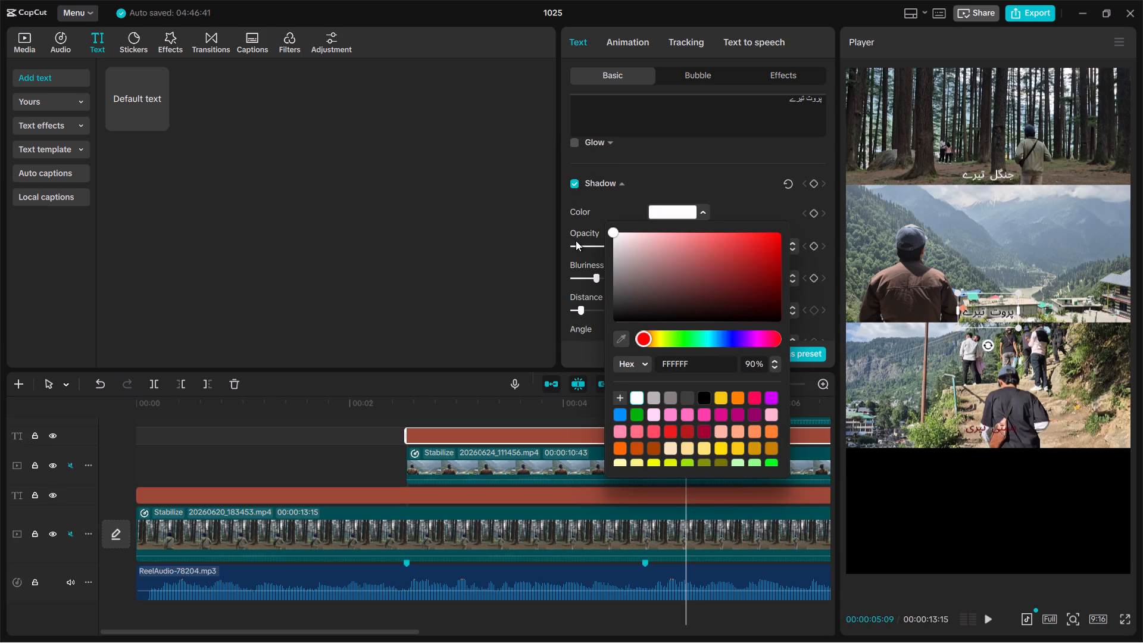
{"action": "left_click", "coordinate": [576, 241]}
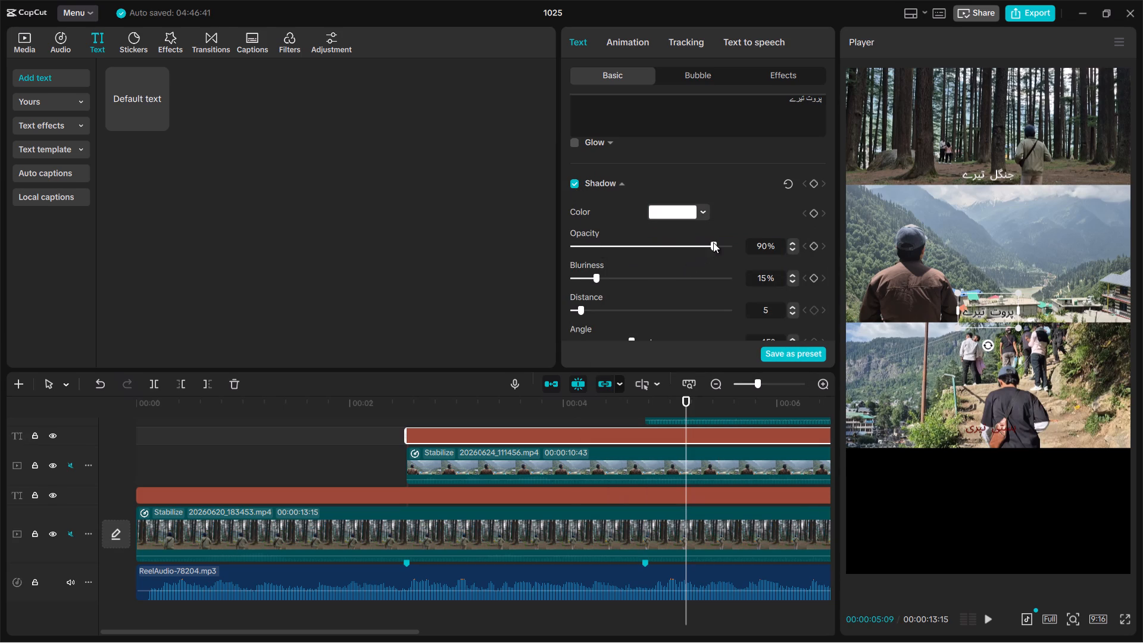
Set the پروت تیرے caption's shadow opacity to 27% and its blurriness to 0%.
{"action": "left_click_drag", "start_coordinate": [713, 242], "coordinate": [611, 267]}
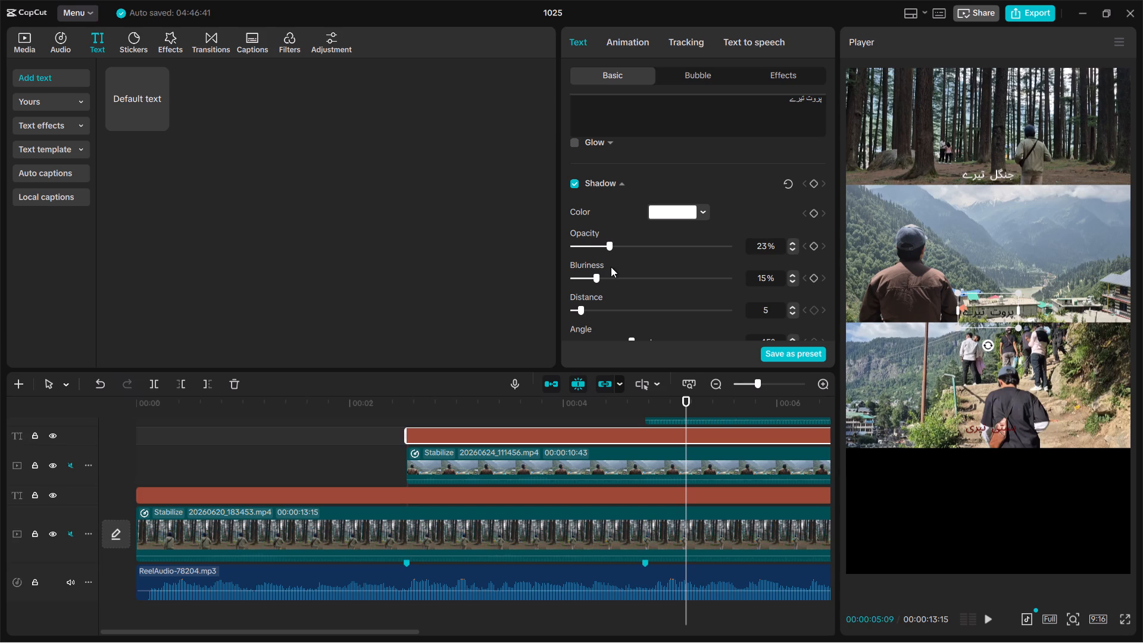
{"action": "left_click_drag", "start_coordinate": [611, 267], "coordinate": [620, 274]}
{"action": "left_click_drag", "start_coordinate": [590, 275], "coordinate": [549, 288]}
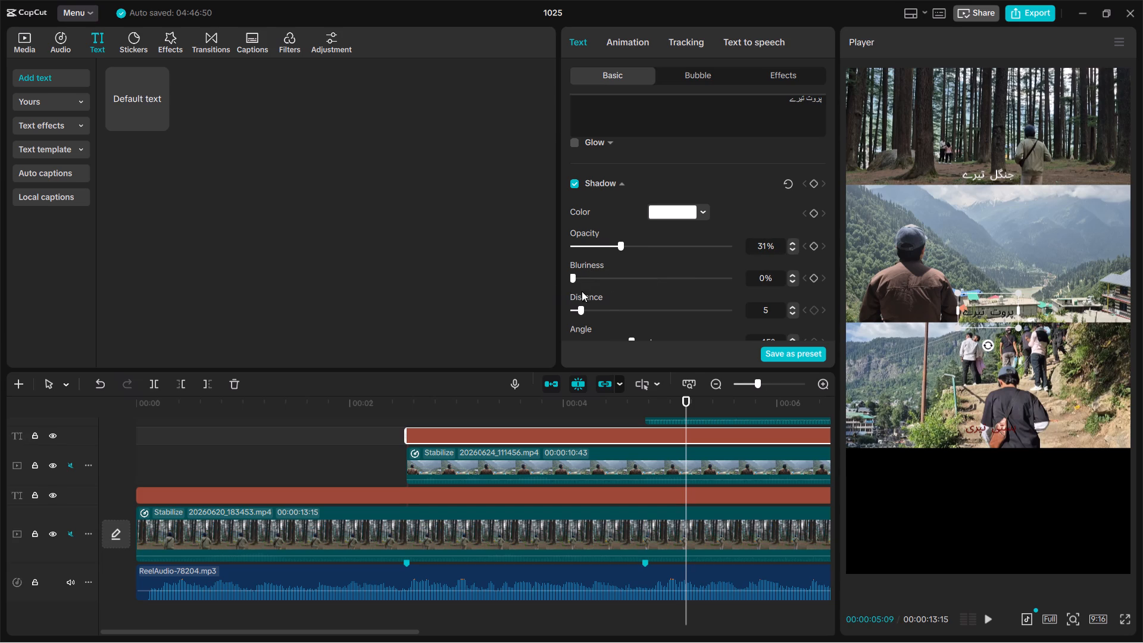
{"action": "scroll", "coordinate": [604, 295], "scroll_direction": "down", "scroll_amount": 5}
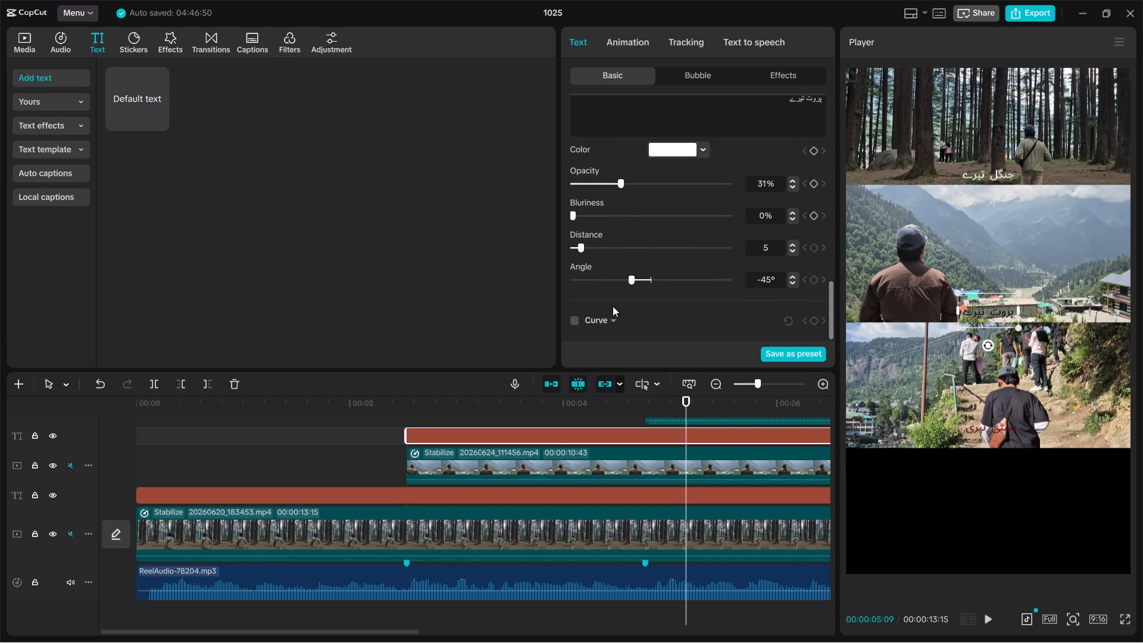
{"action": "scroll", "coordinate": [613, 306], "scroll_direction": "down", "scroll_amount": 7}
{"action": "scroll", "coordinate": [613, 306], "scroll_direction": "up", "scroll_amount": 1}
{"action": "left_click_drag", "start_coordinate": [616, 187], "coordinate": [665, 197]}
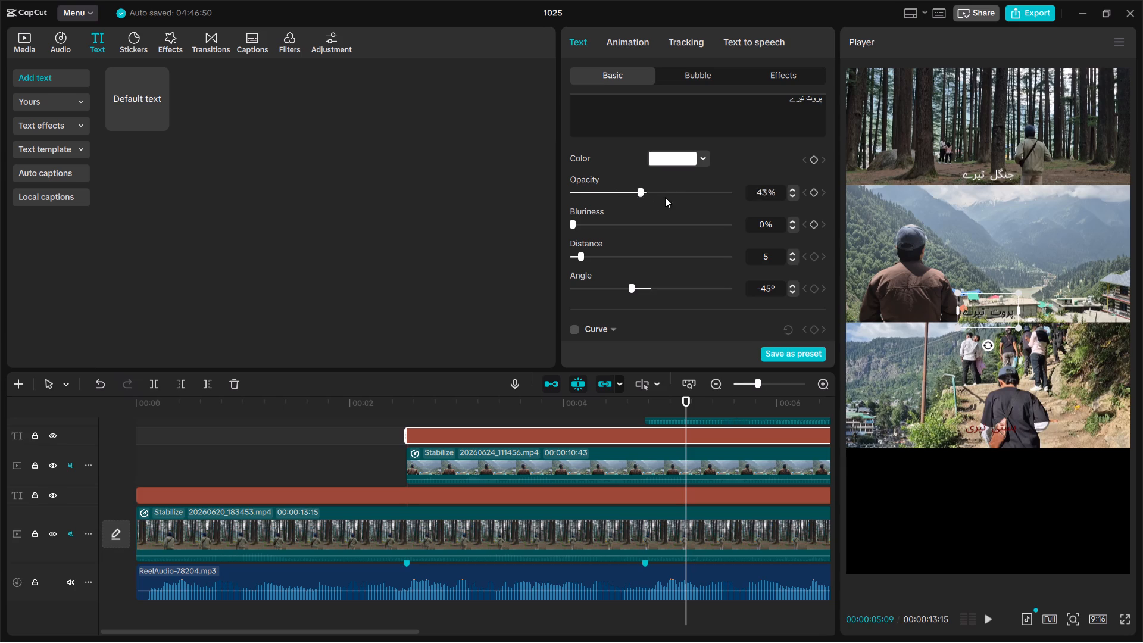
{"action": "left_click_drag", "start_coordinate": [665, 197], "coordinate": [616, 220]}
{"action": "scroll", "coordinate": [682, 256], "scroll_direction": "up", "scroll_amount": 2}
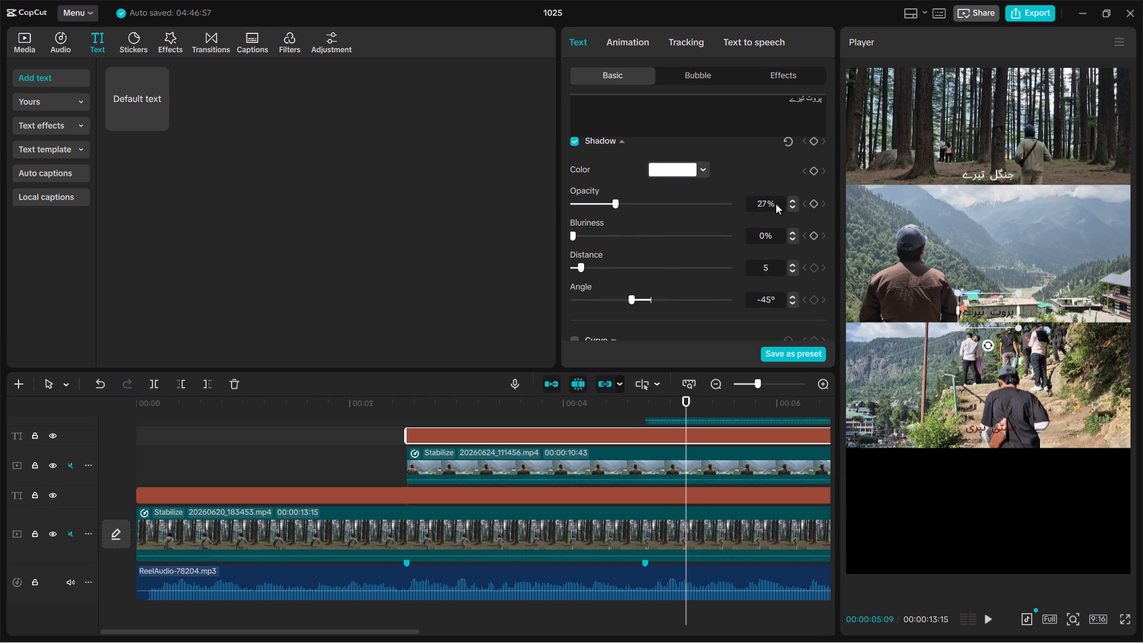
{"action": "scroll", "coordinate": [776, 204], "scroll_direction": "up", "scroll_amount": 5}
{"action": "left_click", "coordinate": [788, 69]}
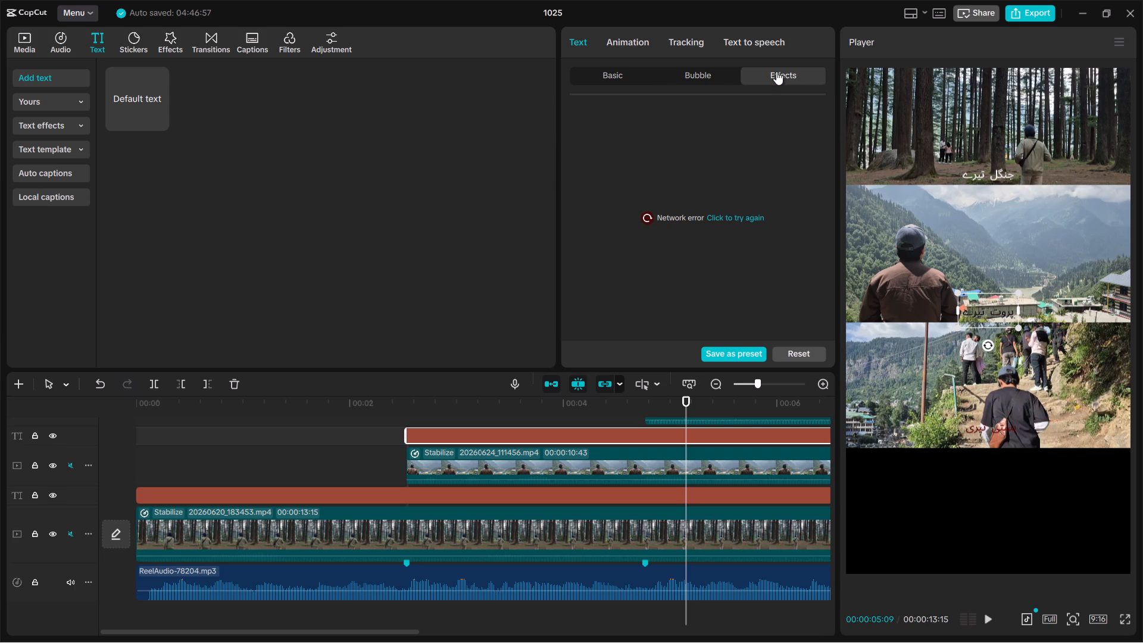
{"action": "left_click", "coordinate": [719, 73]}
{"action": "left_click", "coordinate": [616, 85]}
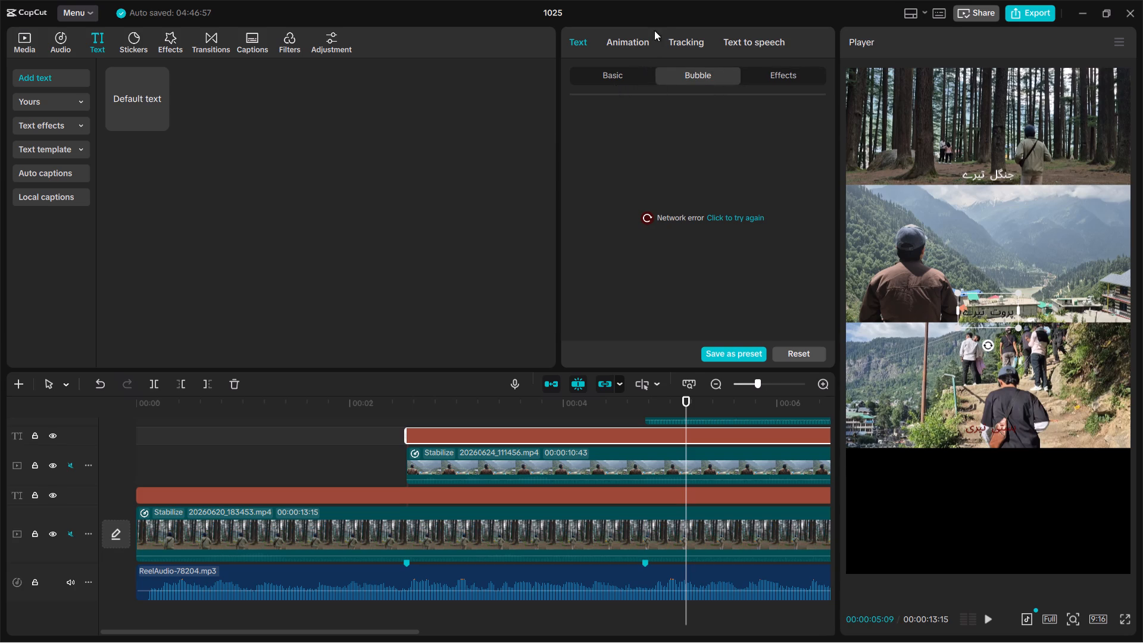
Select the بستی تیری caption in the third panel and bring its track into view.
{"action": "left_click", "coordinate": [976, 430]}
{"action": "scroll", "coordinate": [760, 460], "scroll_direction": "up", "scroll_amount": 2}
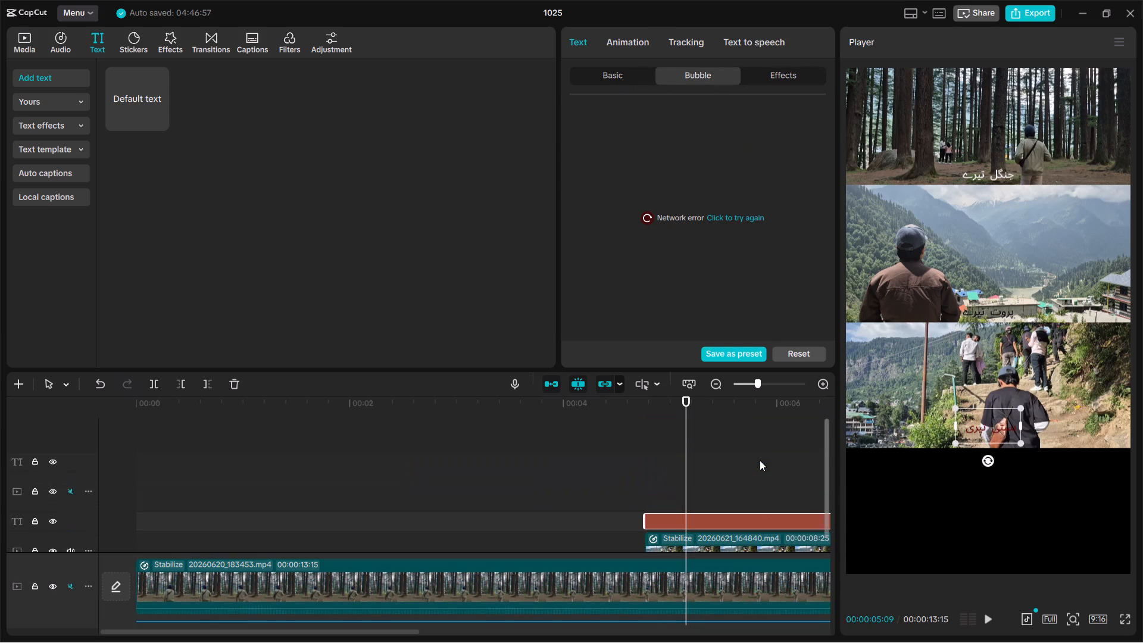